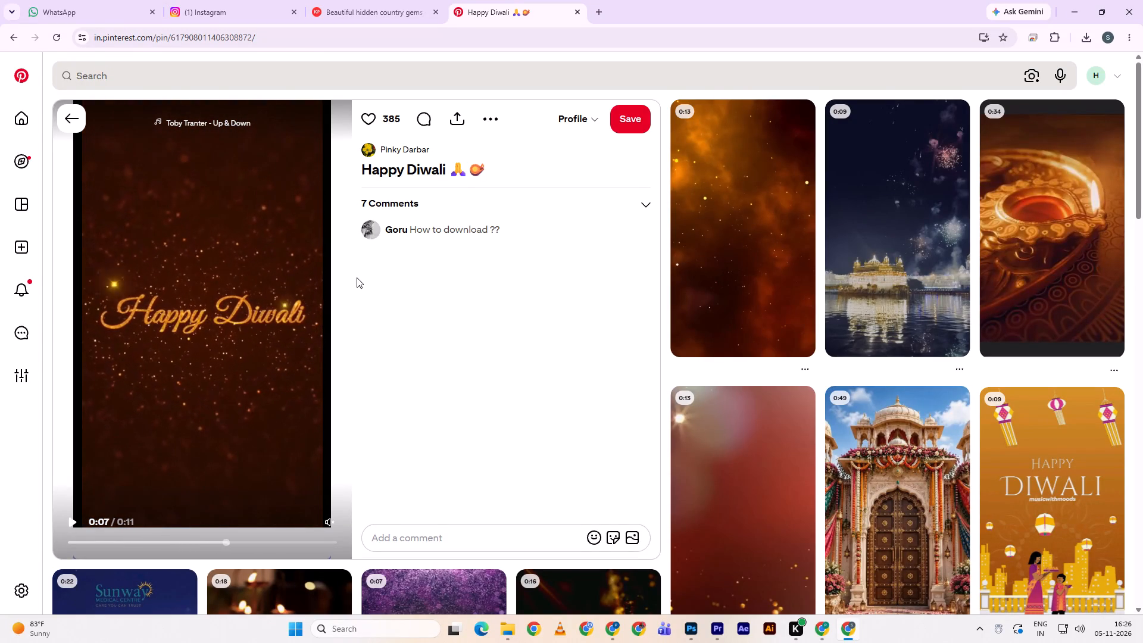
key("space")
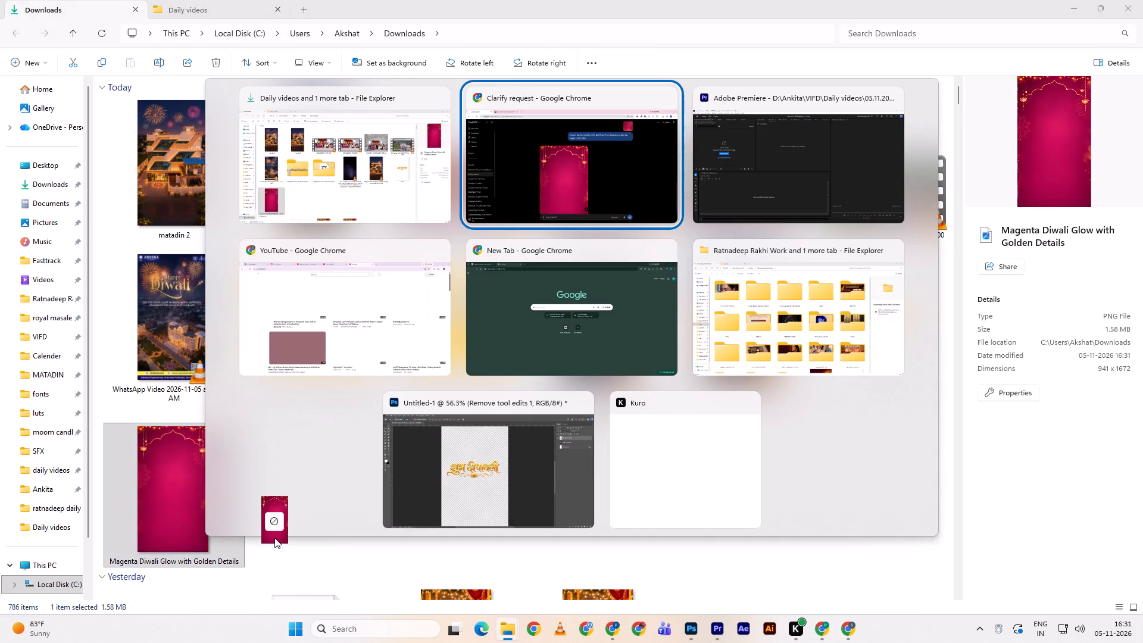
left_click_drag(274, 538, 86, 224)
key("alt+Tab")
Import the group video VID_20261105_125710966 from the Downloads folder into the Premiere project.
key("alt+Tab")
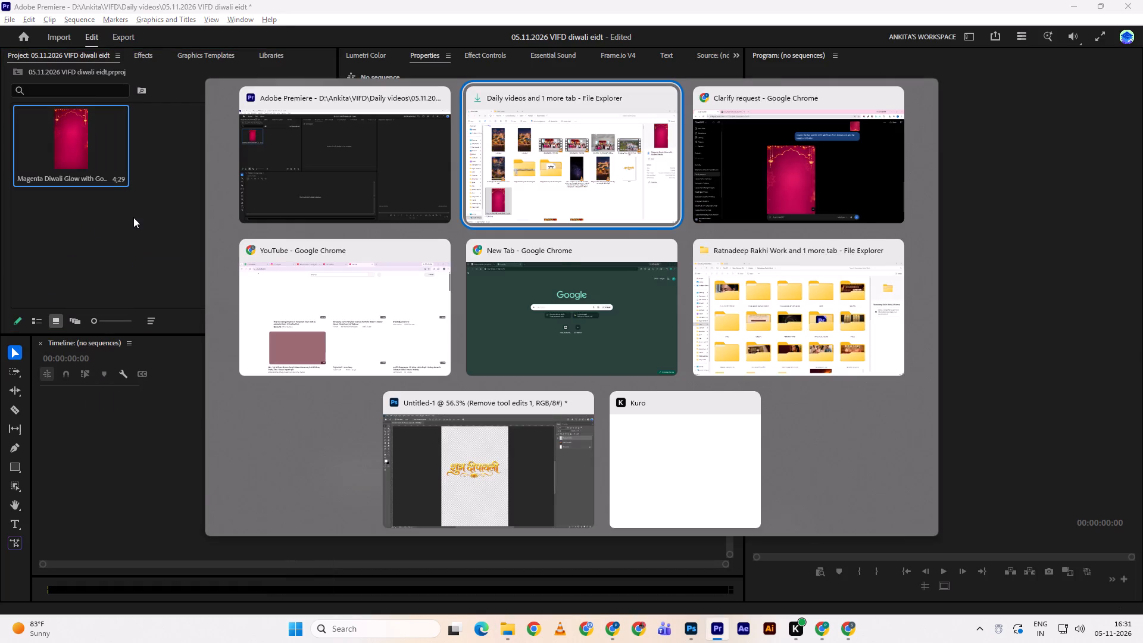
left_click_drag(454, 179, 357, 235)
key("alt+Tab")
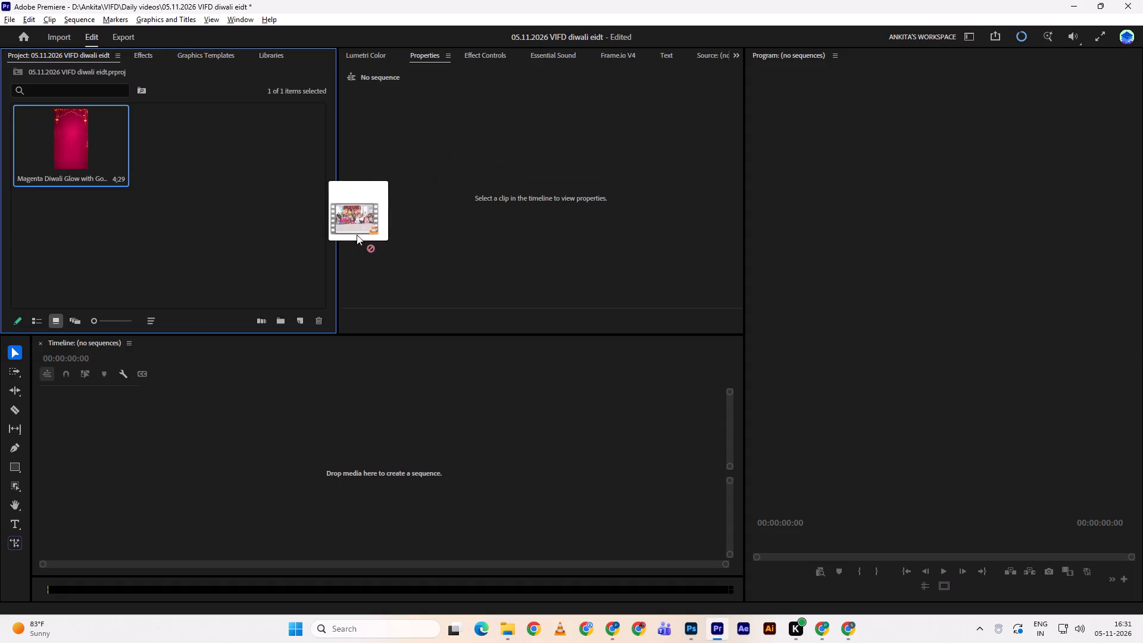
left_click_drag(357, 235, 234, 222)
left_click(234, 222)
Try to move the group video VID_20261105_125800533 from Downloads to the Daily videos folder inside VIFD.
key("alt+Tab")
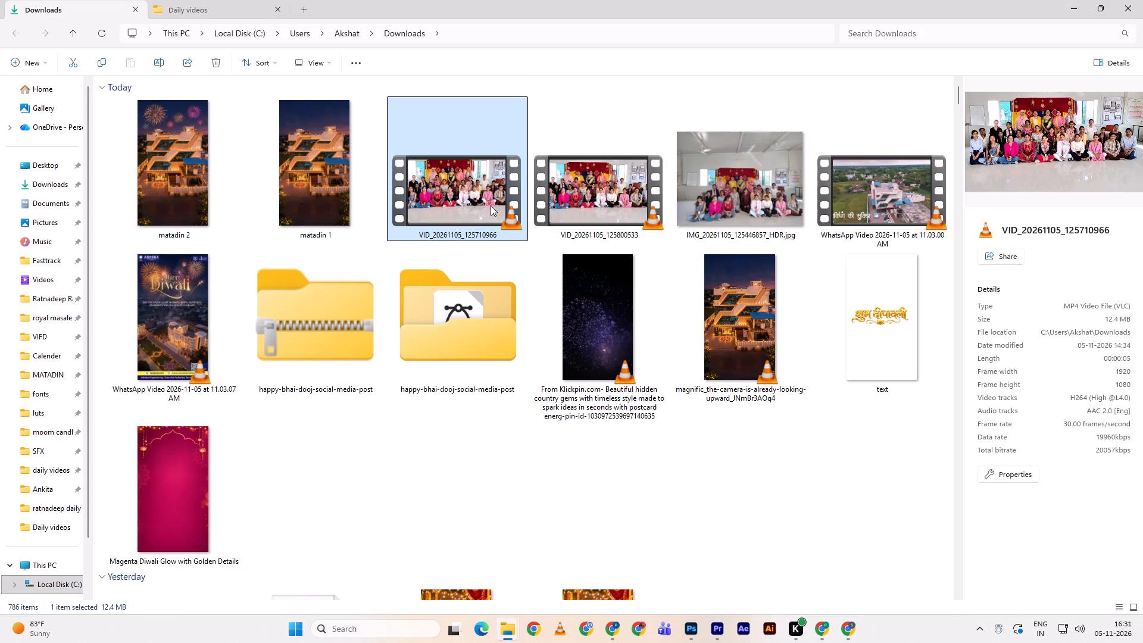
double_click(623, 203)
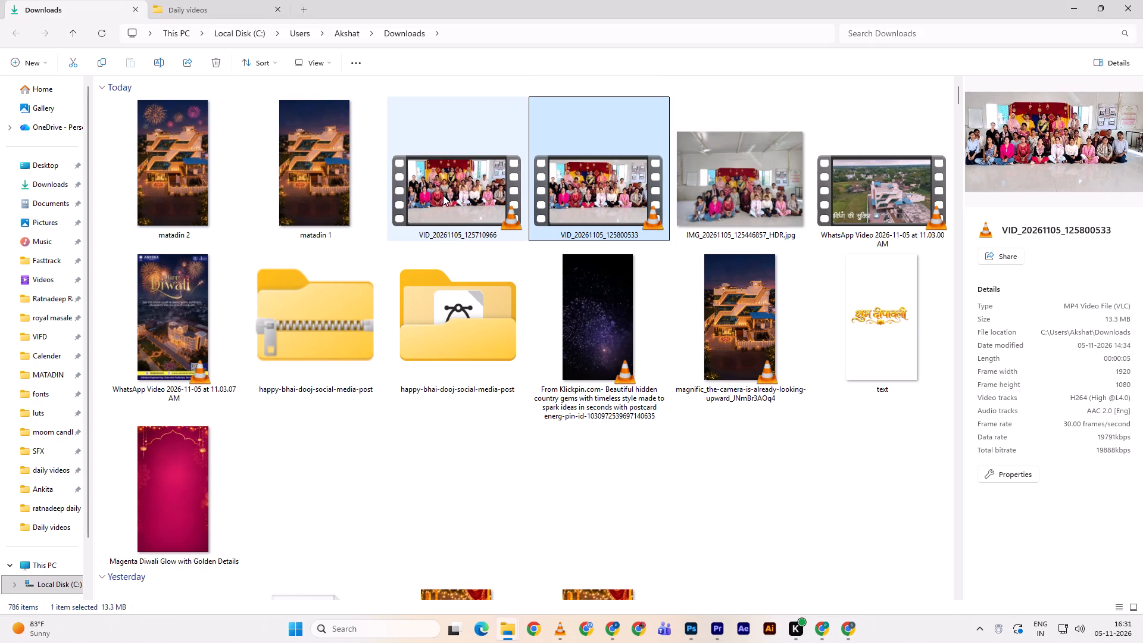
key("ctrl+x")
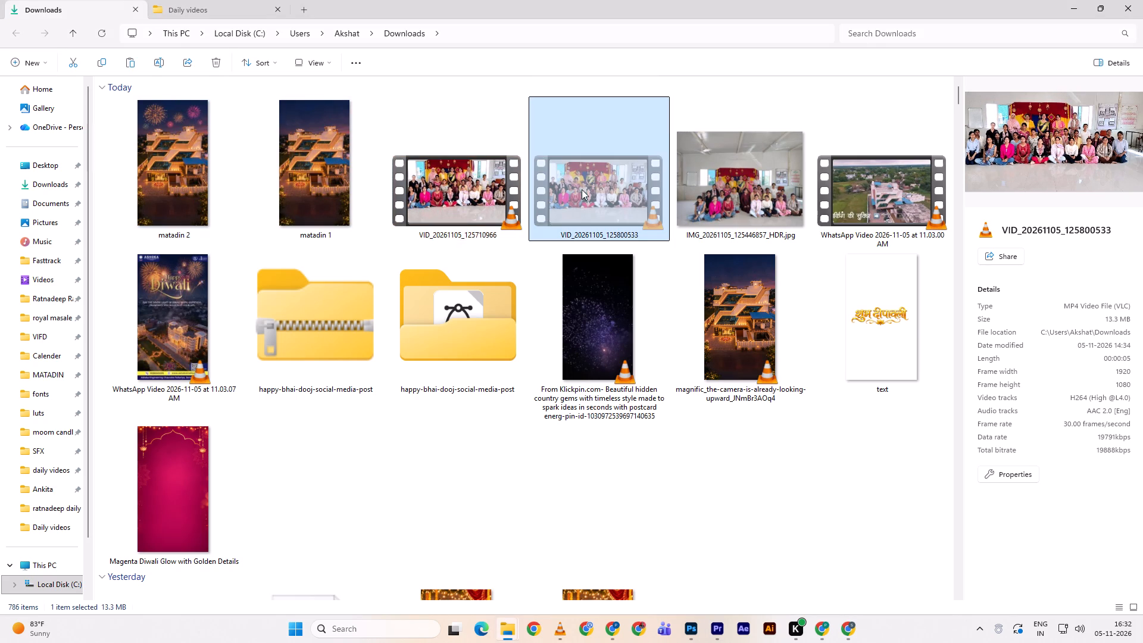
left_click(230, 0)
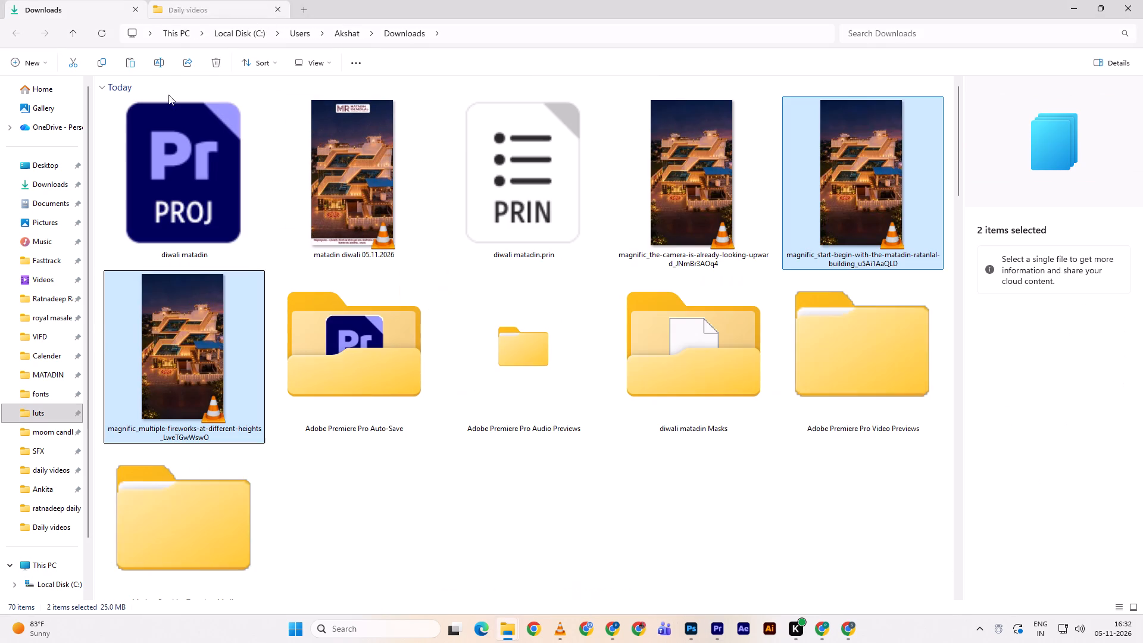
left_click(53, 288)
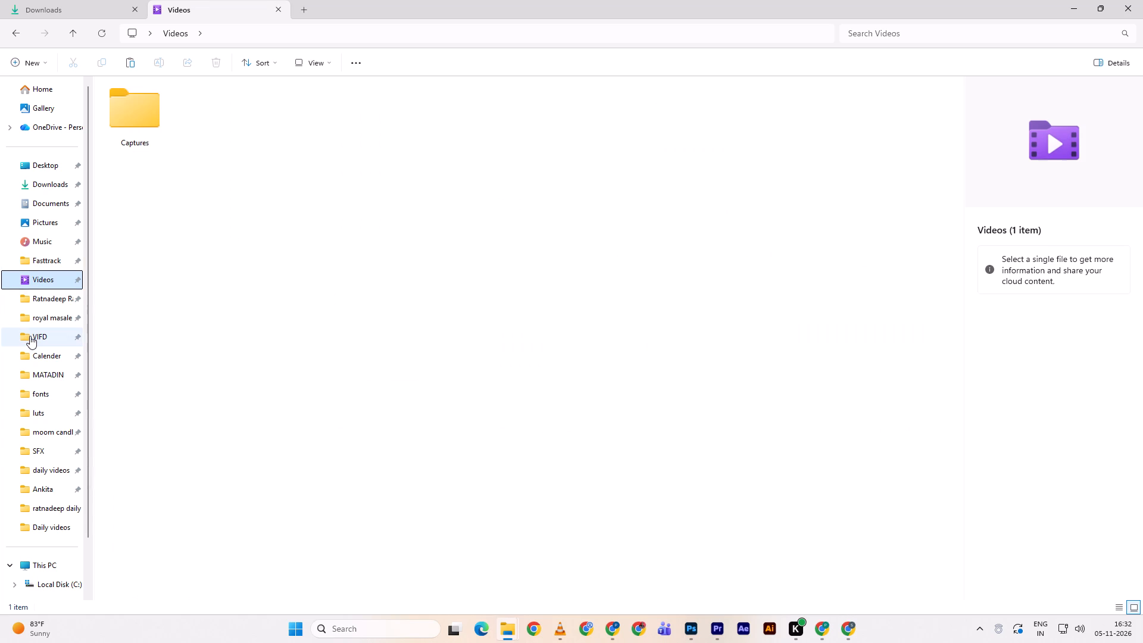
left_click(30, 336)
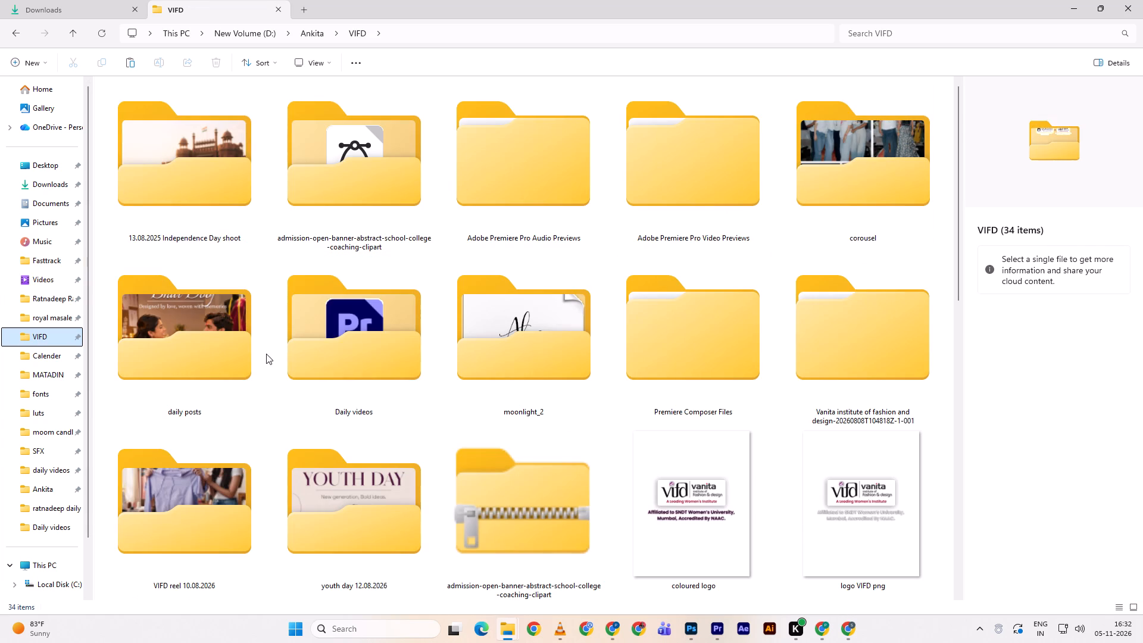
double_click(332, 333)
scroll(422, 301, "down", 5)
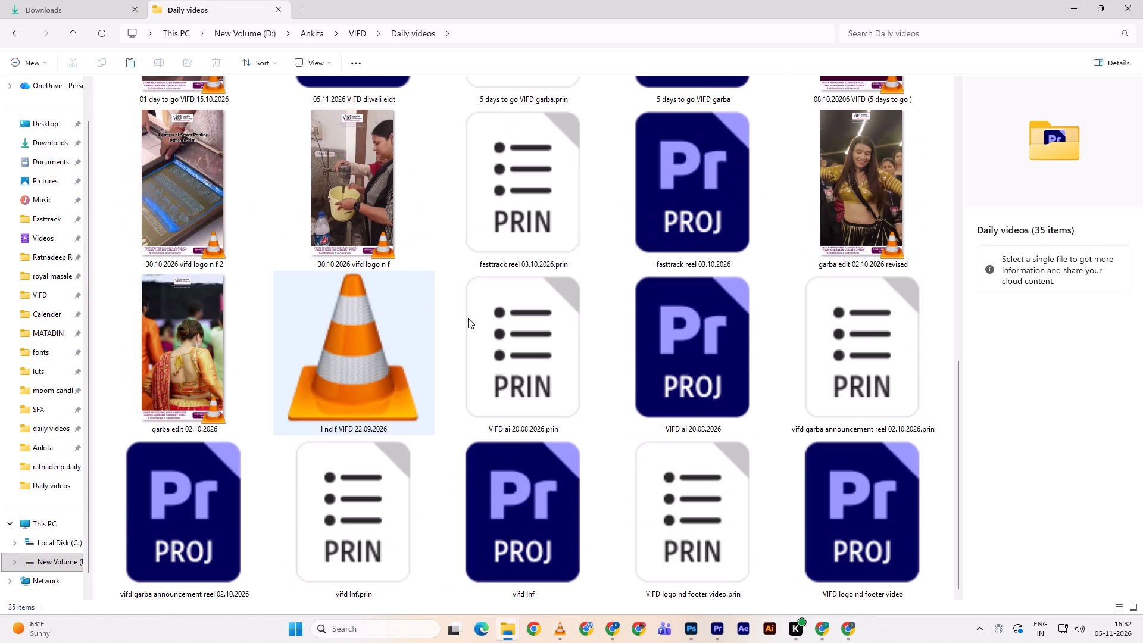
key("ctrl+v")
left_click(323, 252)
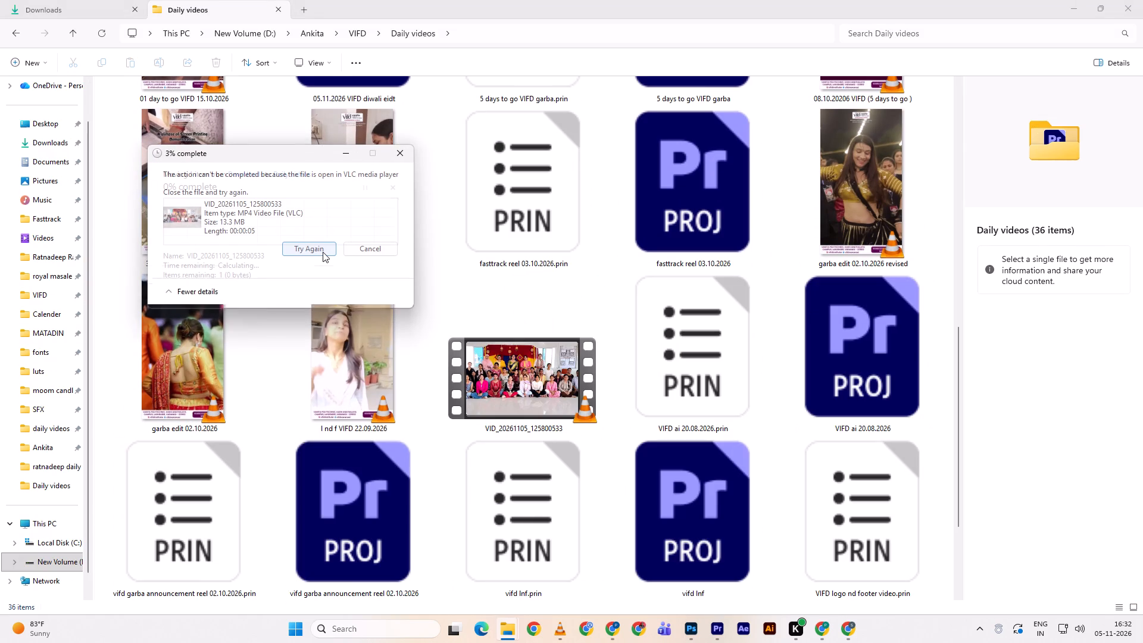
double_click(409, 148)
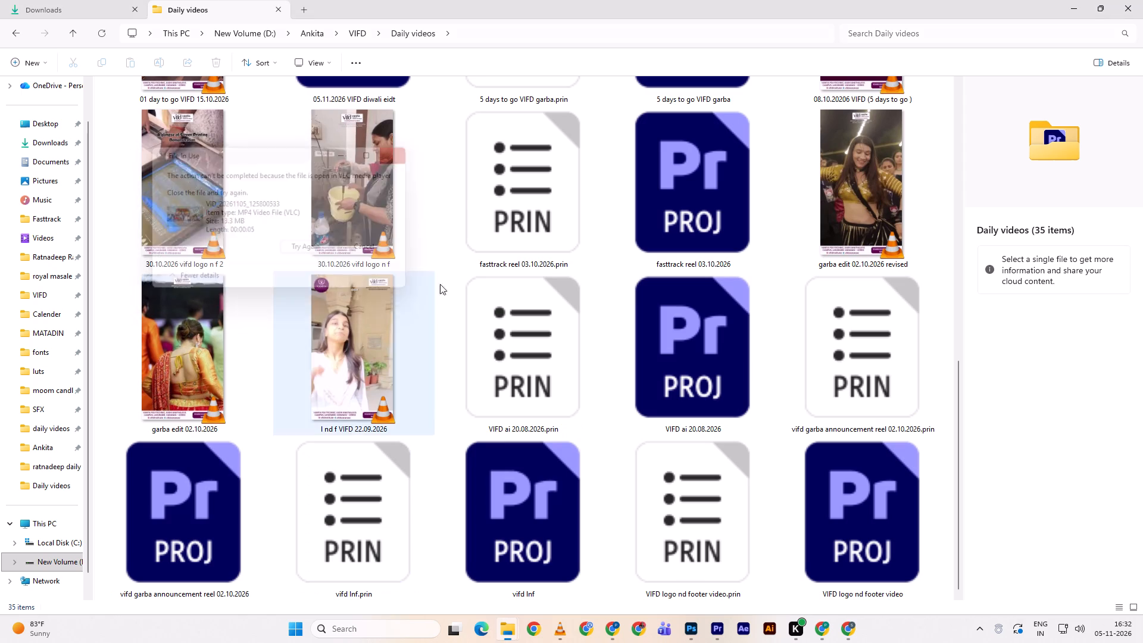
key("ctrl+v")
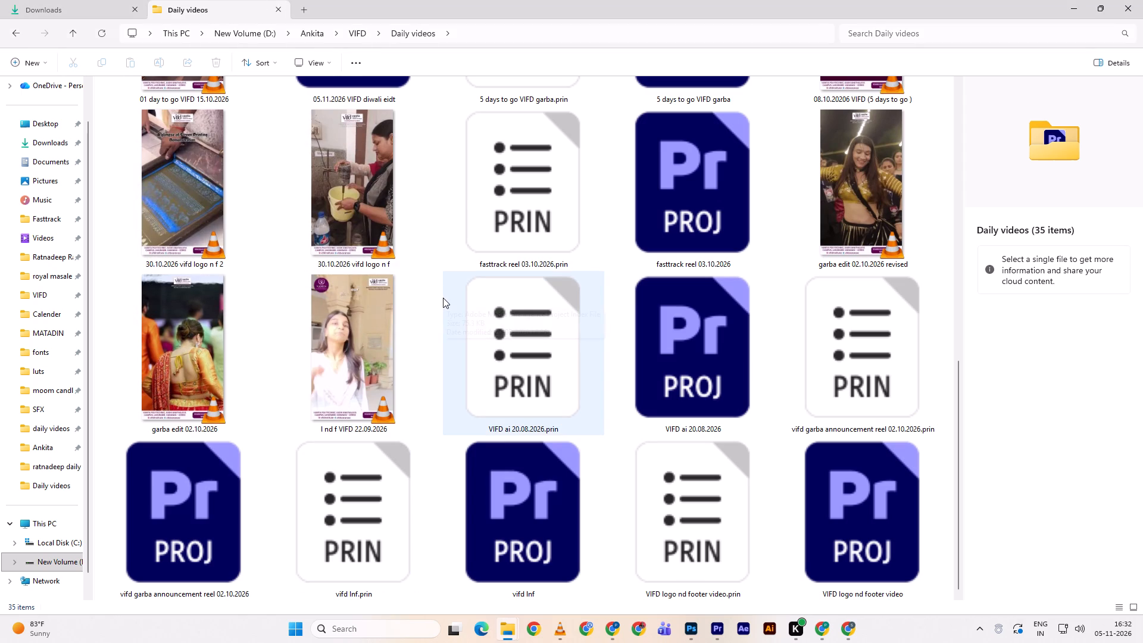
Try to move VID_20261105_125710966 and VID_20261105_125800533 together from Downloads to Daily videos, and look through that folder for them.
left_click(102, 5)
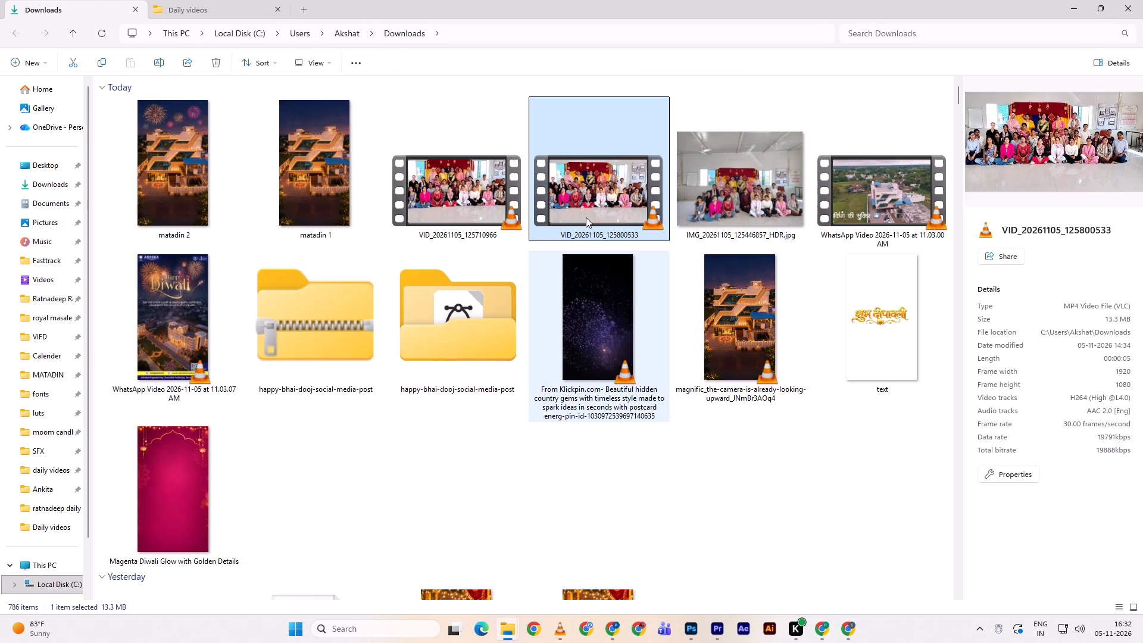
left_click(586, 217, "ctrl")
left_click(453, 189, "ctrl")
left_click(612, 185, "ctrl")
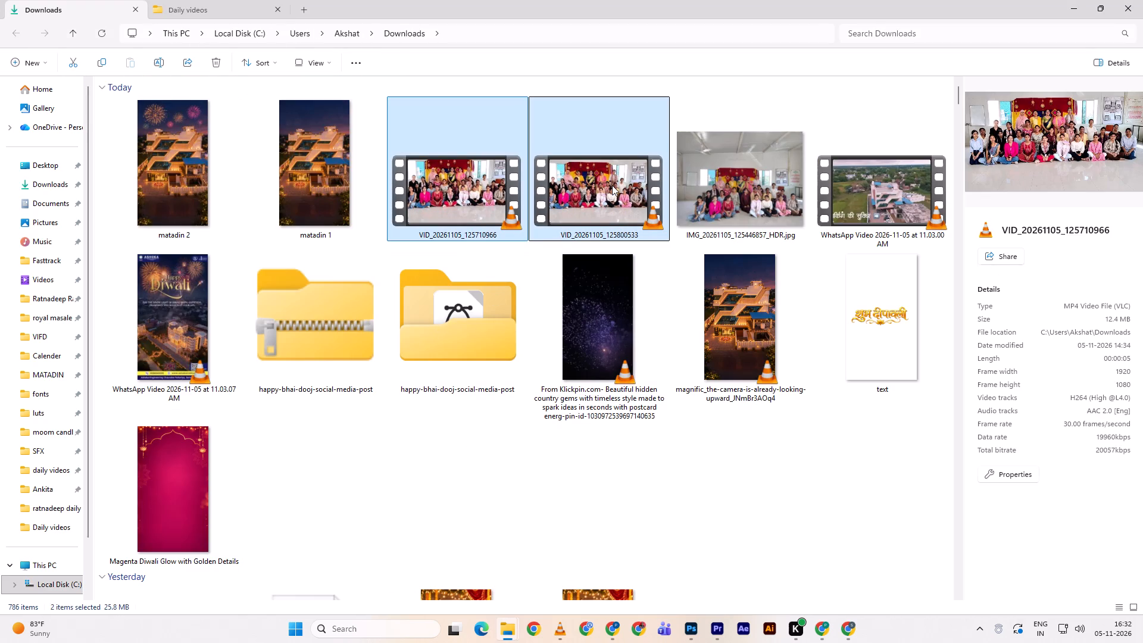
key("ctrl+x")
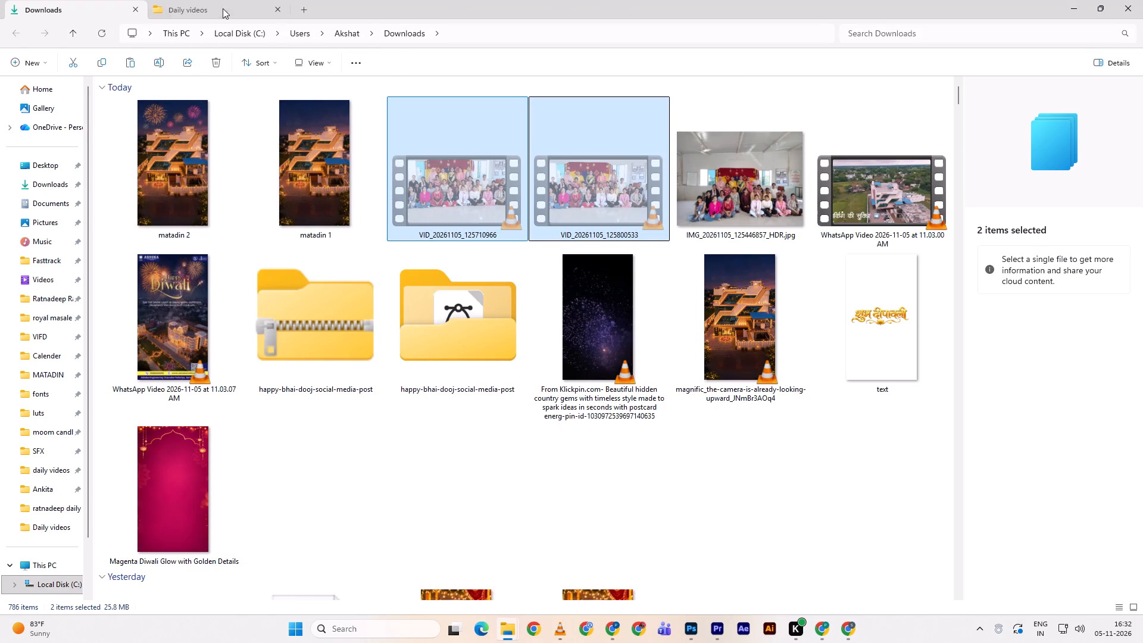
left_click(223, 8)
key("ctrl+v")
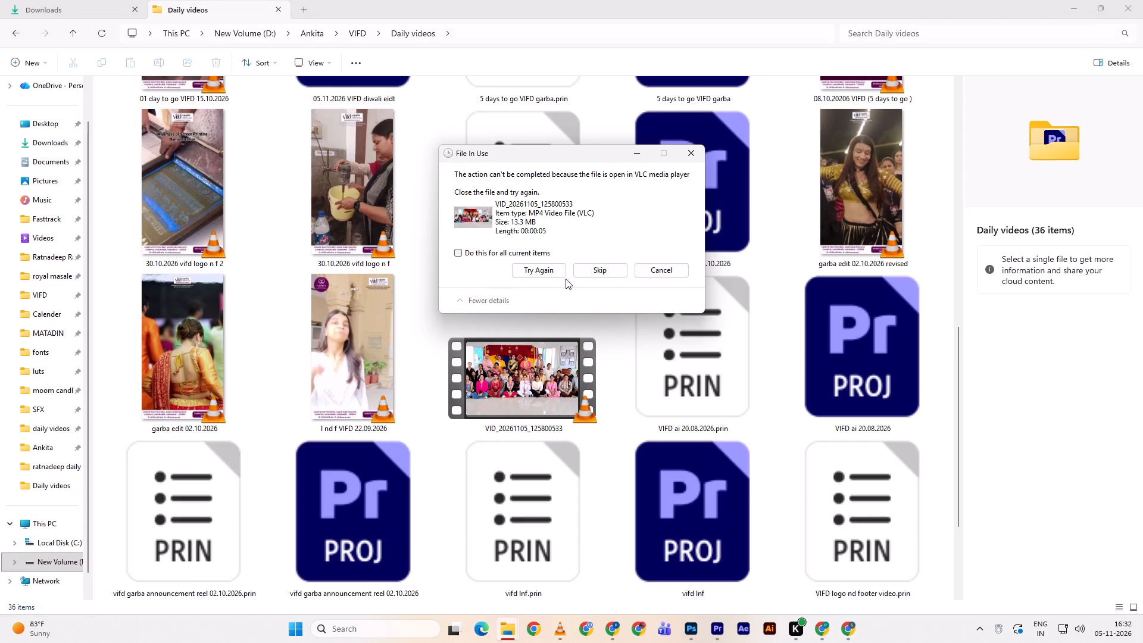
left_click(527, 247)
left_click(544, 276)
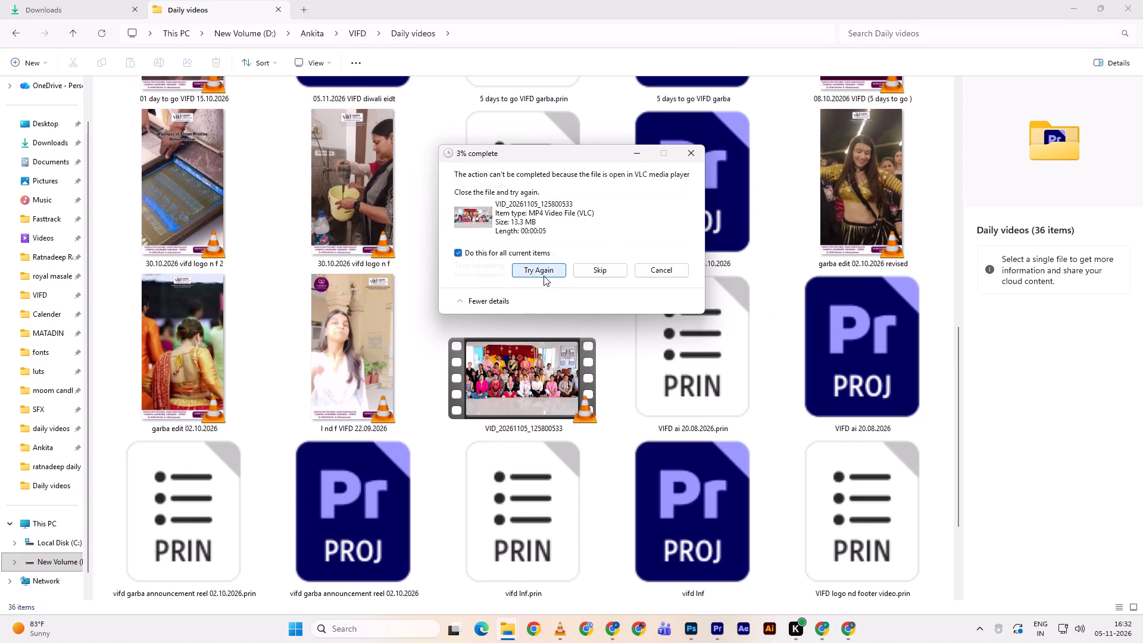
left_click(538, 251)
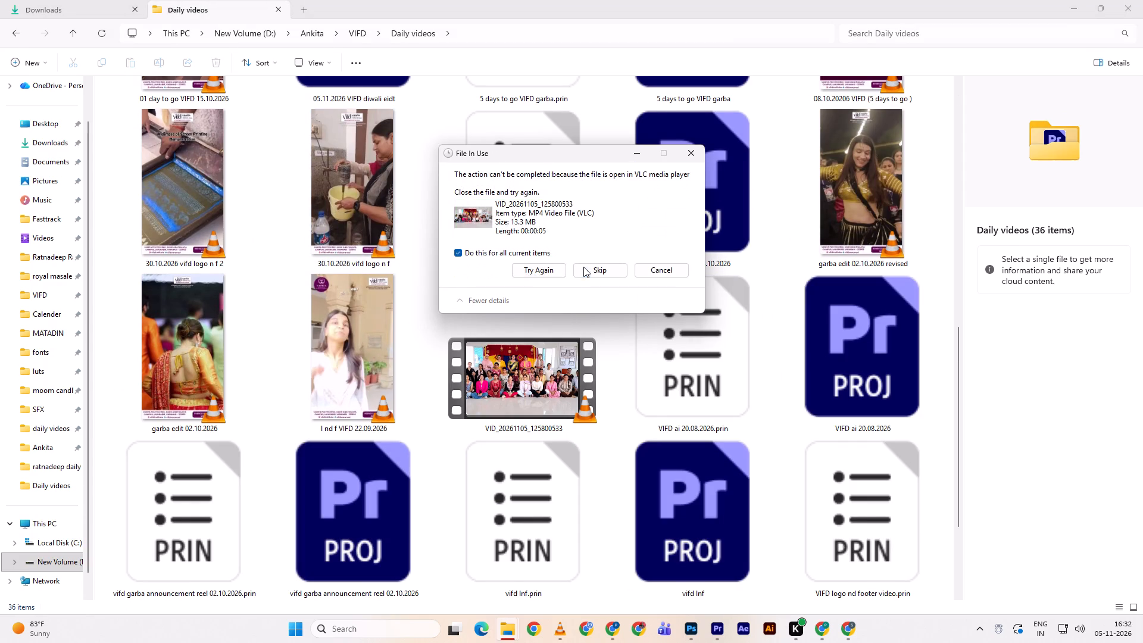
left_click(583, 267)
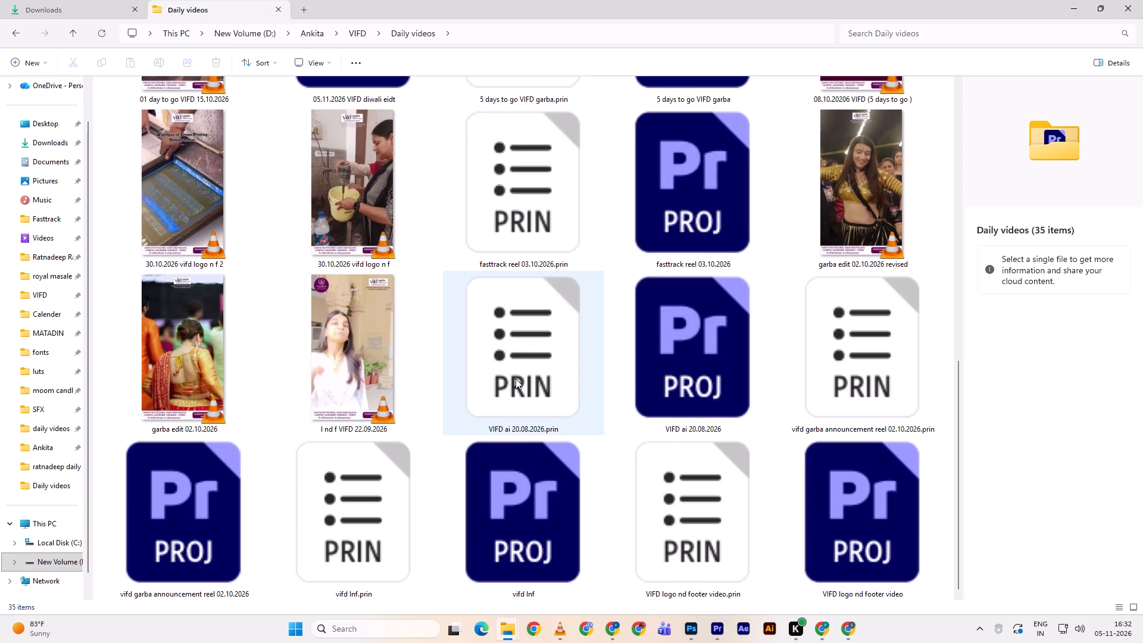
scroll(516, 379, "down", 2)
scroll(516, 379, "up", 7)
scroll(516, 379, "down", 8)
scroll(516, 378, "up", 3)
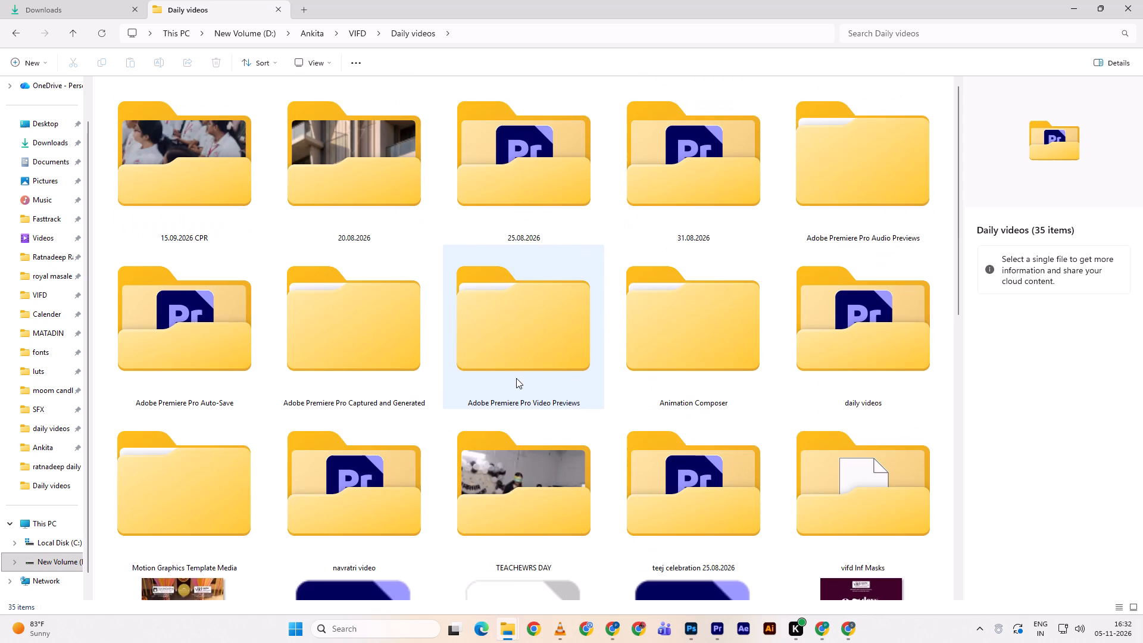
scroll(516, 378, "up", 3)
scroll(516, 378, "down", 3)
Close the VLC media player window that is playing VID_20261105_125800533.
left_click(46, 11)
key("alt+Tab")
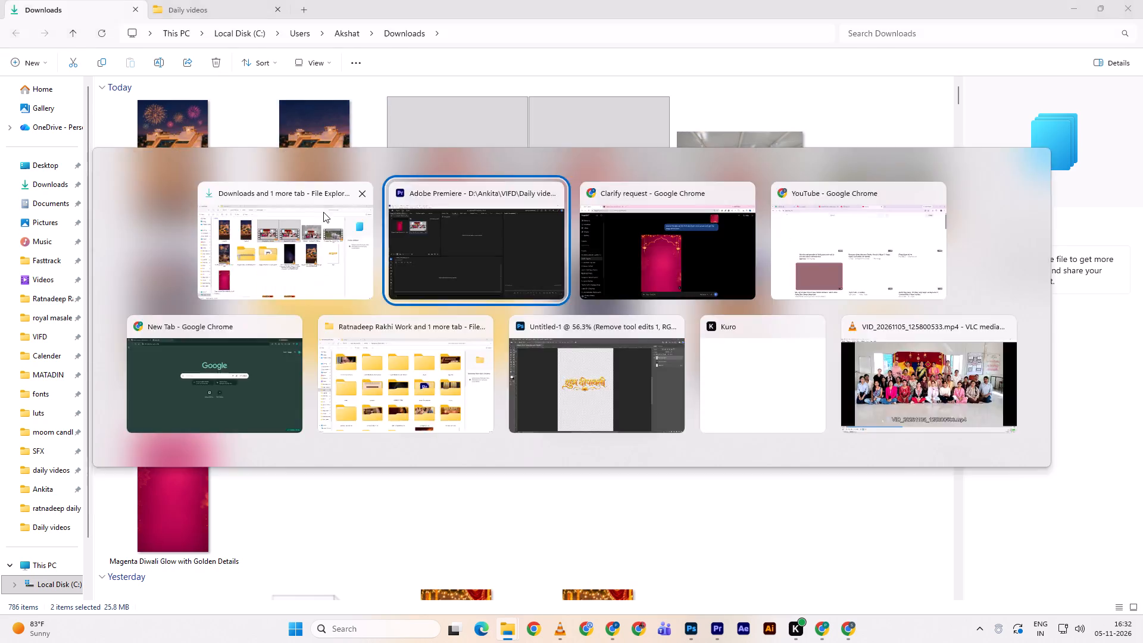
key("alt+Tab")
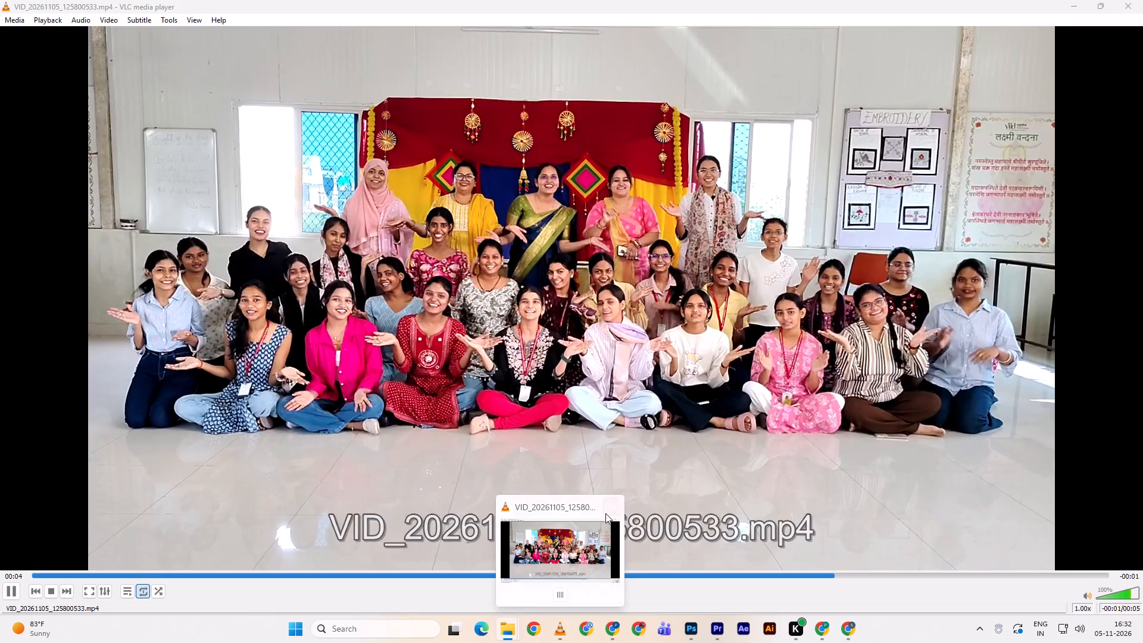
left_click(605, 512)
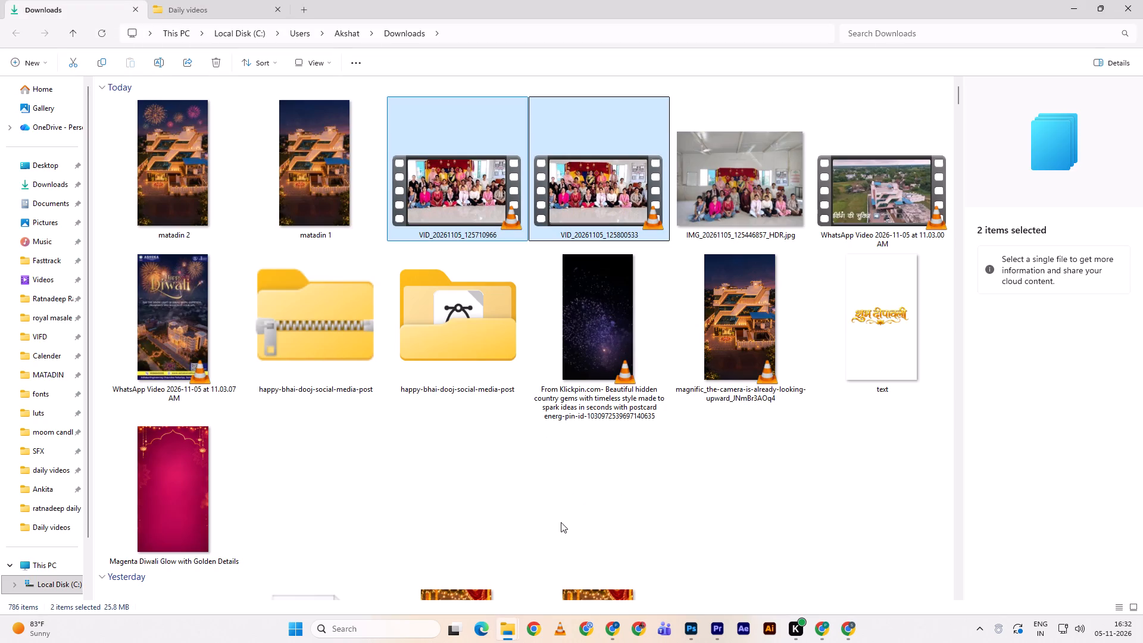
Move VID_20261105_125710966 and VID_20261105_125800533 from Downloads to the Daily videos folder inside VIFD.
key("ctrl+x")
left_click(198, 13)
scroll(396, 283, "down", 6)
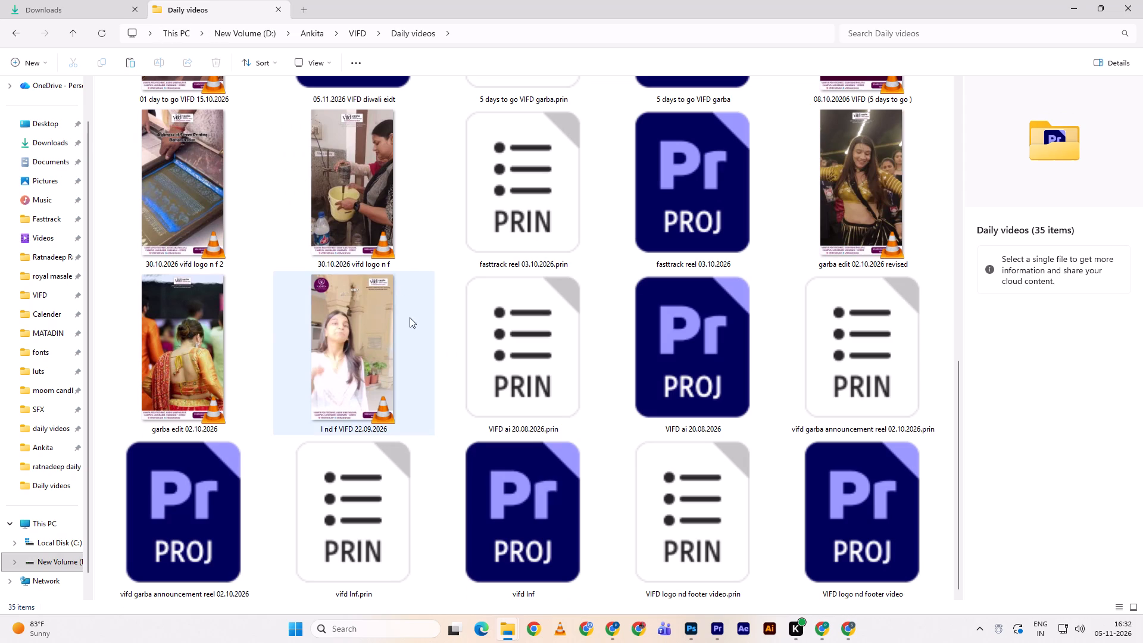
scroll(410, 317, "down", 2)
key("ctrl+v")
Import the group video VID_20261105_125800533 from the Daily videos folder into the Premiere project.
left_click(698, 367)
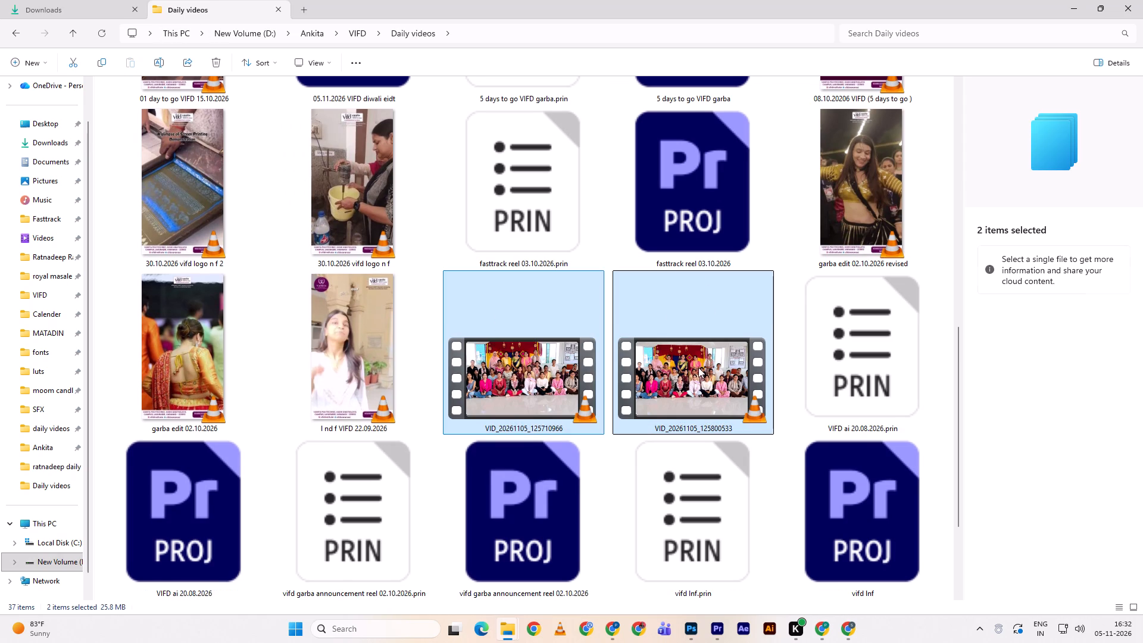
left_click_drag(695, 374, 140, 222)
key("alt+Tab")
Create a sequence from the "Magenta Diwali Glow with Golden Details" image with the image on Video 1.
left_click_drag(54, 141, 126, 437)
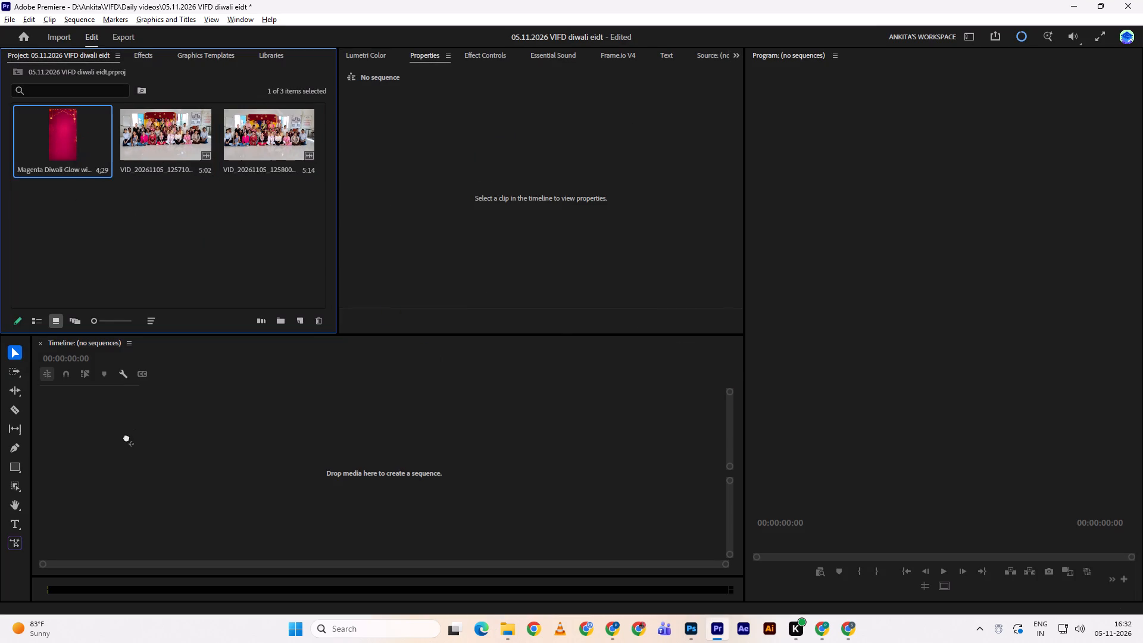
left_click_drag(126, 437, 126, 439)
Play back the background sequence from its start and check the pink background image in the ChatGPT conversation.
key("space")
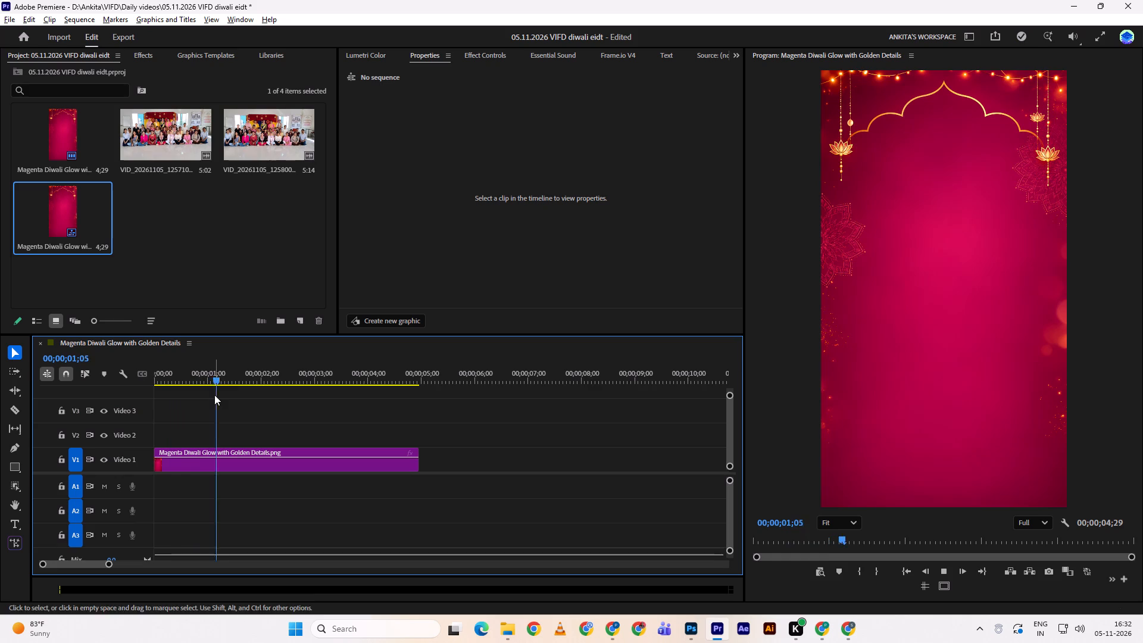
key("space")
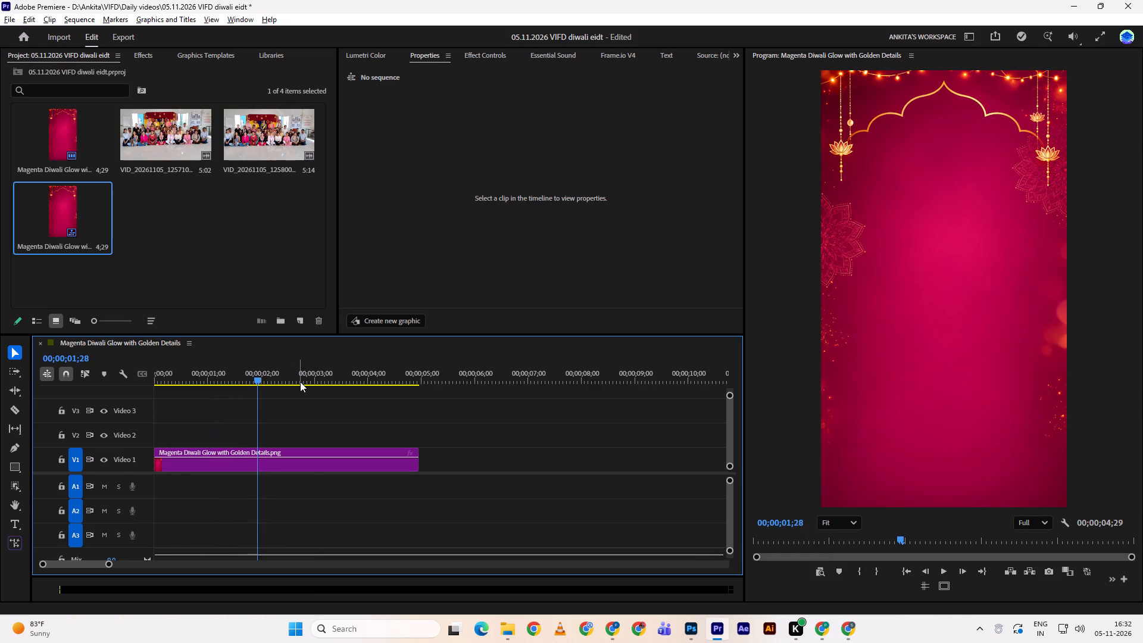
left_click_drag(261, 378, 130, 385)
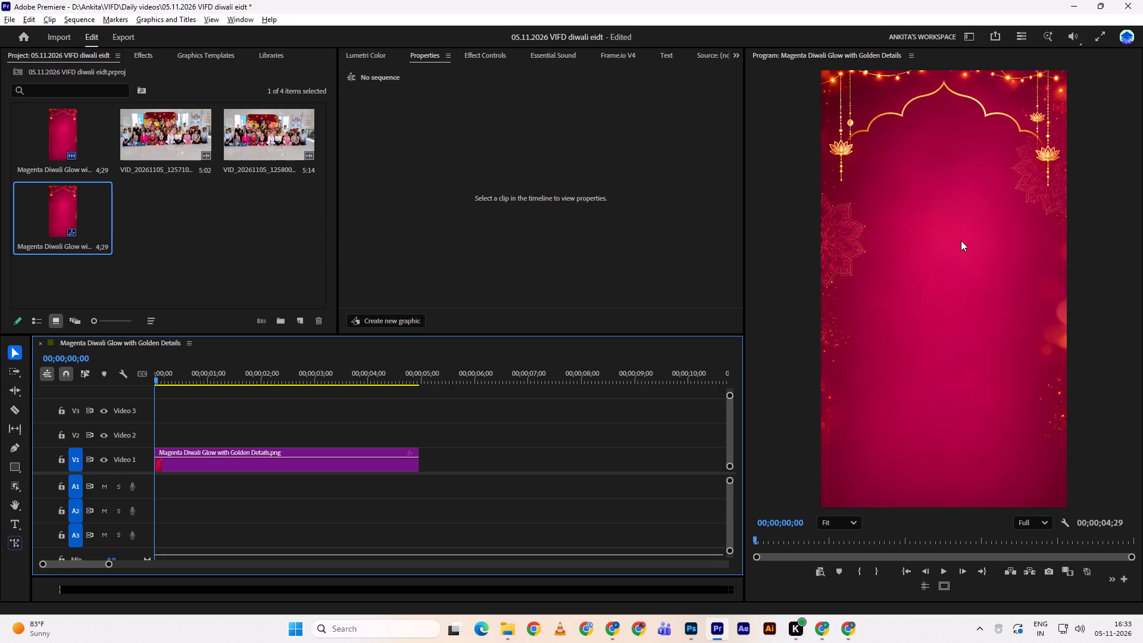
key("space")
key("space")
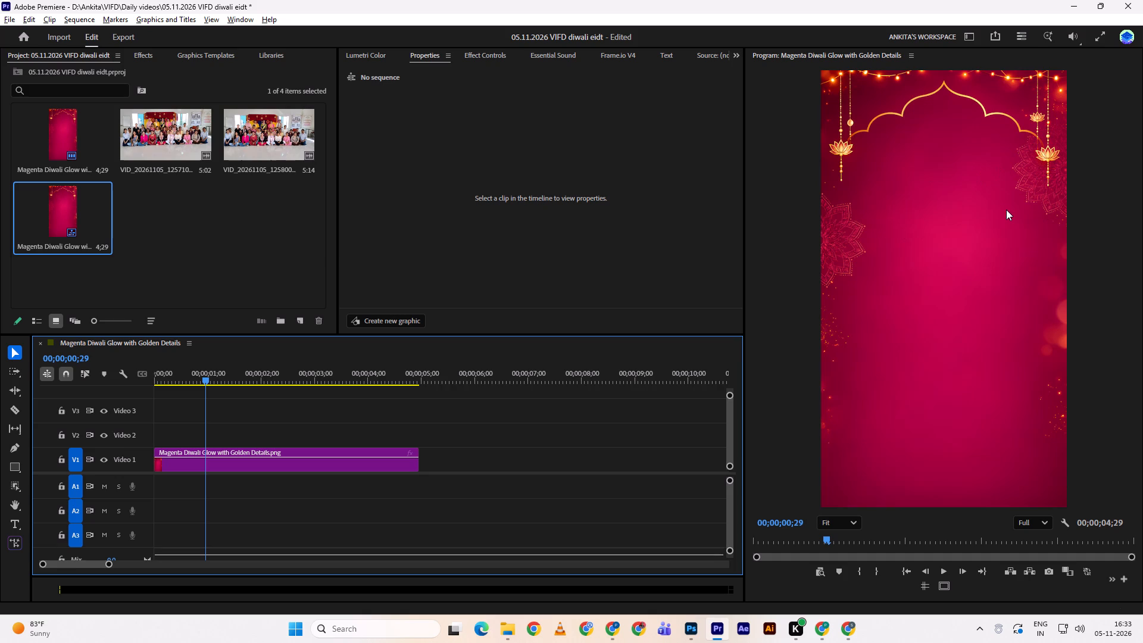
key("alt+Tab")
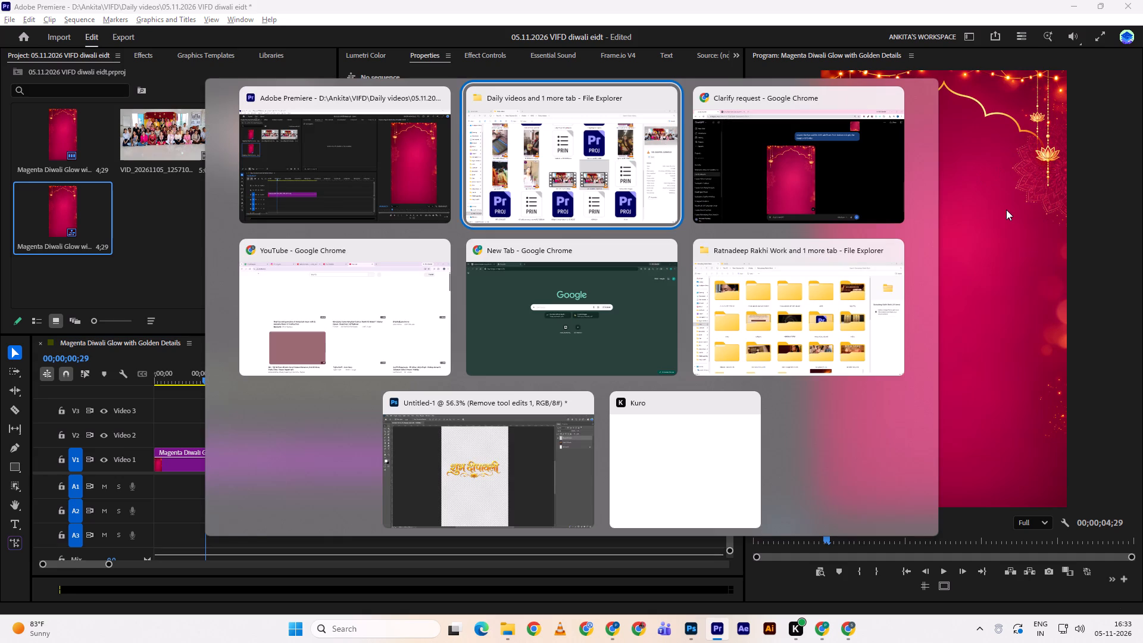
key("alt+Tab")
scroll(570, 357, "down", 8)
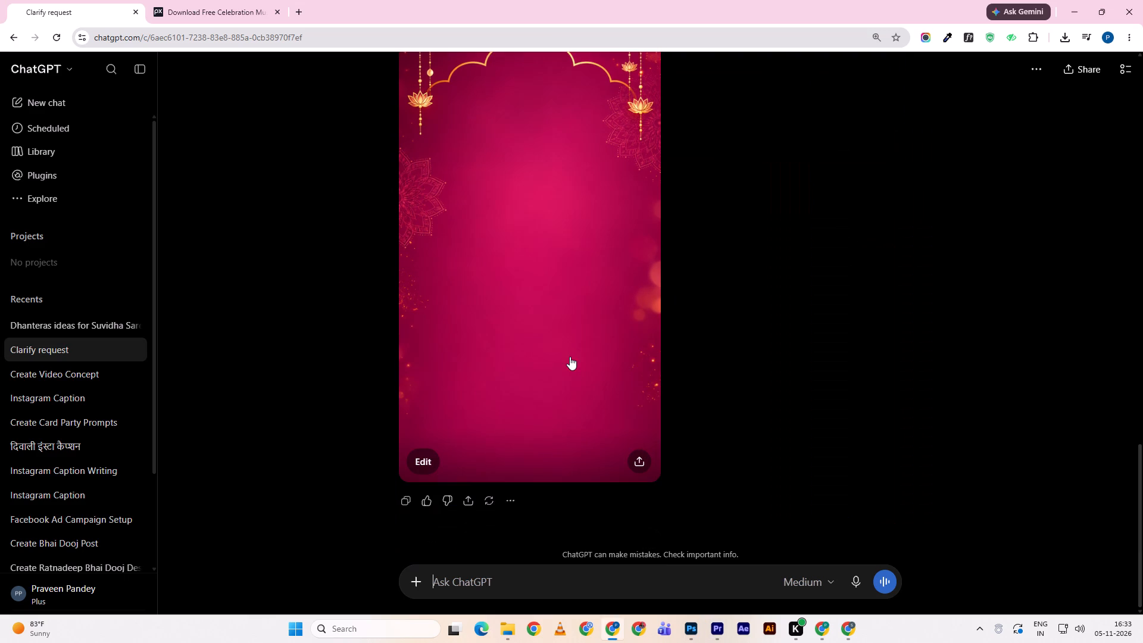
key("alt+Tab")
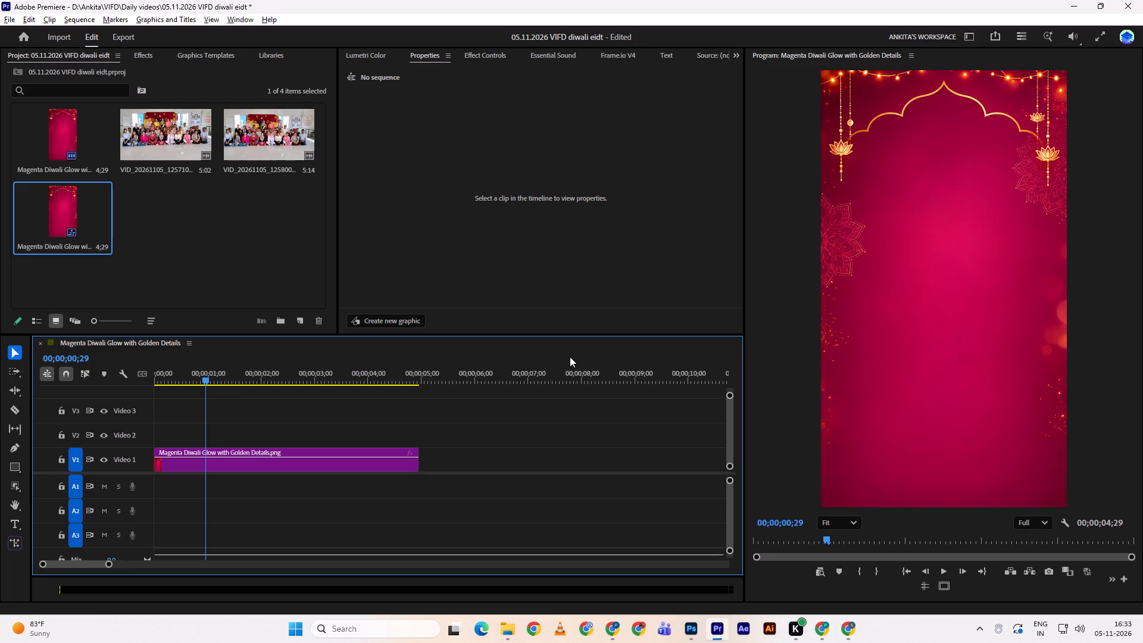
Set the background sequence's frame size to 1080 horizontal by 1920 vertical.
left_click(89, 14)
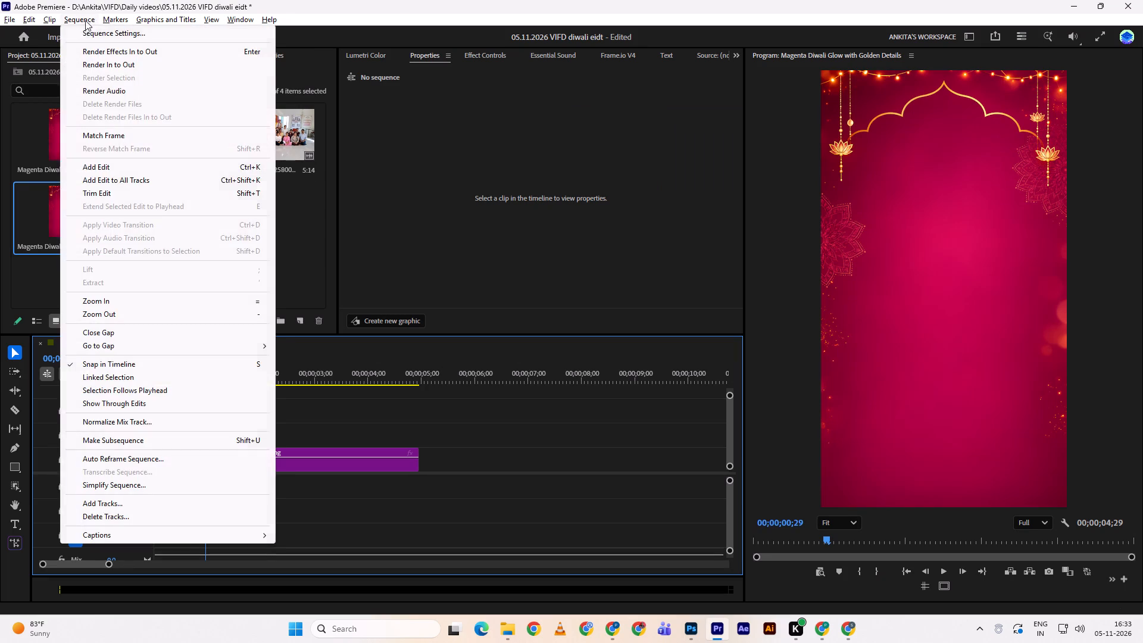
left_click(93, 28)
double_click(487, 181)
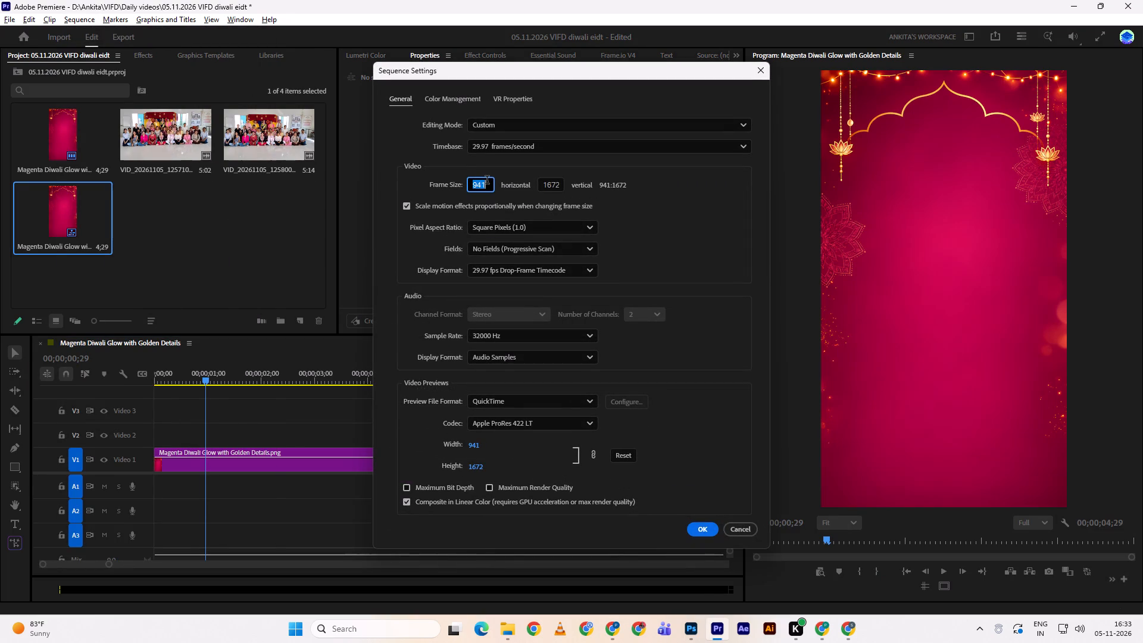
type("1080")
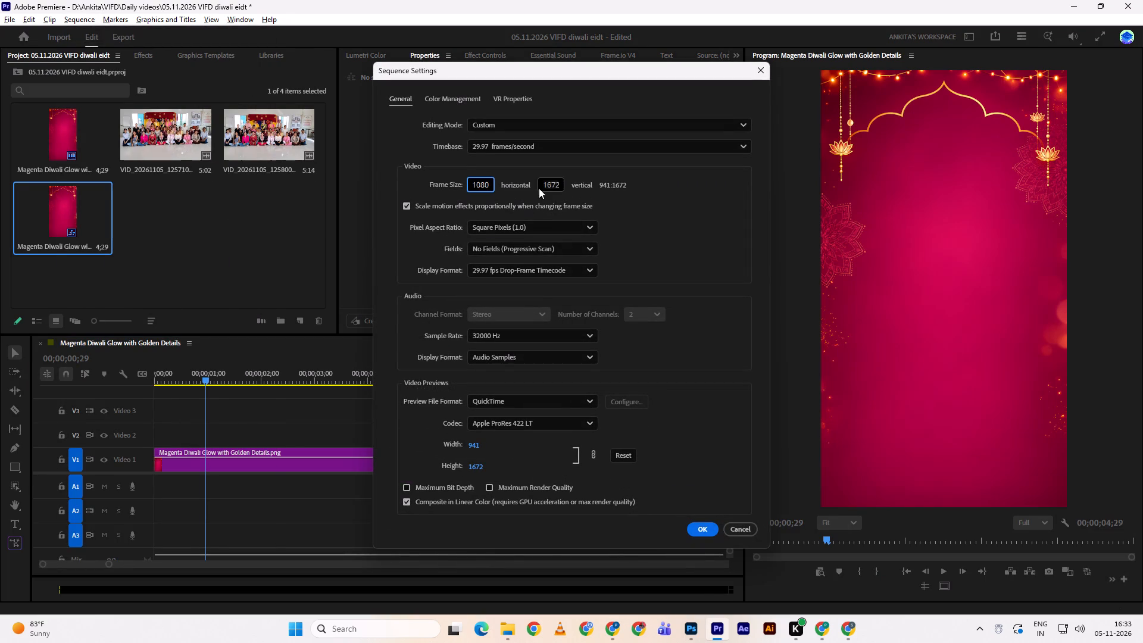
triple_click(549, 181)
left_click(549, 181)
type("1920")
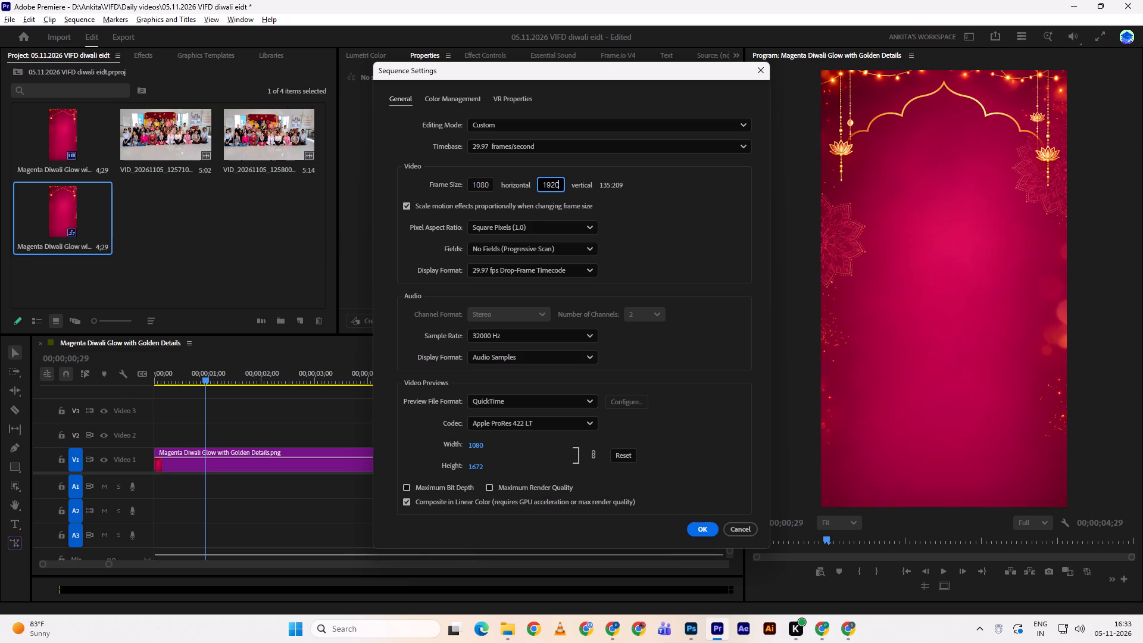
left_click(698, 526)
left_click(633, 369)
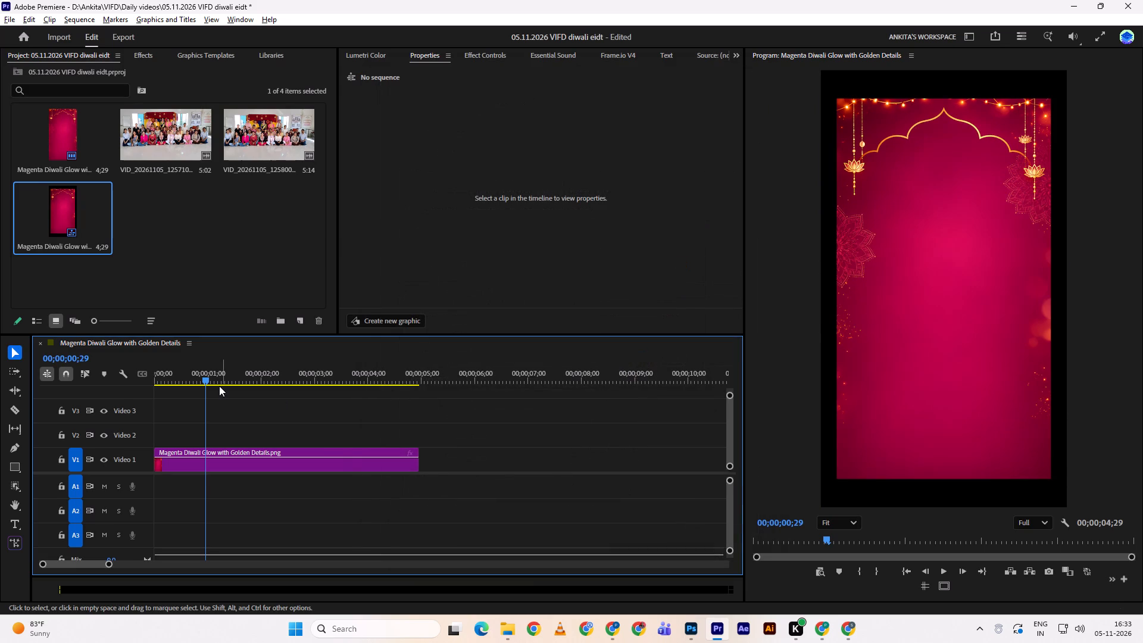
Scale the Magenta Diwali Glow image clip on Video 1 to fill the sequence frame.
left_click_drag(254, 428, 254, 477)
key("f")
Play back the background sequence from its start to check the filled frame.
left_click_drag(206, 379, 133, 383)
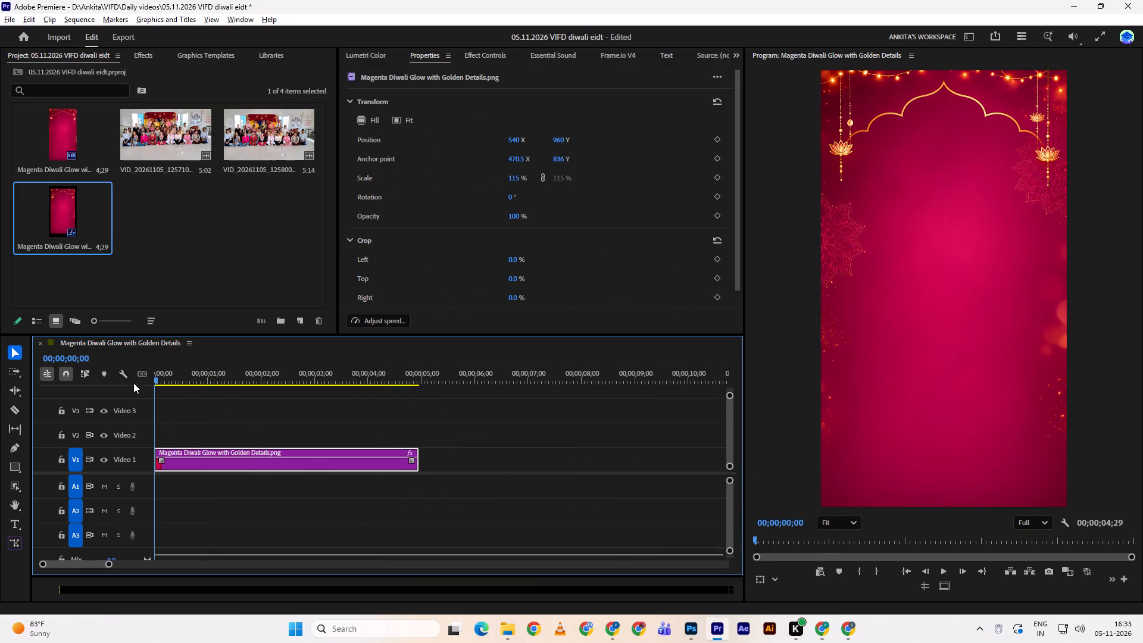
left_click_drag(133, 383, 130, 383)
left_click(130, 383)
key("space")
key("space")
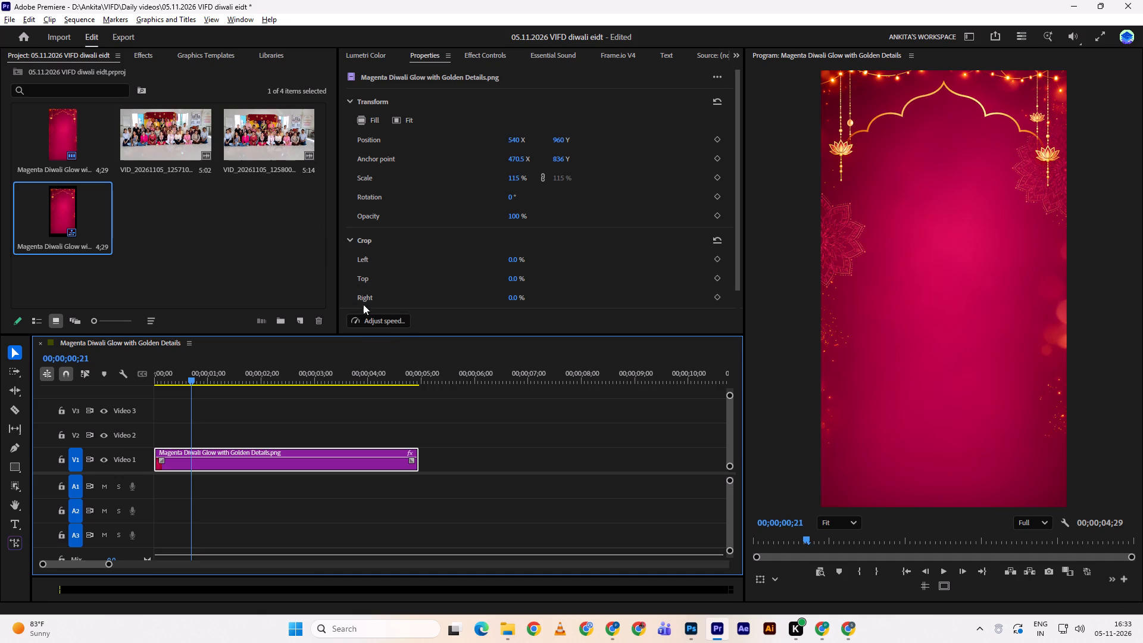
Switch to Chrome, play the "Ramayana: Shree Hanuman Chalisa" video on YouTube and browse the home feed while it plays.
left_click(847, 628)
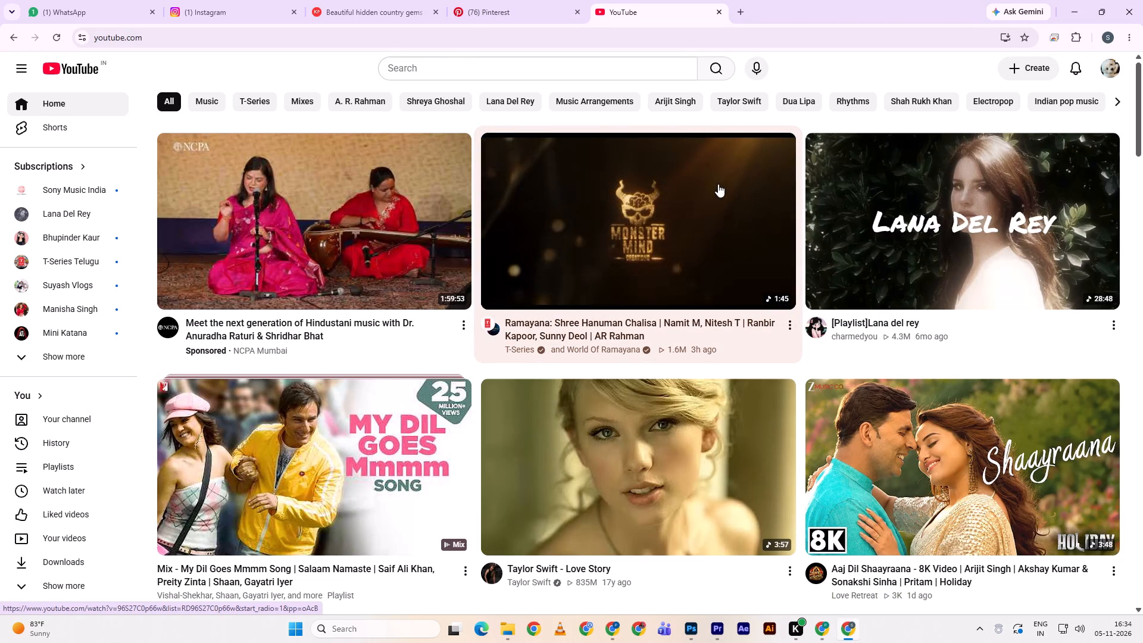
left_click(717, 289)
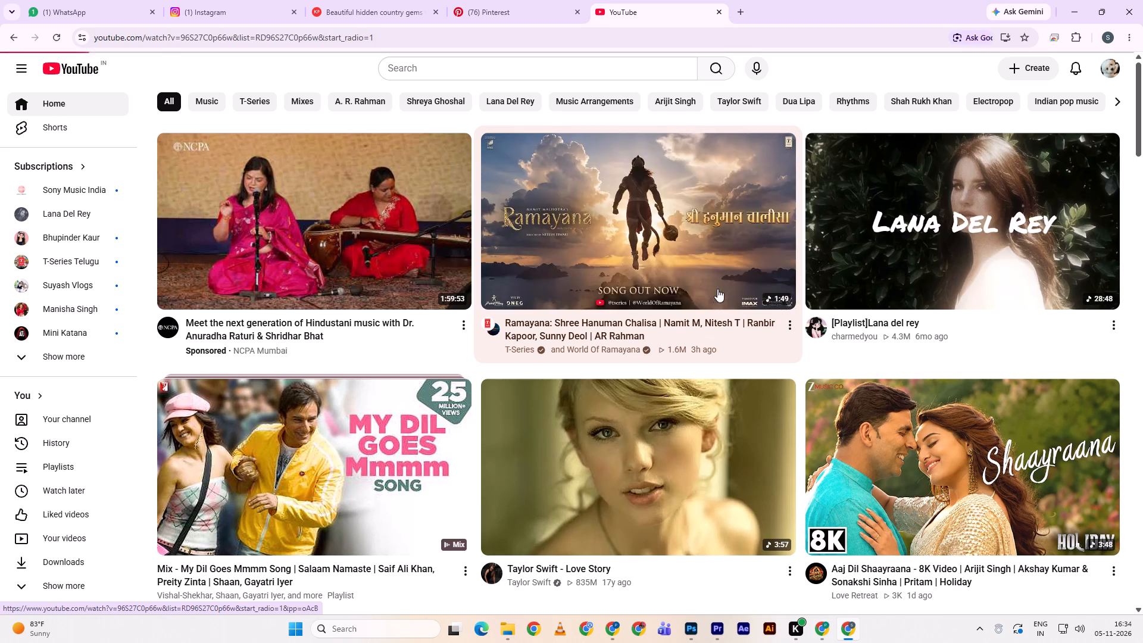
left_click(13, 37)
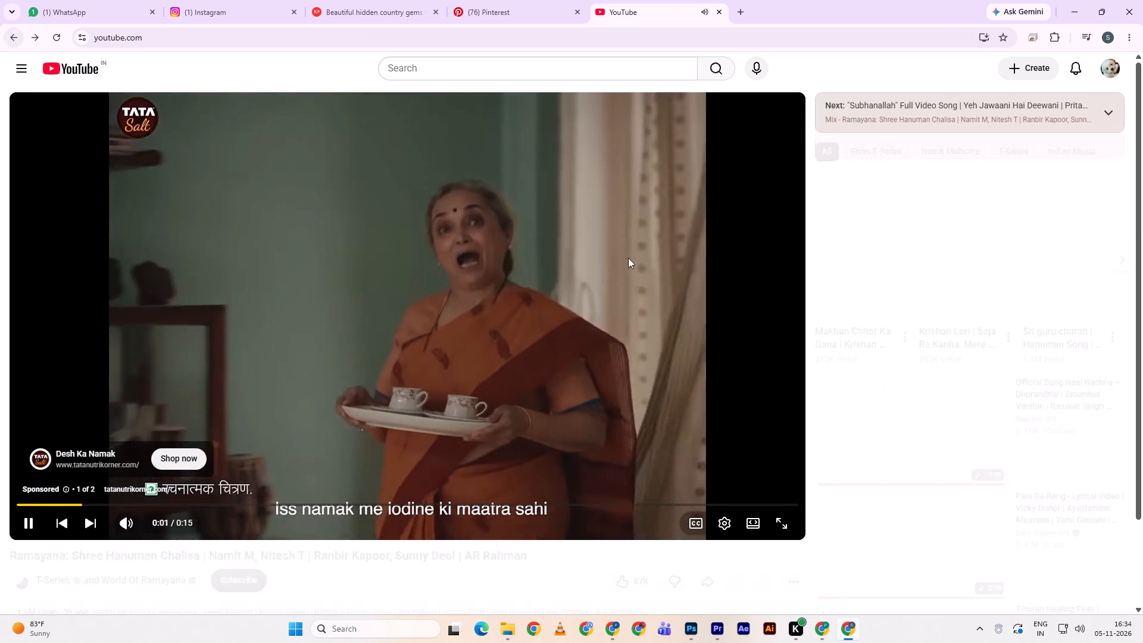
left_click(20, 40)
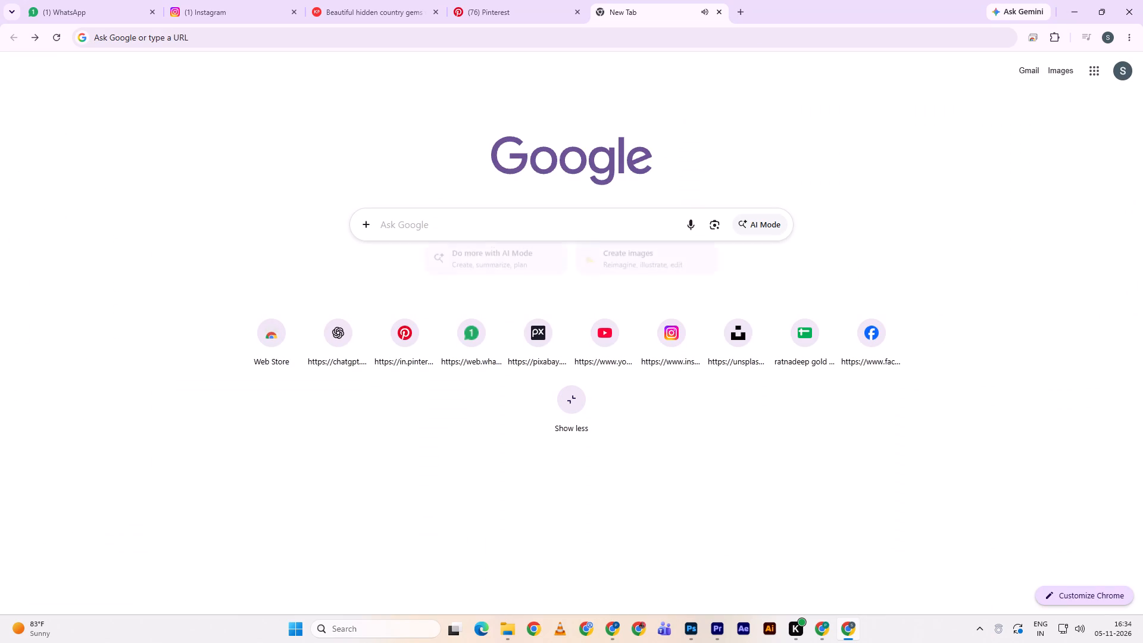
left_click(601, 340)
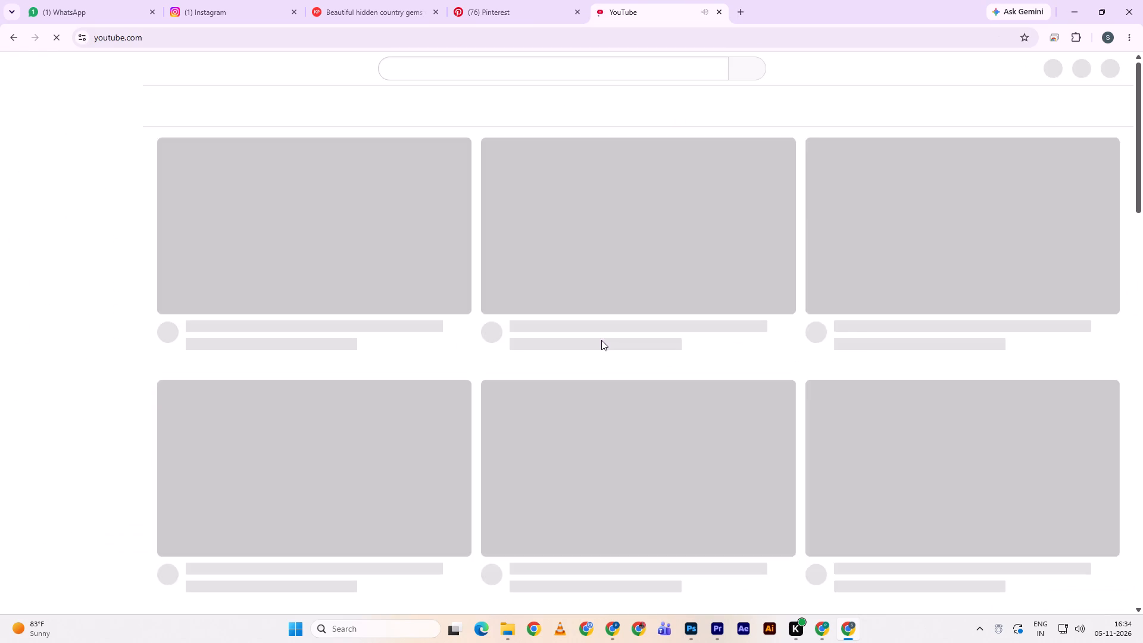
left_click(579, 239)
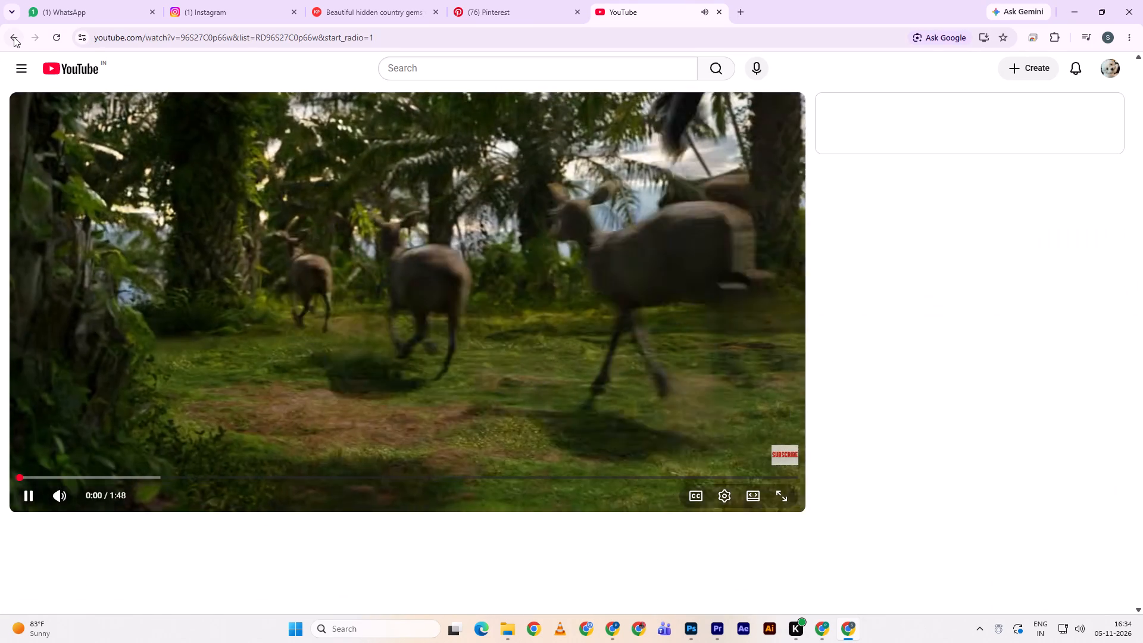
left_click(14, 36)
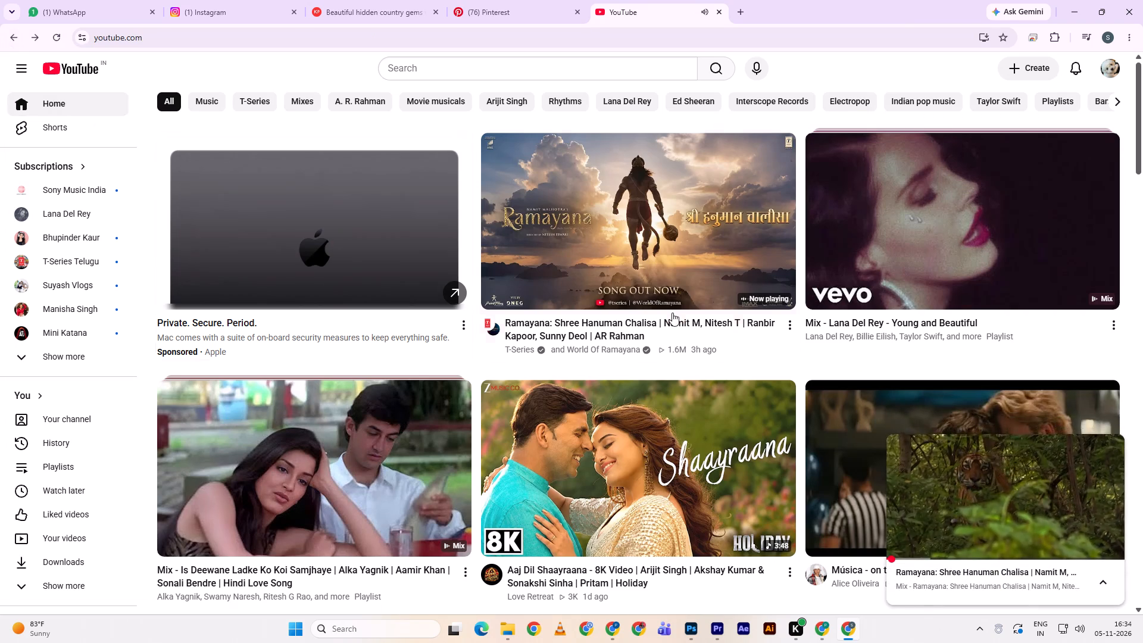
scroll(672, 313, "down", 3)
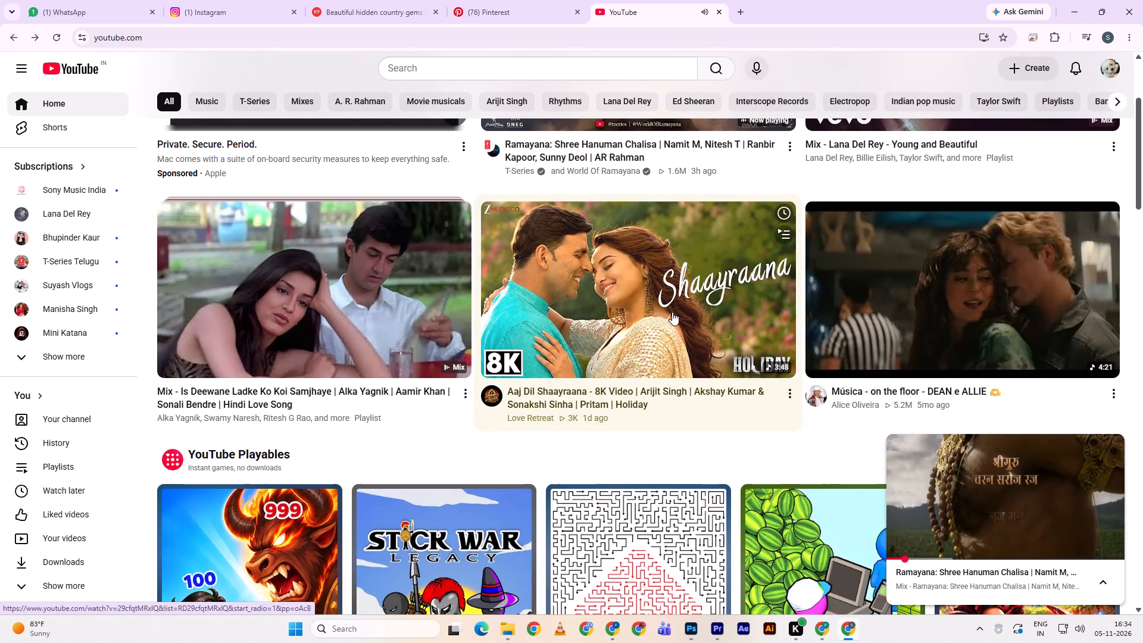
scroll(677, 310, "up", 5)
scroll(872, 230, "up", 3)
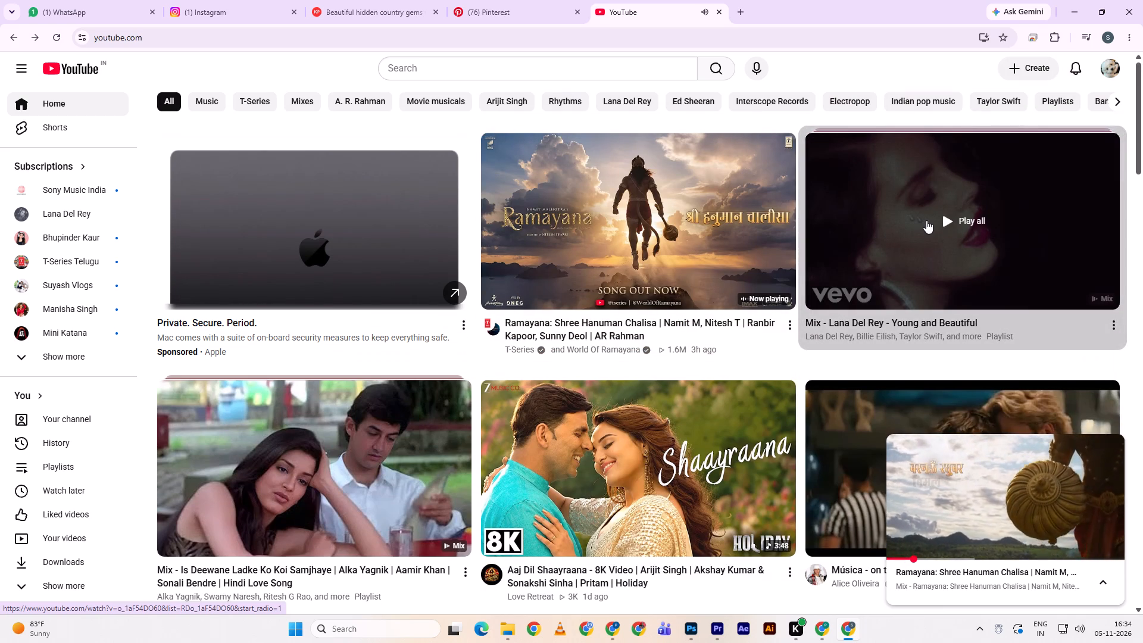
Browse the Pinterest "diwali bg" results for background ideas.
left_click(492, 17)
scroll(699, 335, "down", 2)
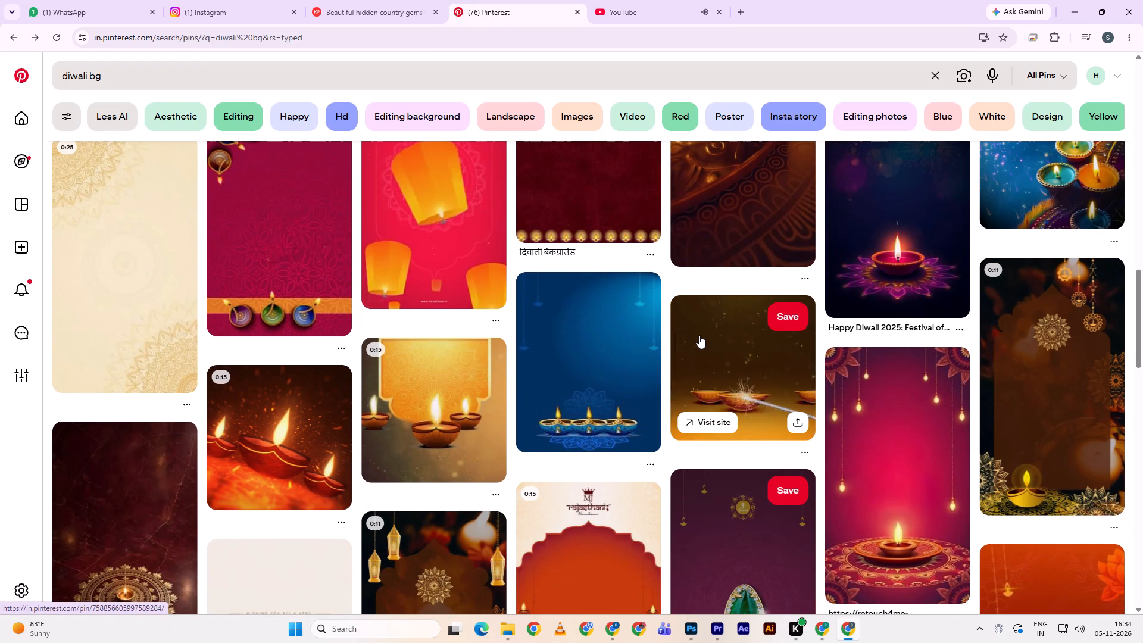
scroll(699, 335, "down", 2)
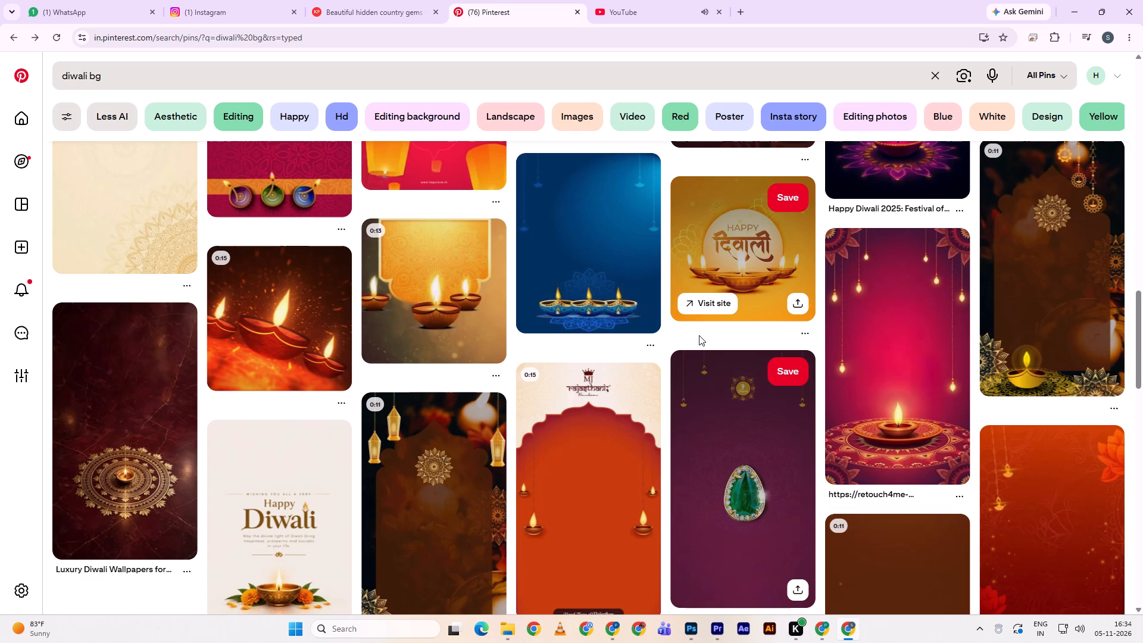
key("alt+Tab")
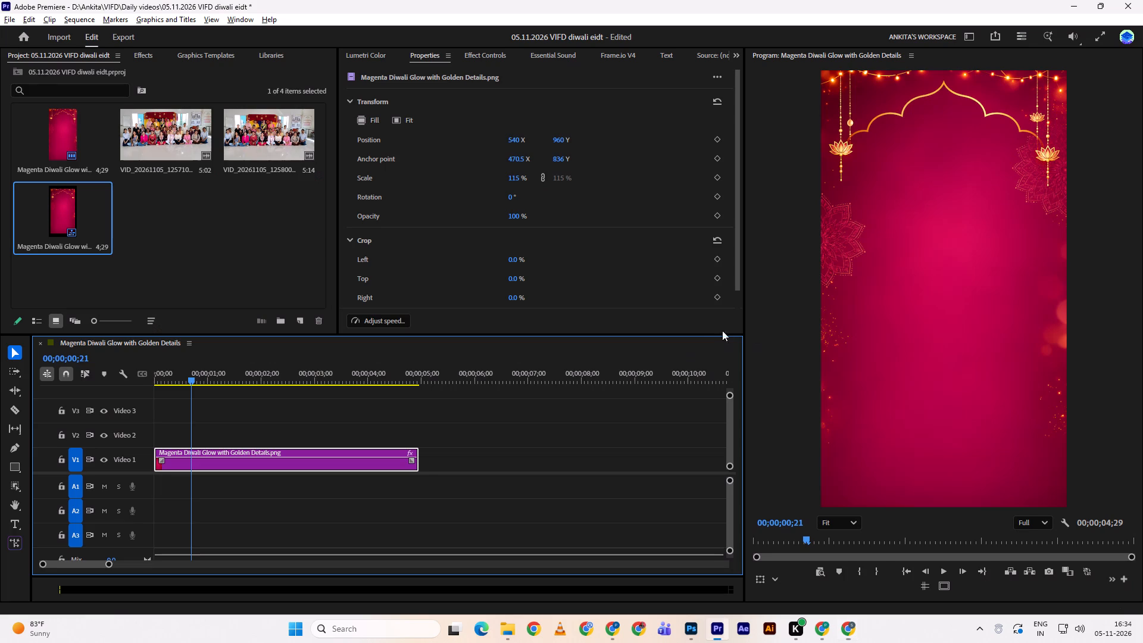
left_click_drag(177, 372, 117, 348)
key("space")
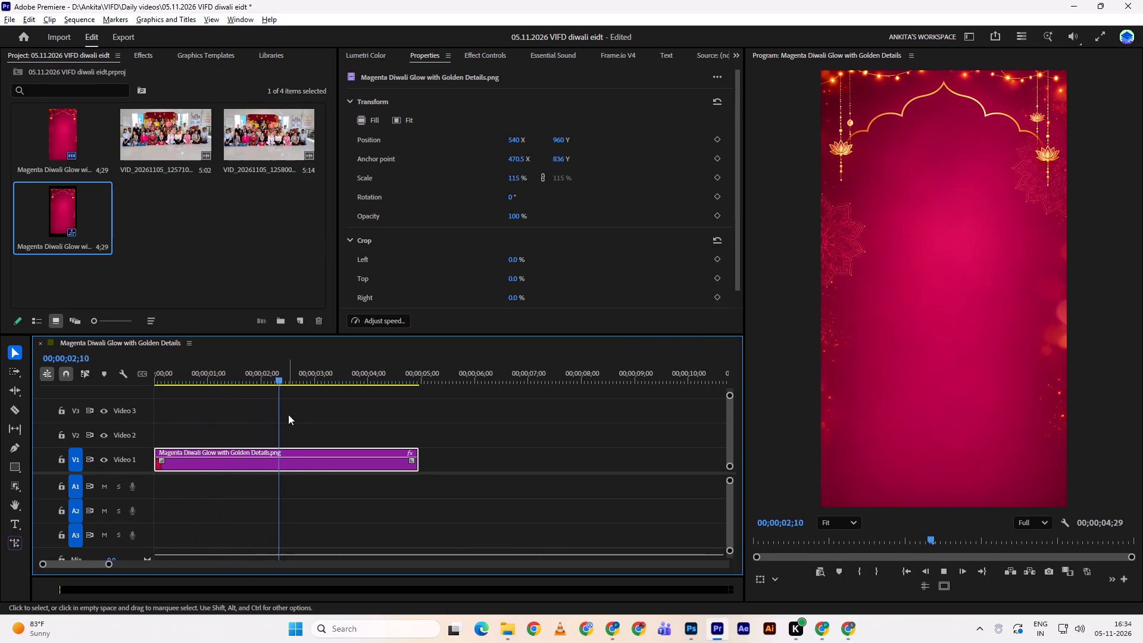
key("space")
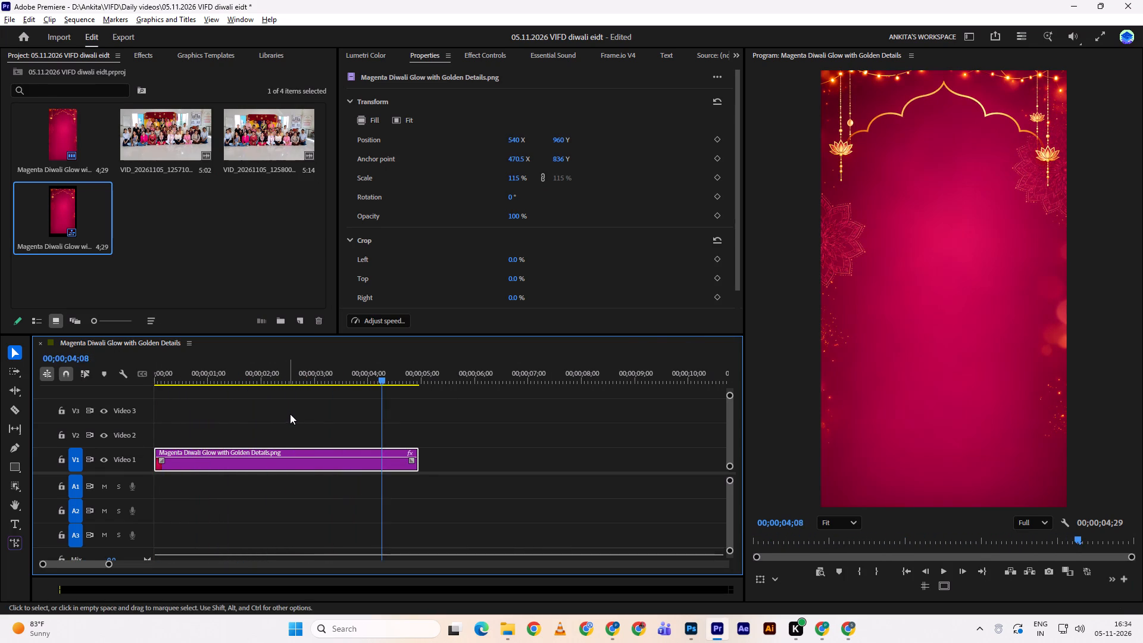
left_click_drag(318, 363, 84, 370)
left_click(84, 370)
key("space")
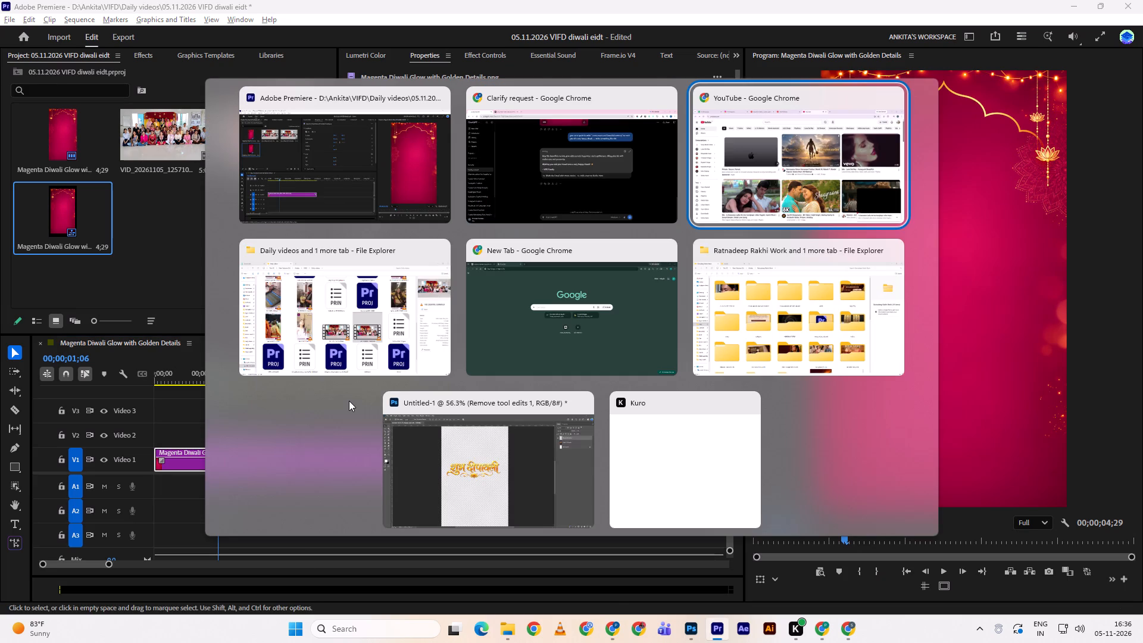
key("alt+Tab")
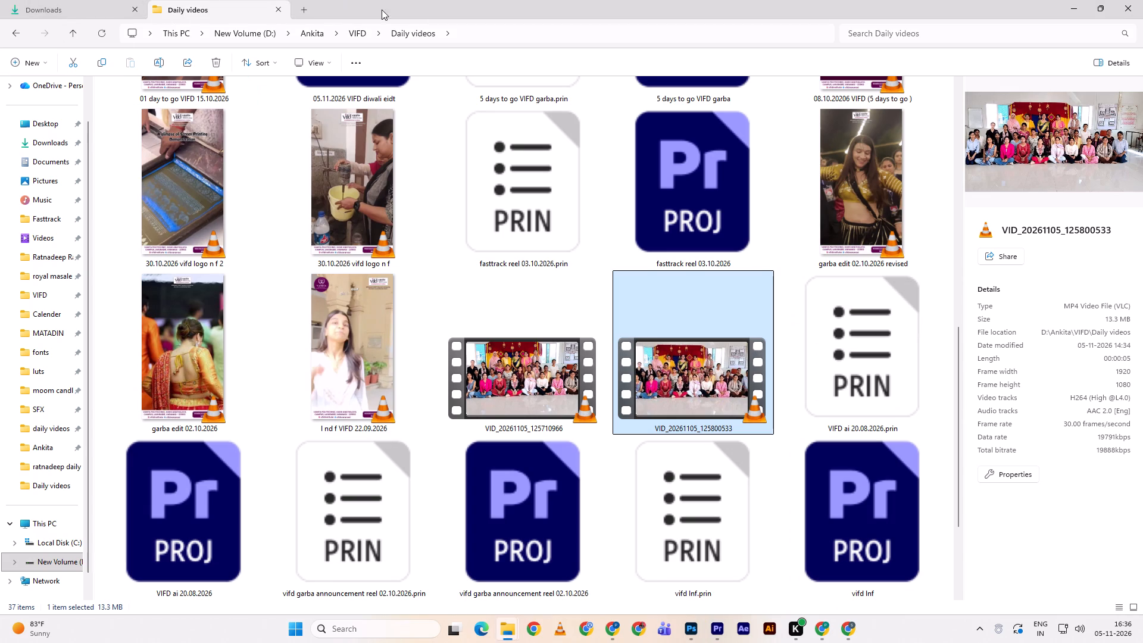
double_click(313, 12)
double_click(47, 328)
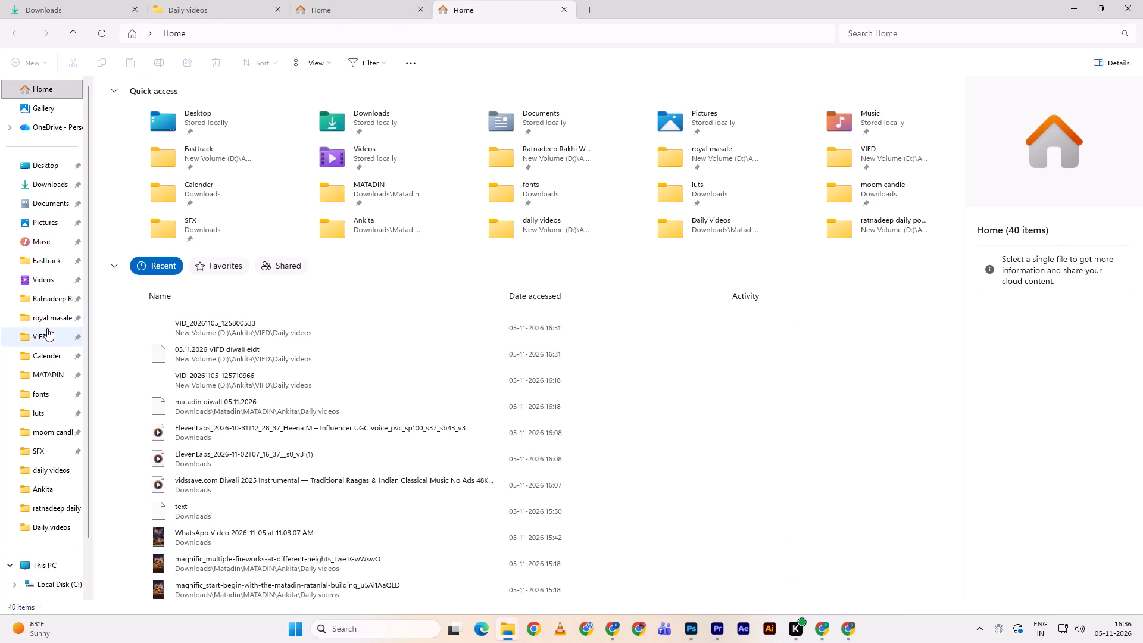
scroll(402, 323, "down", 2)
scroll(408, 321, "up", 1)
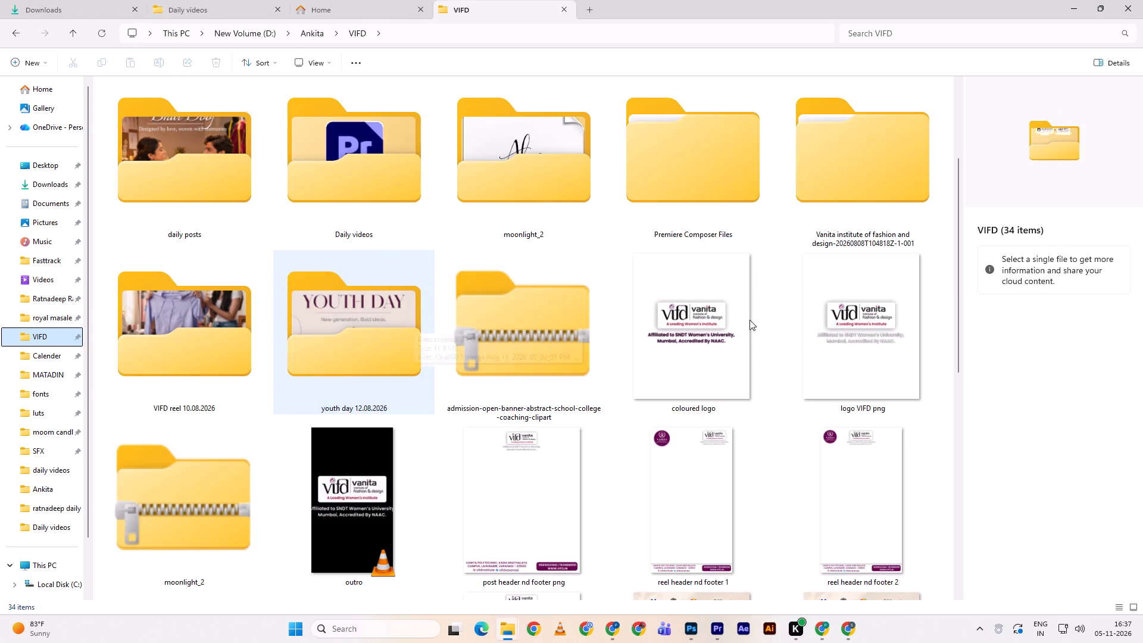
left_click_drag(886, 302, 193, 238)
key("alt+Tab")
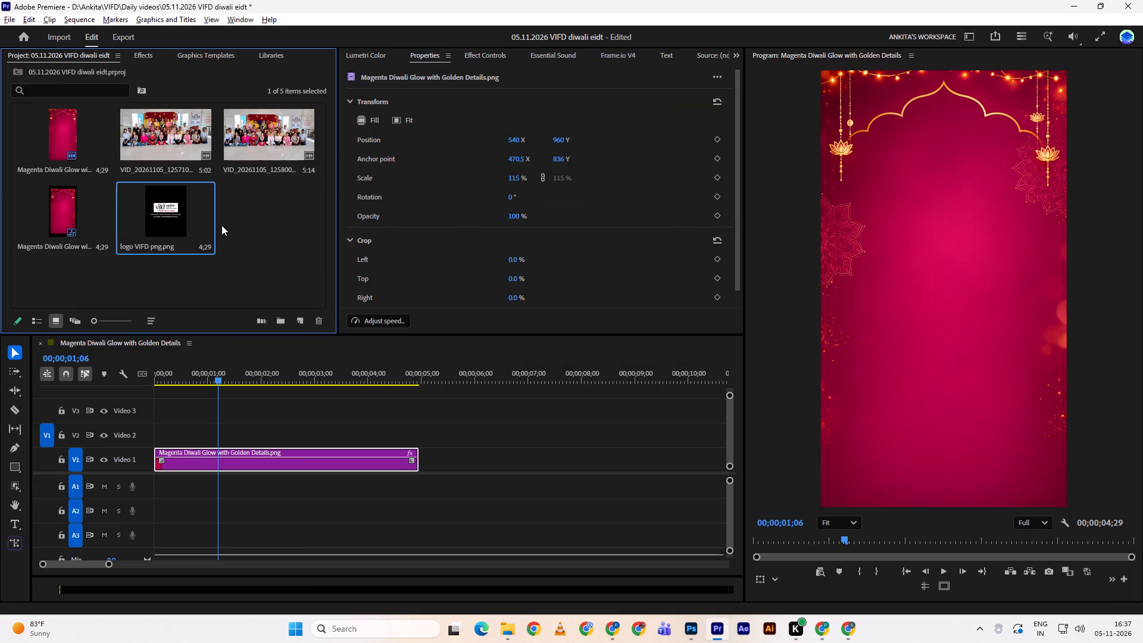
Place the VIFD logo on Video 2 from the sequence start and move the playhead to 00;00;00;10.
left_click_drag(182, 213, 146, 433)
left_click_drag(196, 355, 148, 357)
left_click_drag(198, 360, 166, 367)
left_click_drag(166, 369, 173, 374)
Scale the VIFD logo clip on Video 2 to 51%.
left_click(245, 422)
left_click(252, 445)
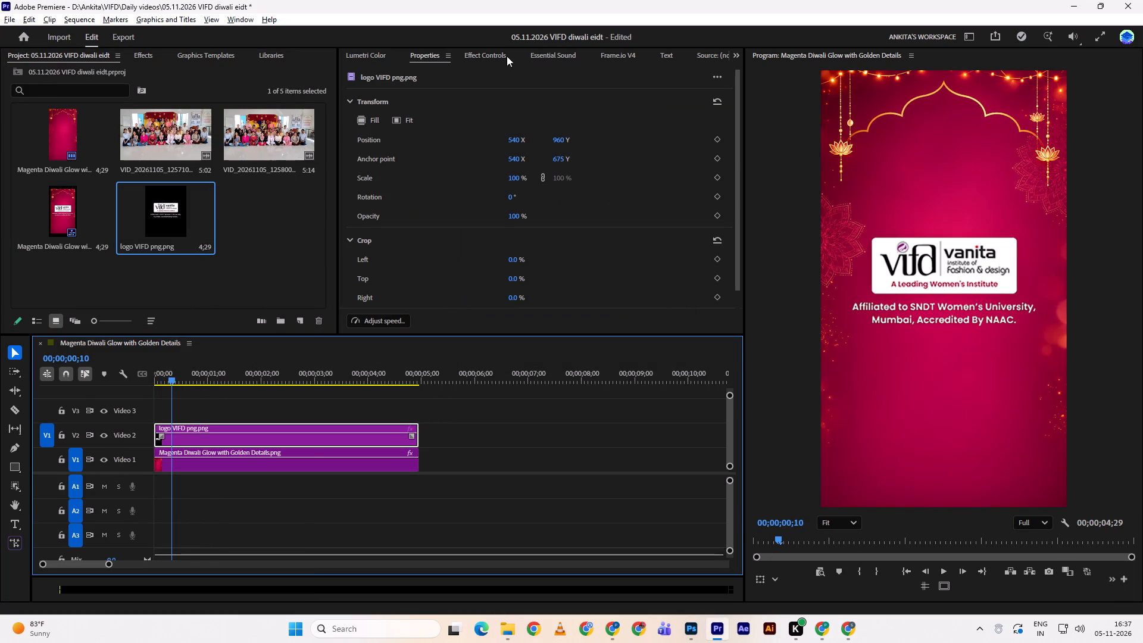
left_click_drag(518, 182, 499, 189)
left_click(499, 189)
left_click_drag(563, 138, 484, 184)
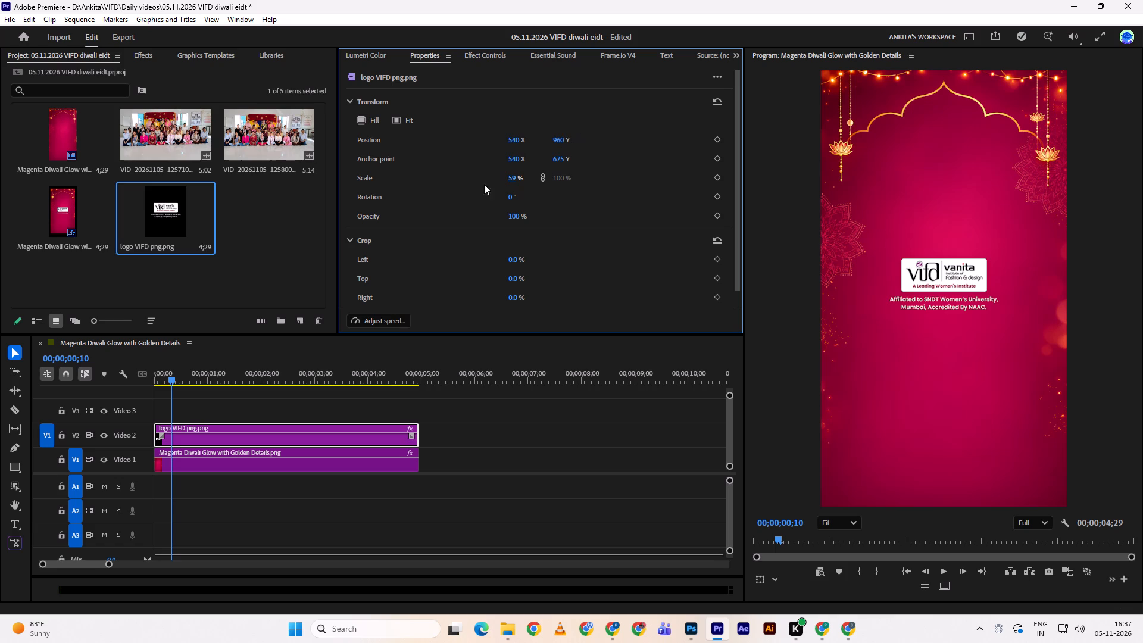
left_click_drag(484, 184, 440, 226)
left_click_drag(519, 178, 514, 179)
Move the VIFD logo up under the golden arch by setting its vertical position to 392.
left_click_drag(557, 136, 378, 261)
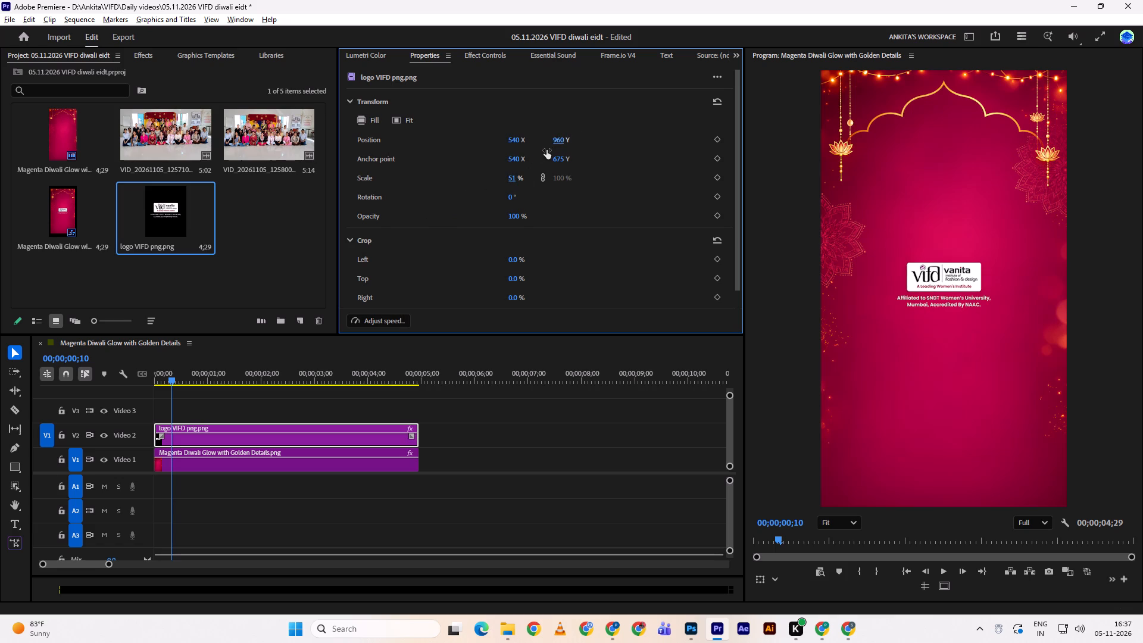
left_click_drag(558, 141, 499, 162)
left_click(644, 148)
left_click_drag(563, 140, 457, 195)
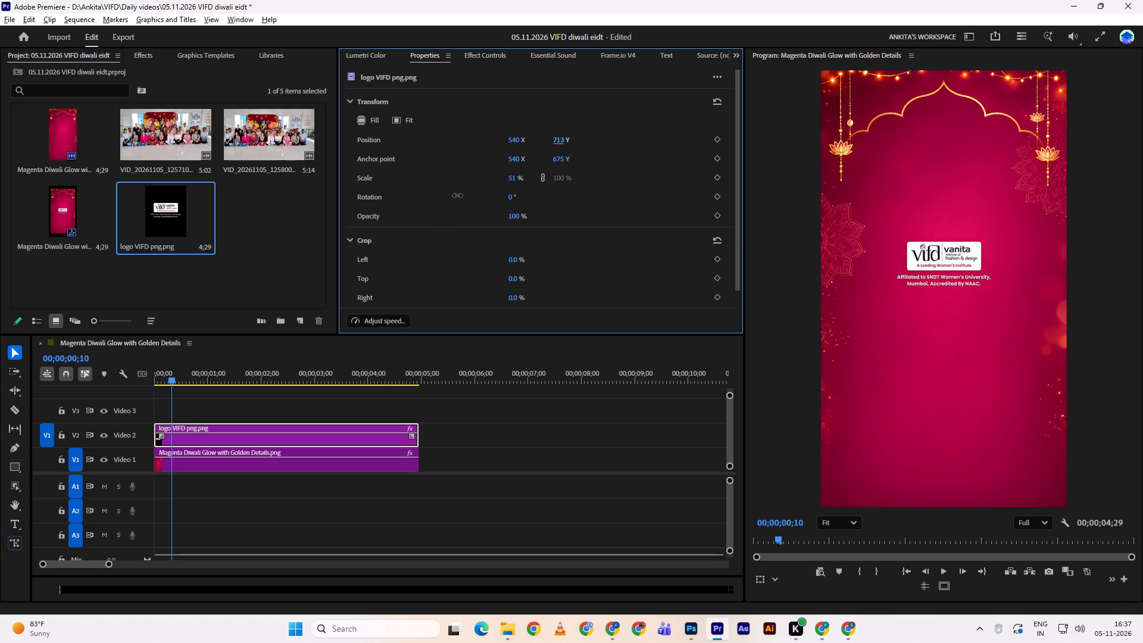
left_click_drag(457, 195, 359, 275)
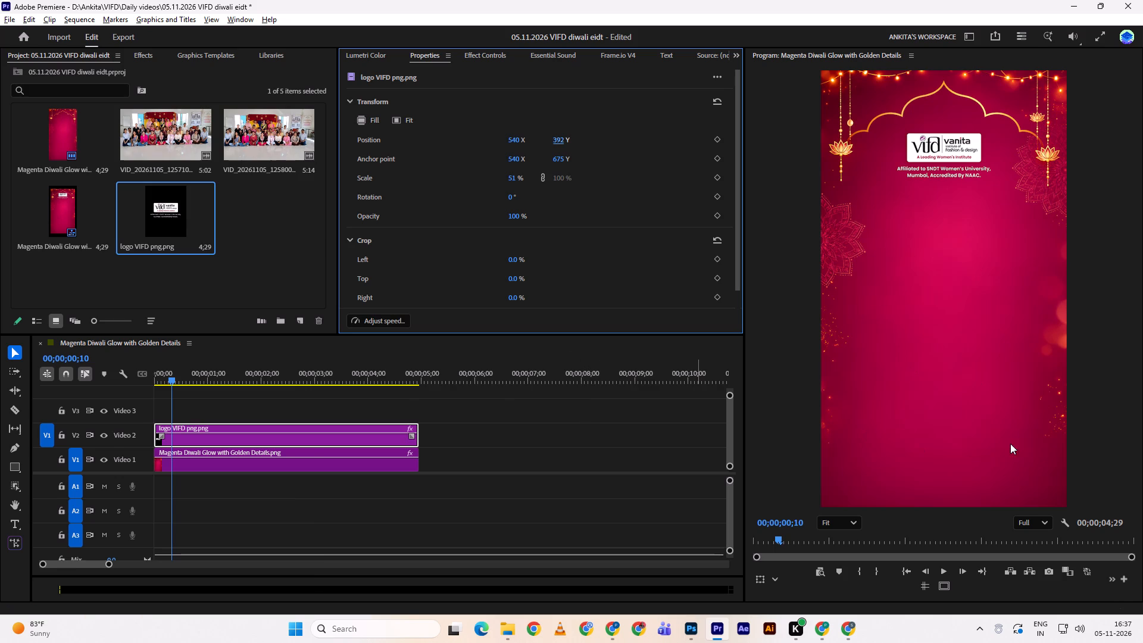
Import "VIFD Fashion designing footer" from the VIFD folder in File Explorer into the Premiere project.
key("alt+Tab")
scroll(495, 377, "down", 1)
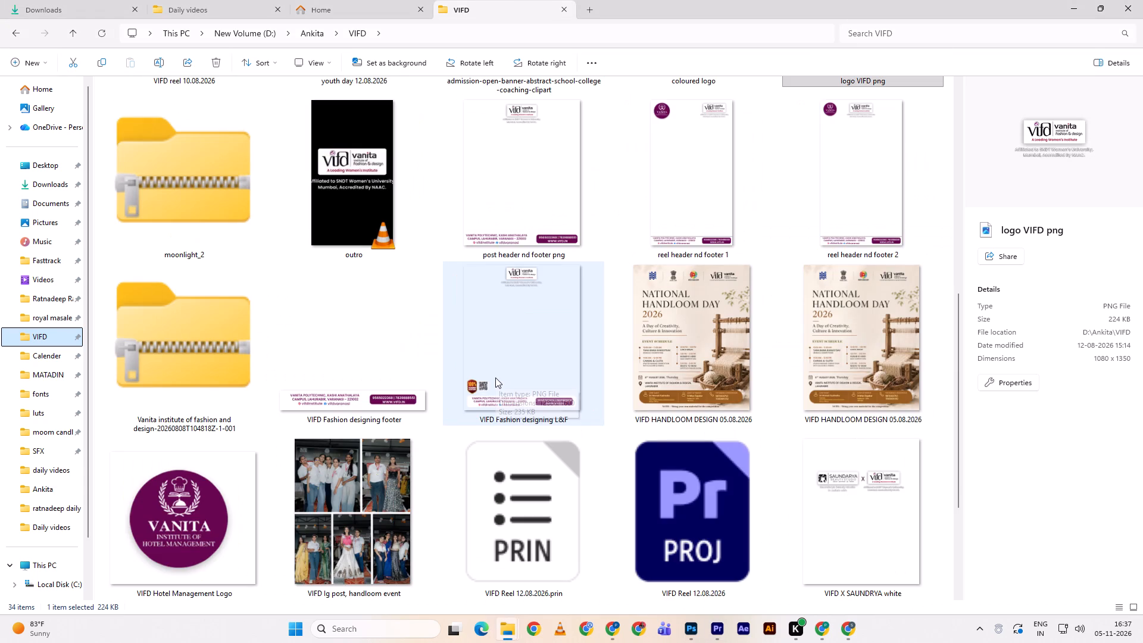
left_click_drag(392, 401, 249, 283)
key("alt+Tab")
left_click(249, 283)
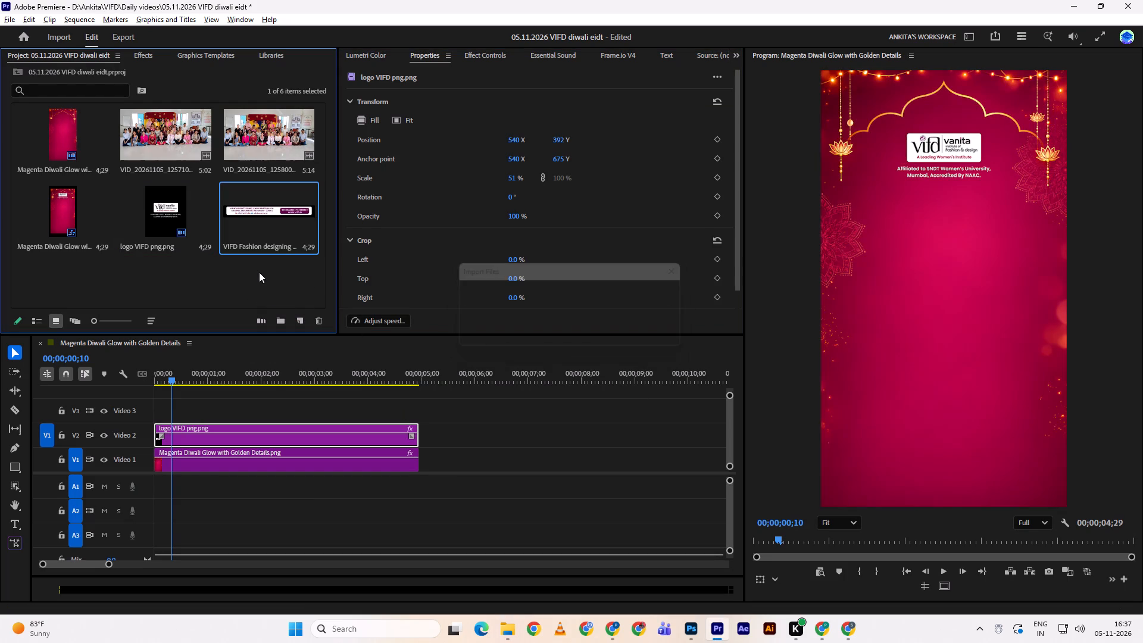
Place the VIFD Fashion designing footer on Video 3 from the sequence start and select its clip.
left_click_drag(270, 204, 148, 413)
left_click(233, 289)
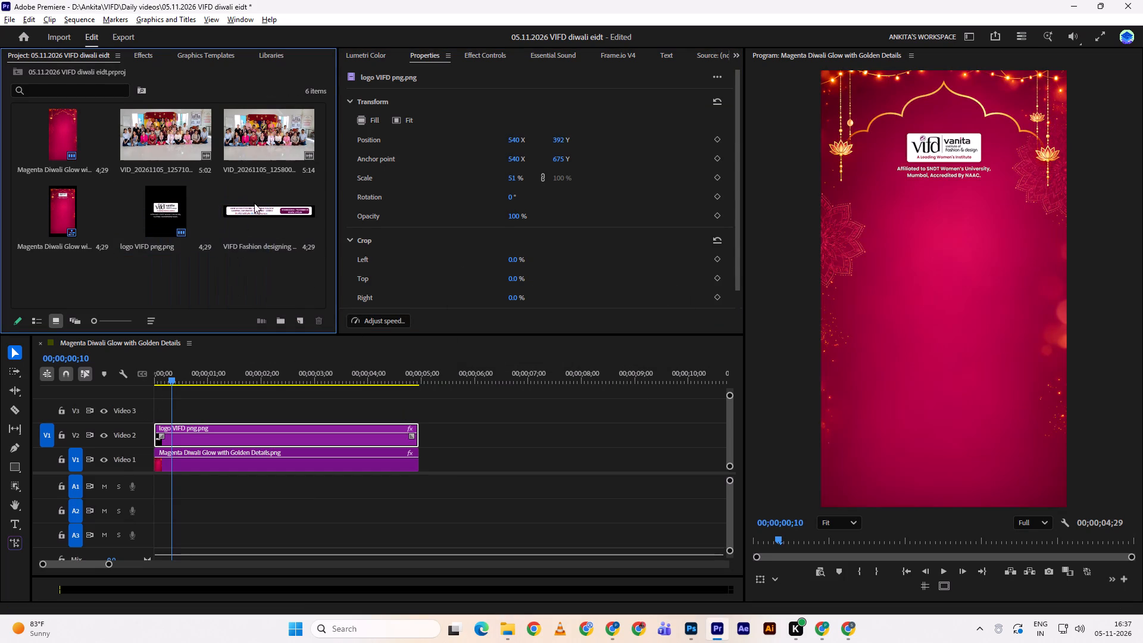
left_click_drag(254, 205, 137, 408)
left_click(191, 419)
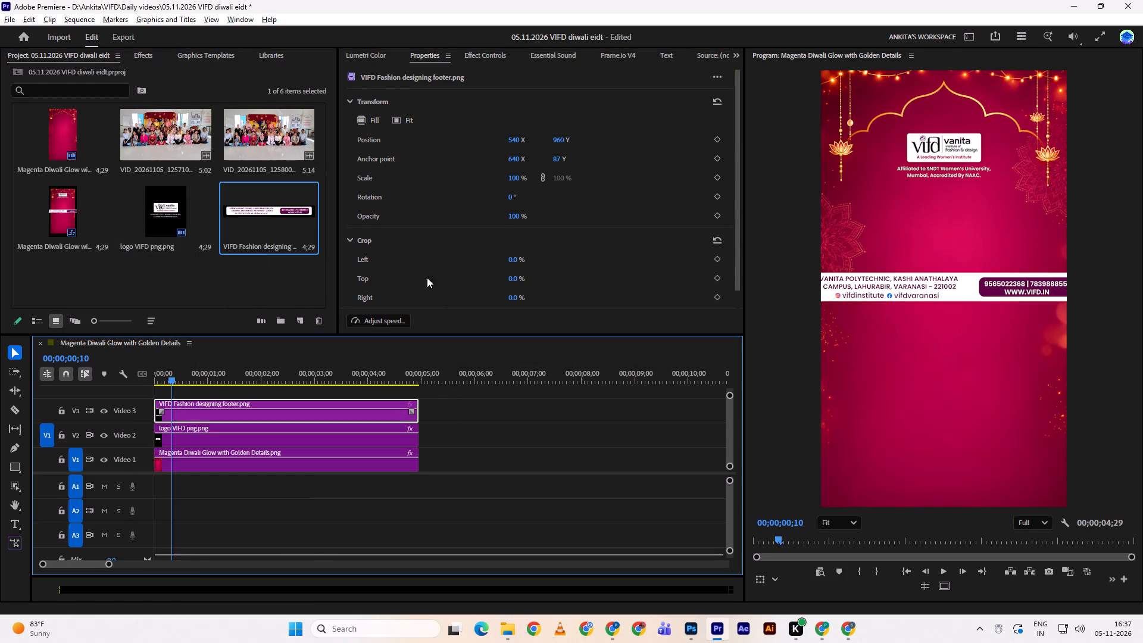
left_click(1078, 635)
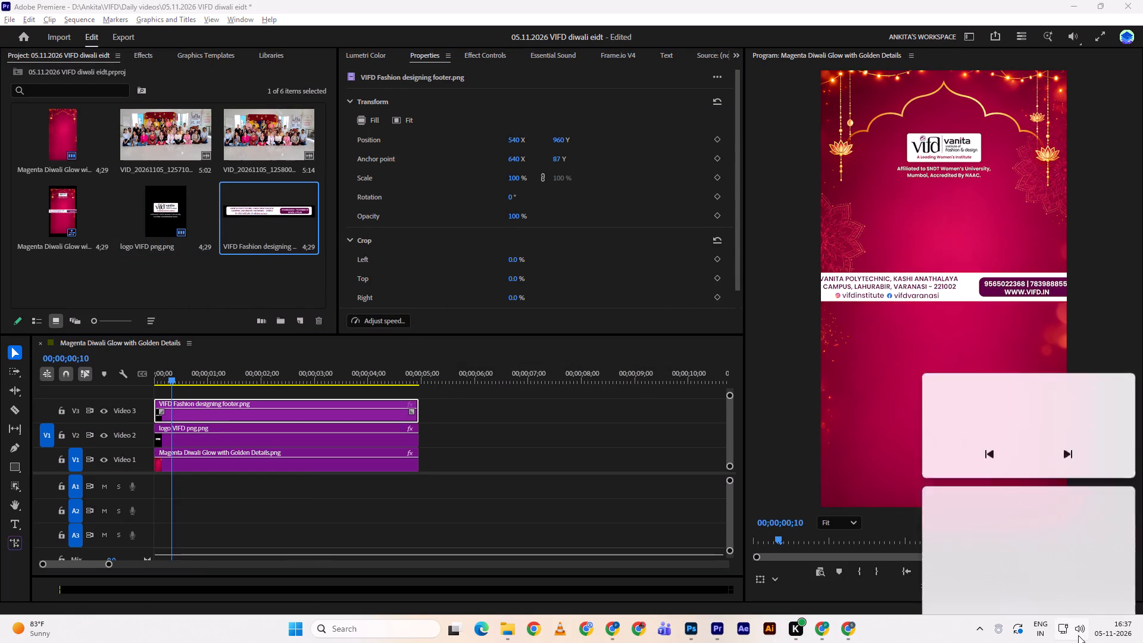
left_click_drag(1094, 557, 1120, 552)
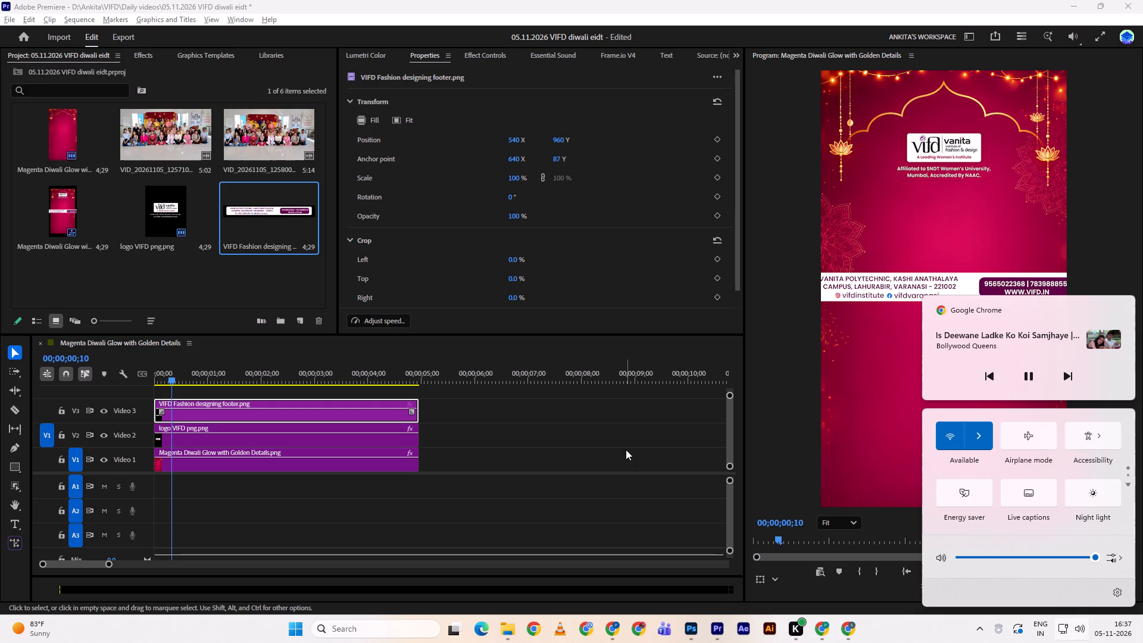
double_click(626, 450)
Scale the VIFD footer clip on Video 3 to 92% and move it to the frame's bottom edge at vertical position 1865.
left_click(304, 405)
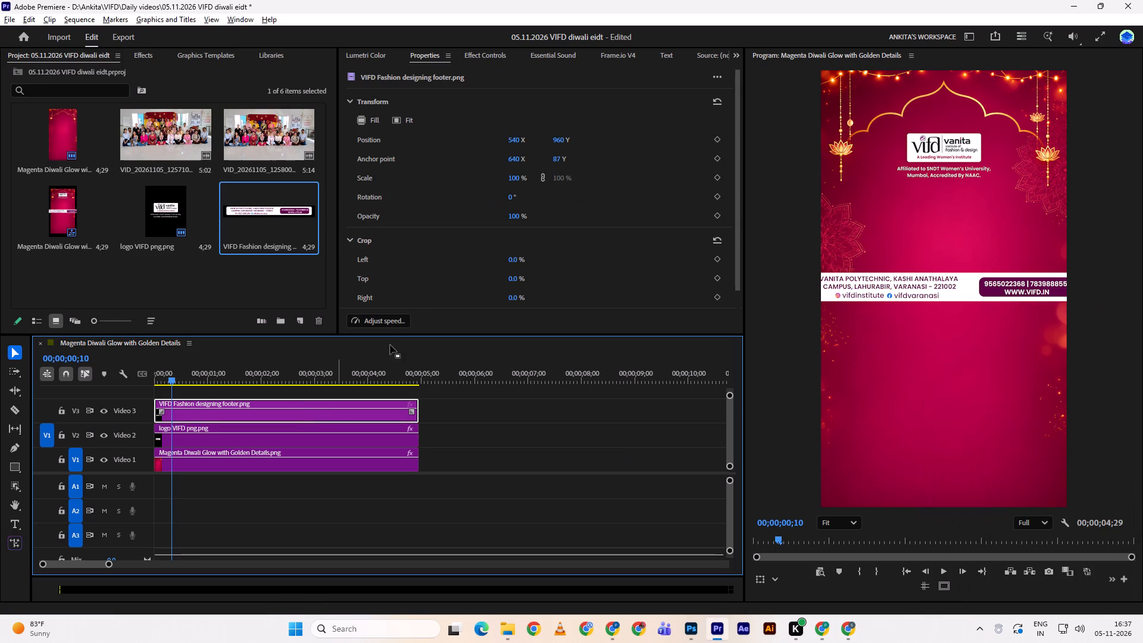
left_click_drag(563, 141, 981, 193)
left_click(514, 179)
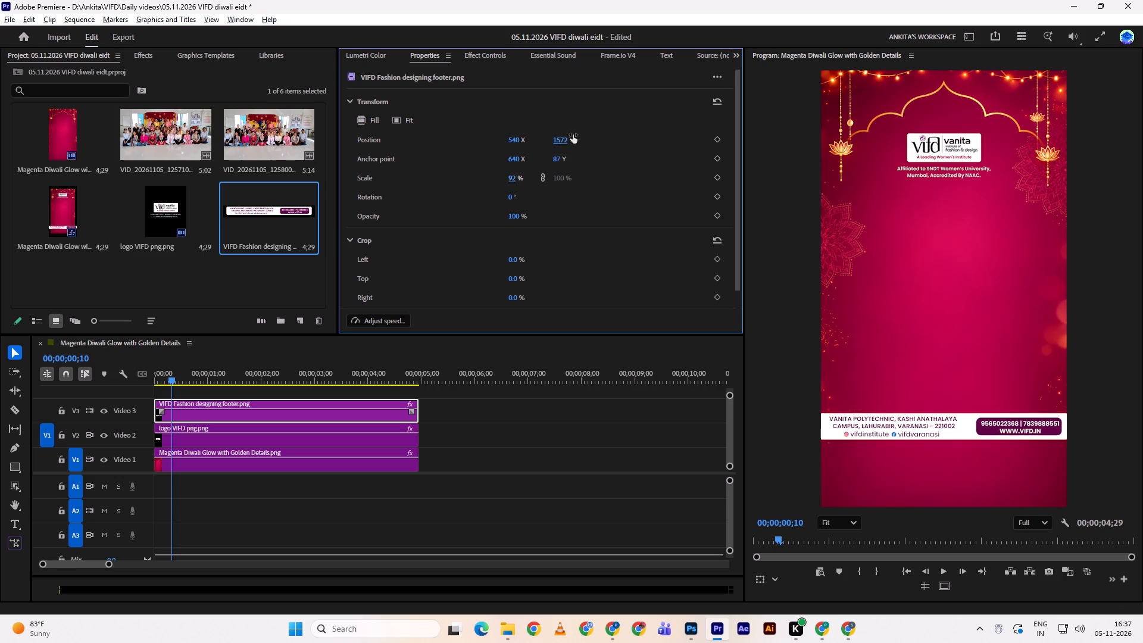
left_click_drag(563, 137, 760, 170)
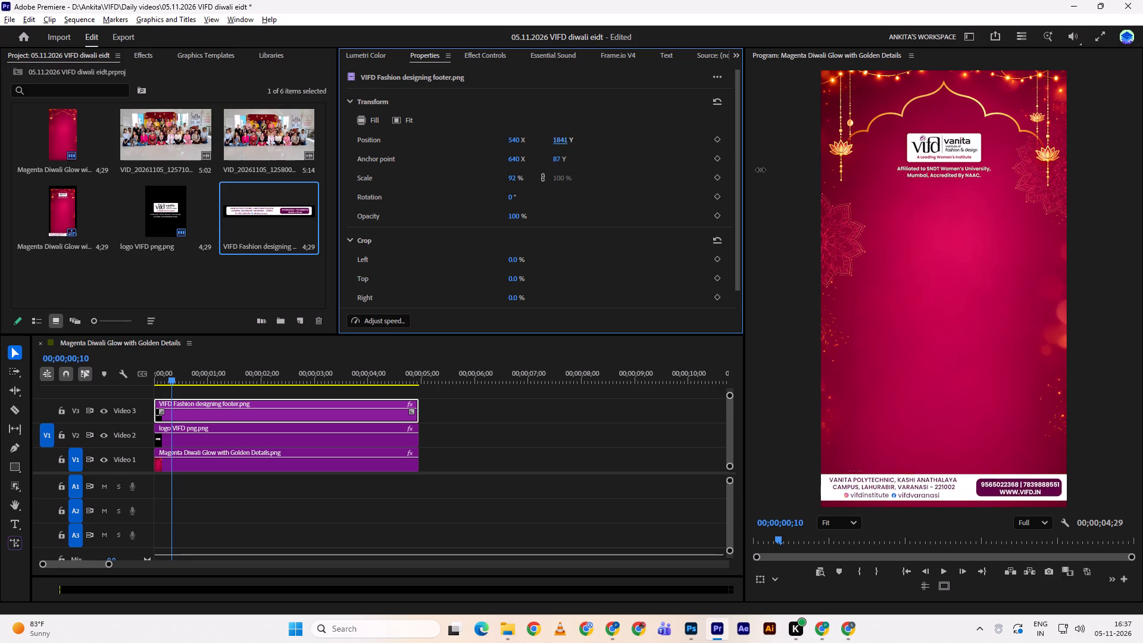
left_click_drag(760, 170, 767, 166)
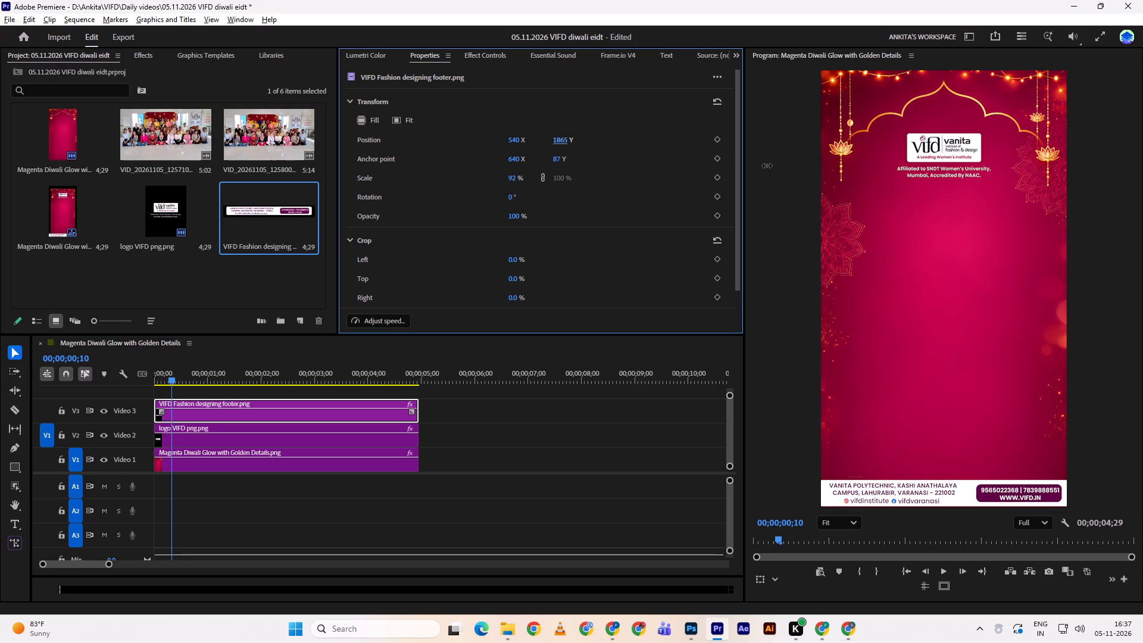
left_click_drag(767, 166, 767, 166)
left_click(655, 441)
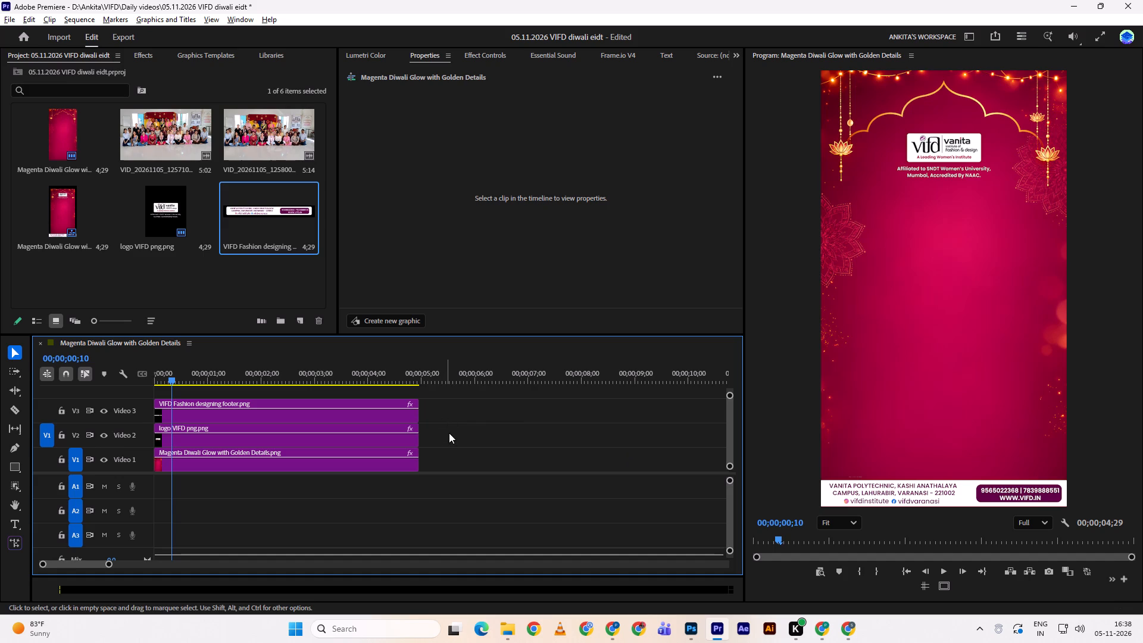
From the sequence start, reduce the VIFD logo clip's scale to 50%, set its vertical position to 402 and briefly preview it.
left_click_drag(164, 372, 132, 364)
left_click(132, 364)
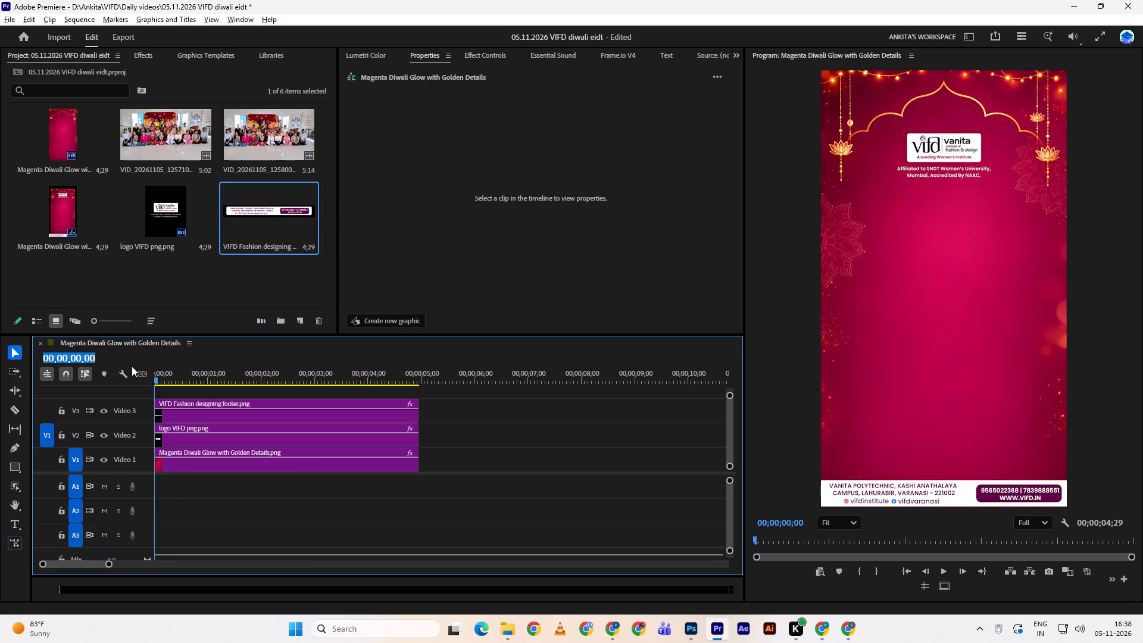
left_click(201, 397)
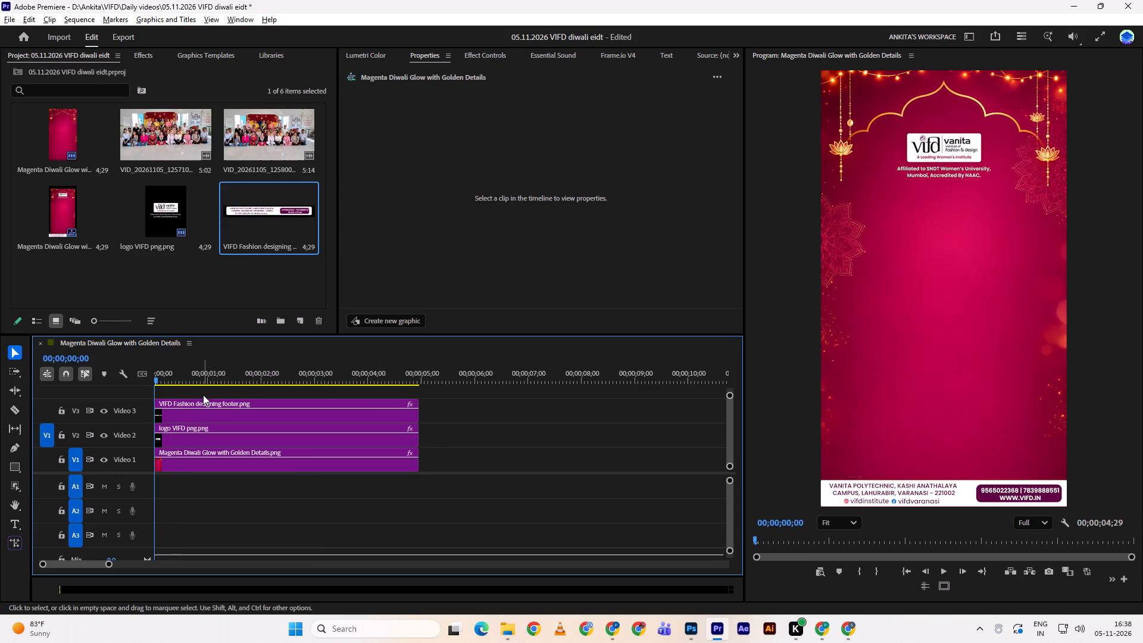
left_click(196, 440)
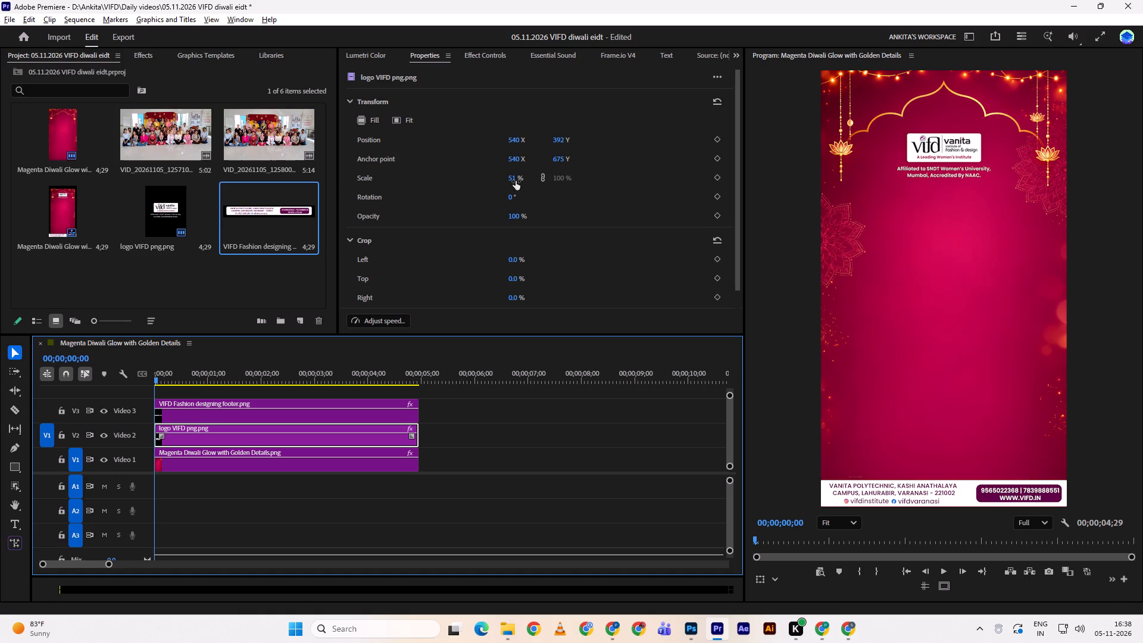
left_click(516, 181)
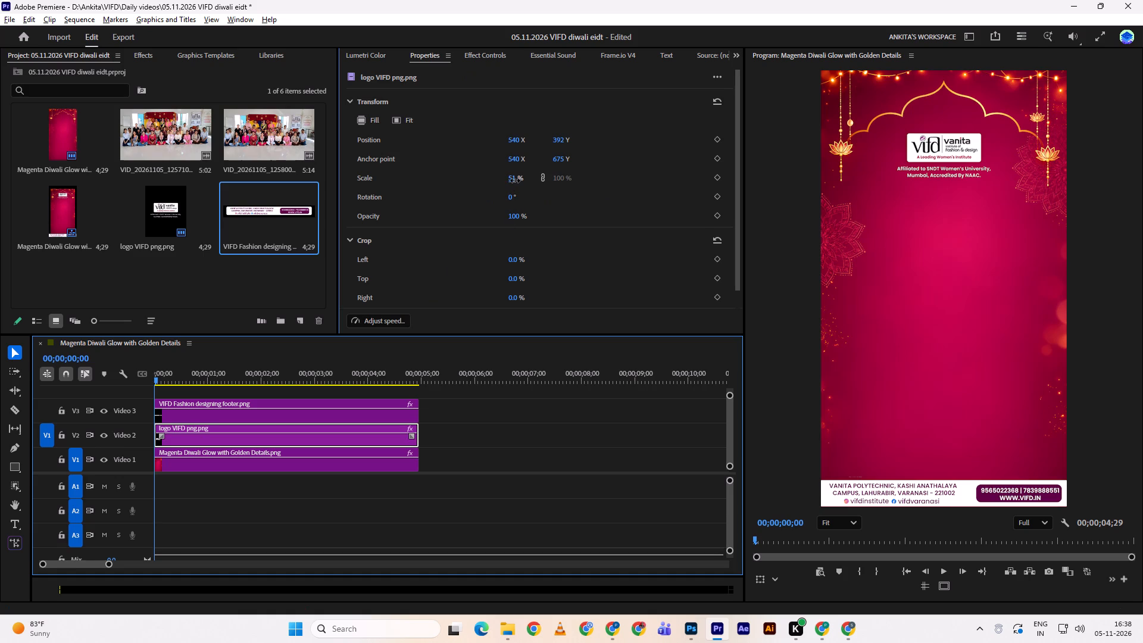
left_click(513, 180)
left_click(566, 138)
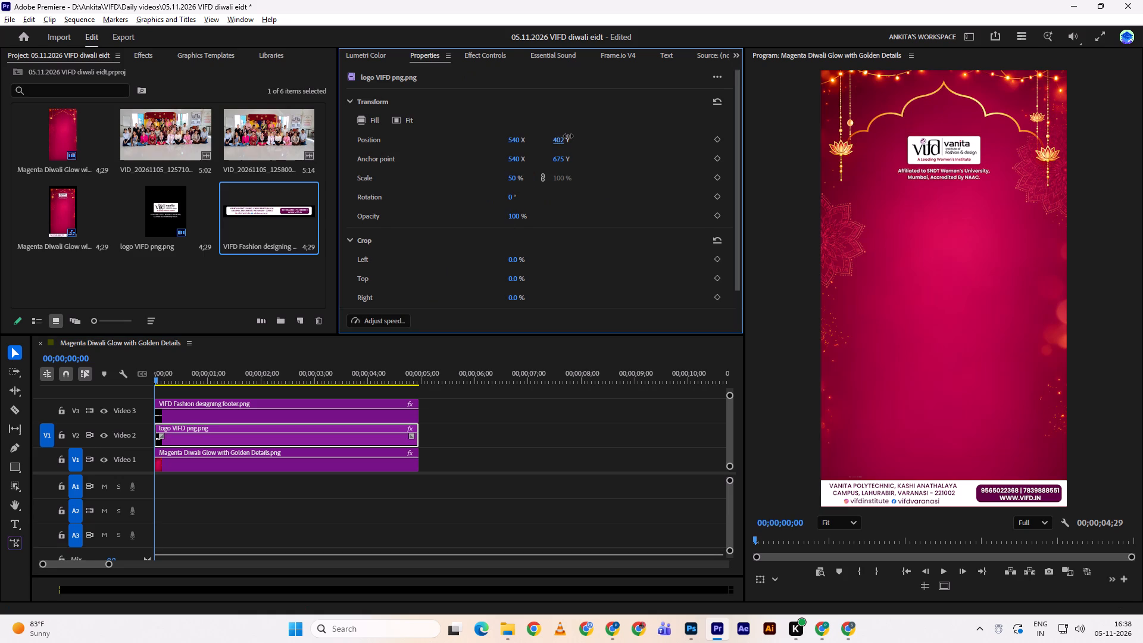
left_click(504, 488)
key("space")
key("space")
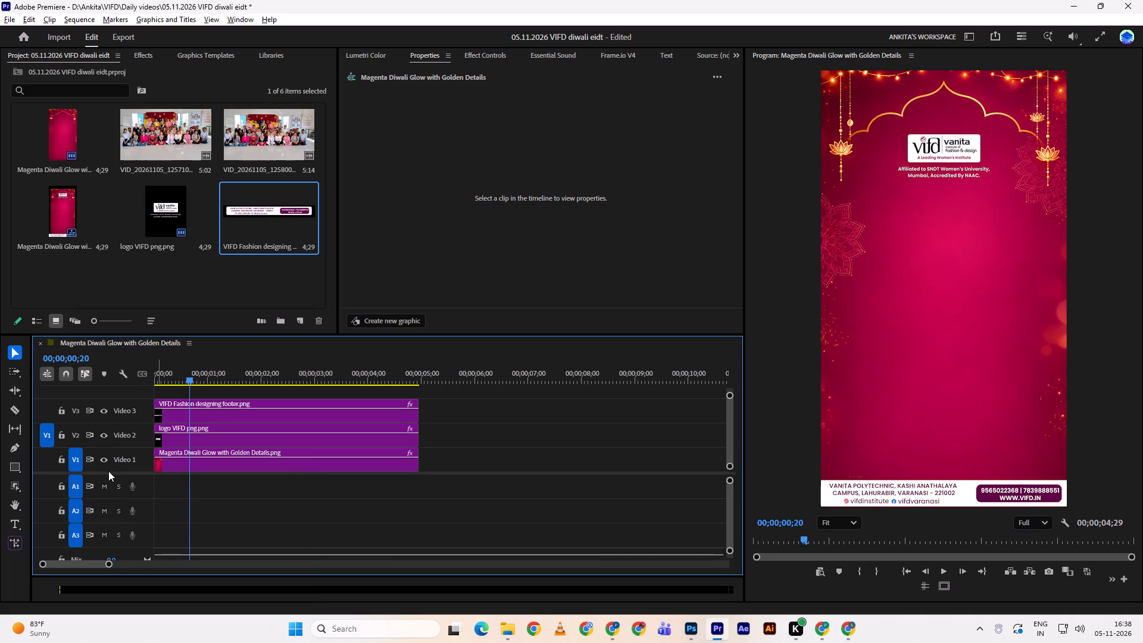
left_click_drag(110, 473, 108, 536)
left_click_drag(192, 369, 109, 374)
left_click(109, 374)
key("t")
left_click(892, 258)
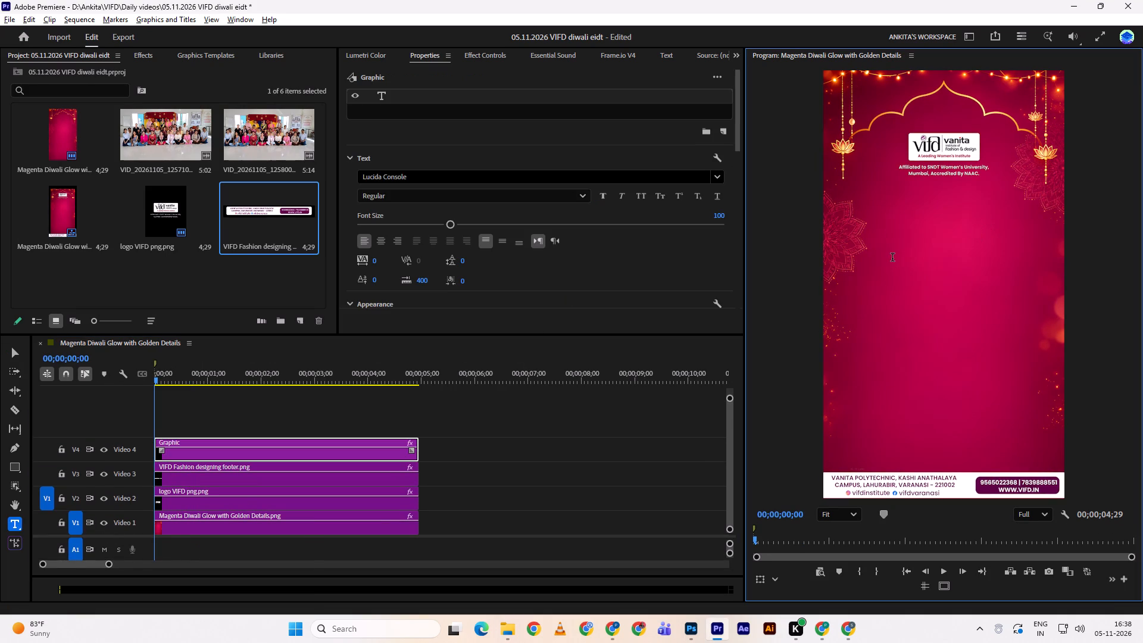
key("ctrl+v")
double_click(517, 488)
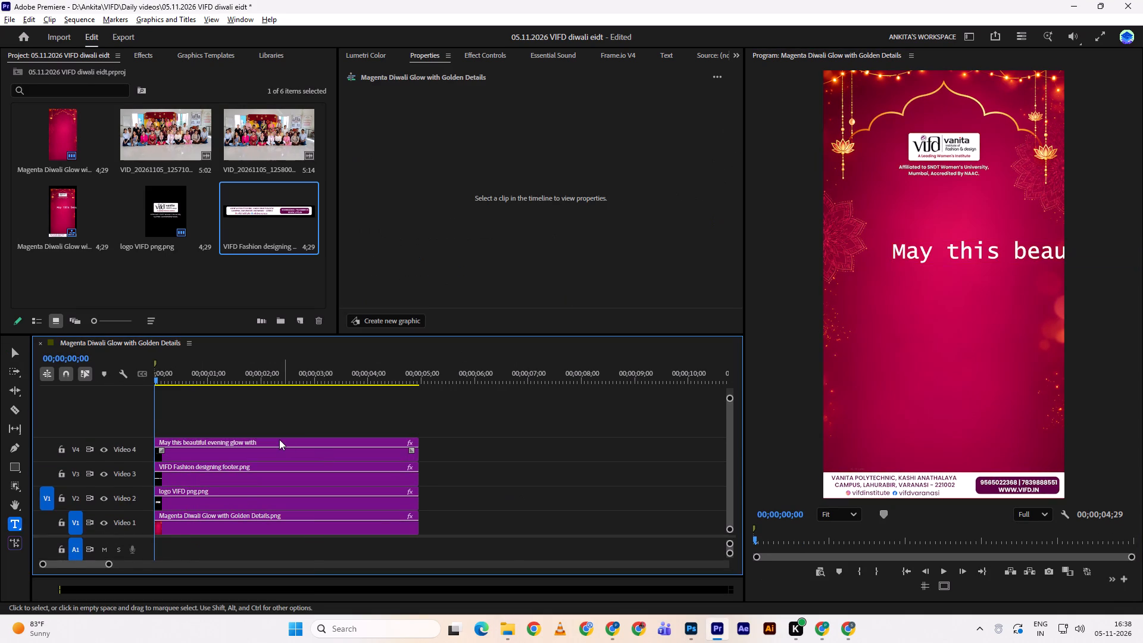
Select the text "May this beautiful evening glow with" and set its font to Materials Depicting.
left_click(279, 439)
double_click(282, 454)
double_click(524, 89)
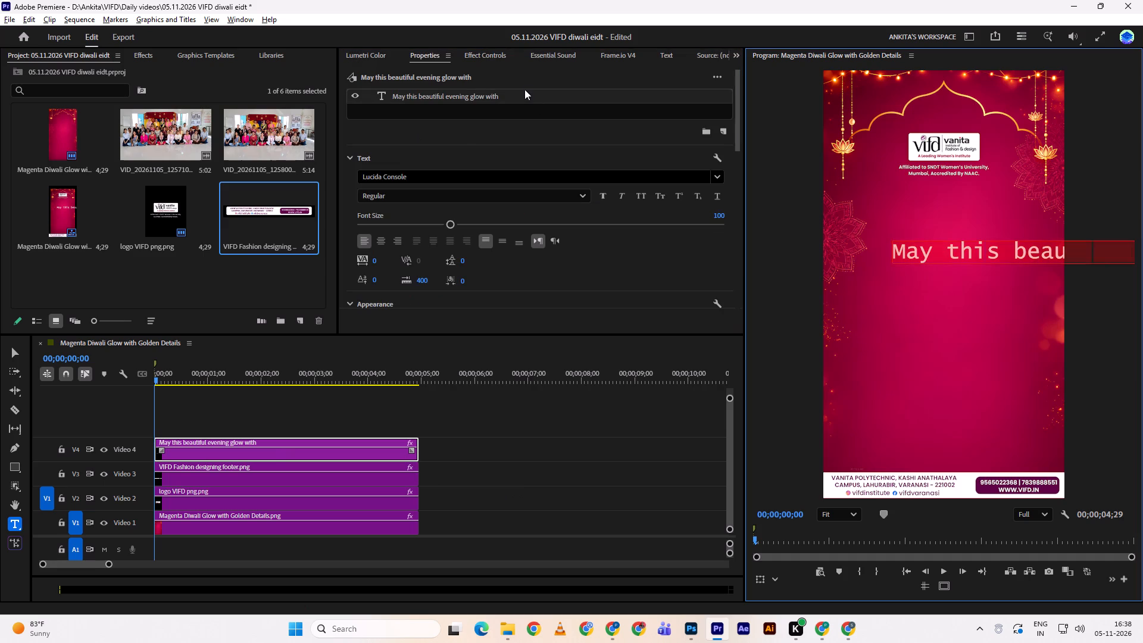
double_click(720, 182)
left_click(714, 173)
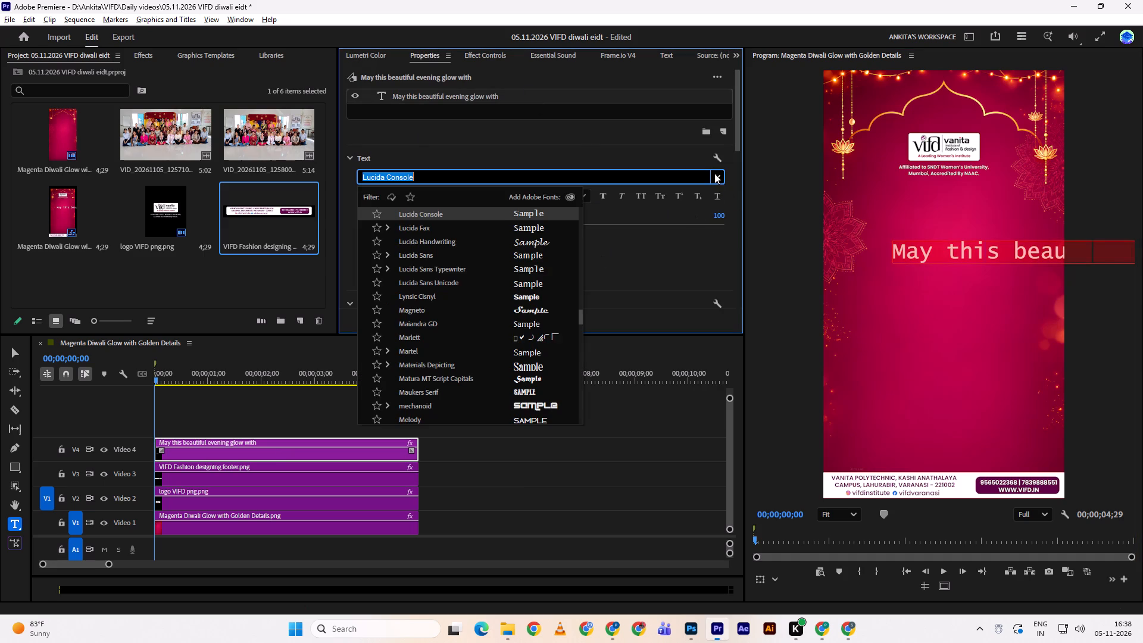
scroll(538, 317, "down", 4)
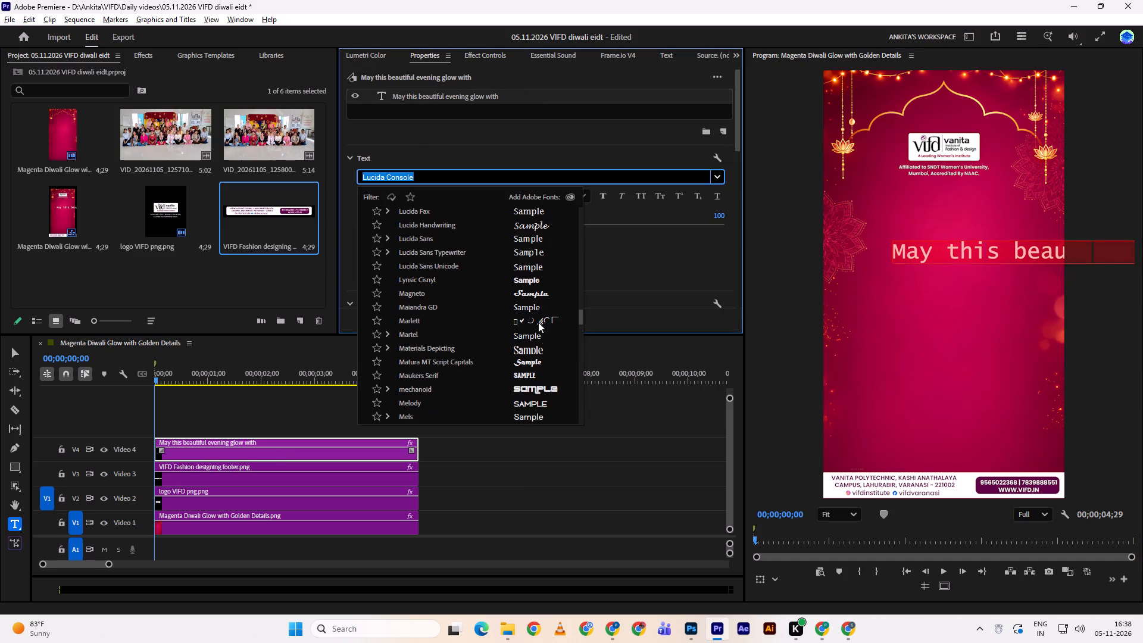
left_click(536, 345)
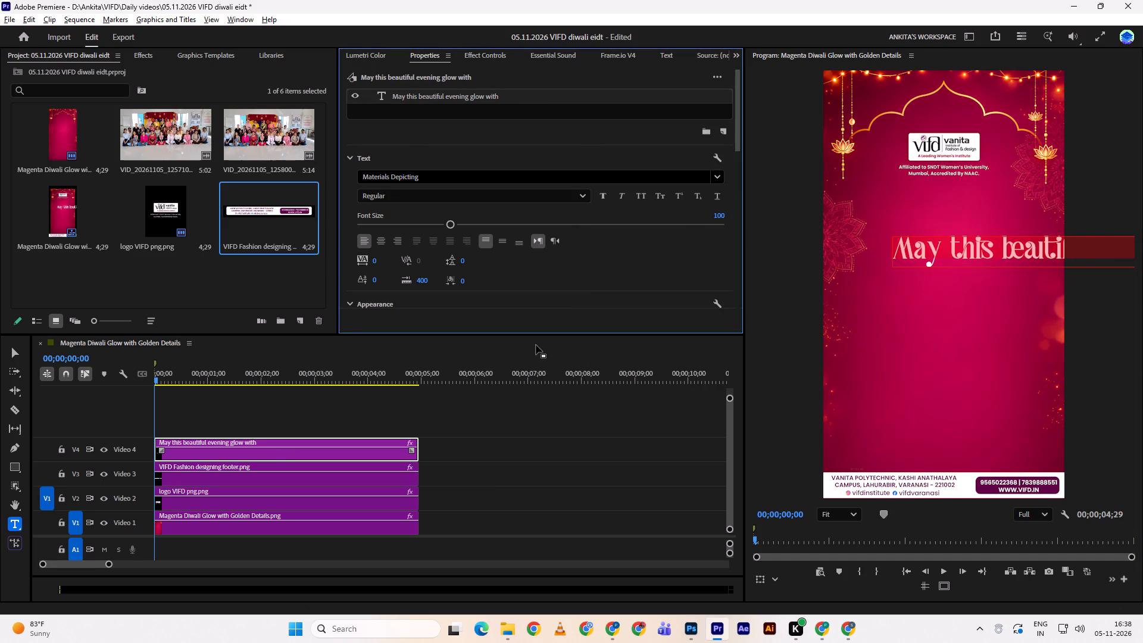
Reduce the greeting text's font size to 39 so the whole line fits within the frame.
left_click_drag(447, 226, 429, 223)
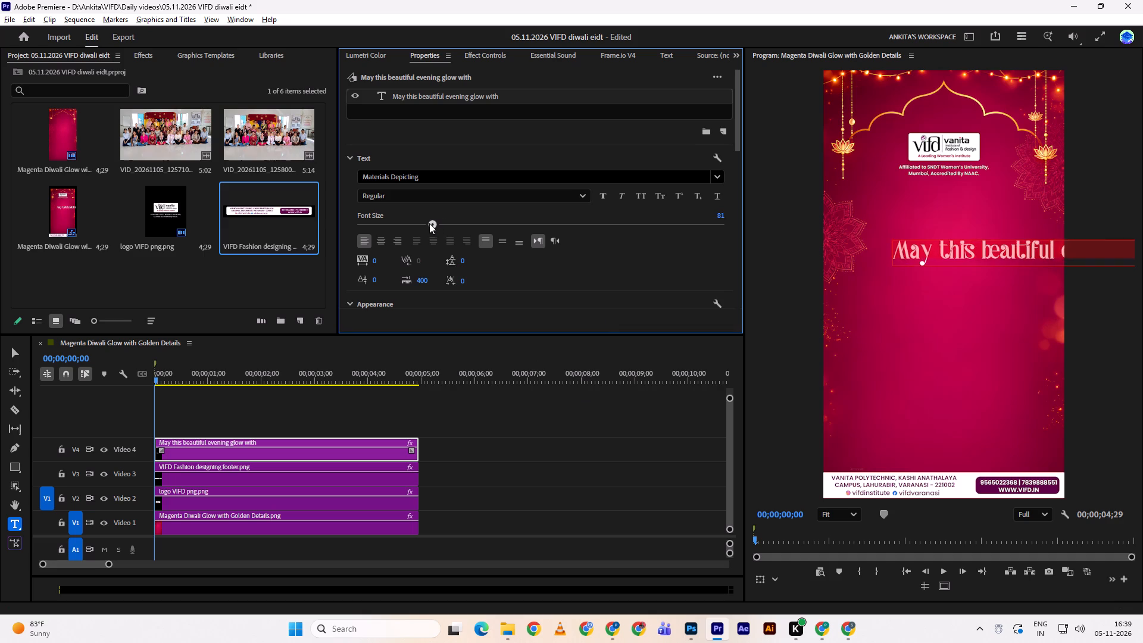
left_click_drag(429, 223, 392, 221)
left_click(392, 221)
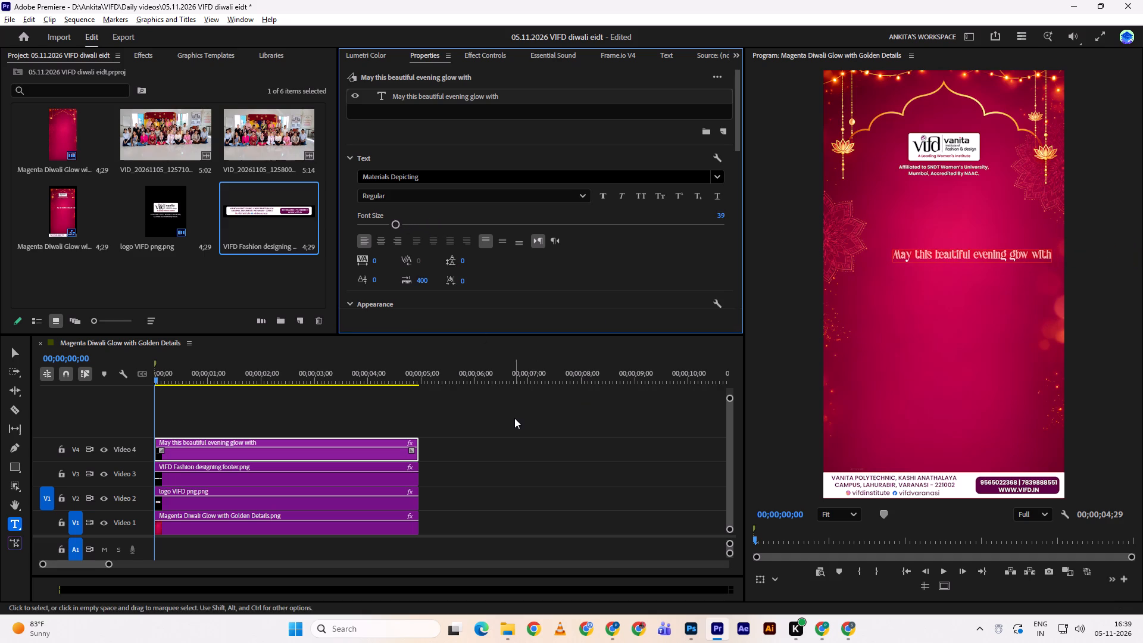
left_click(514, 418)
Set the greeting text clip's horizontal position to 432 and scale to 115%, and raise it closer to the logo.
left_click(358, 457)
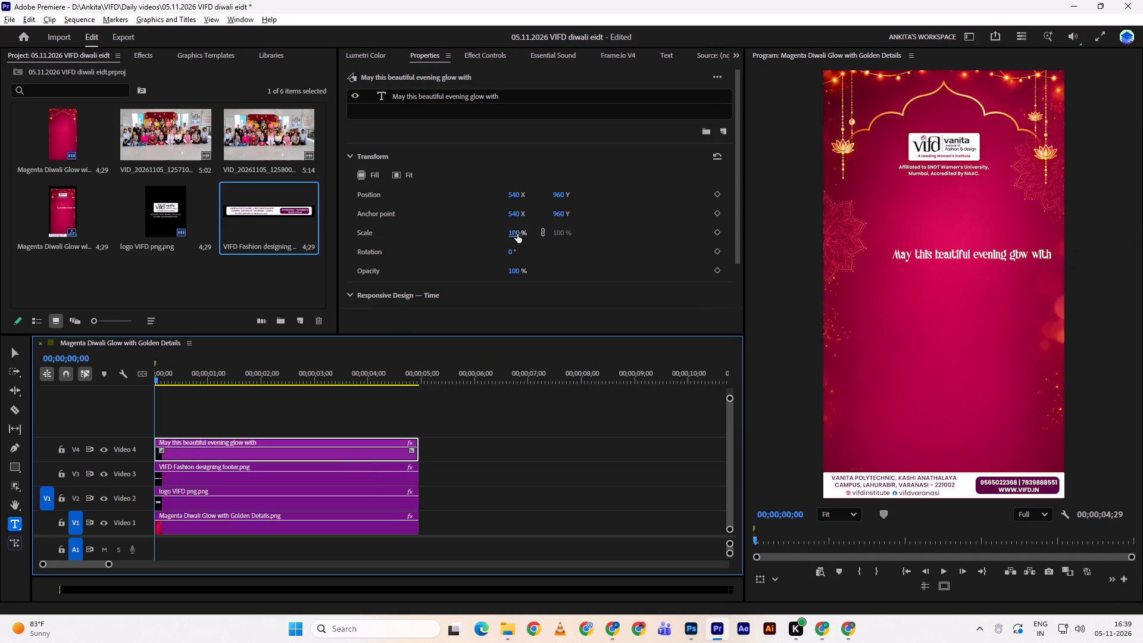
left_click_drag(514, 192, 466, 191)
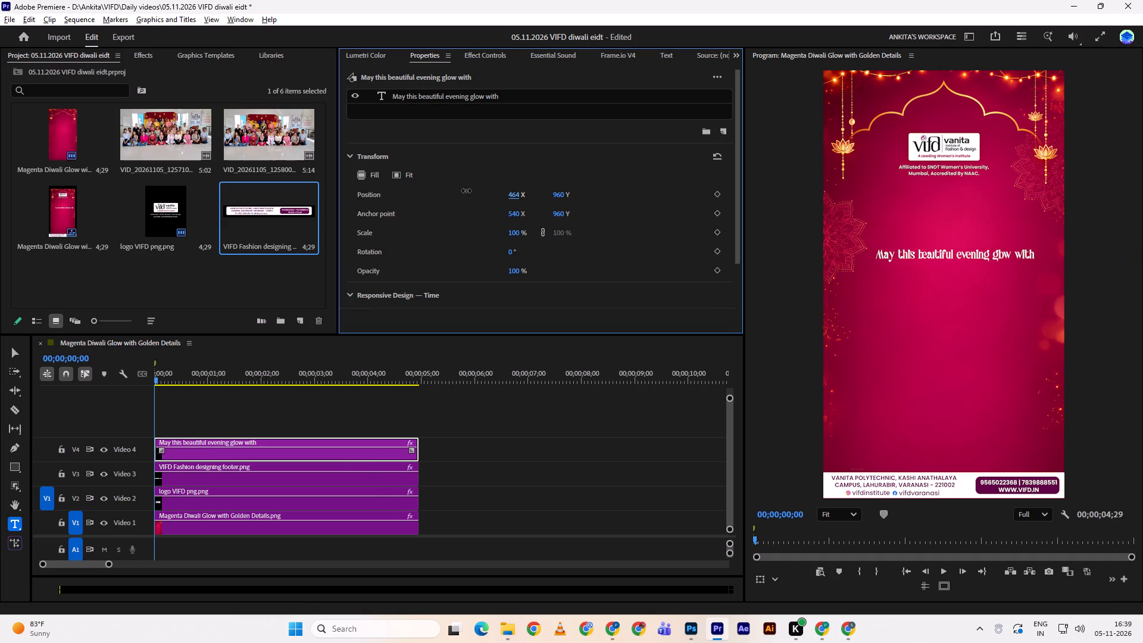
left_click_drag(466, 191, 452, 195)
left_click(452, 195)
left_click_drag(514, 236, 515, 236)
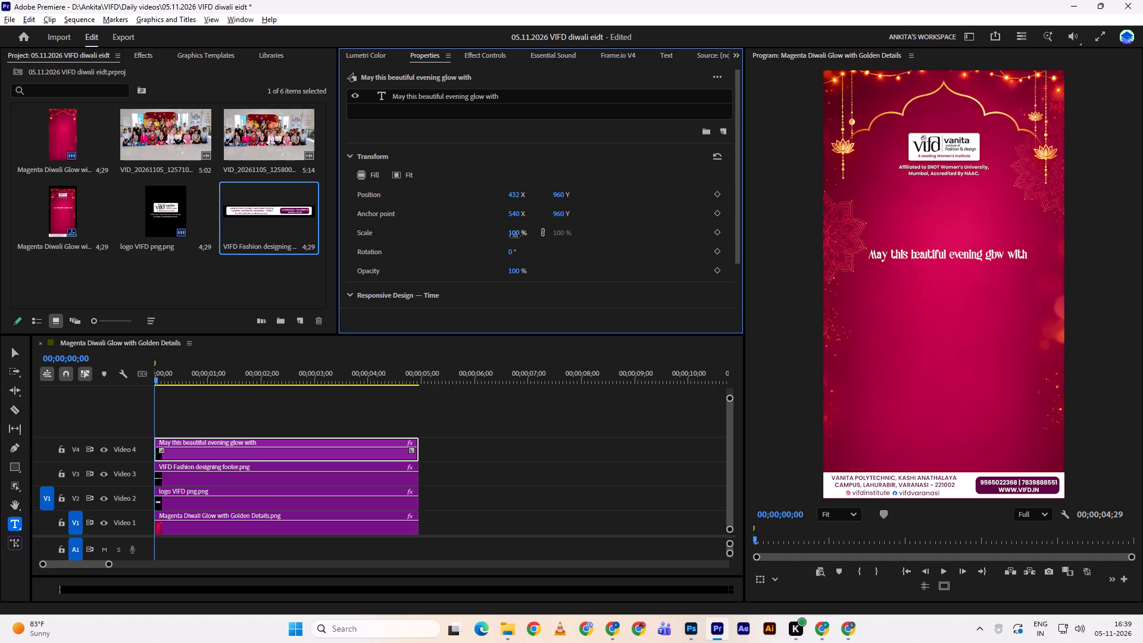
left_click_drag(515, 236, 520, 232)
left_click(520, 232)
left_click_drag(564, 198, 496, 246)
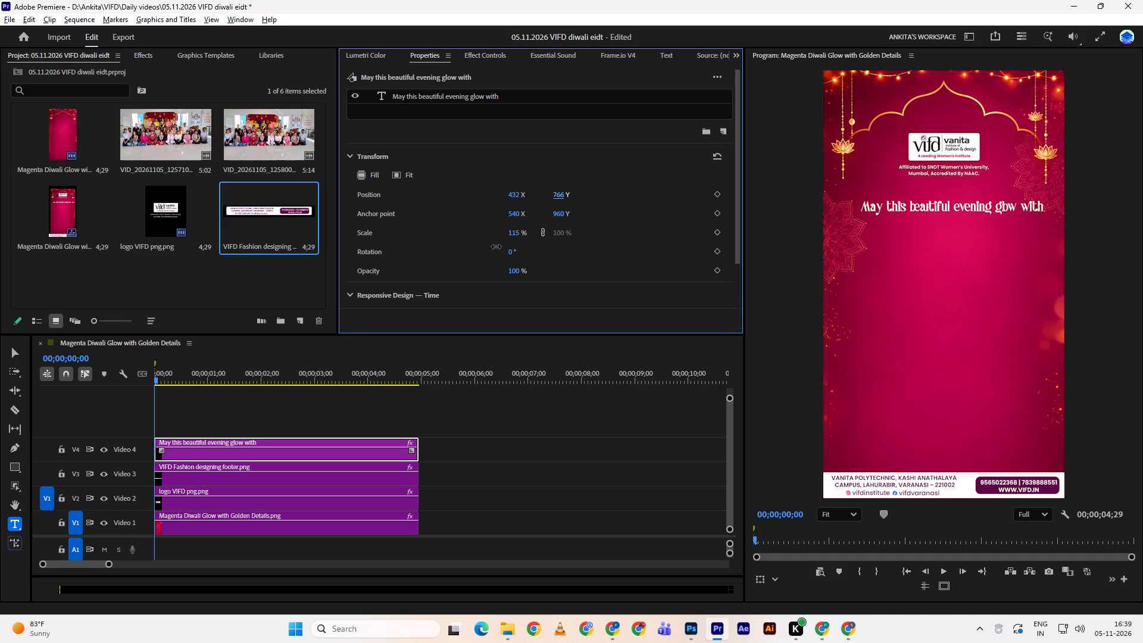
left_click_drag(496, 246, 504, 234)
Change the greeting text layer's font to Merside.
left_click(570, 97)
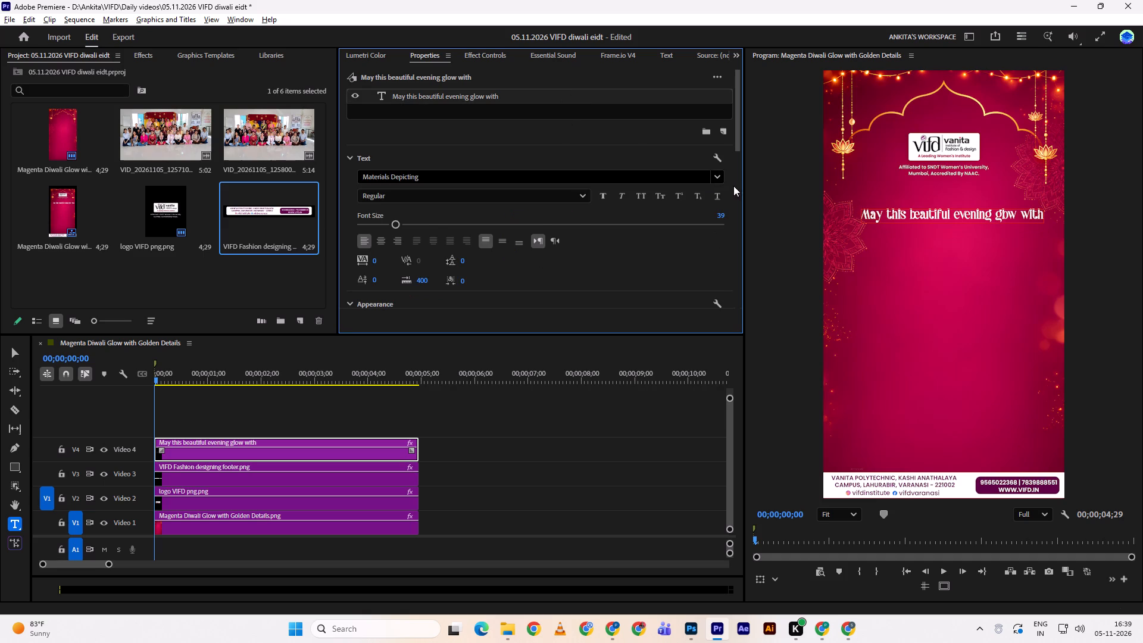
left_click(722, 177)
scroll(555, 304, "down", 7)
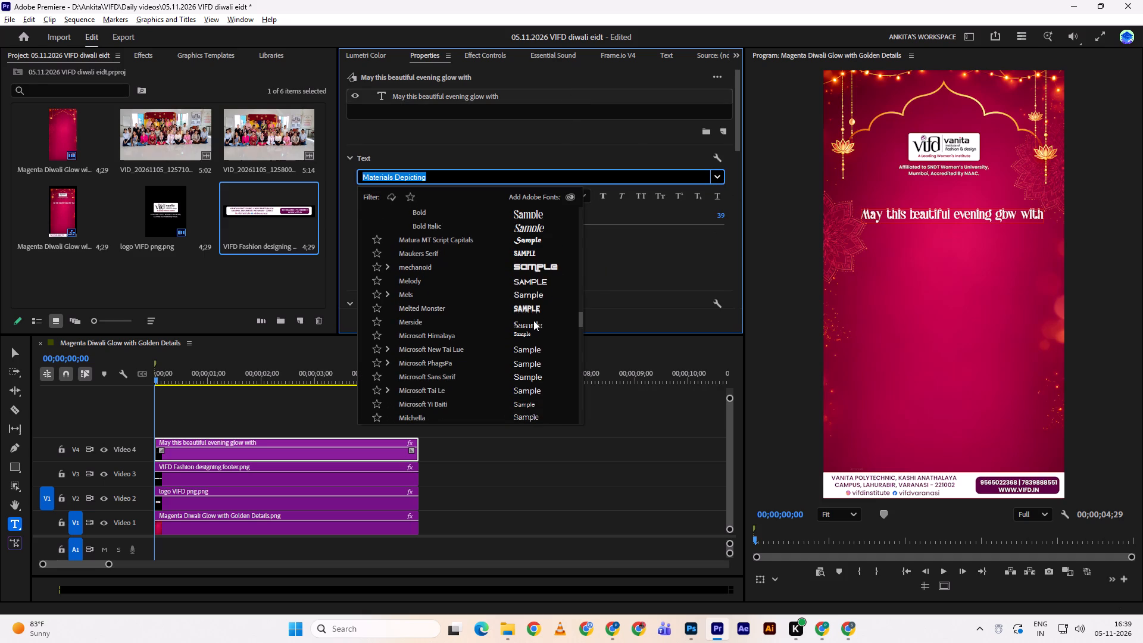
left_click(533, 327)
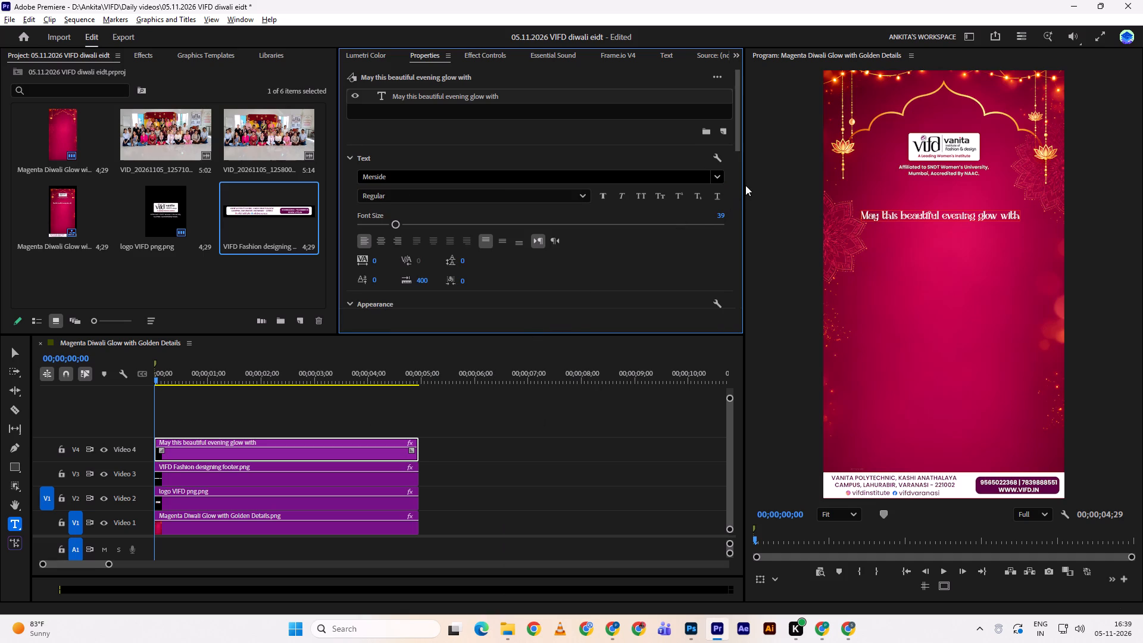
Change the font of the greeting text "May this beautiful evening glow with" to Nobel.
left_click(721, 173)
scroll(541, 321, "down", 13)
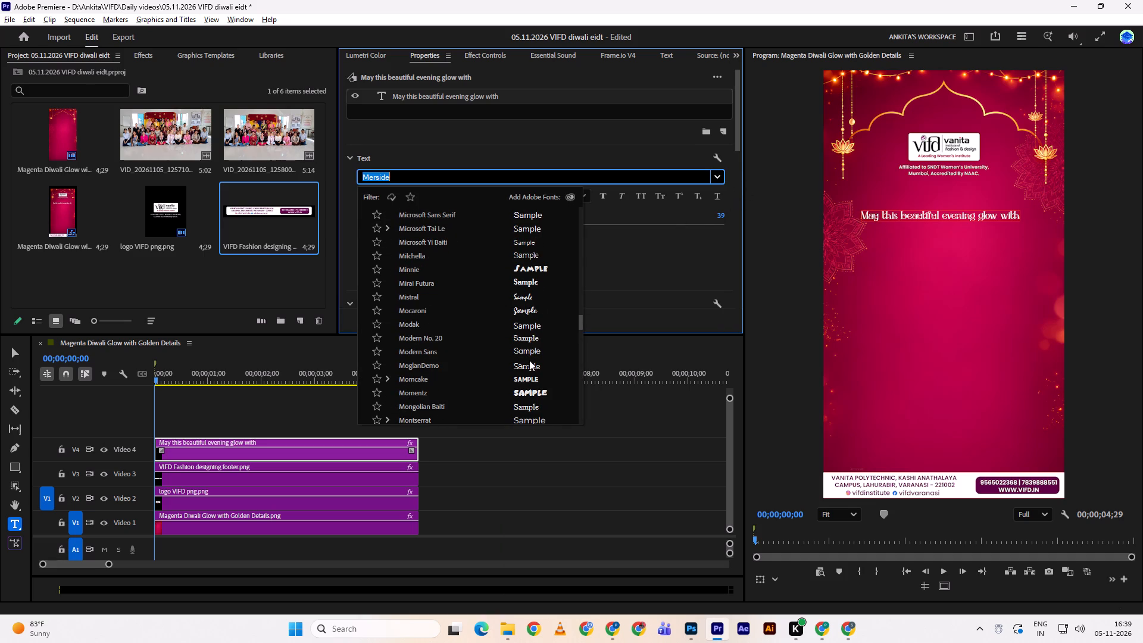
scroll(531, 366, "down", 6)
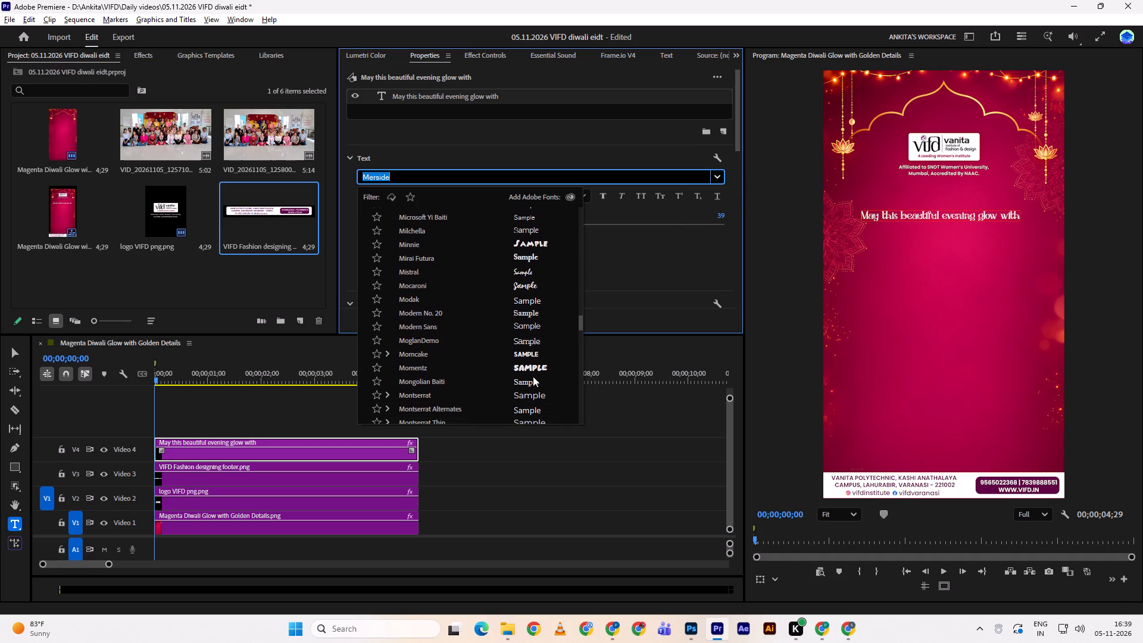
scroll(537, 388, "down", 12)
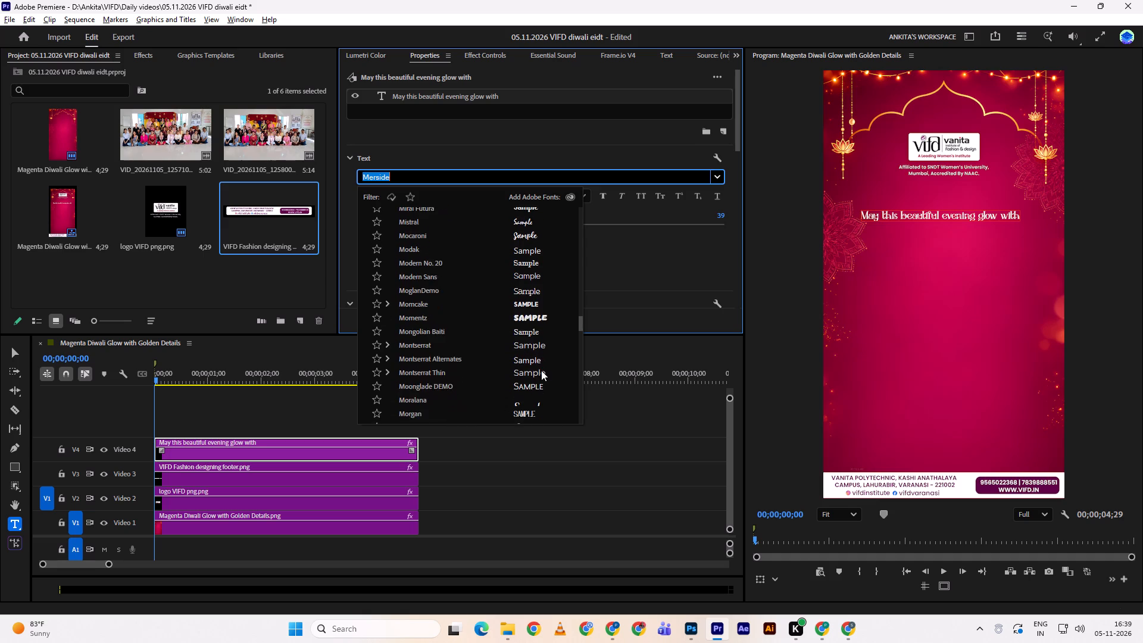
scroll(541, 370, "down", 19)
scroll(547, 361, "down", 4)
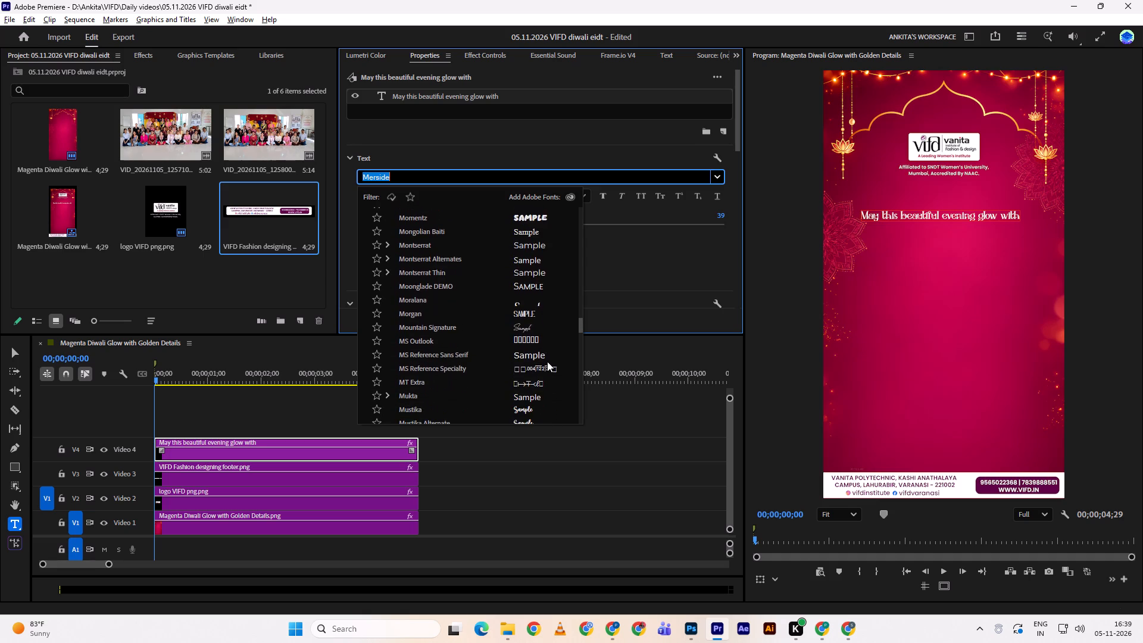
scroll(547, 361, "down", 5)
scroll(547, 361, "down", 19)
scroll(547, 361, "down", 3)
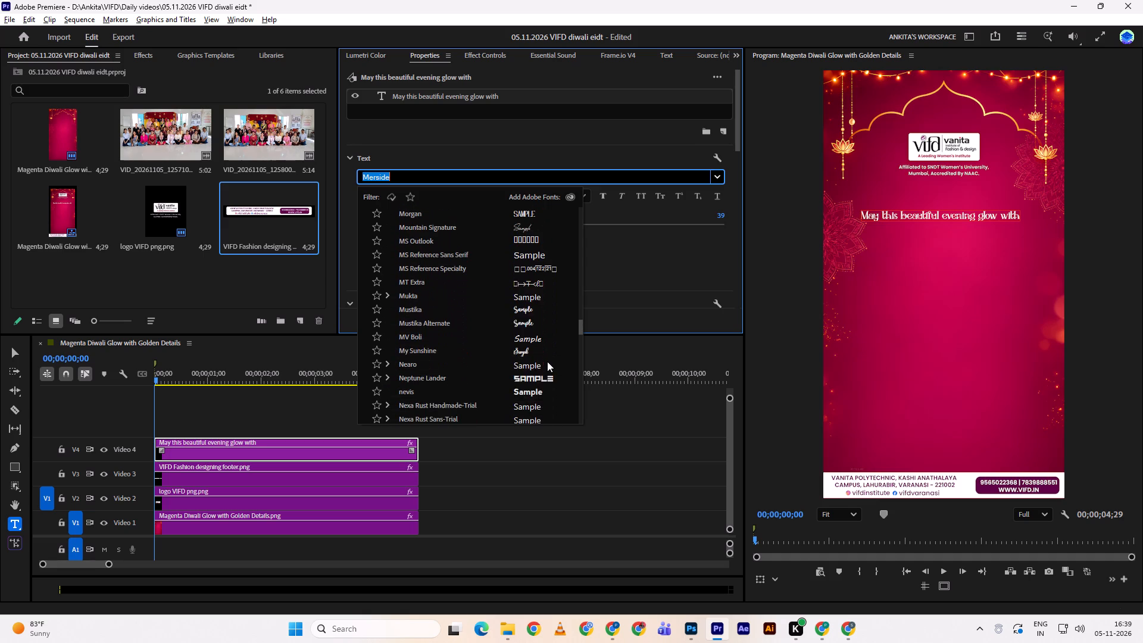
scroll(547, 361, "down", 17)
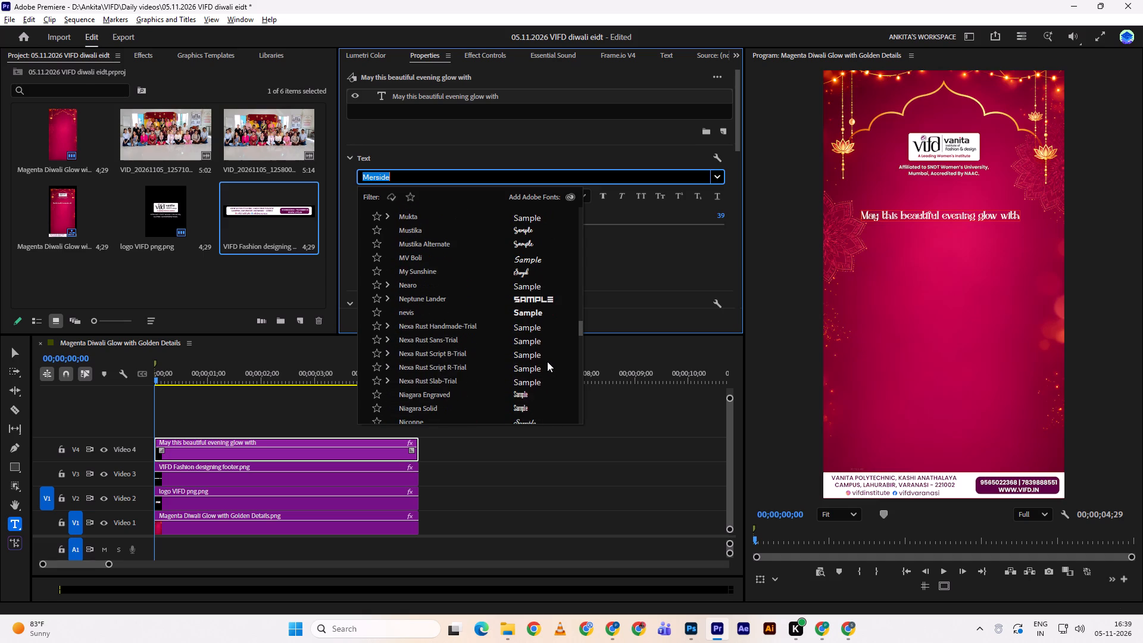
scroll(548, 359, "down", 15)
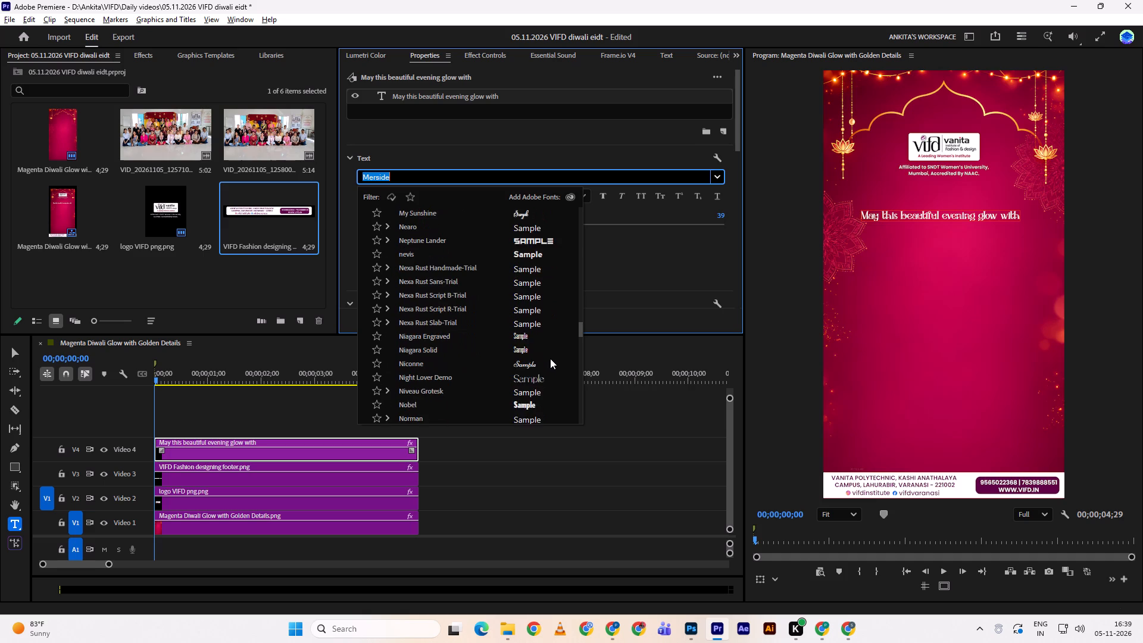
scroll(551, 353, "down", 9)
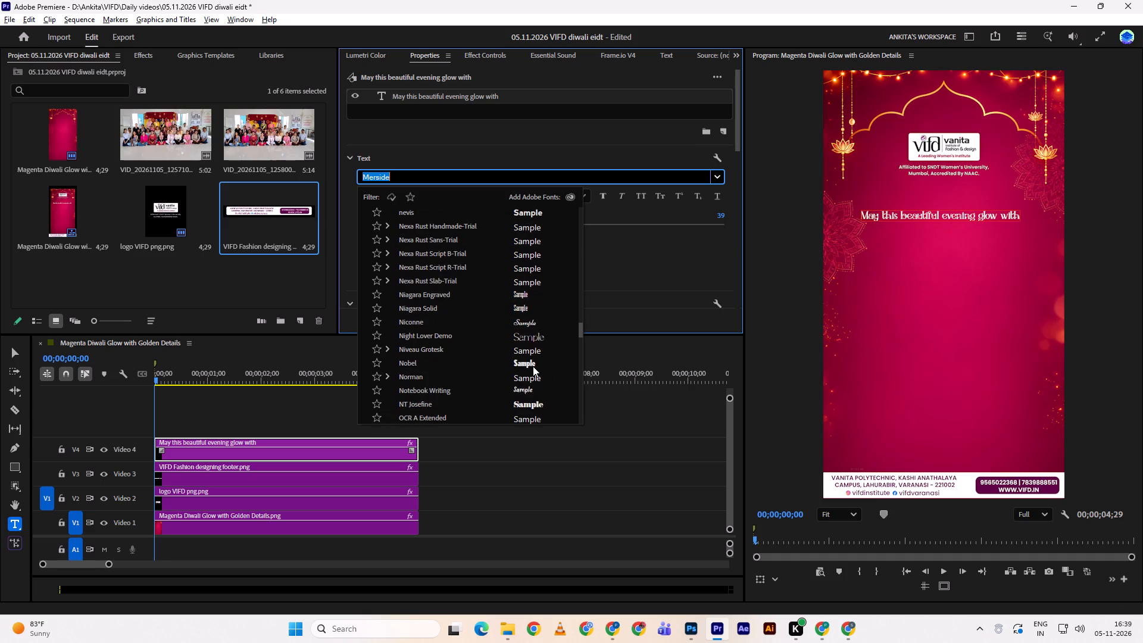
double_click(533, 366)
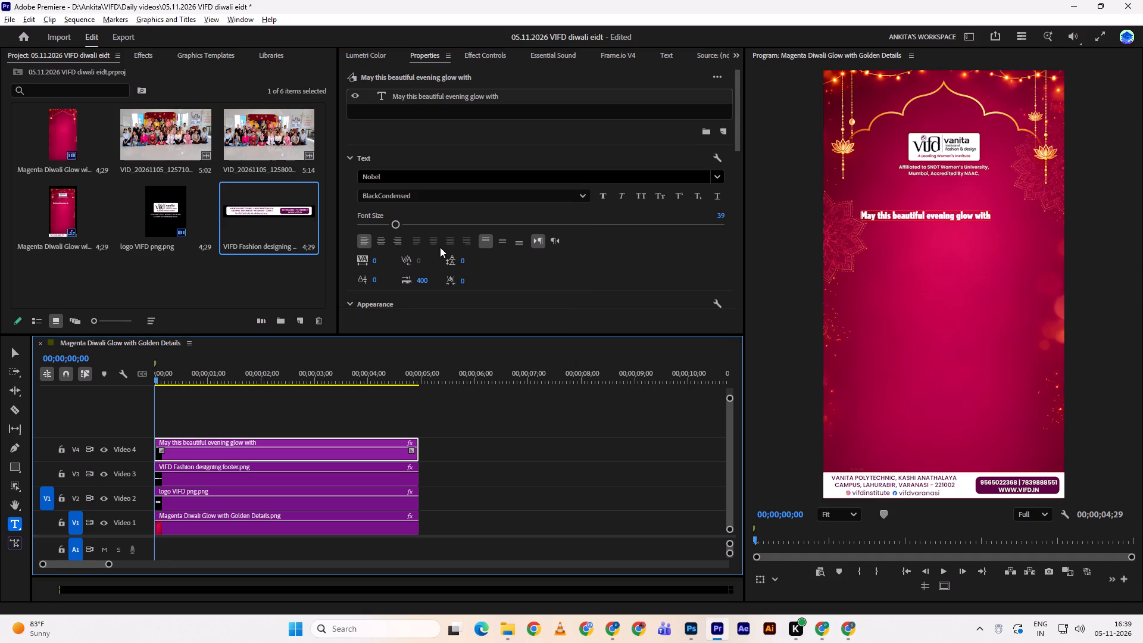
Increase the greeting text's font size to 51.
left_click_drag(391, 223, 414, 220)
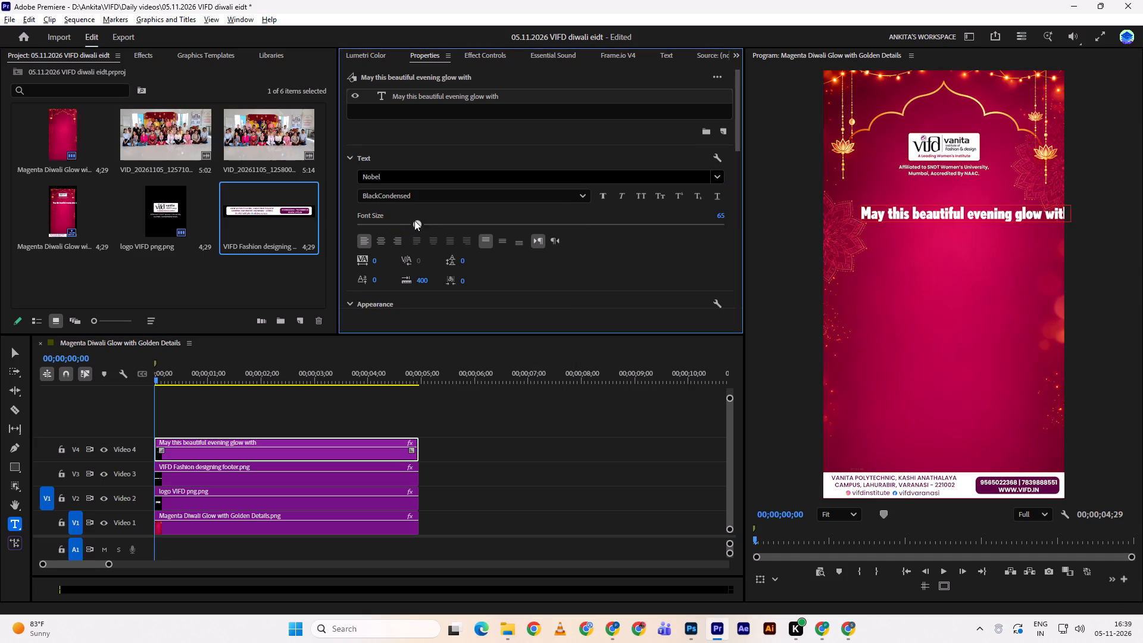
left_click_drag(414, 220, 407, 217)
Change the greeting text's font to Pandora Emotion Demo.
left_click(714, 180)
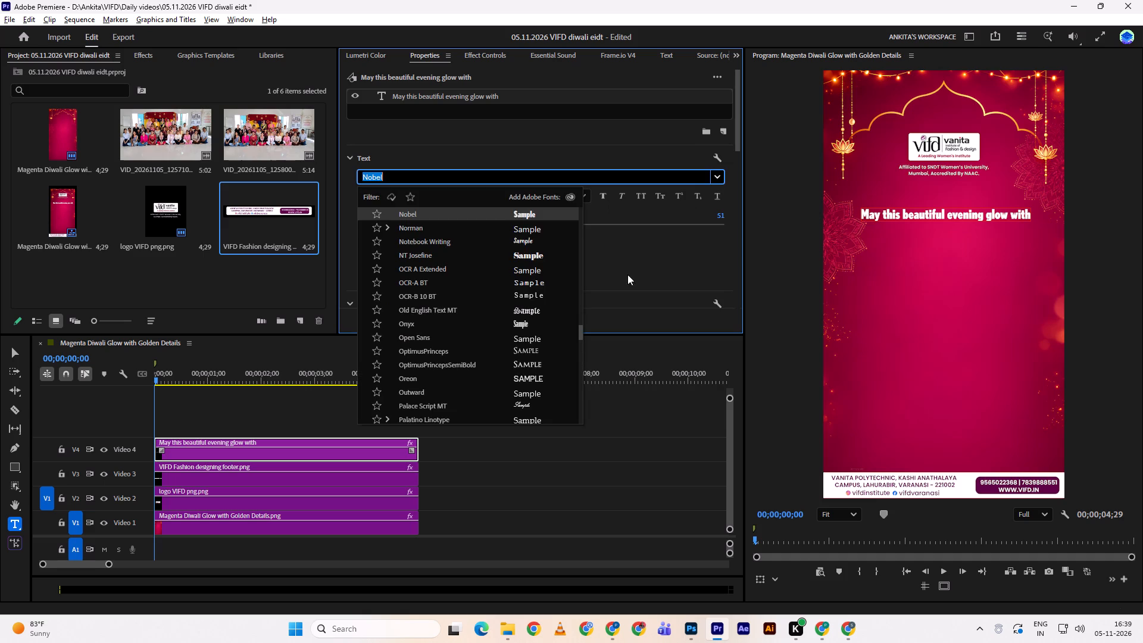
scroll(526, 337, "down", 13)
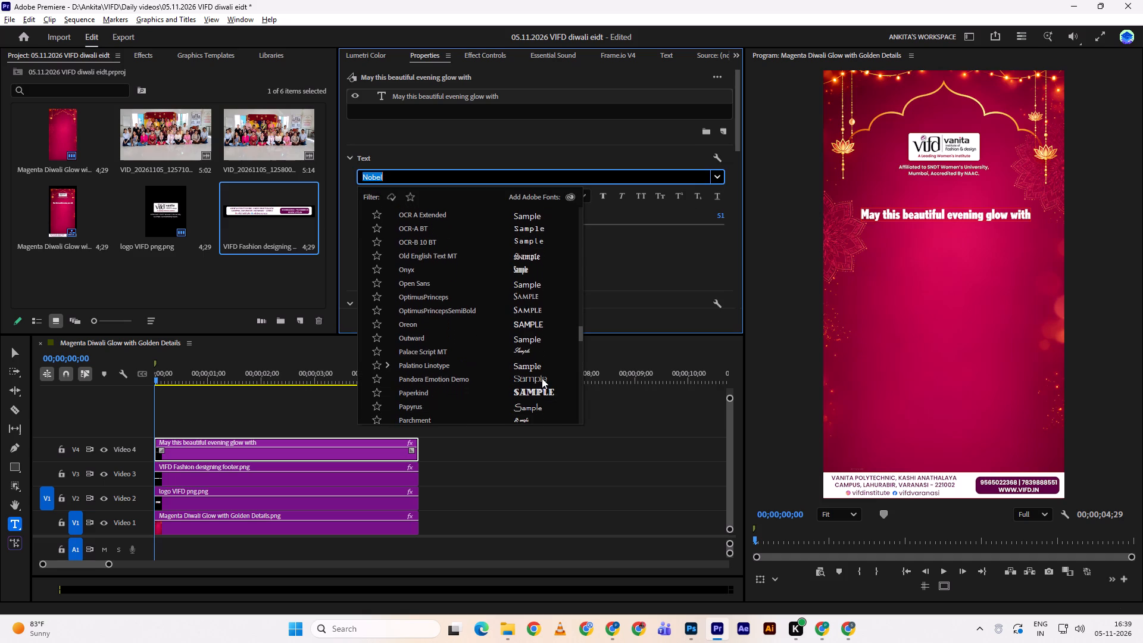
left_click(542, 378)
Change the greeting text's font to Playfair Display.
left_click(714, 180)
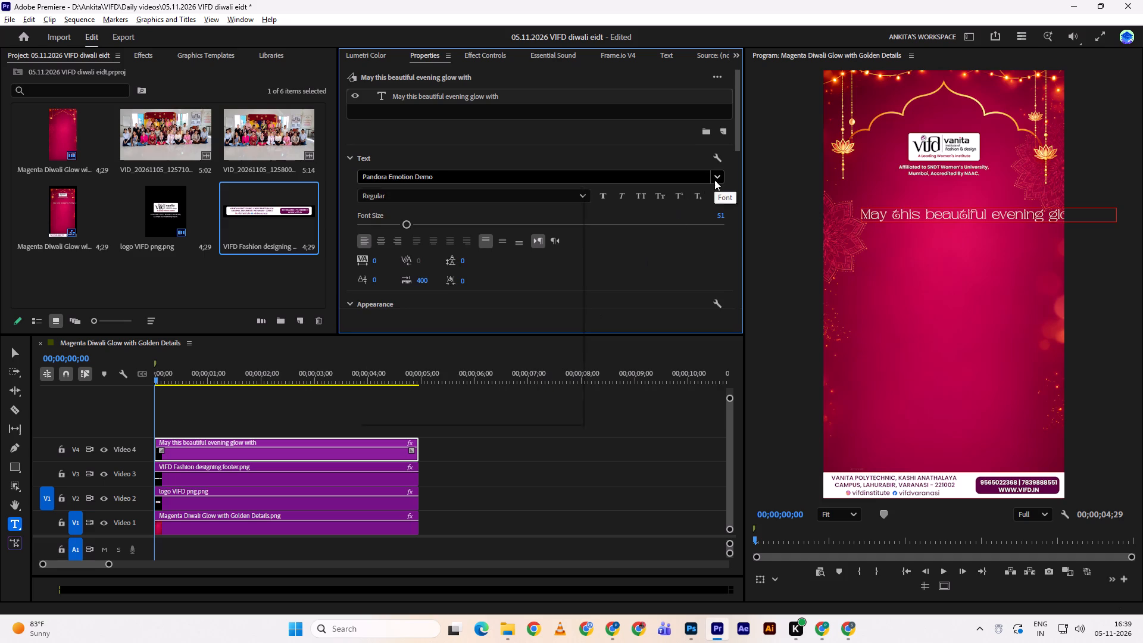
scroll(551, 326, "down", 17)
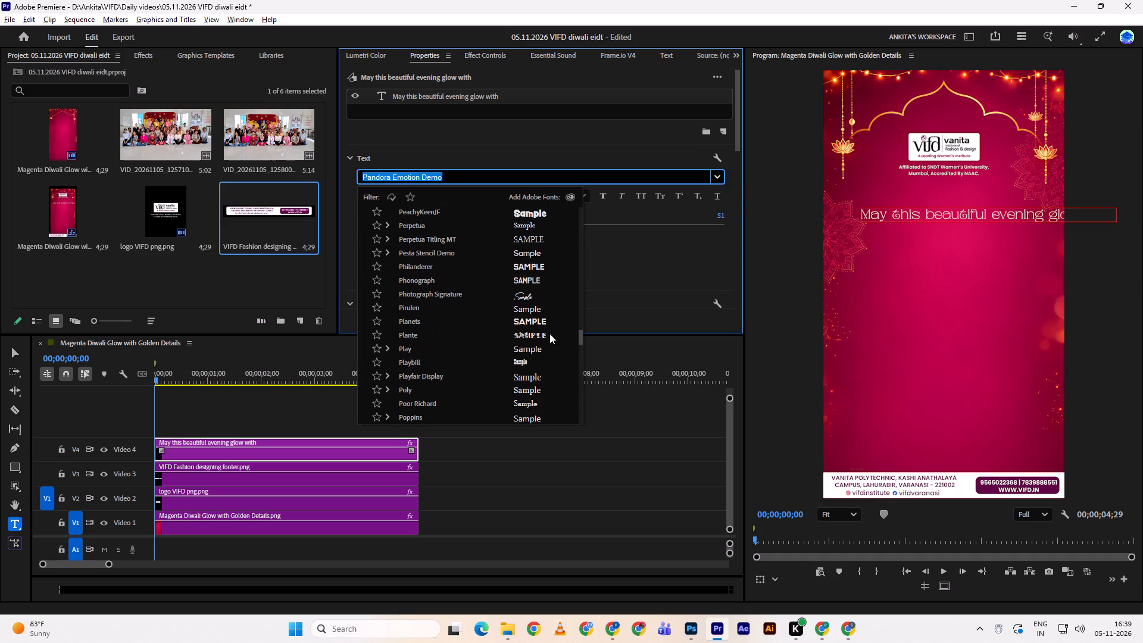
scroll(532, 363, "down", 3)
double_click(535, 361)
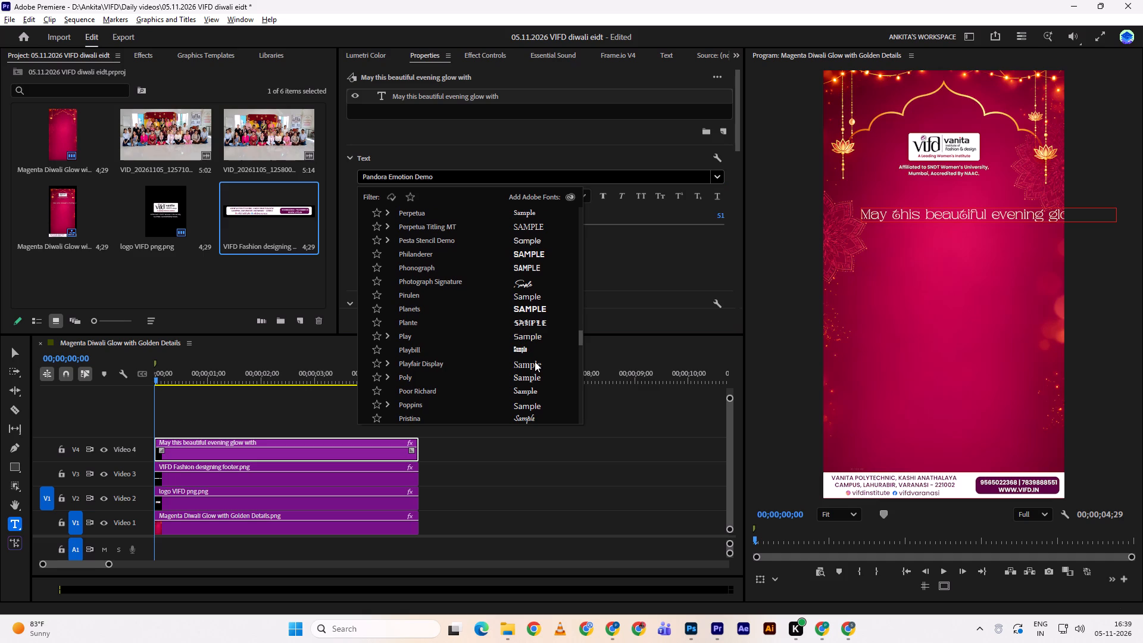
left_click(530, 366)
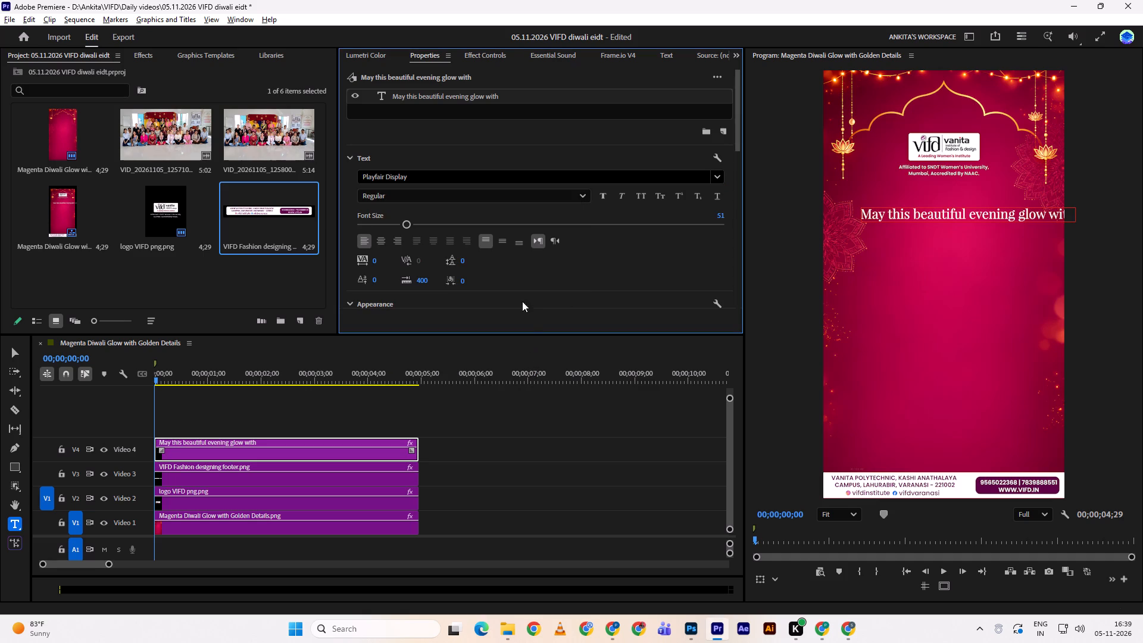
Set the greeting text's font size to 52.
left_click_drag(407, 224, 399, 223)
left_click(399, 223)
left_click_drag(395, 223, 402, 224)
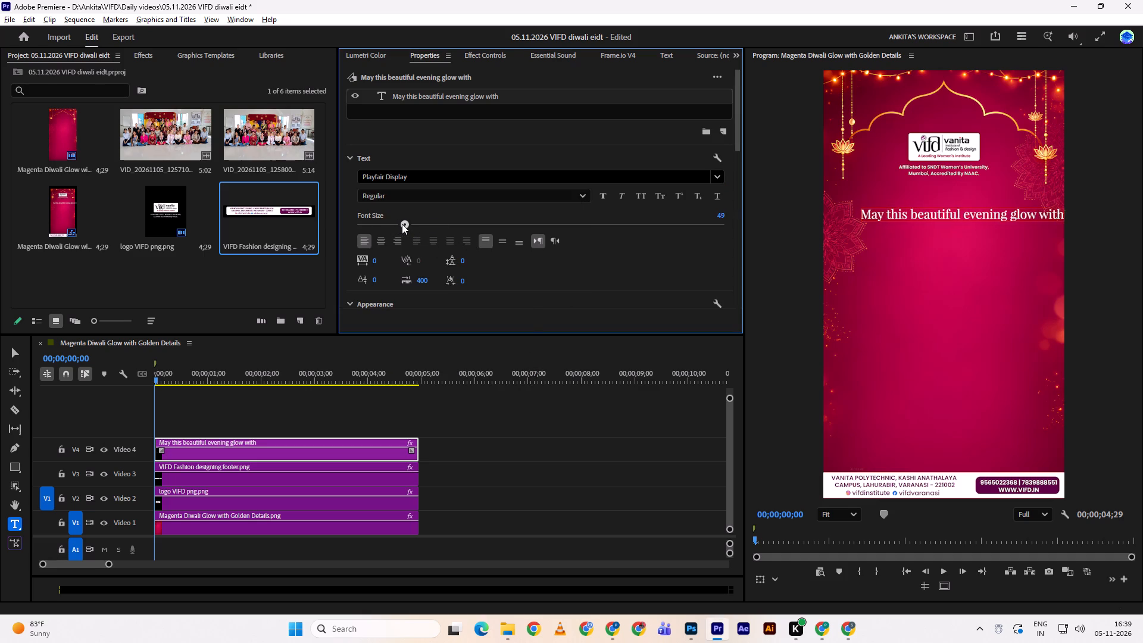
left_click_drag(402, 224, 404, 223)
left_click(404, 223)
Place the greeting text centred just under the logo at position 227 by 798, scaled to 97%, and deselect it.
scroll(666, 290, "down", 6)
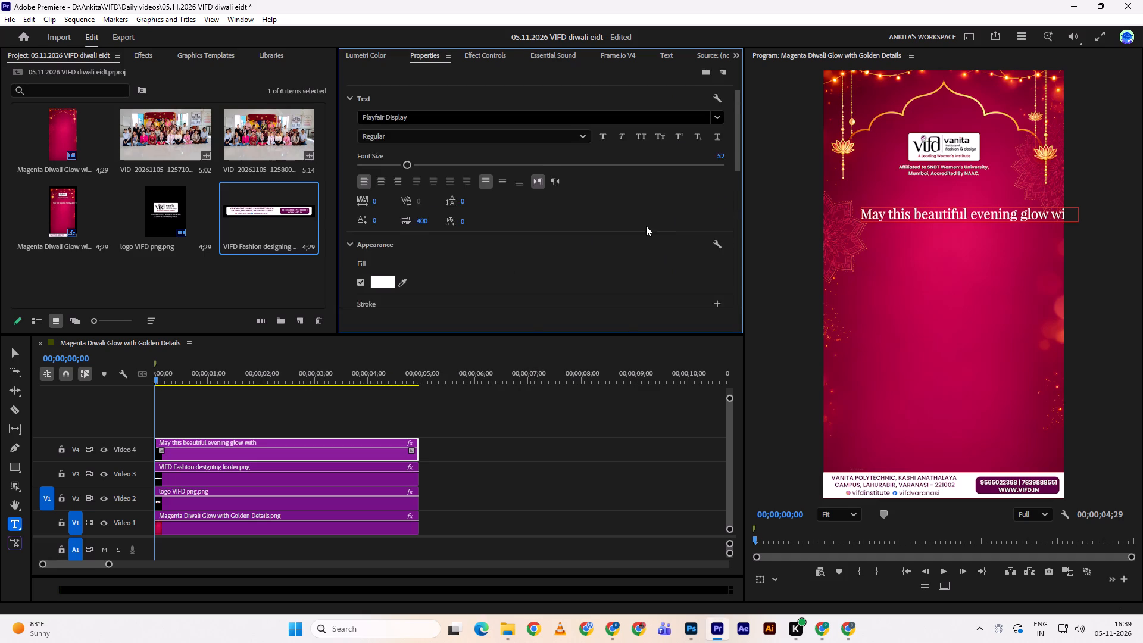
scroll(646, 226, "down", 2)
left_click_drag(737, 175, 727, 255)
left_click(727, 255)
left_click_drag(521, 219, 474, 220)
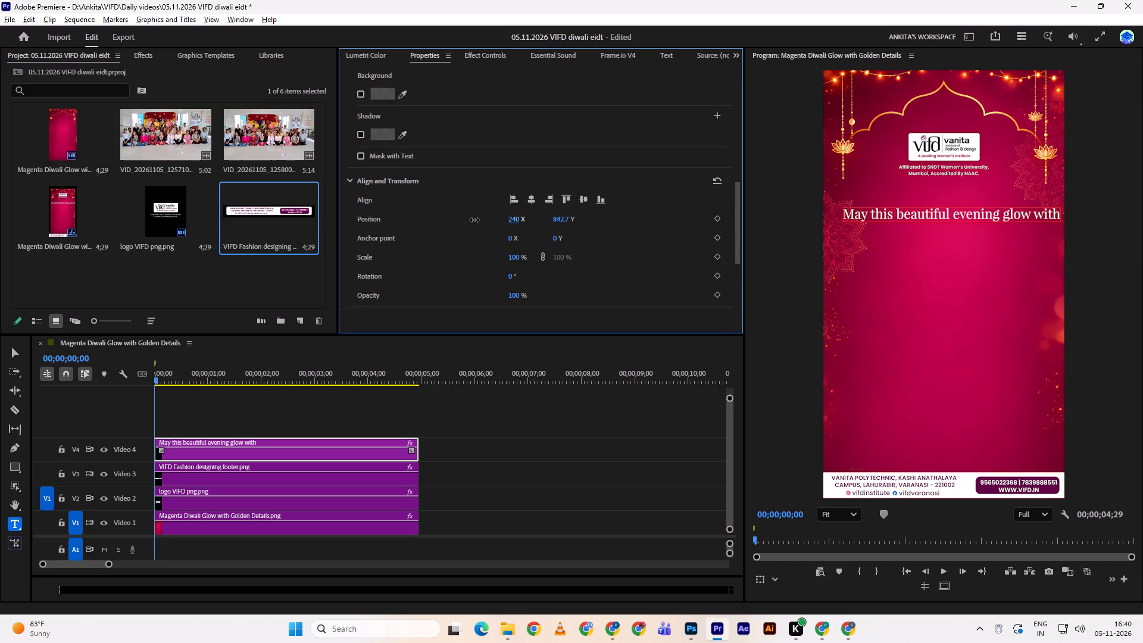
left_click_drag(474, 220, 464, 220)
left_click(464, 220)
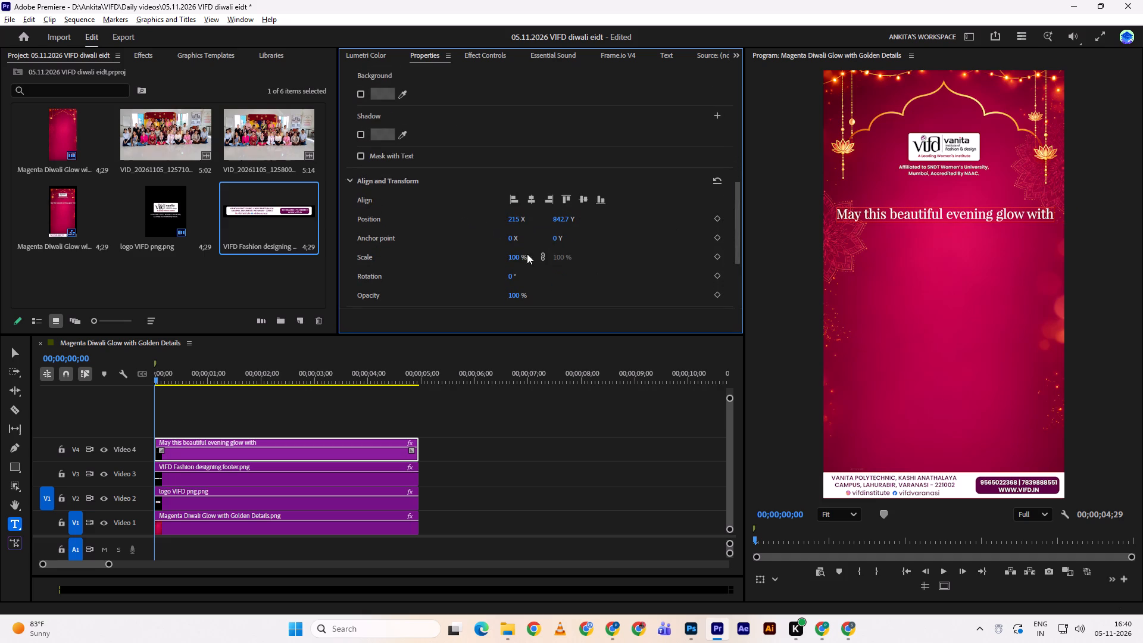
left_click_drag(521, 257, 515, 254)
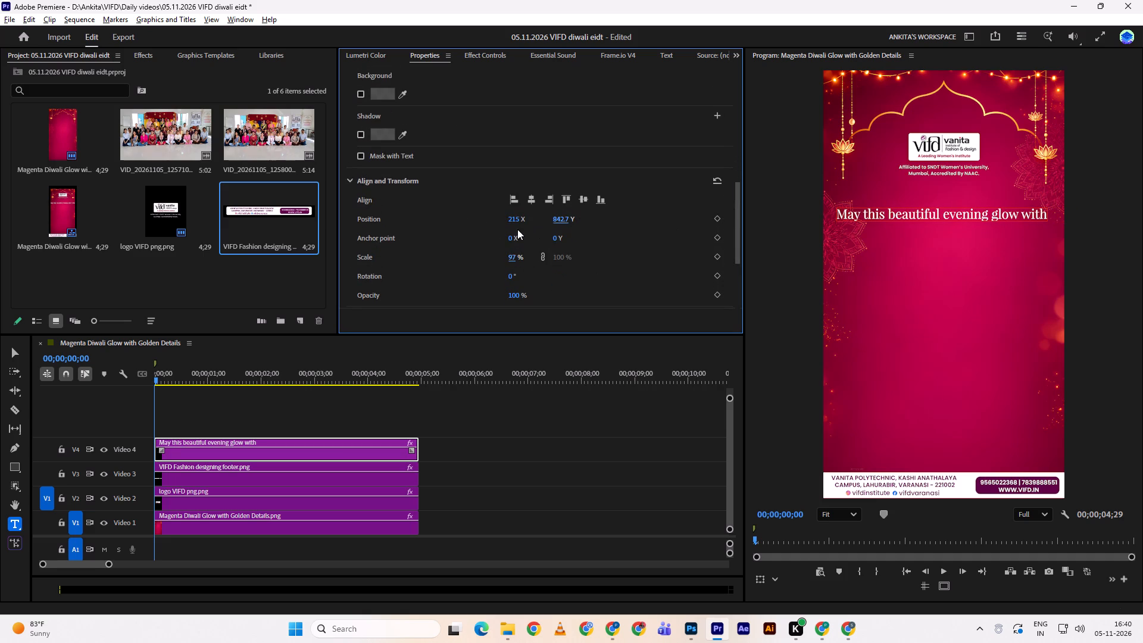
left_click_drag(514, 221, 519, 218)
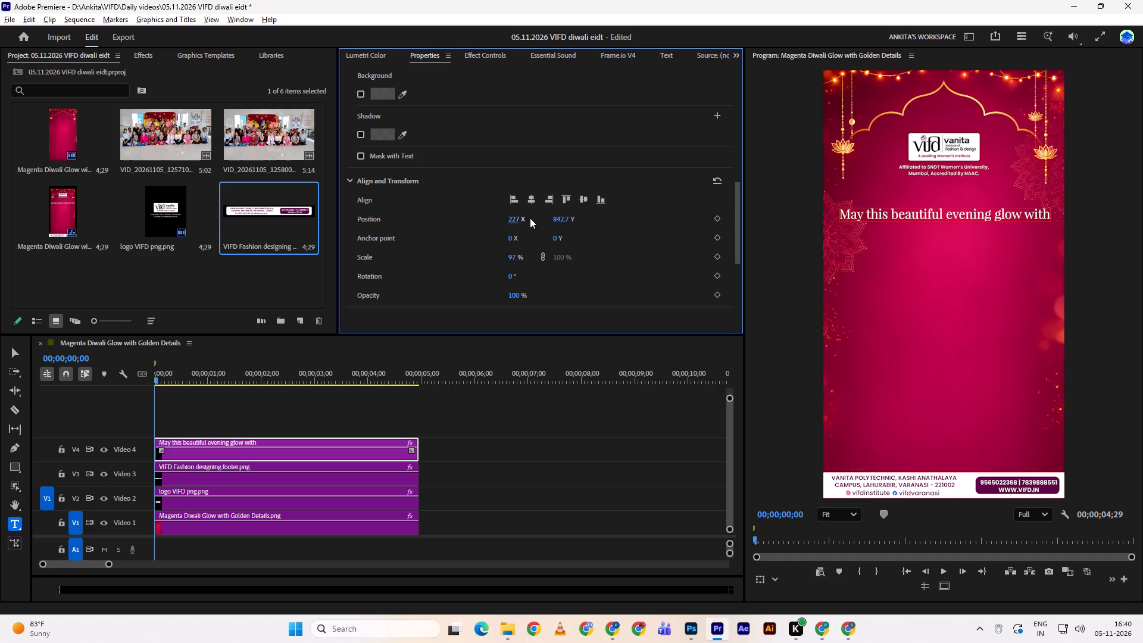
left_click_drag(557, 217, 542, 231)
left_click(542, 231)
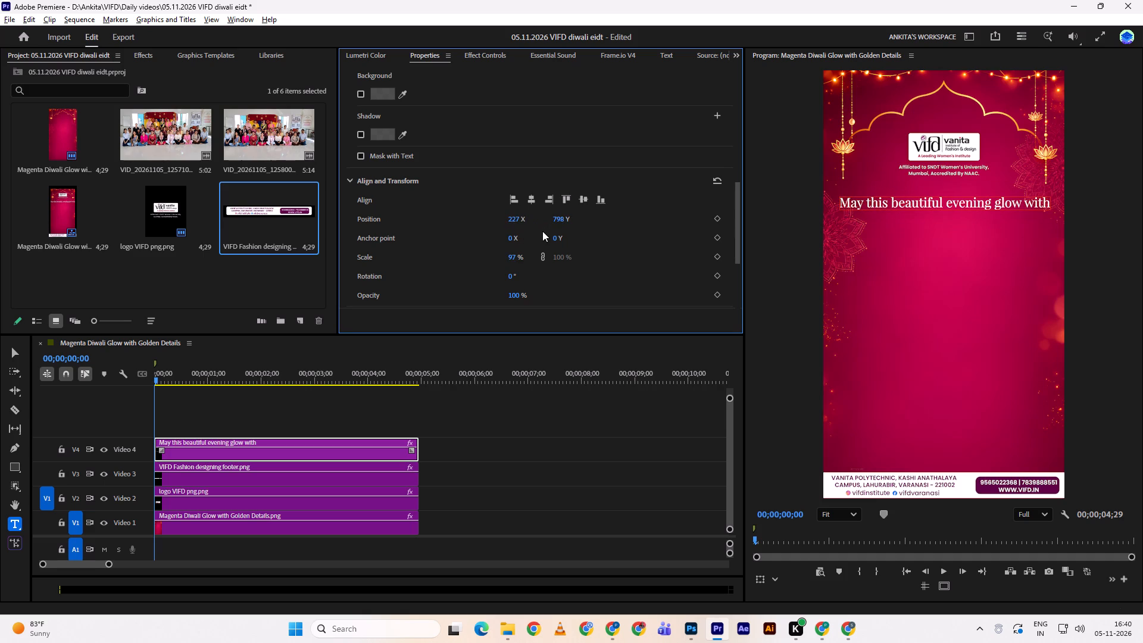
left_click(579, 459)
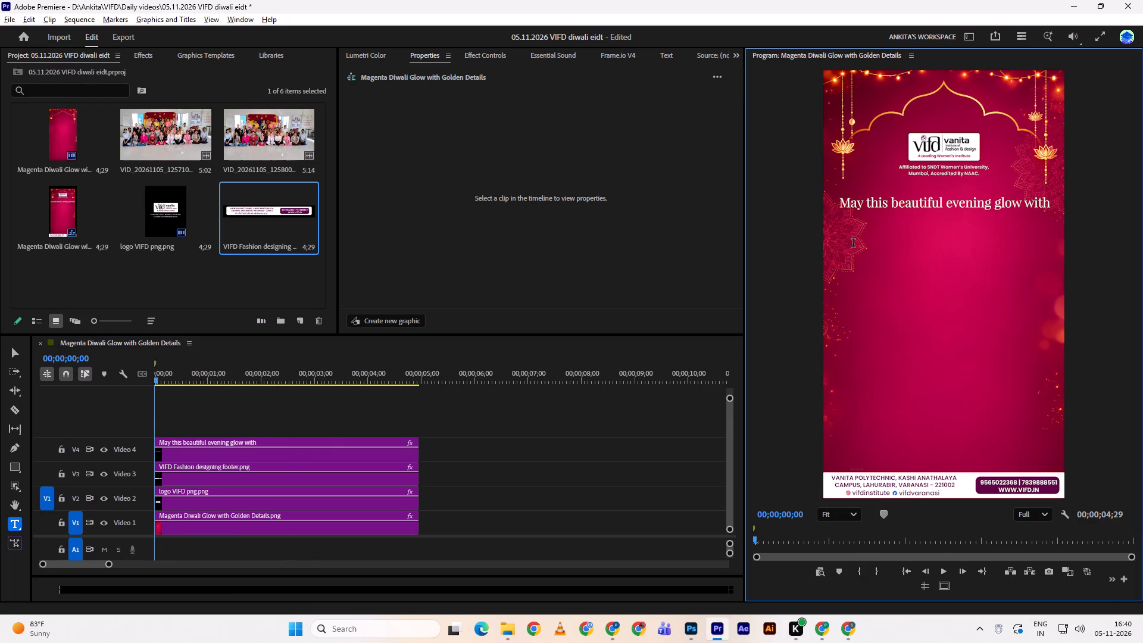
key("ctrl+v")
left_click(623, 457)
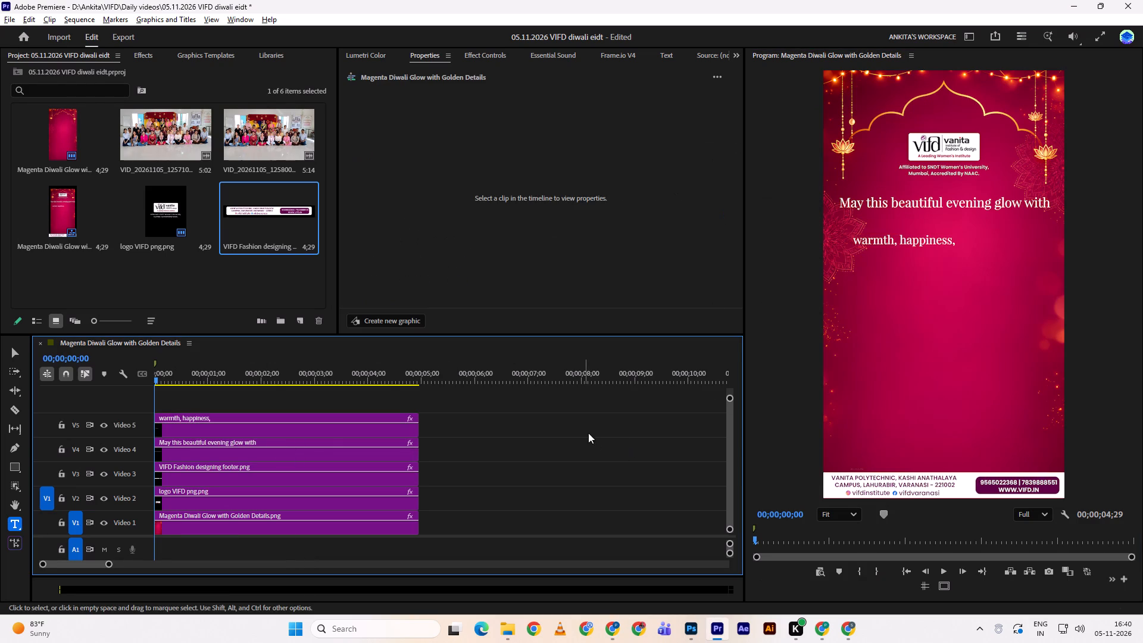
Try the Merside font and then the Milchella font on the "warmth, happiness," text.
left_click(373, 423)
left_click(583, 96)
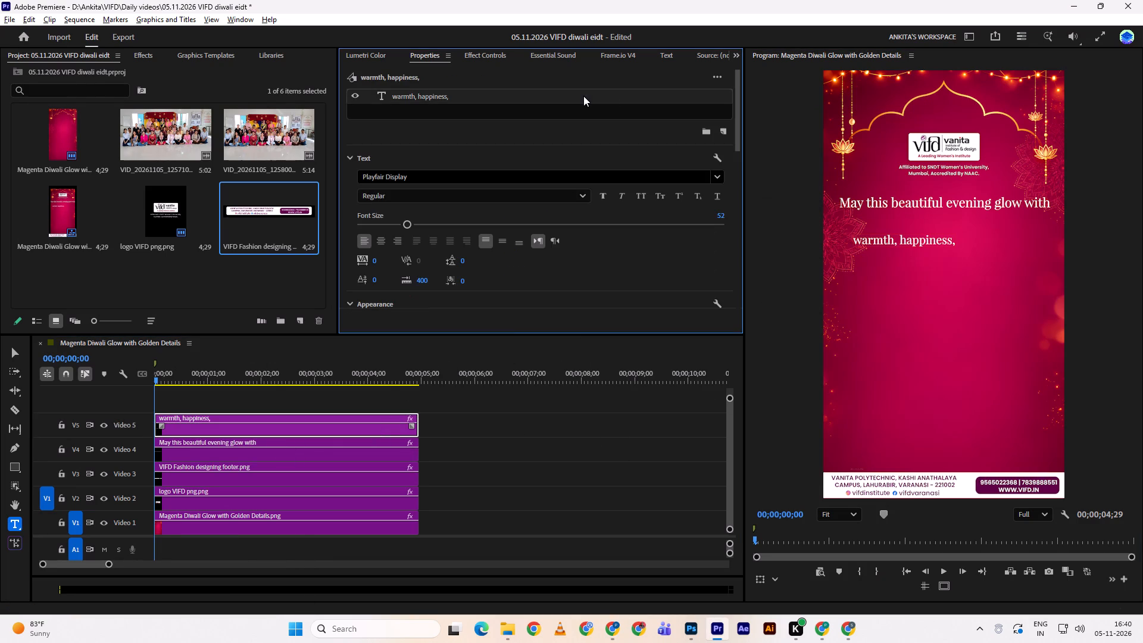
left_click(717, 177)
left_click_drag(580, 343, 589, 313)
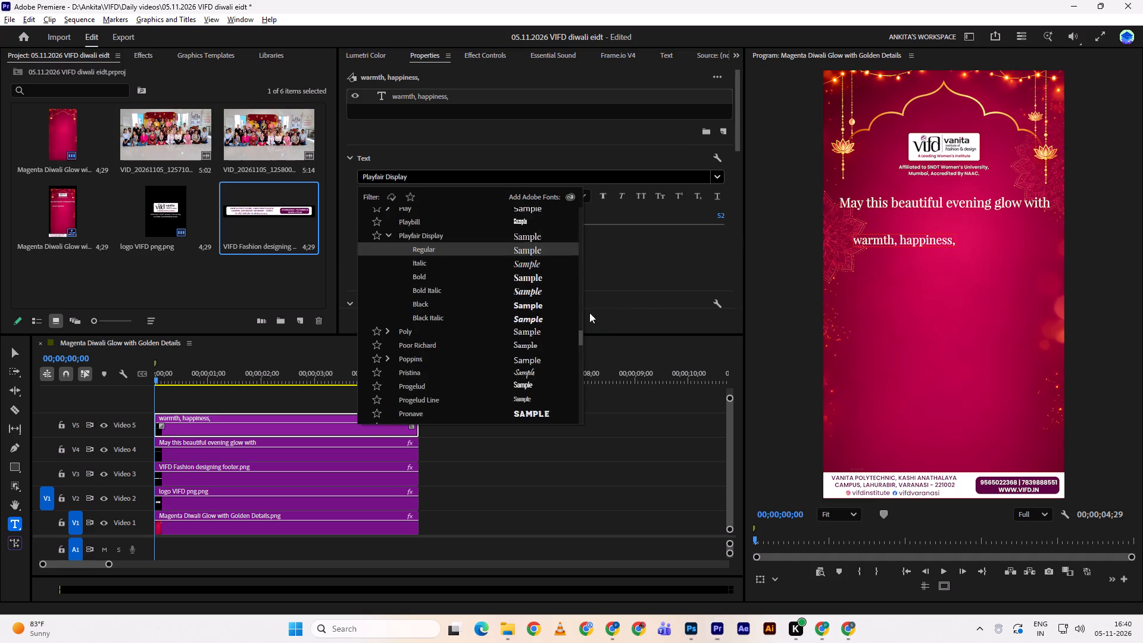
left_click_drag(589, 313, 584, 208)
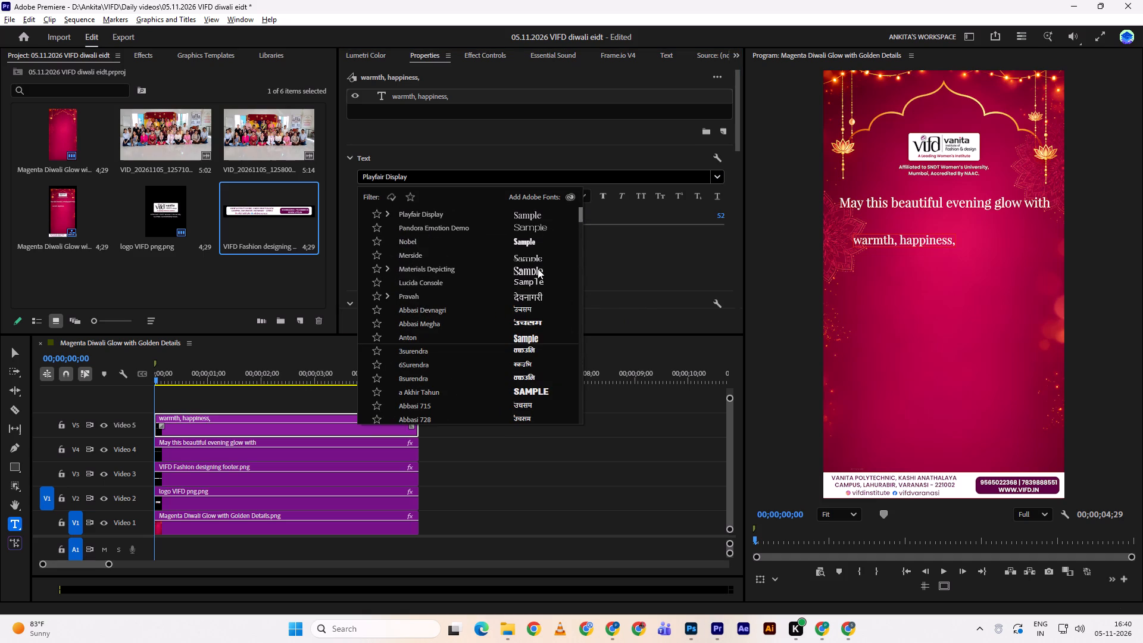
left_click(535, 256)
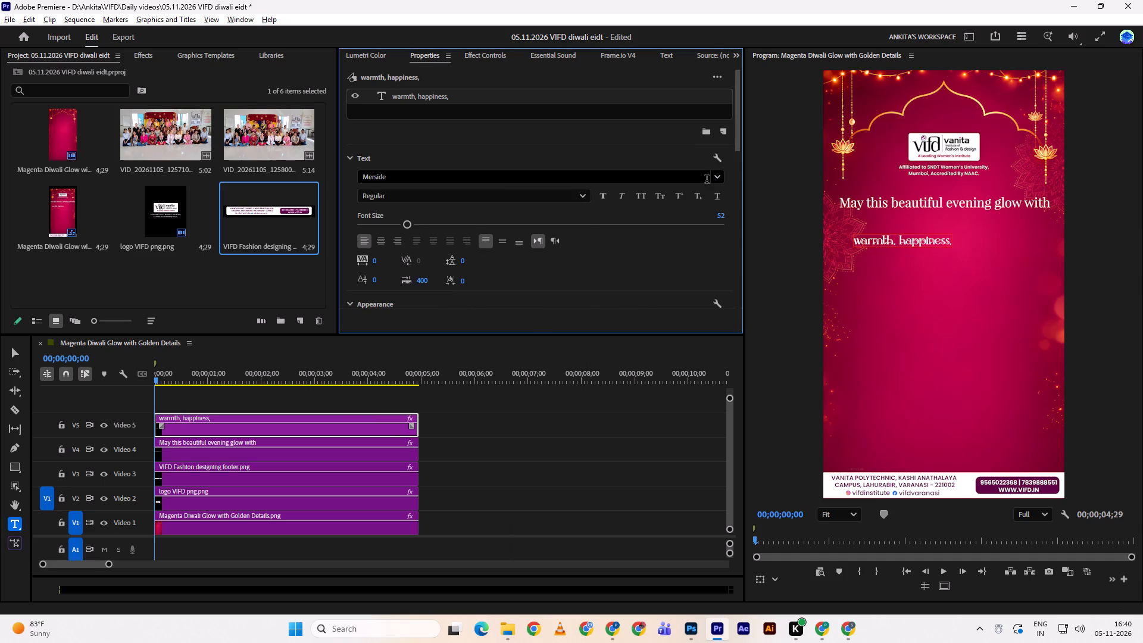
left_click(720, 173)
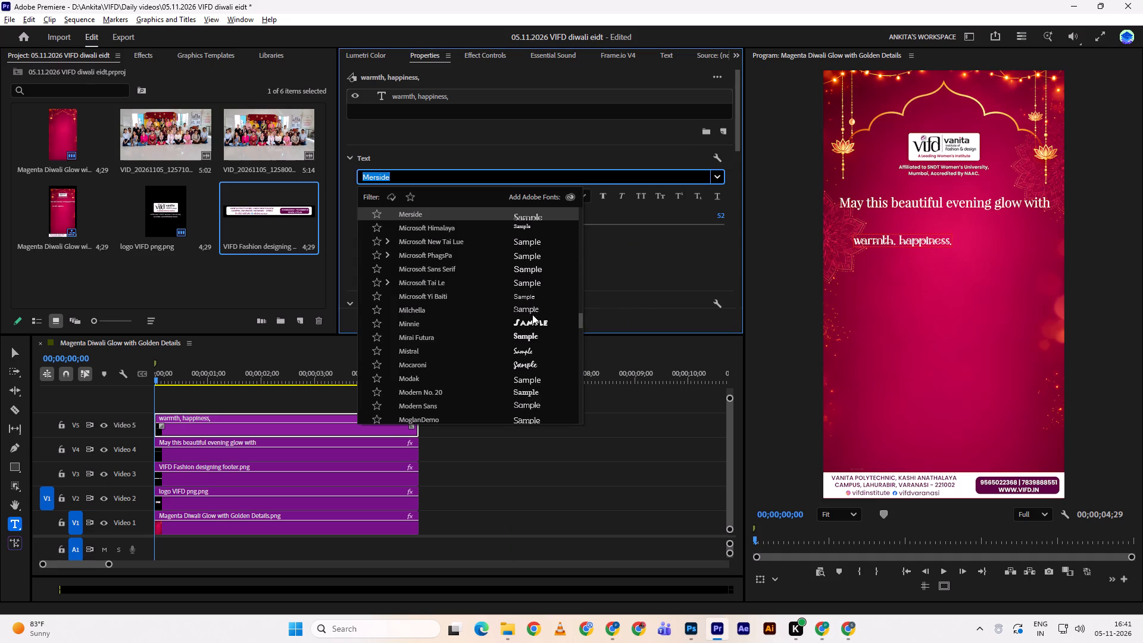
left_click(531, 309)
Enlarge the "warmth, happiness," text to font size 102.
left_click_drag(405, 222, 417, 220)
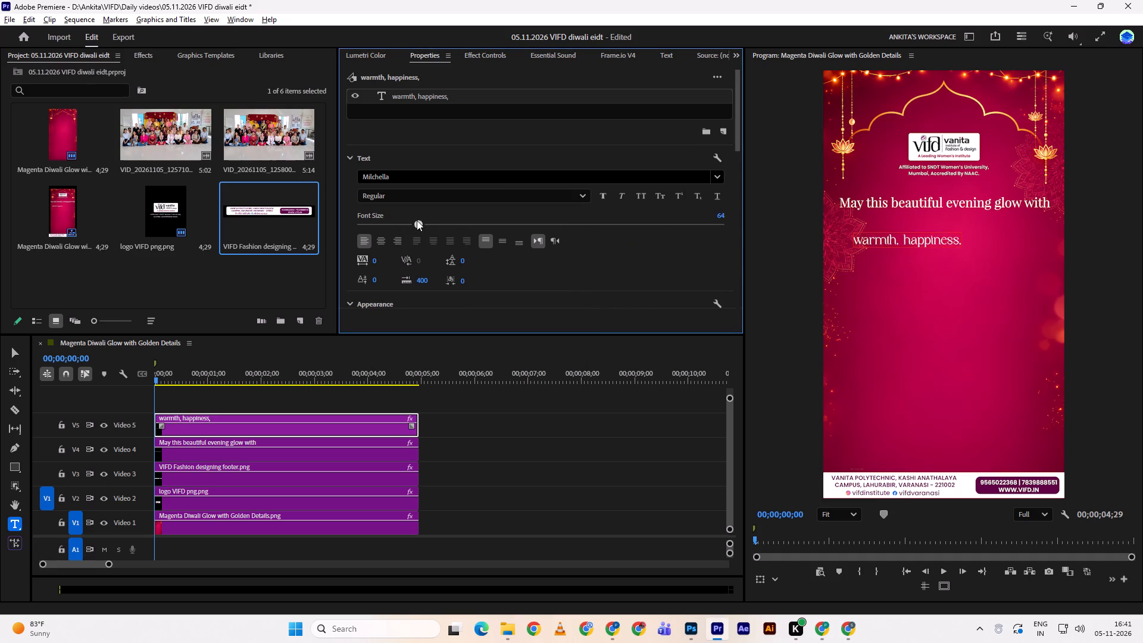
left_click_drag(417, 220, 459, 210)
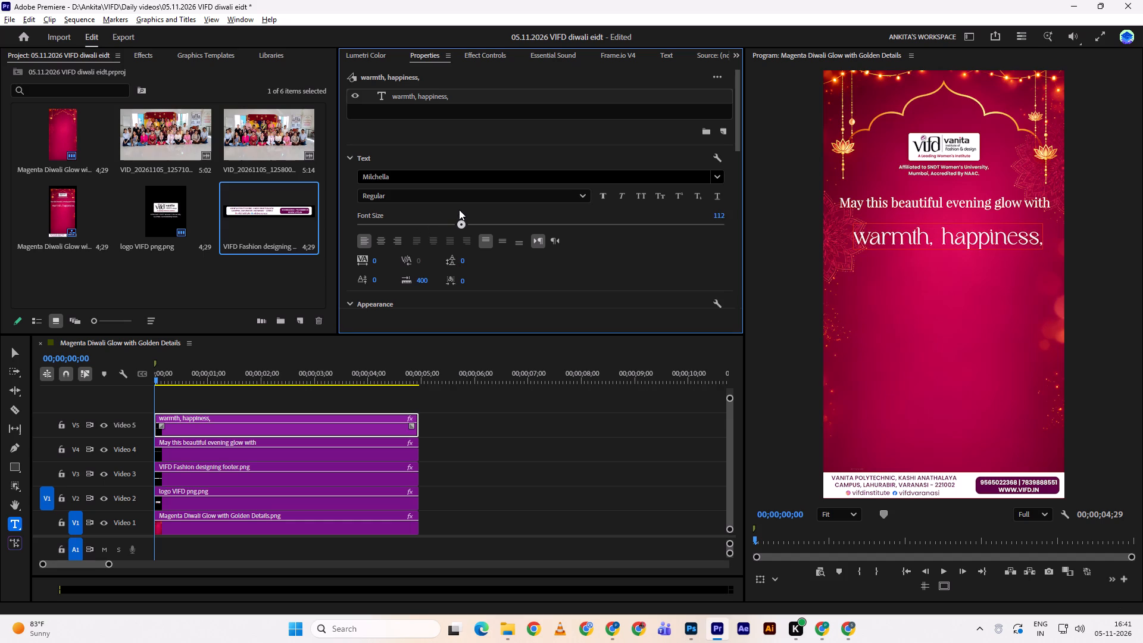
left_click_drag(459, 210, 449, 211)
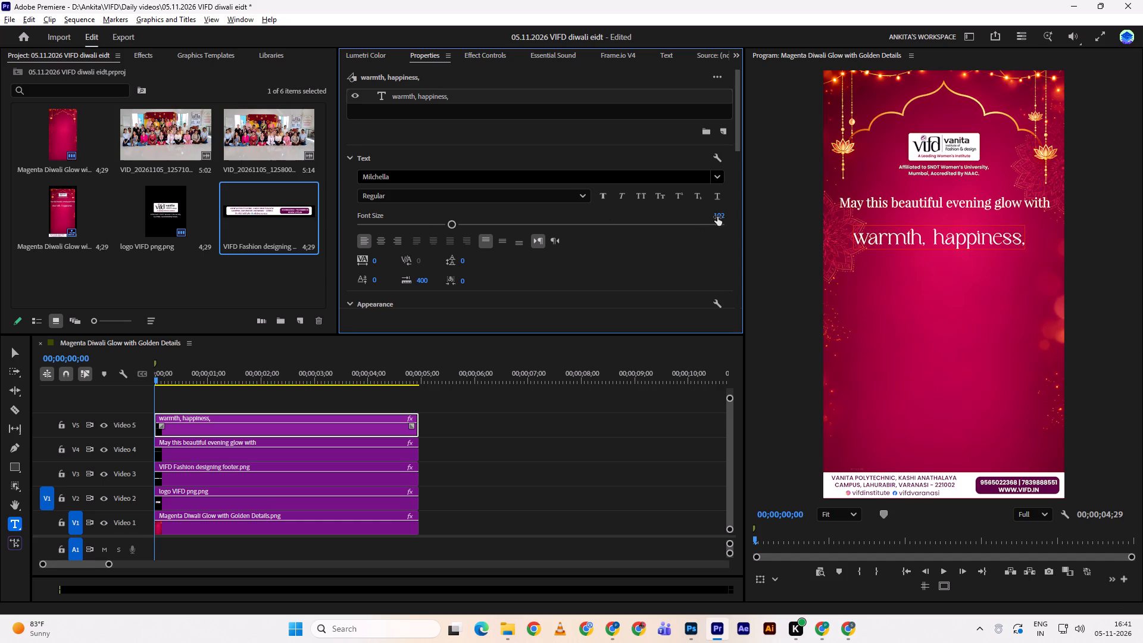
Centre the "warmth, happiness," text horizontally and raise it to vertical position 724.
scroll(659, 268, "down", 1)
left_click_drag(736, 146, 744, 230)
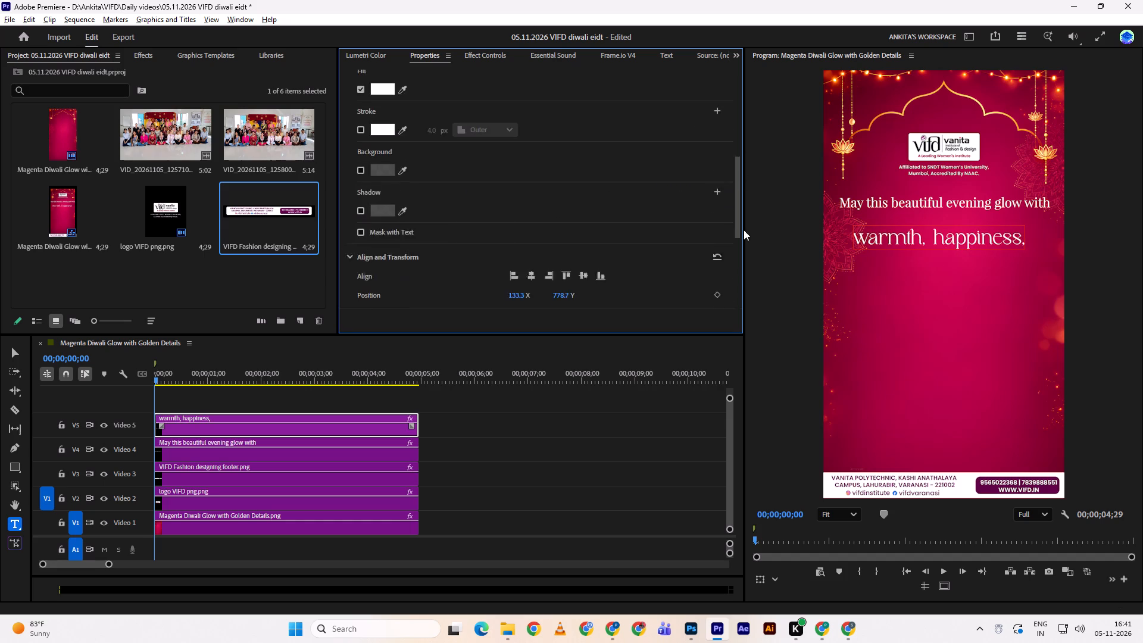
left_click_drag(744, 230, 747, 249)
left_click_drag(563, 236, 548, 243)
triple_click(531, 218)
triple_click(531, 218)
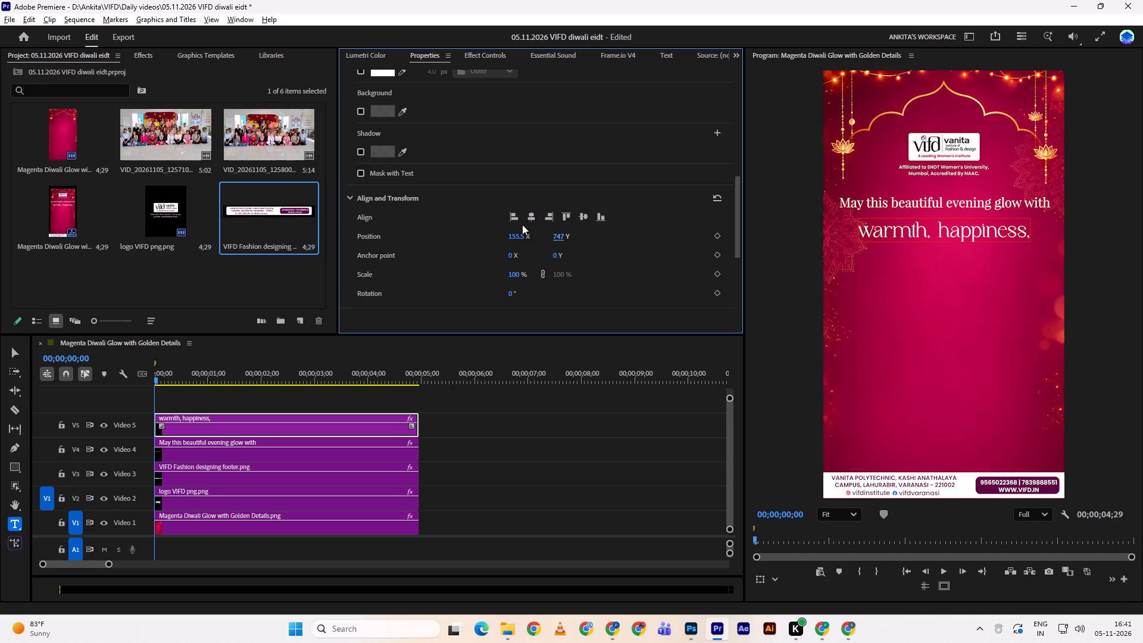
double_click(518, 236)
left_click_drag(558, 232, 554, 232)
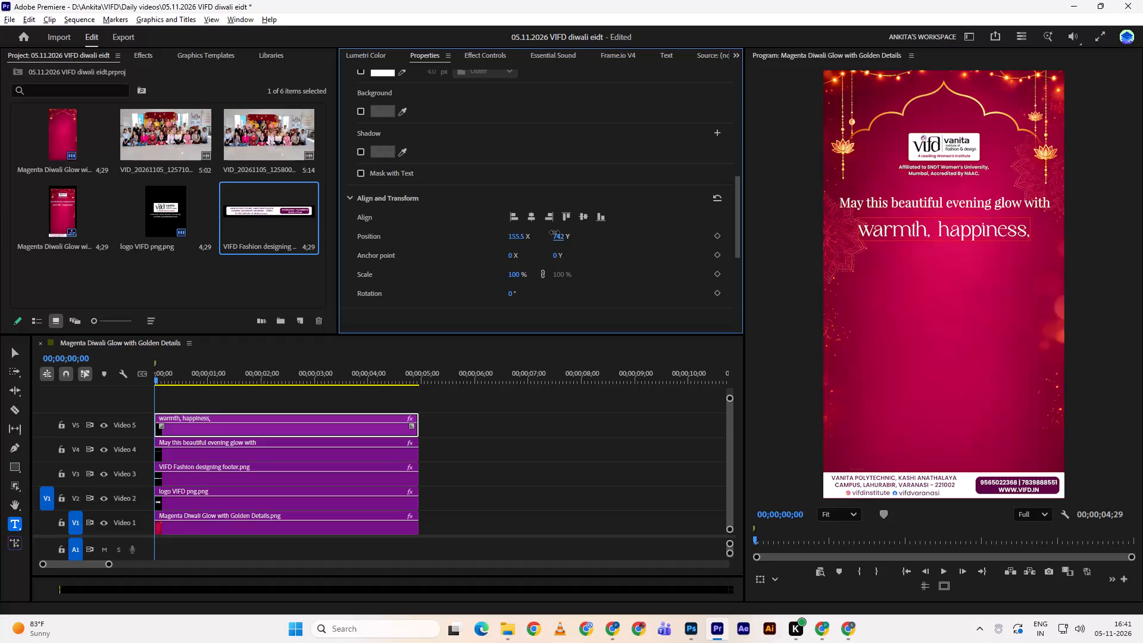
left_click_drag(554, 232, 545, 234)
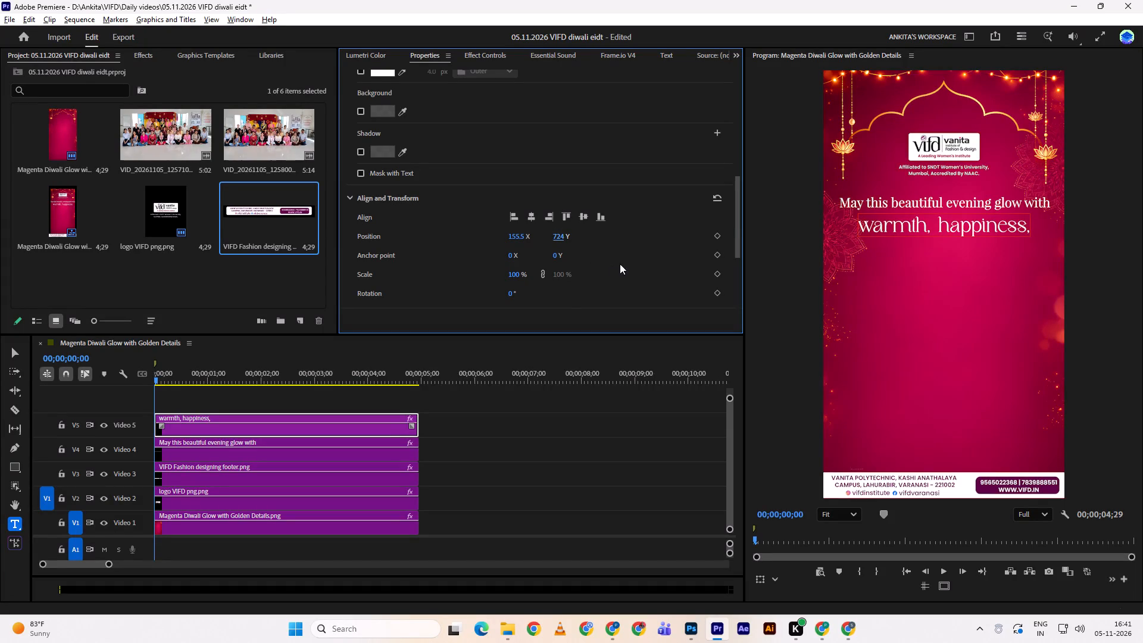
Change the "warmth, happiness," text's font to Playfair Display Bold.
left_click_drag(736, 230, 743, 124)
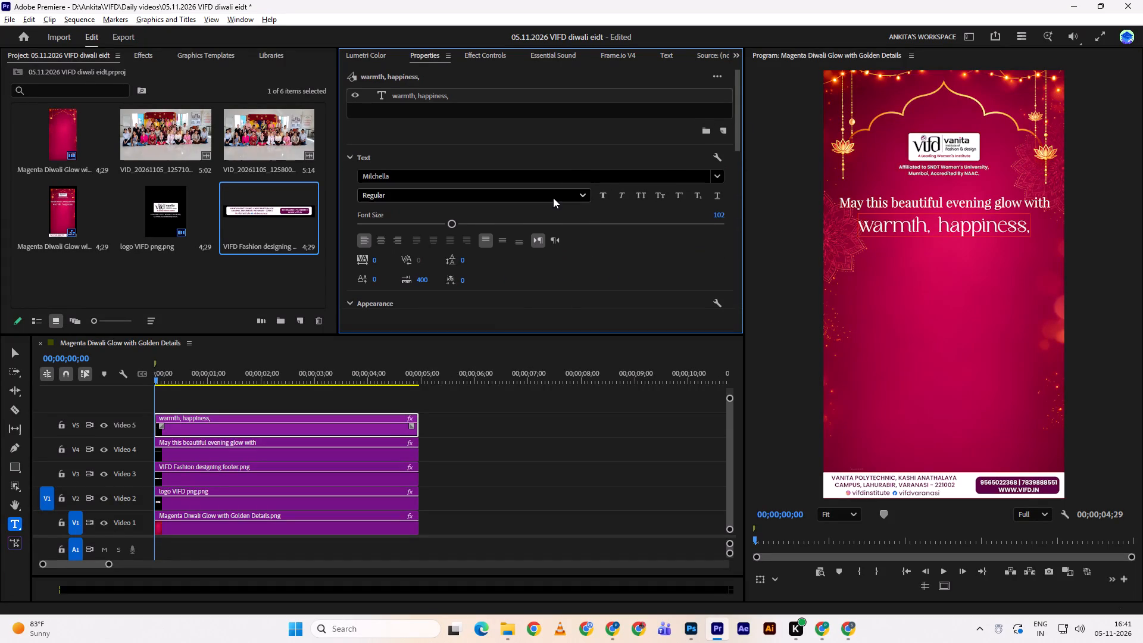
left_click(553, 198)
left_click(545, 199)
left_click(717, 170)
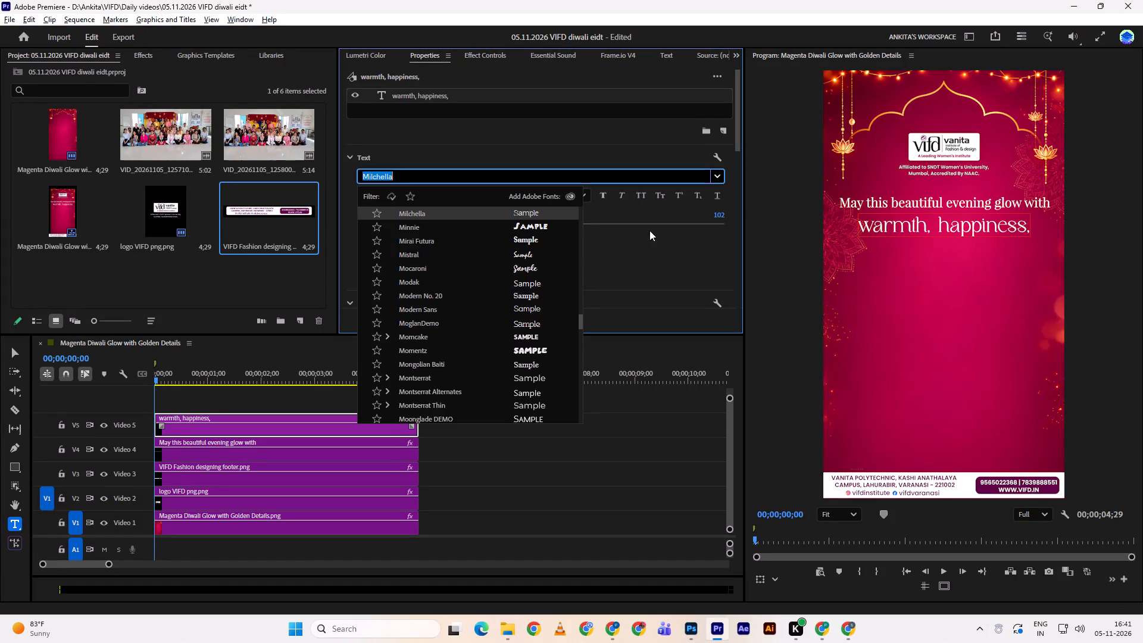
left_click_drag(580, 323, 580, 330)
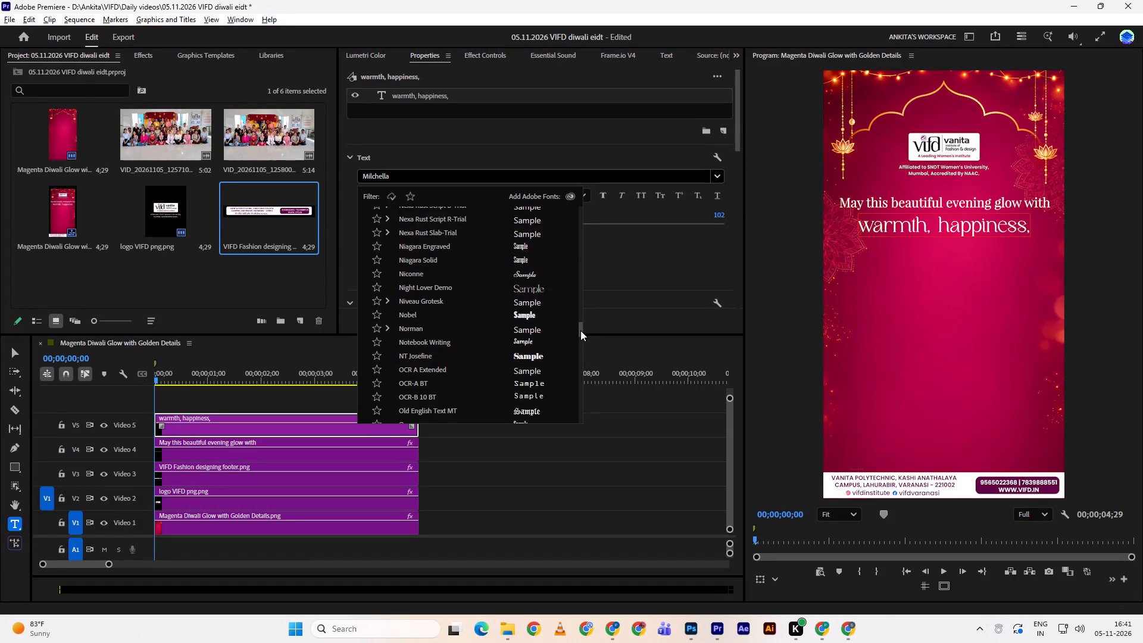
left_click_drag(580, 330, 580, 333)
scroll(556, 347, "down", 5)
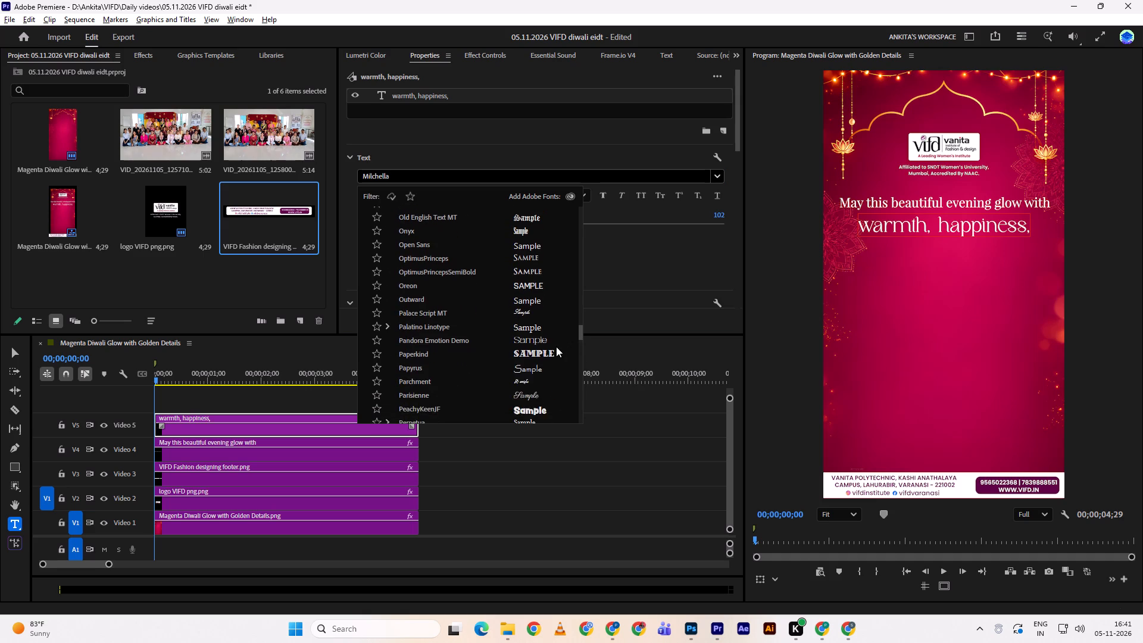
scroll(555, 345, "down", 2)
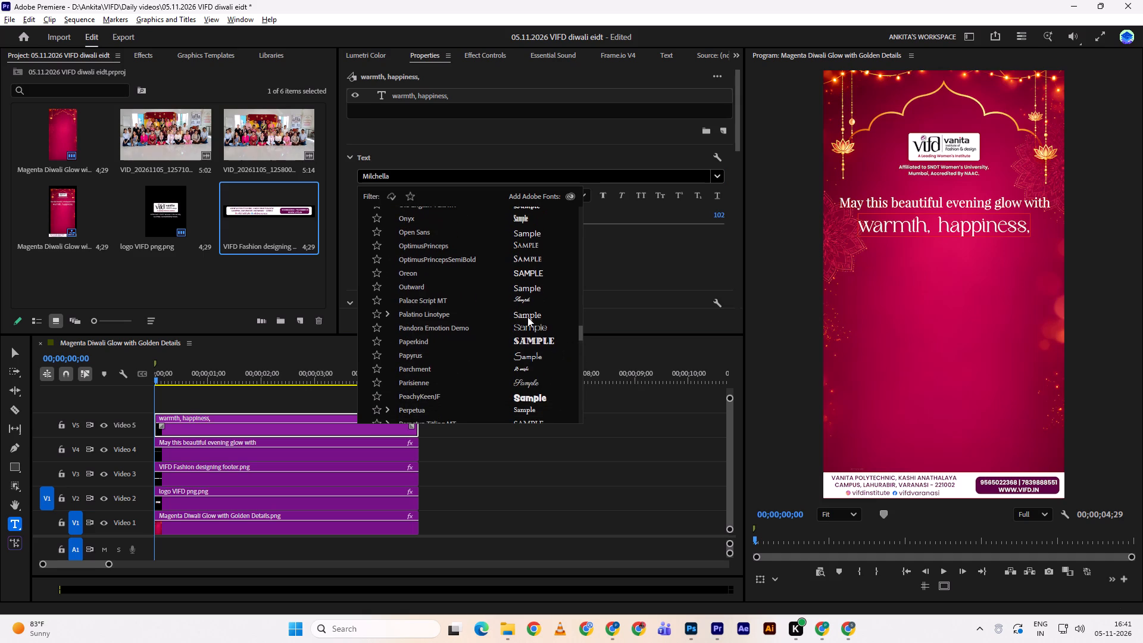
scroll(527, 314, "down", 6)
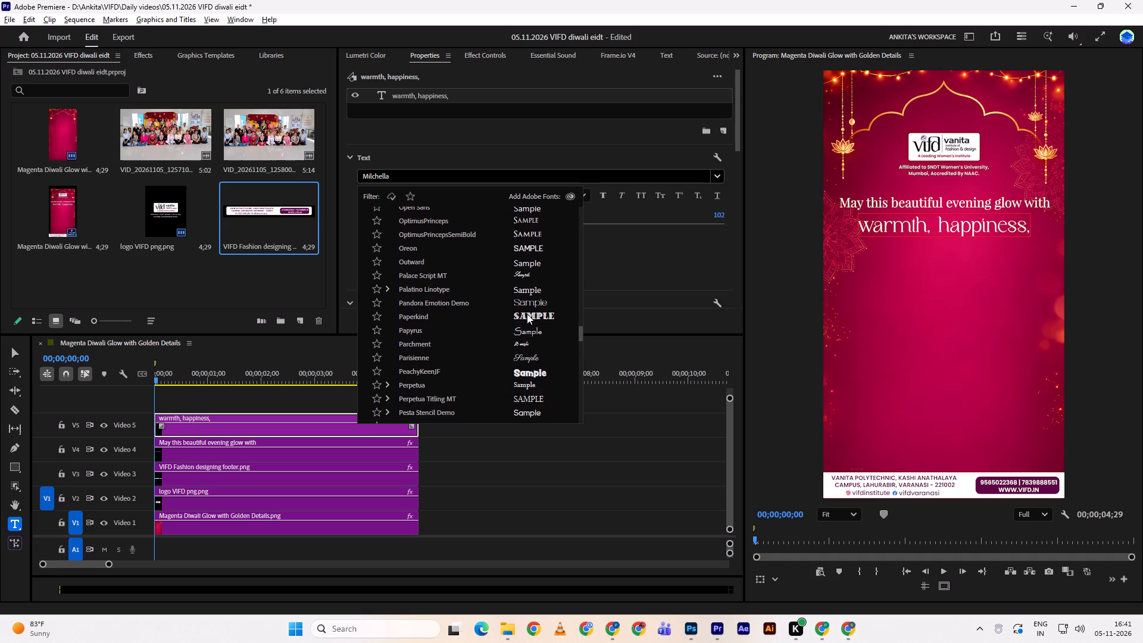
scroll(527, 312, "down", 15)
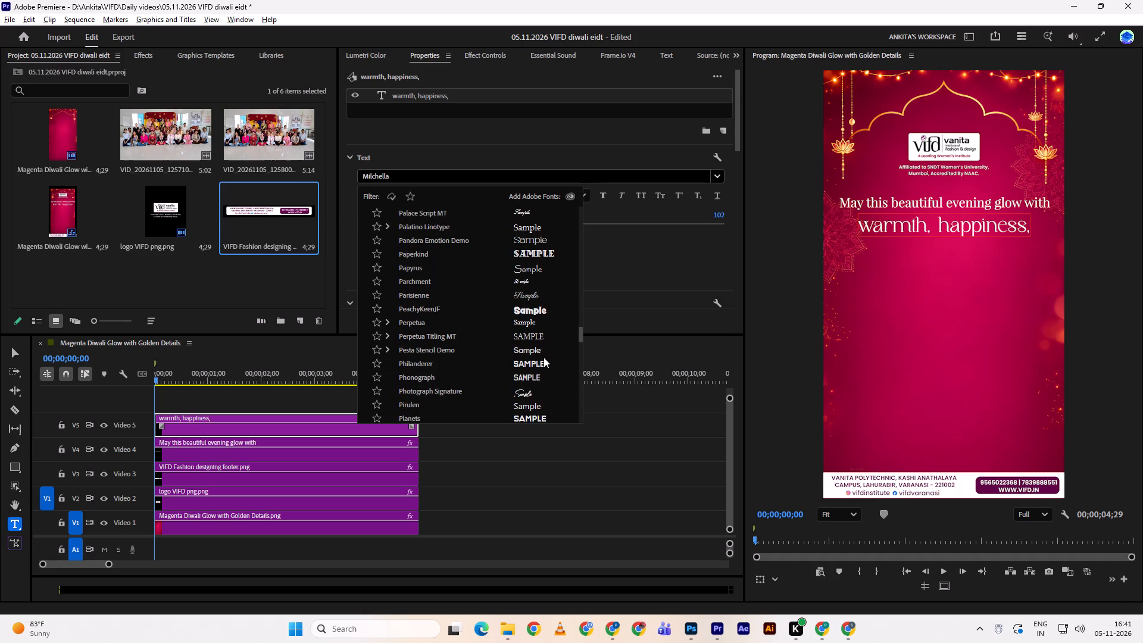
scroll(544, 357, "down", 8)
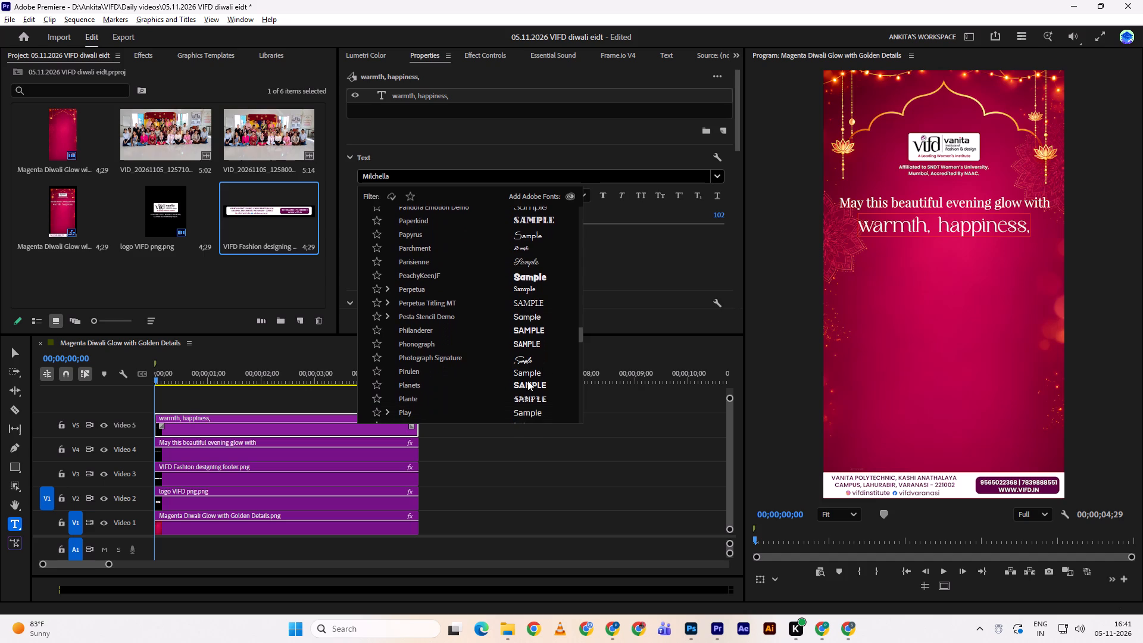
scroll(529, 374, "down", 14)
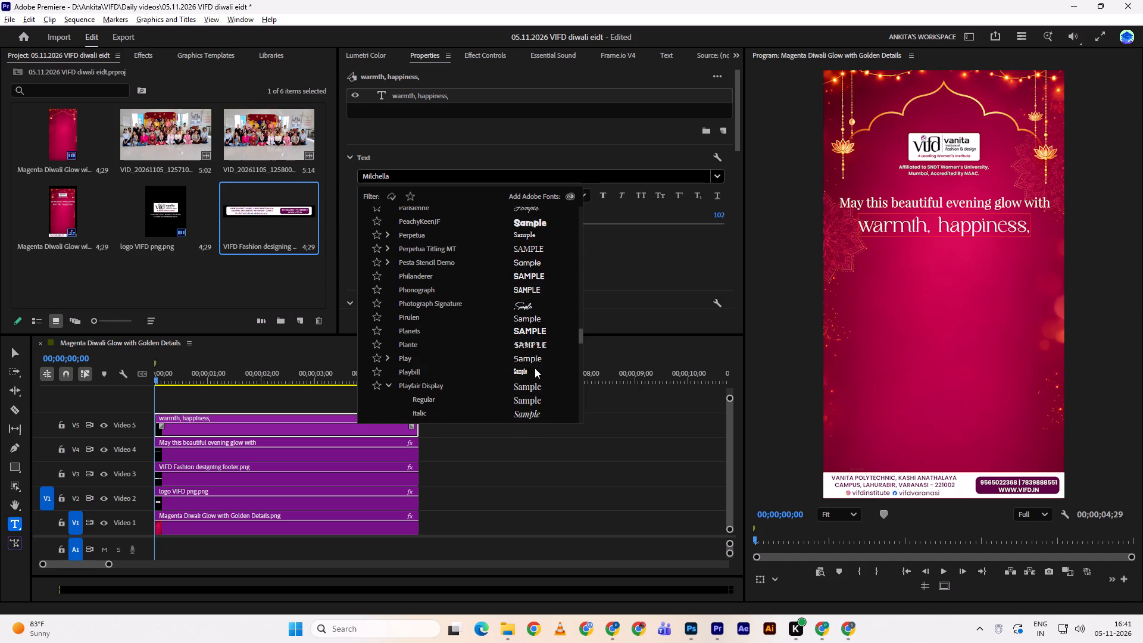
scroll(535, 368, "down", 7)
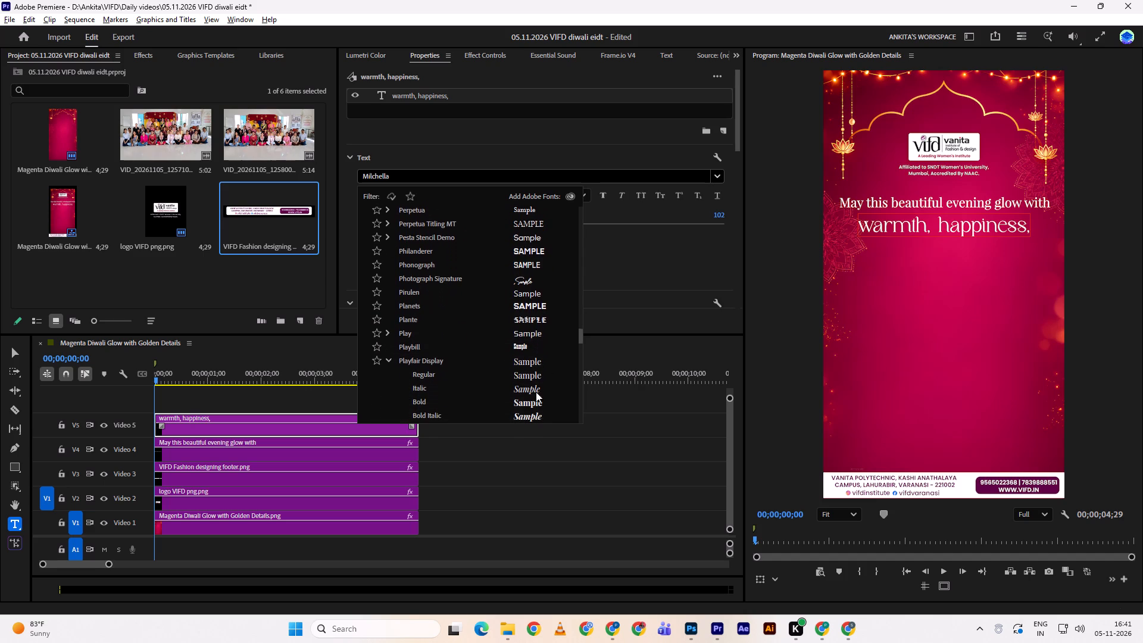
left_click(532, 395)
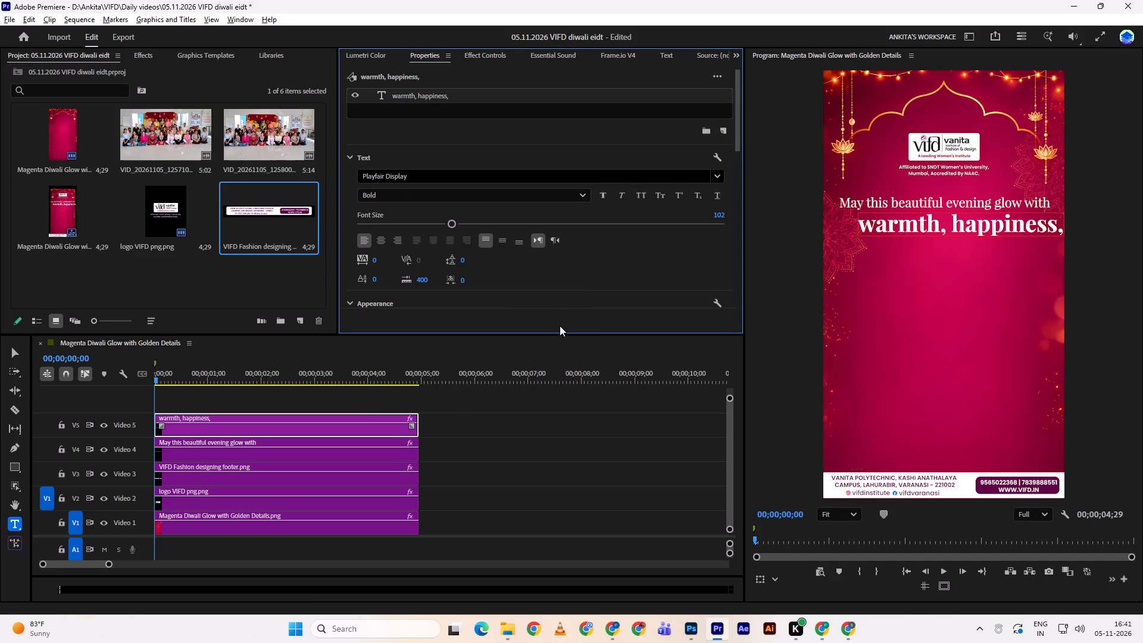
Reduce the "warmth, happiness," text's font size to 92.
left_click_drag(451, 221, 443, 221)
Centre the "warmth, happiness," text horizontally and raise it to vertical position 716, close under the greeting line.
left_click_drag(739, 139, 733, 304)
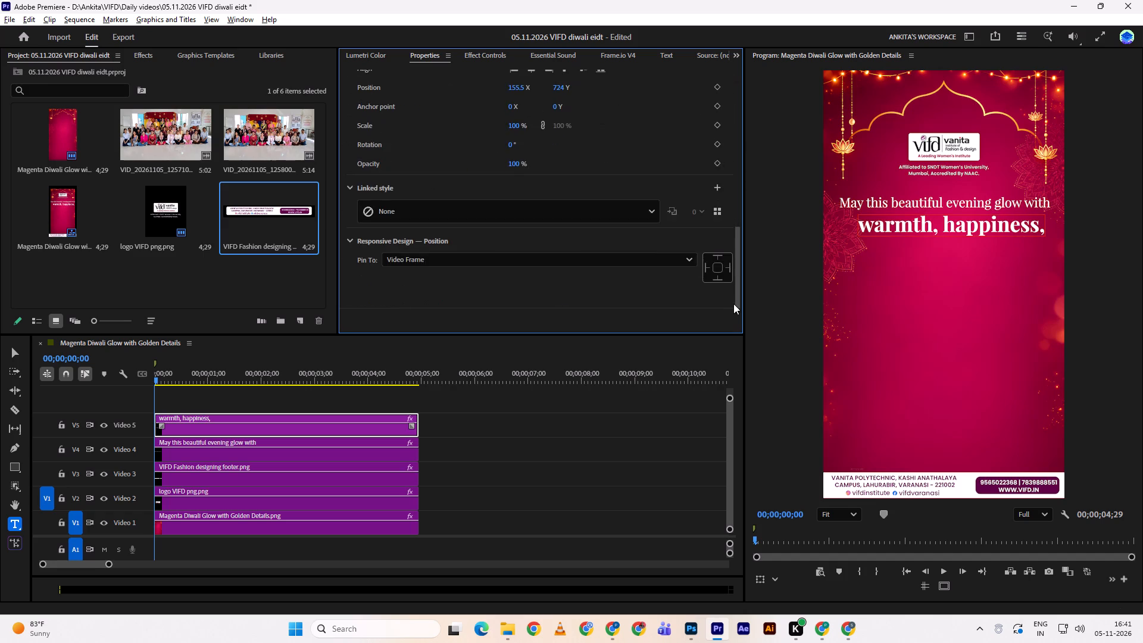
left_click_drag(733, 304, 739, 255)
left_click(538, 189)
double_click(538, 189)
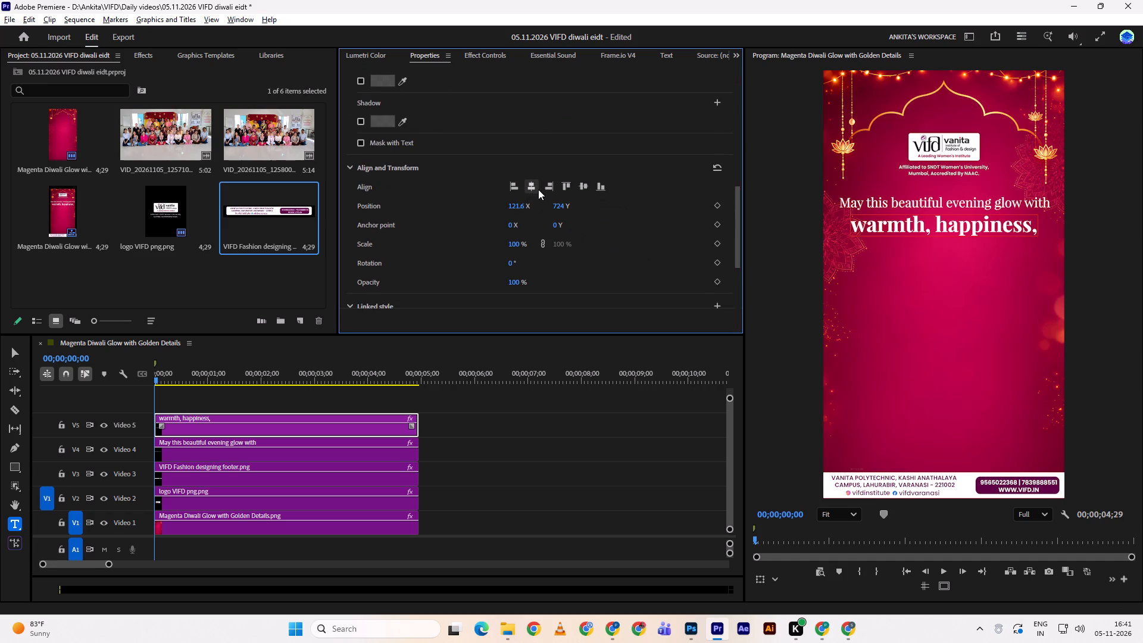
left_click_drag(562, 206, 558, 207)
left_click_drag(558, 207, 555, 206)
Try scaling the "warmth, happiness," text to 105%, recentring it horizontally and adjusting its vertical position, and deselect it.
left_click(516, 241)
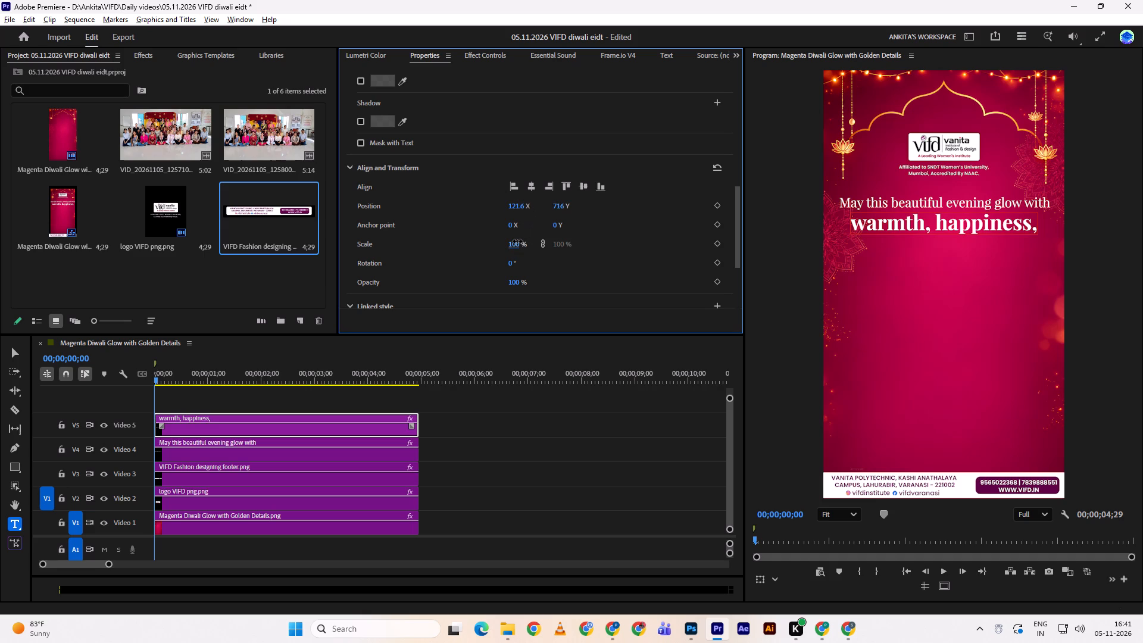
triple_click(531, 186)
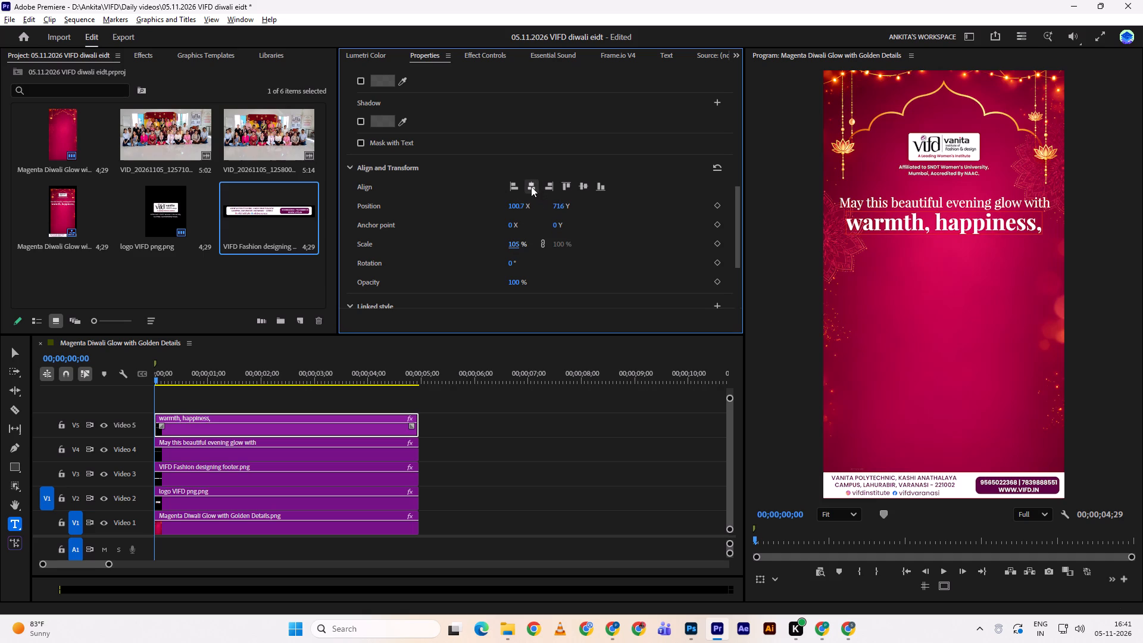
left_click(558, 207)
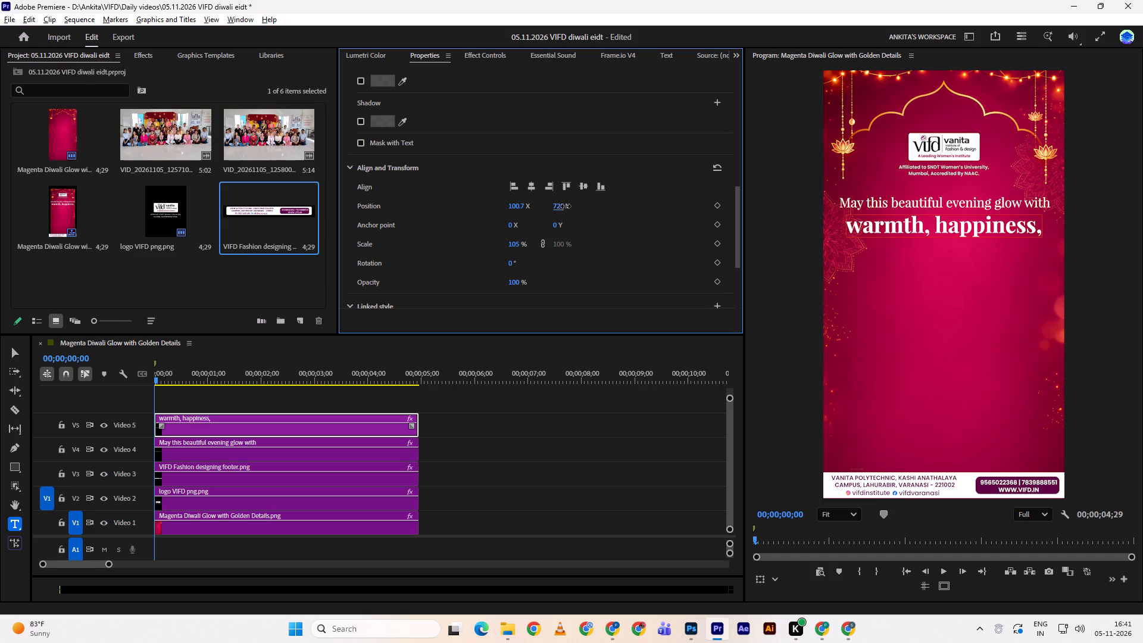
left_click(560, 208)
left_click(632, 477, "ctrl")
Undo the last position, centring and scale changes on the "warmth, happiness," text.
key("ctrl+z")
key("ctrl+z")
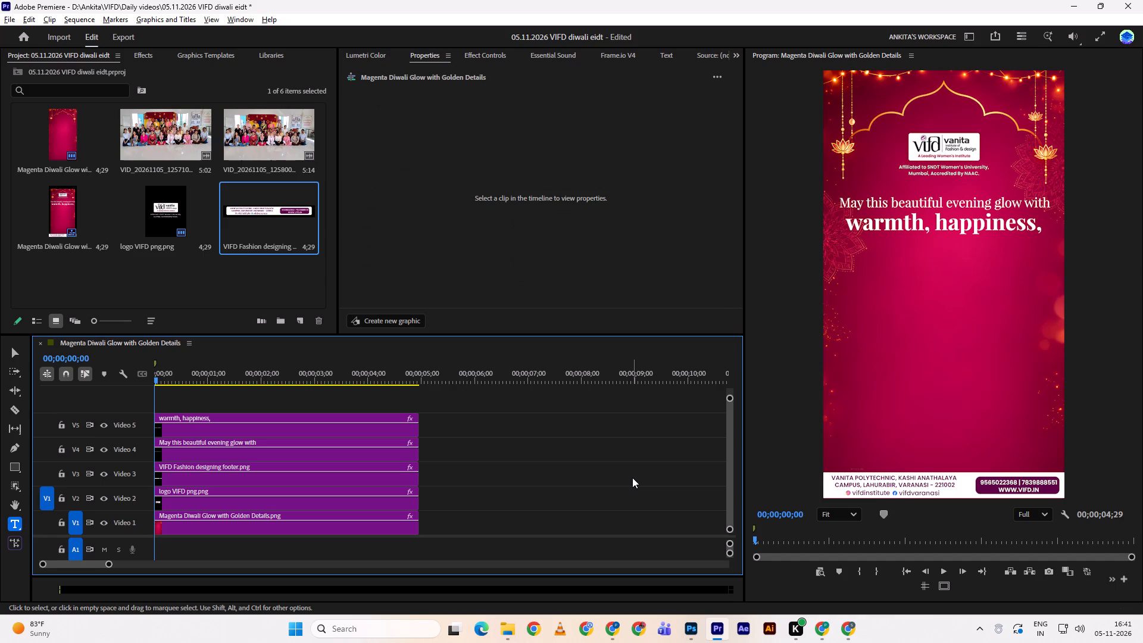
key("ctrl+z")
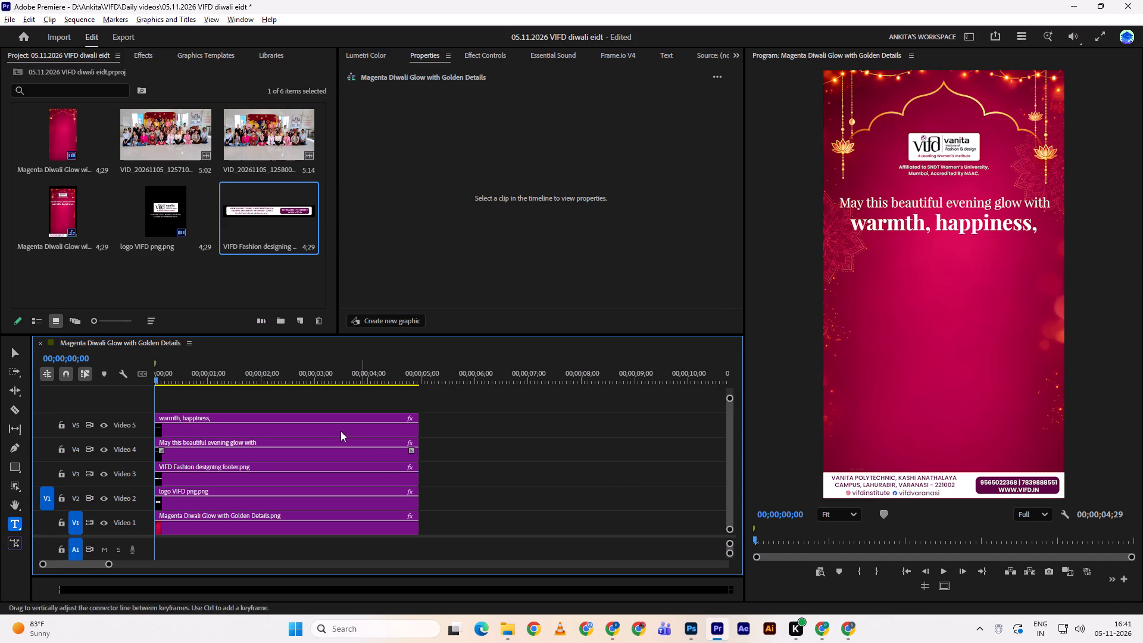
Reselect the "warmth, happiness," text layer and align it to the horizontal centre of the frame.
left_click(326, 417)
left_click(524, 93)
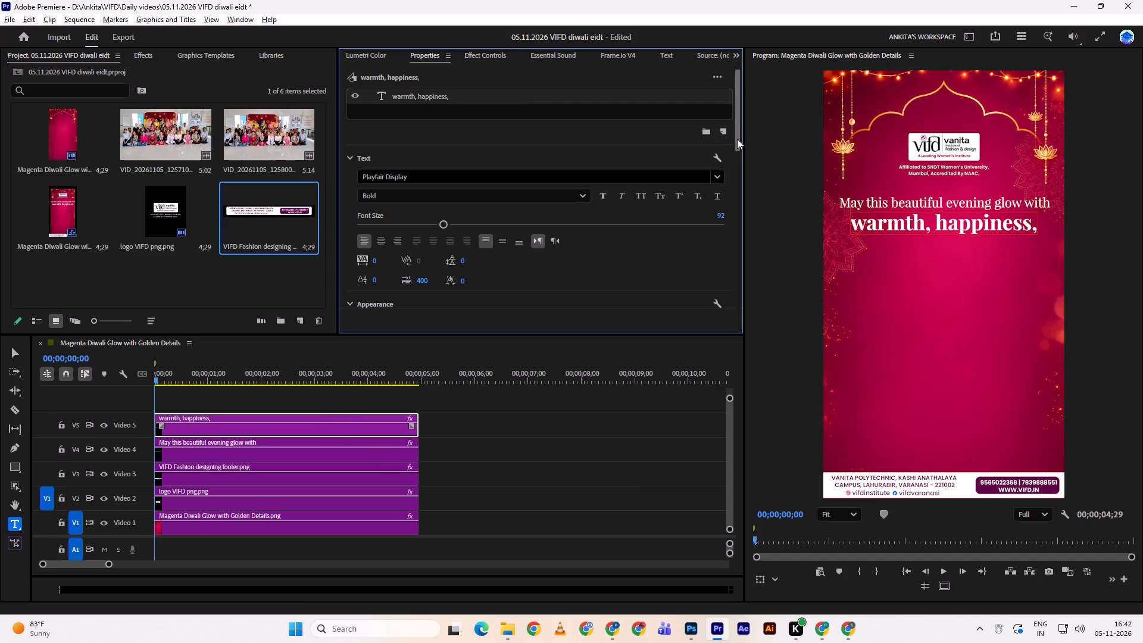
left_click_drag(737, 139, 744, 251)
left_click(744, 251)
triple_click(524, 205)
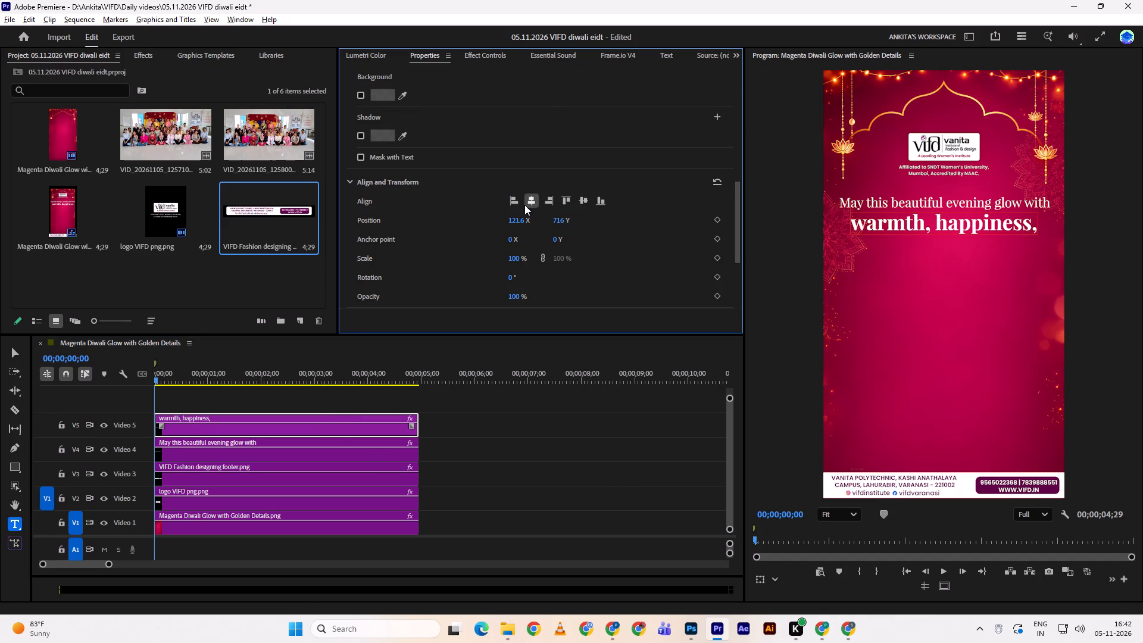
left_click(528, 491)
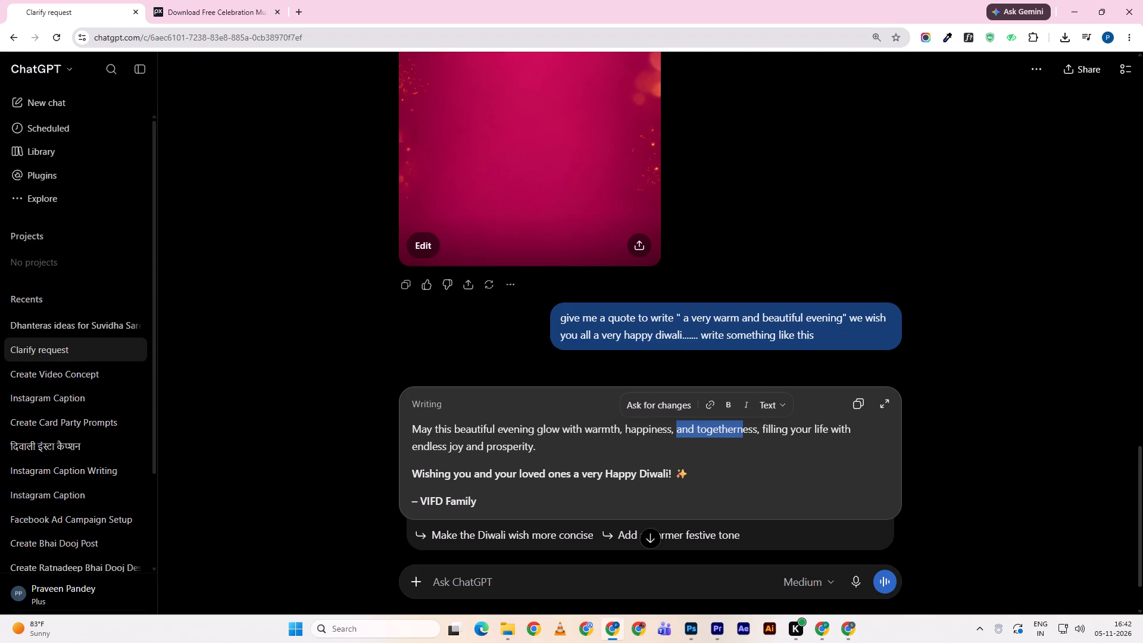
left_click_drag(742, 423, 760, 422)
left_click(760, 422)
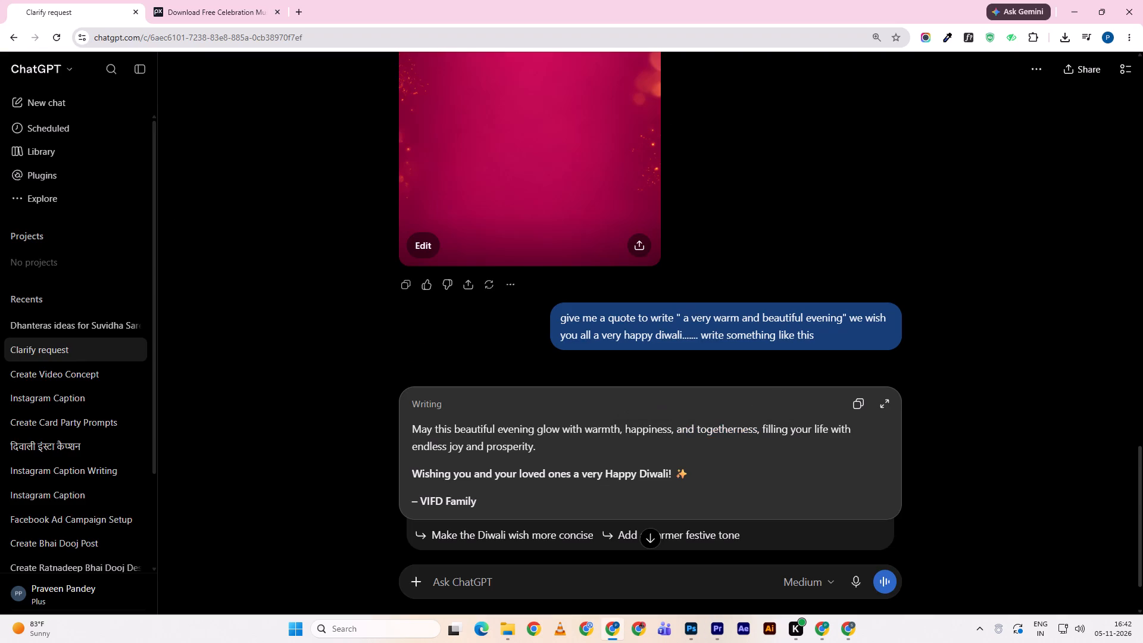
left_click_drag(760, 422, 678, 420)
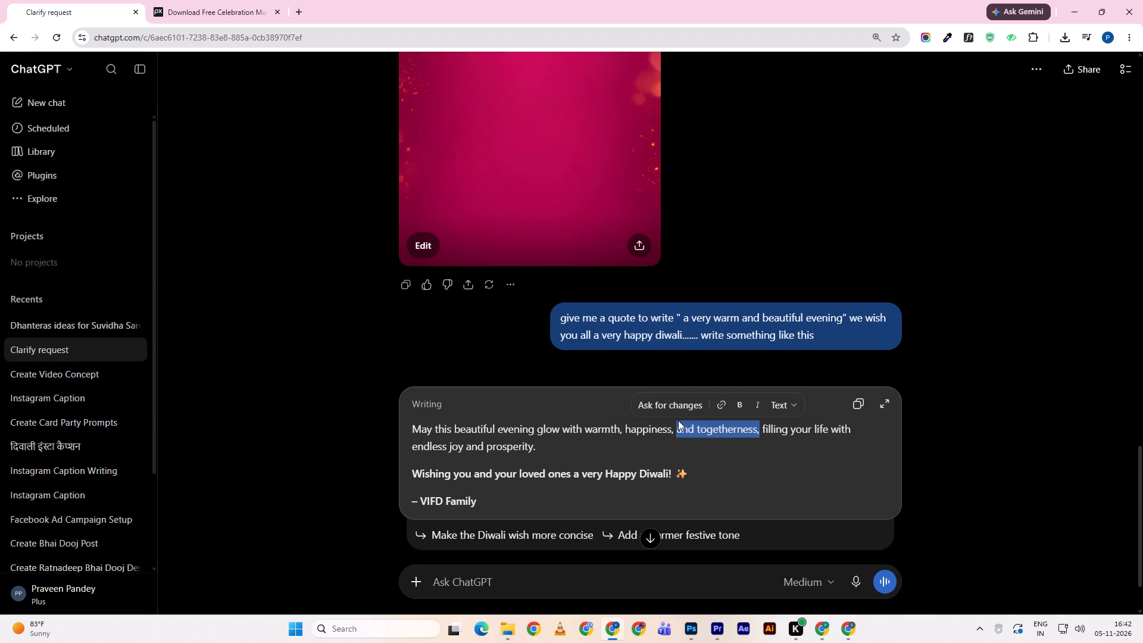
key("ctrl+c")
key("alt+Tab")
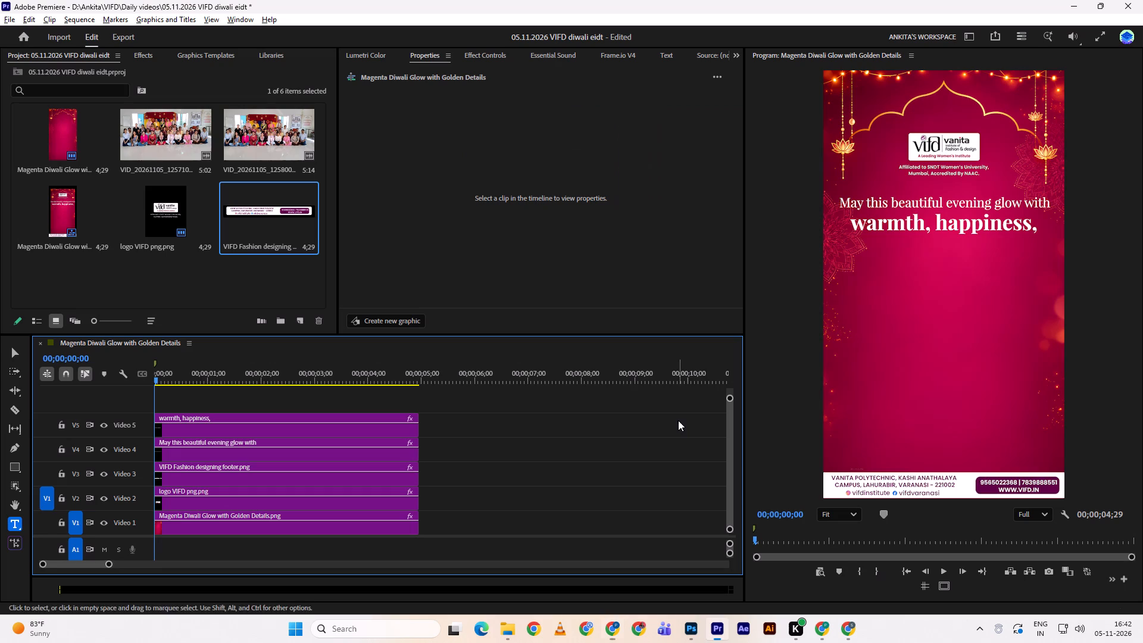
Duplicate the "warmth, happiness," clip onto Video 6 and lower the copy to vertical position 1061.
key("v")
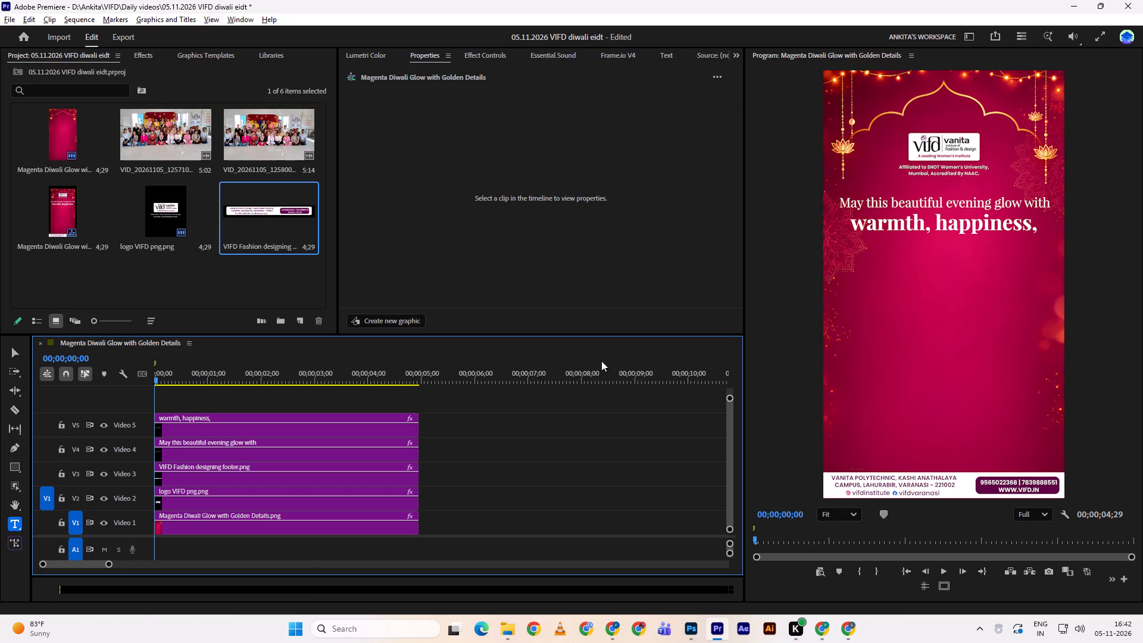
left_click(570, 397)
key("v")
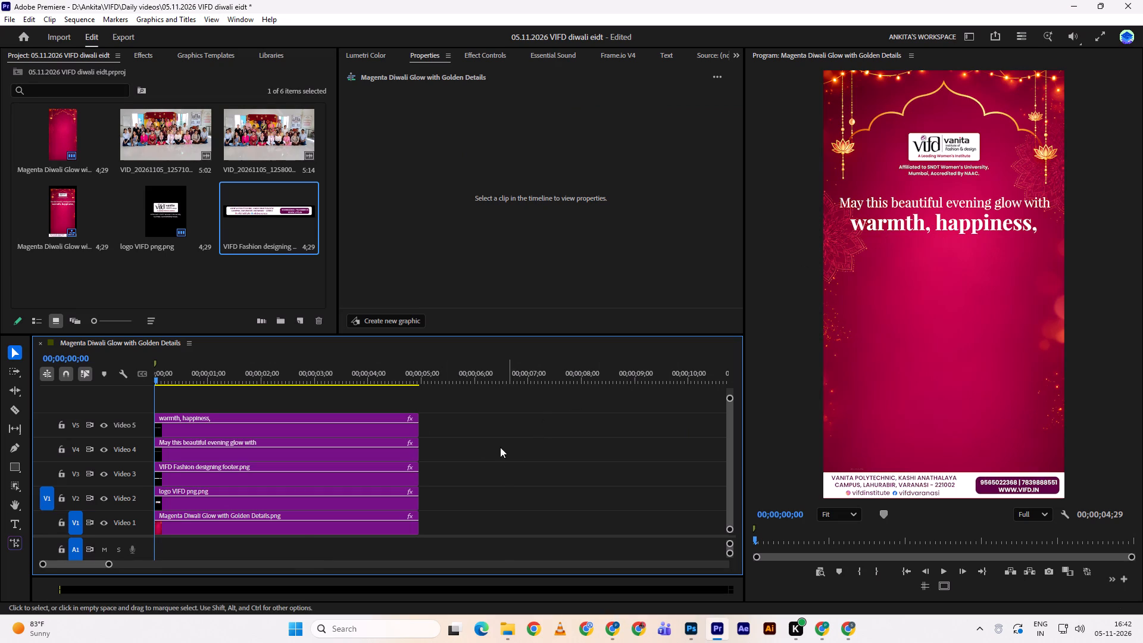
left_click(902, 225, "alt")
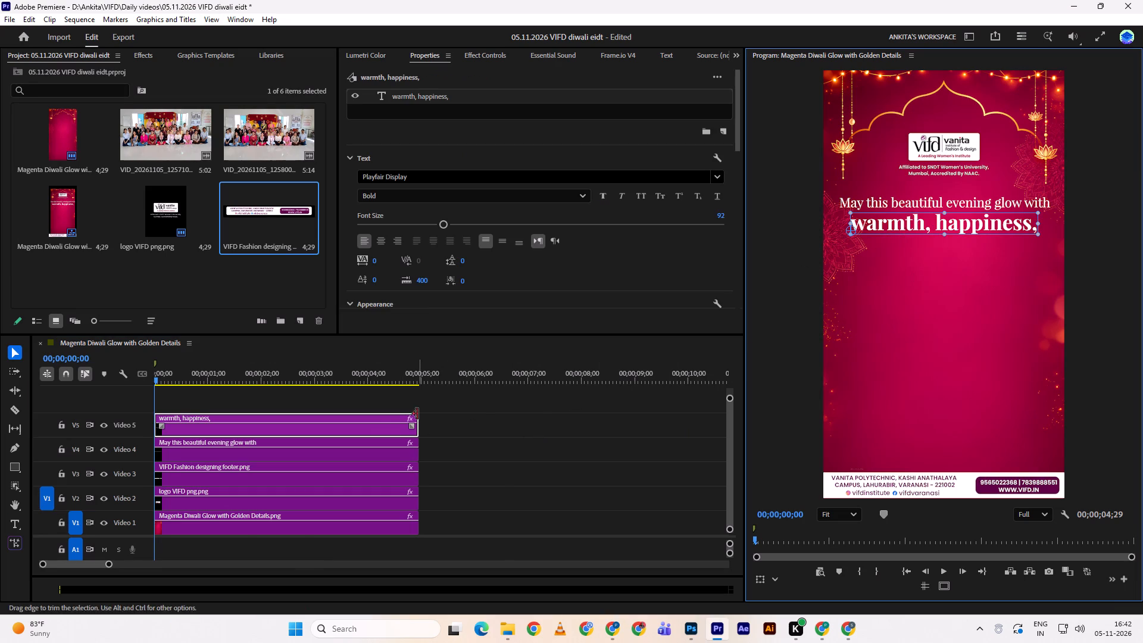
left_click_drag(377, 427, 368, 404, "alt")
left_click(368, 404, "alt")
left_click(365, 404)
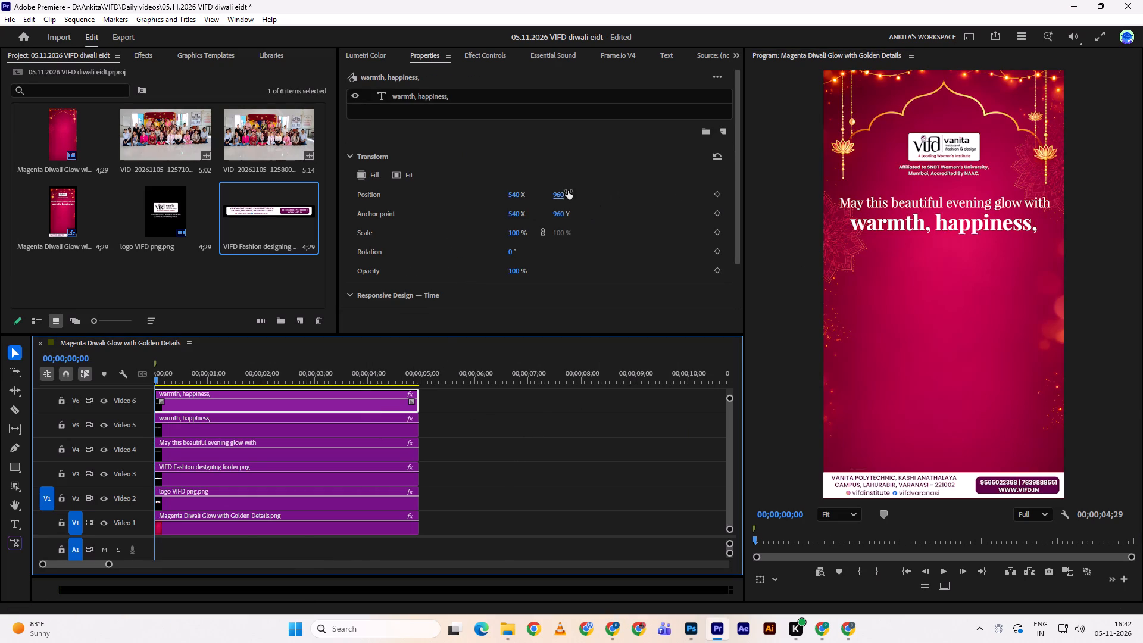
left_click_drag(563, 193, 602, 177)
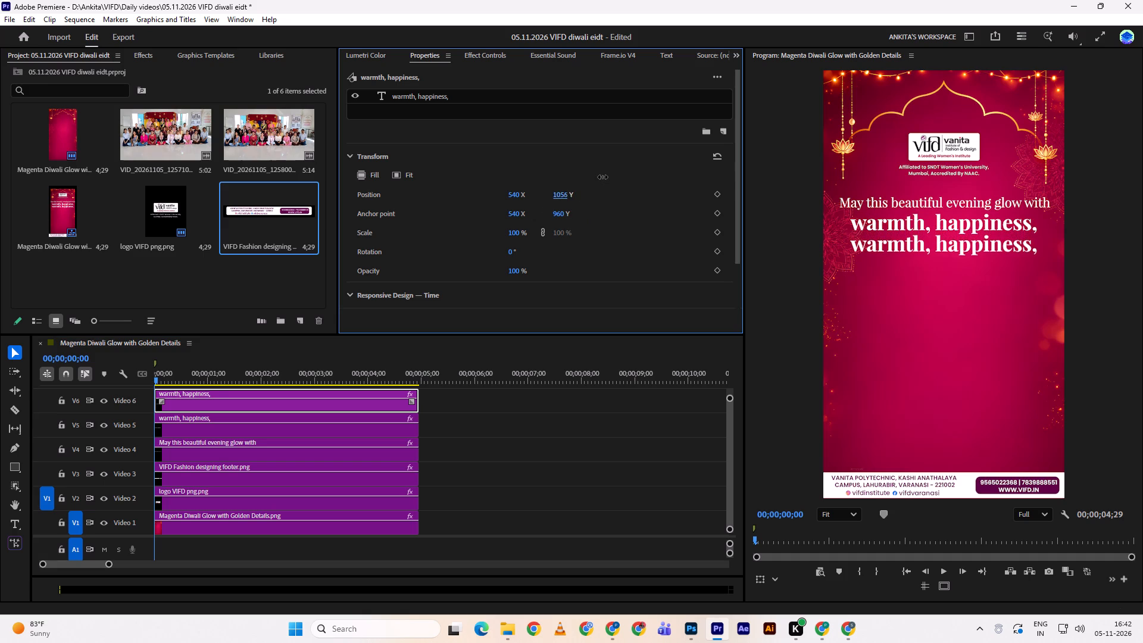
left_click_drag(602, 177, 604, 176)
Replace the Video 6 text with the copied "and togetherness," and align it to the horizontal centre of the frame.
double_click(537, 96)
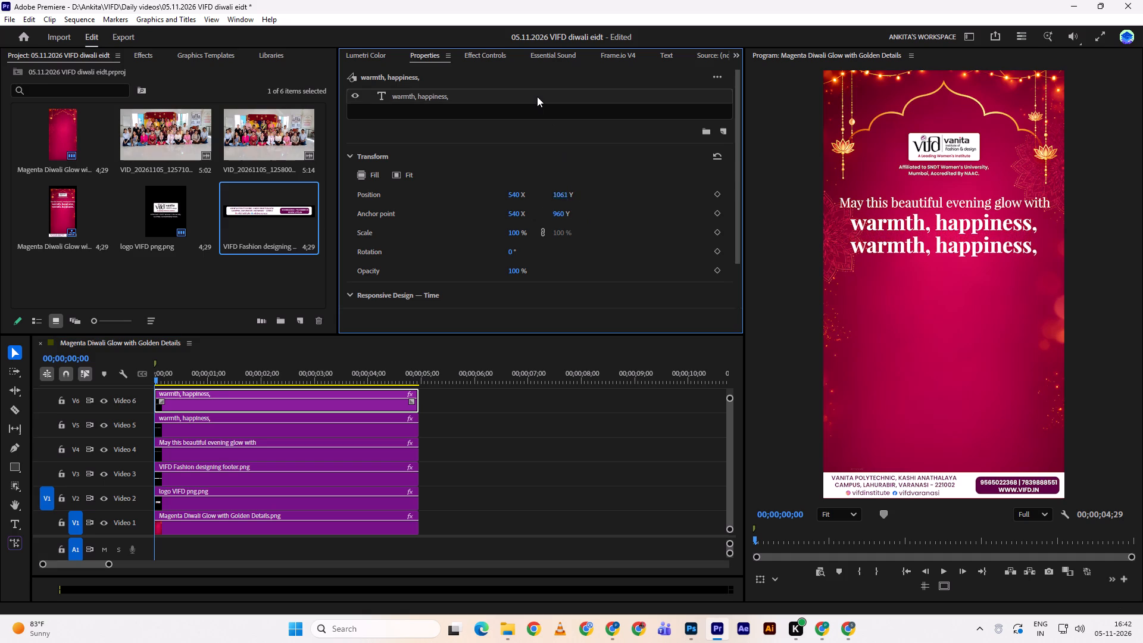
left_click(537, 96)
key("ctrl+v")
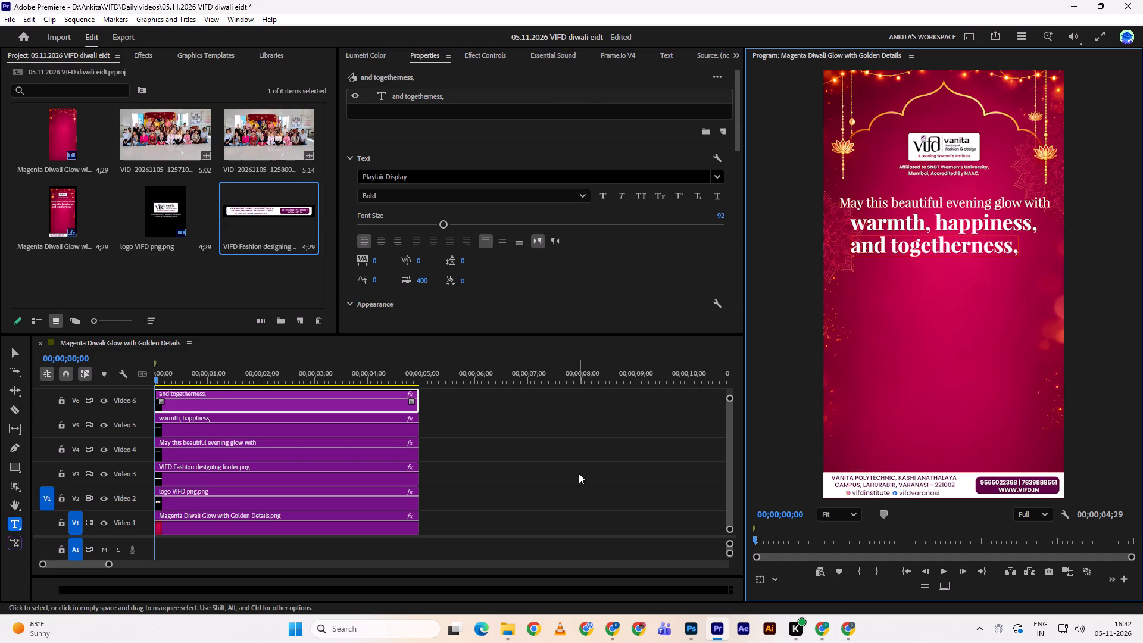
left_click_drag(736, 142, 741, 254)
triple_click(531, 194)
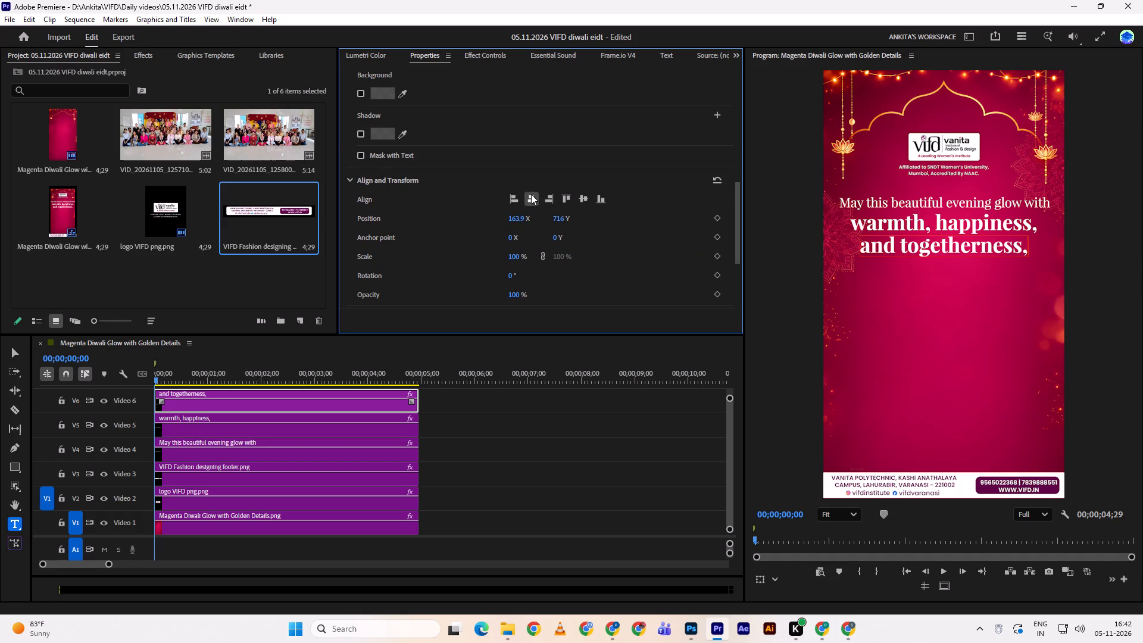
triple_click(531, 194)
left_click(531, 194)
left_click(606, 573)
left_click(607, 484)
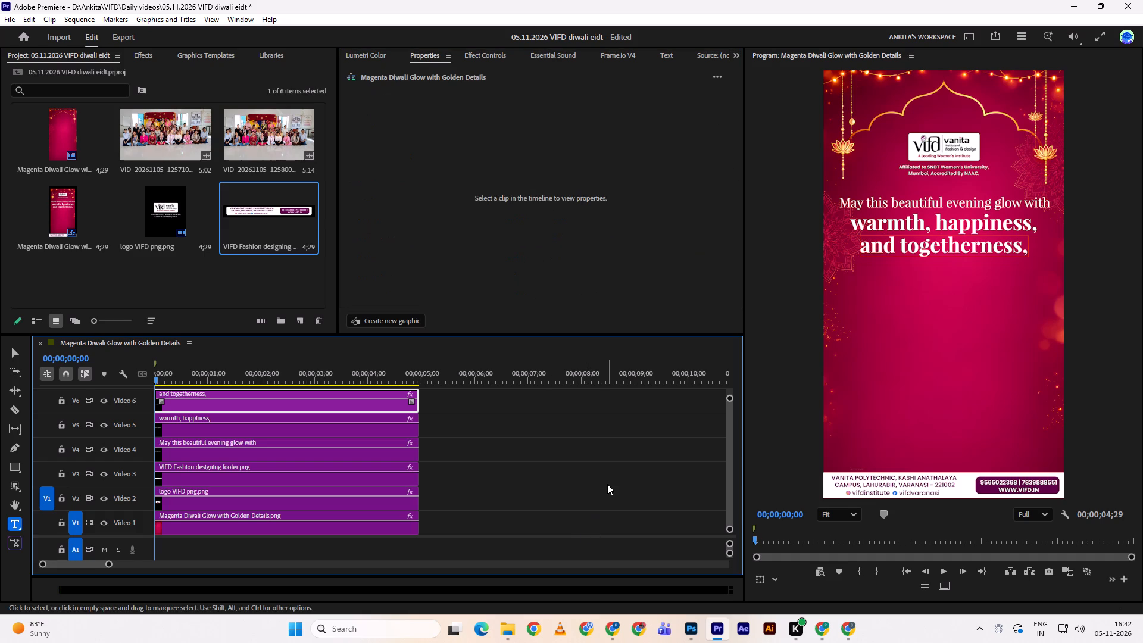
Reselect the "and togetherness," text layer, align it to the horizontal centre again and deselect it.
left_click(342, 407)
left_click(615, 96)
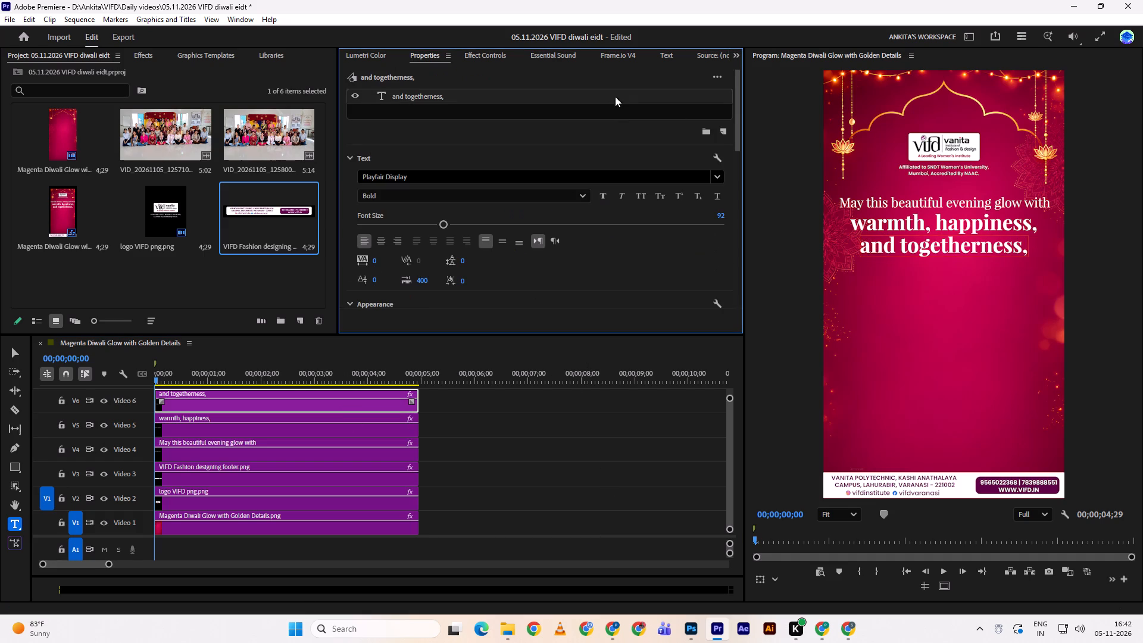
left_click_drag(736, 141, 750, 247)
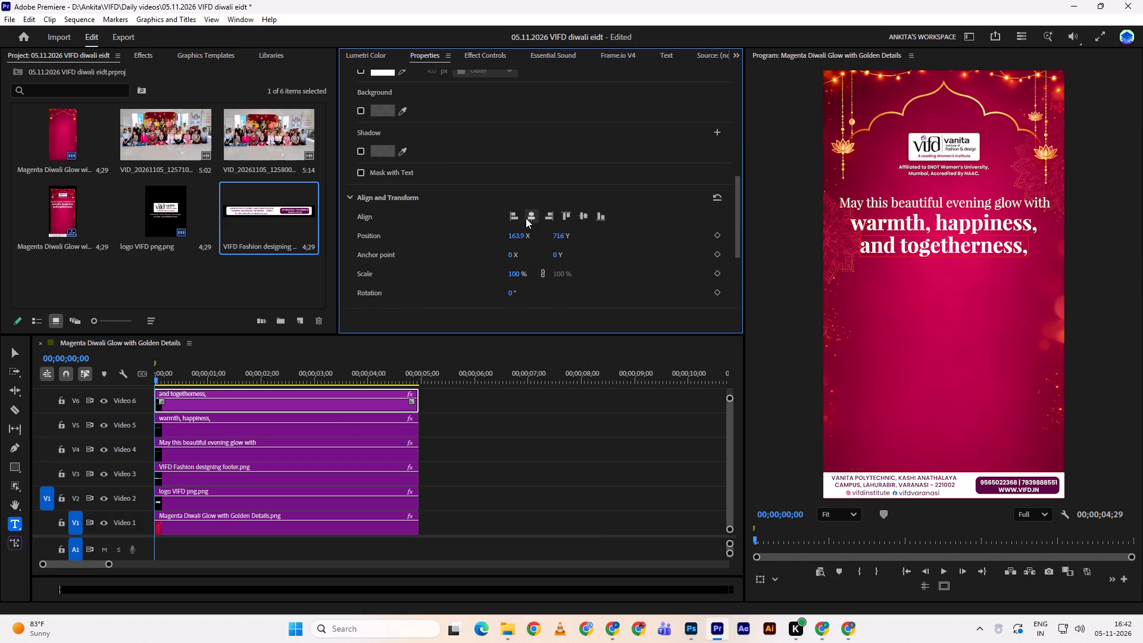
triple_click(526, 218)
triple_click(526, 218)
double_click(526, 218)
double_click(508, 400)
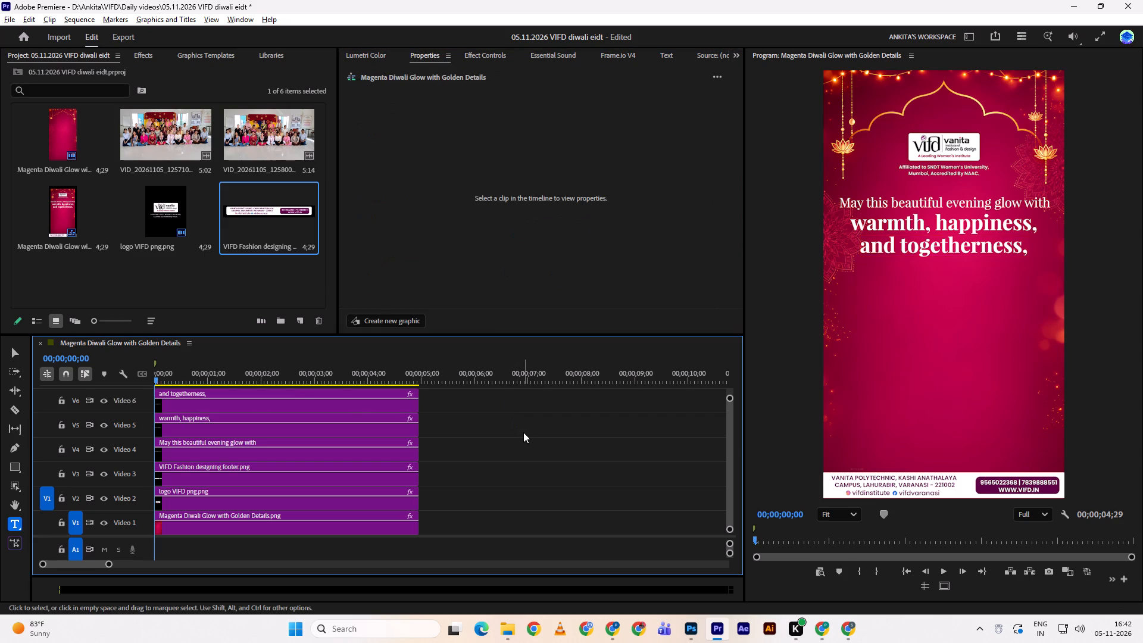
Switch to the ChatGPT page, copy "filling your life with endless" from the quote and return to Premiere.
key("alt+Tab")
scroll(517, 421, "down", 3)
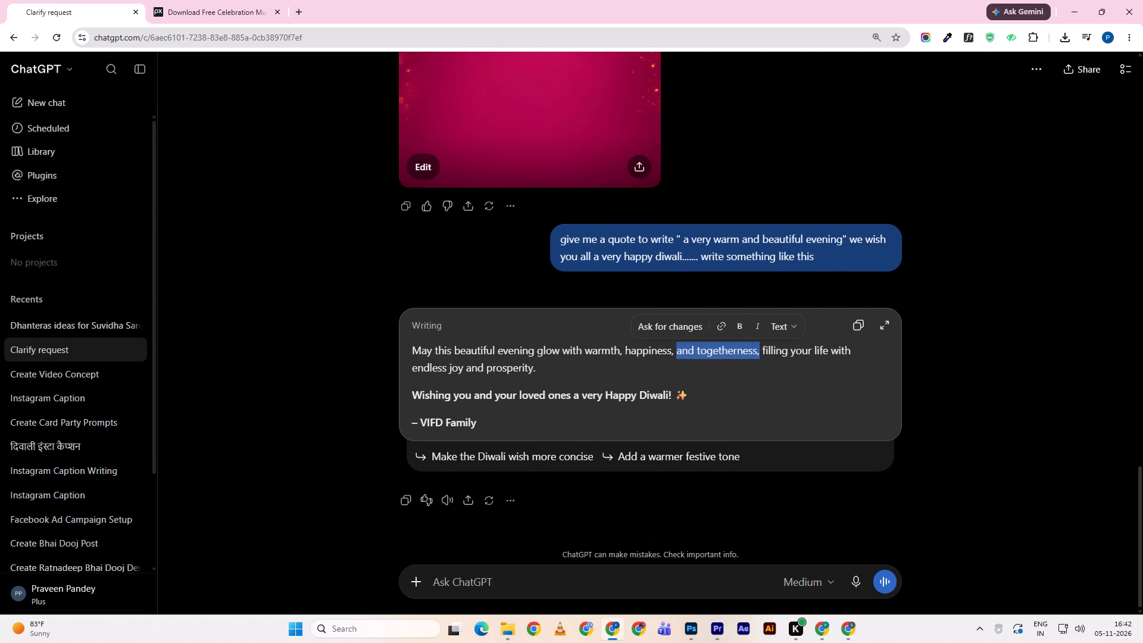
left_click_drag(763, 350, 541, 364)
left_click(541, 364)
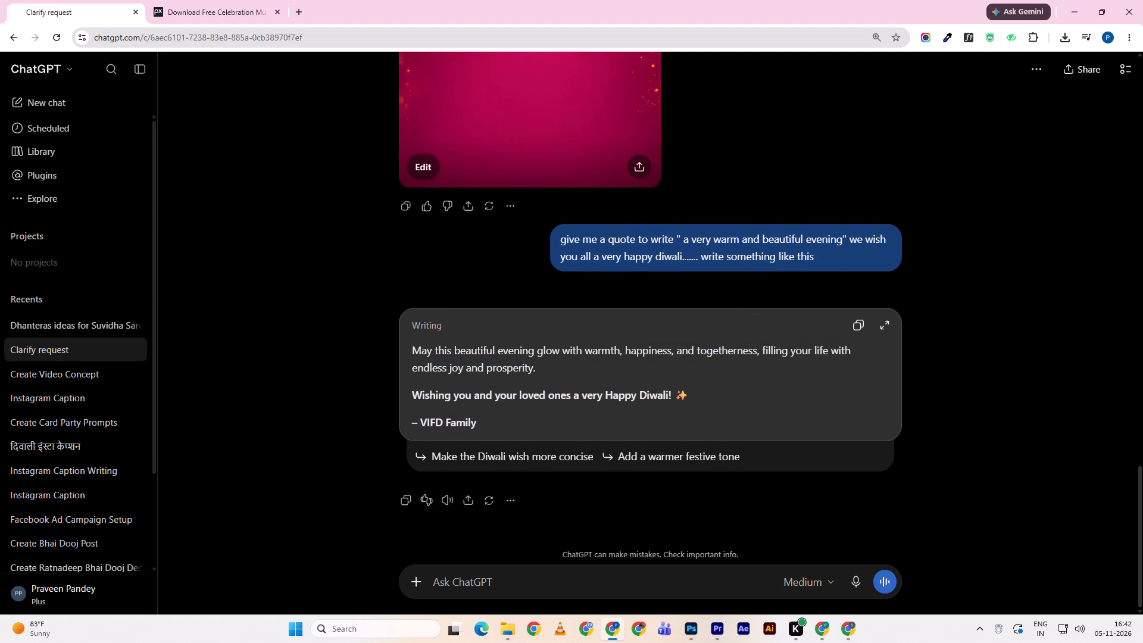
left_click_drag(763, 350, 759, 367)
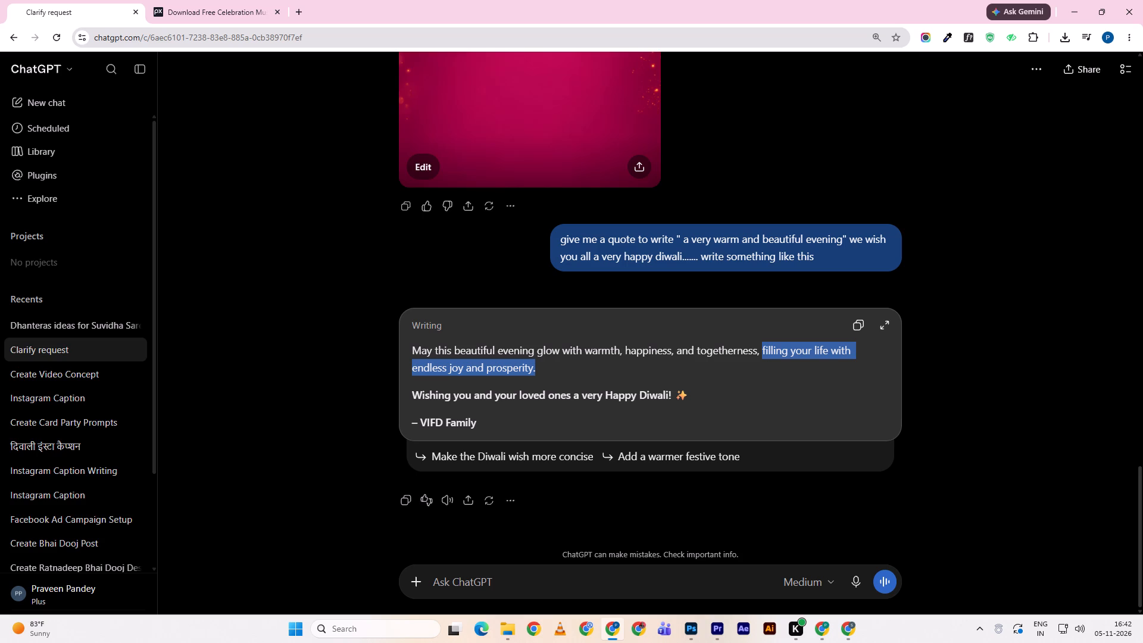
left_click_drag(759, 367, 444, 366)
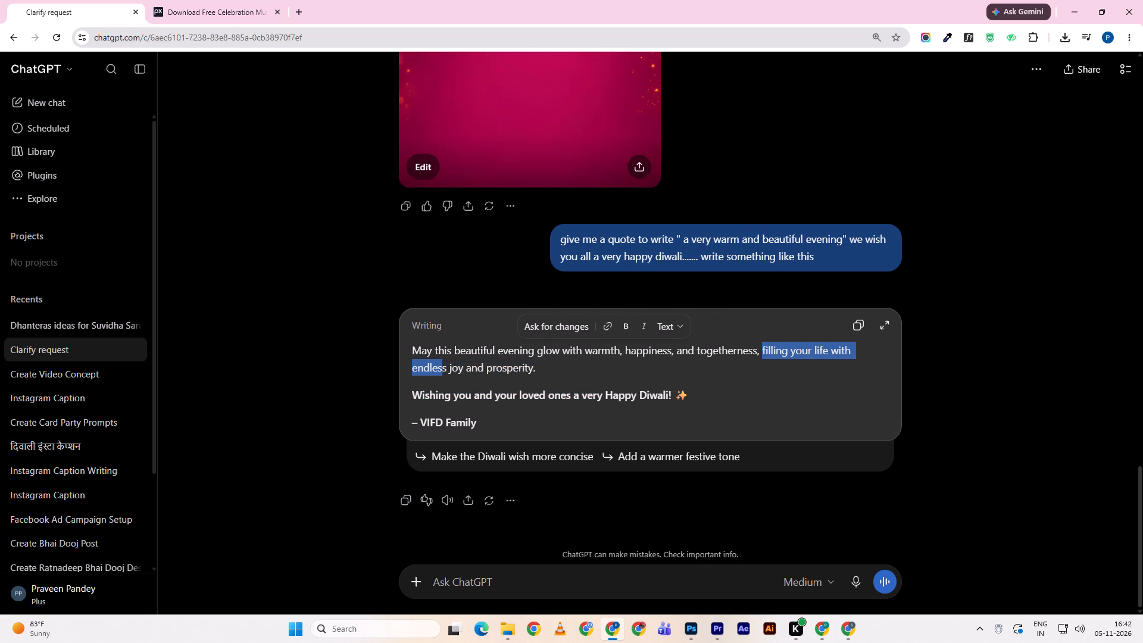
left_click_drag(444, 366, 445, 367)
key("ctrl+c")
key("alt+Tab")
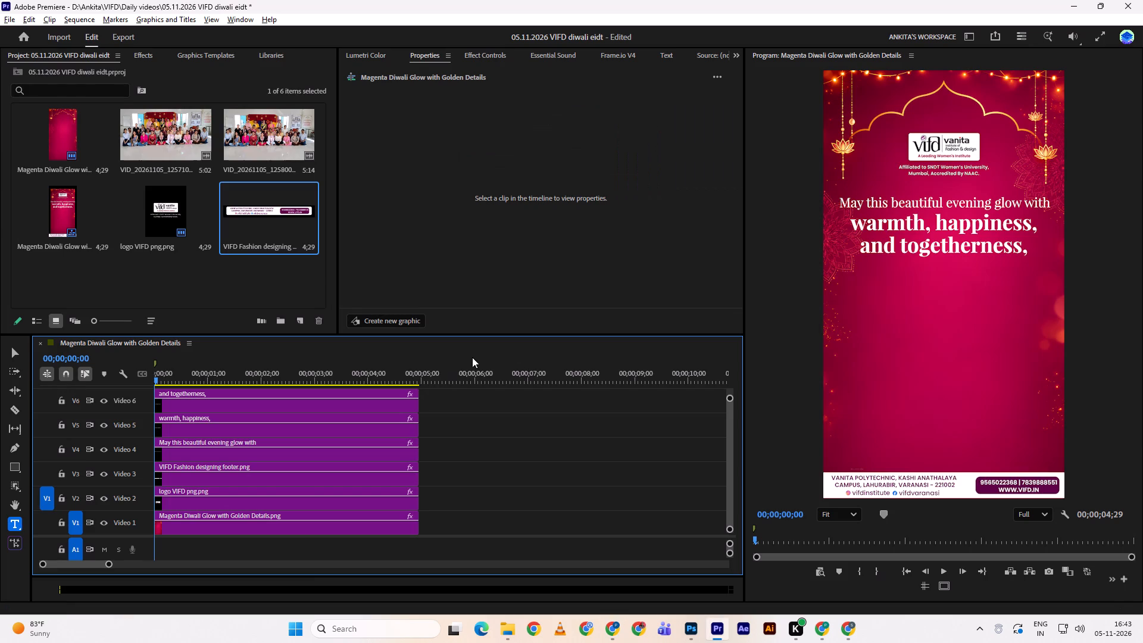
key("alt+Tab")
left_click(763, 349)
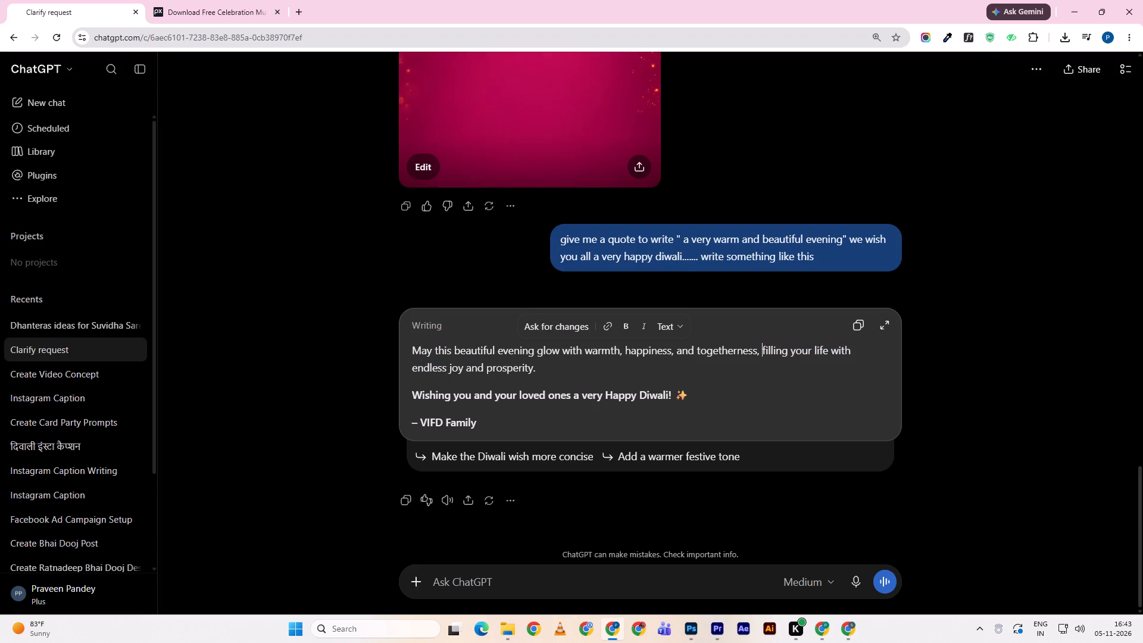
left_click_drag(760, 349, 771, 348)
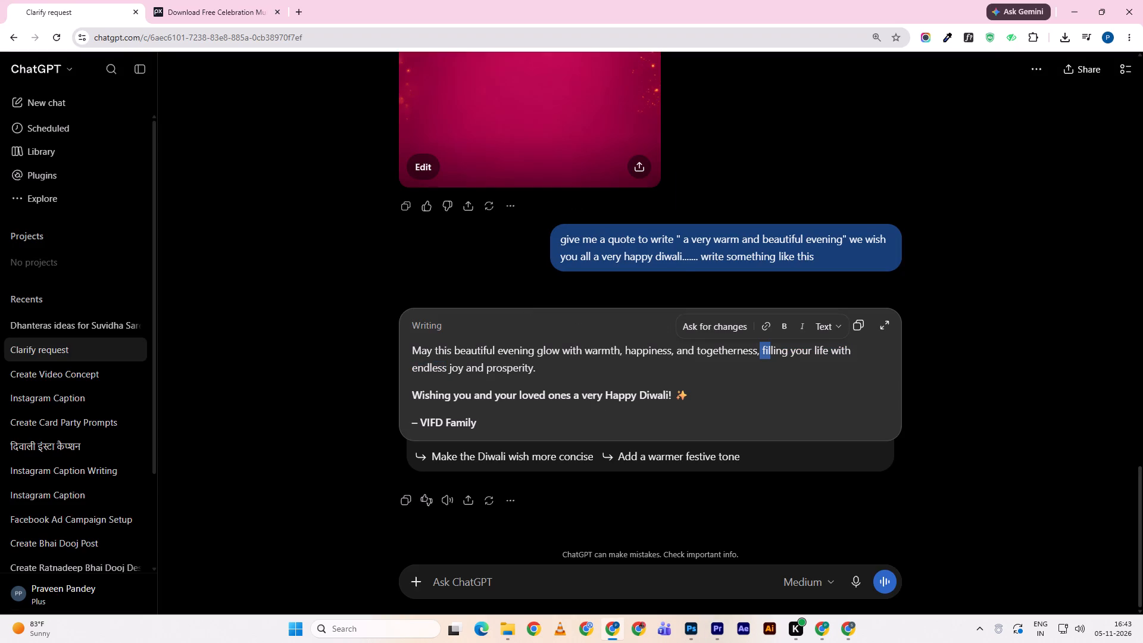
left_click_drag(771, 348, 445, 373)
key("ctrl+c")
key("alt+Tab")
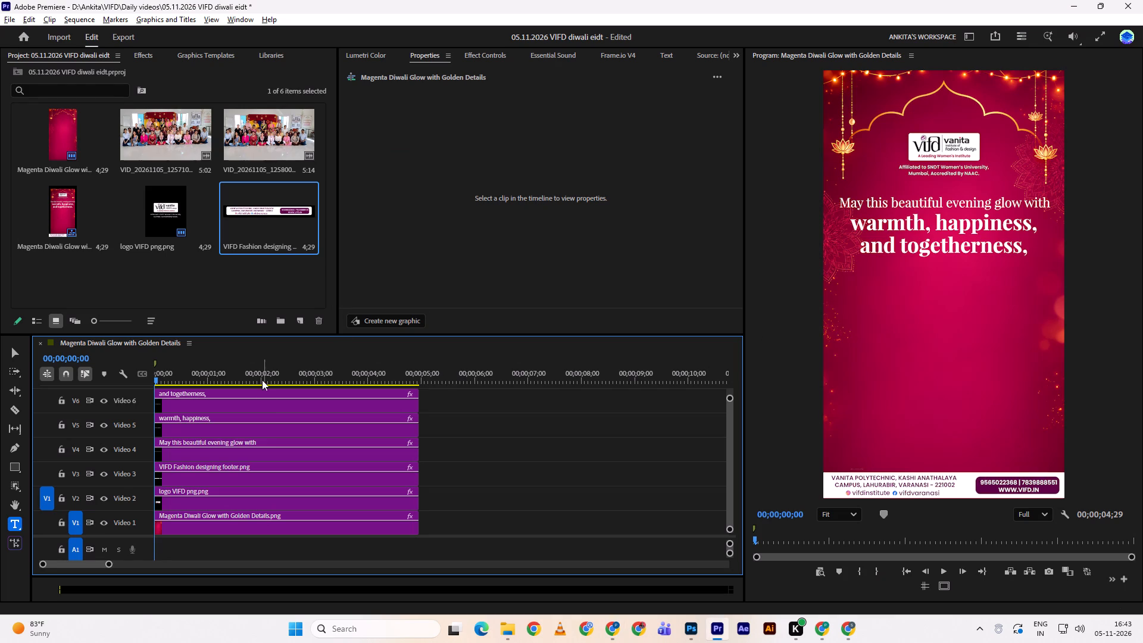
Duplicate the "May this beautiful evening glow with" clip from Video 4 onto Video 7 and lower the copy below "and togetherness,".
left_click_drag(136, 537, 137, 569)
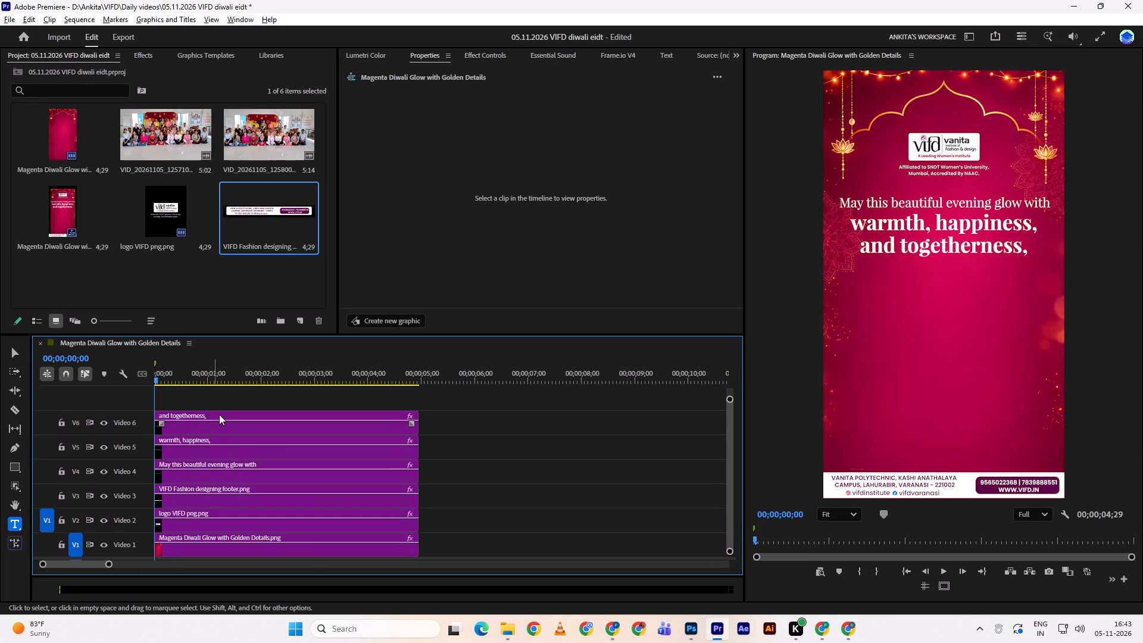
left_click_drag(217, 427, 217, 408, "alt")
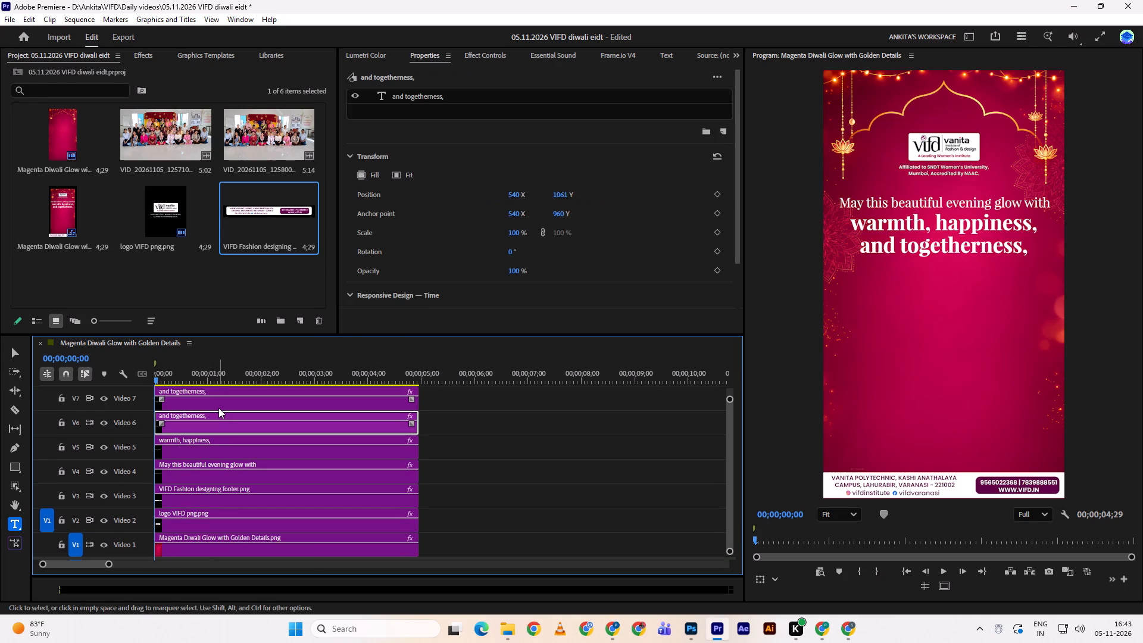
key("ctrl+z")
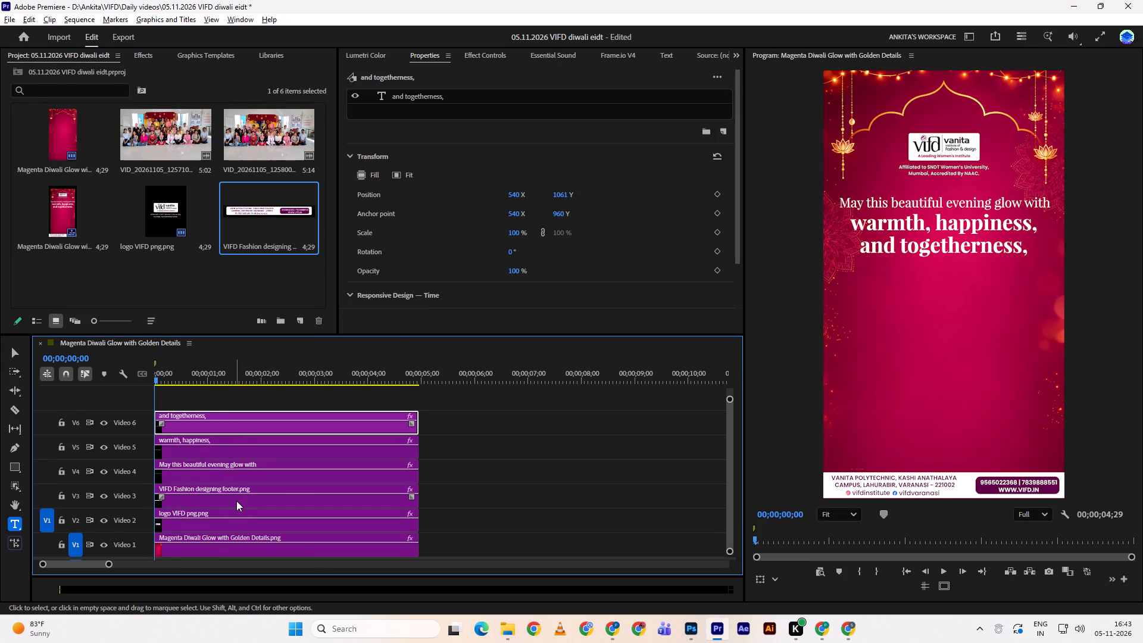
left_click_drag(241, 479, 251, 401, "alt")
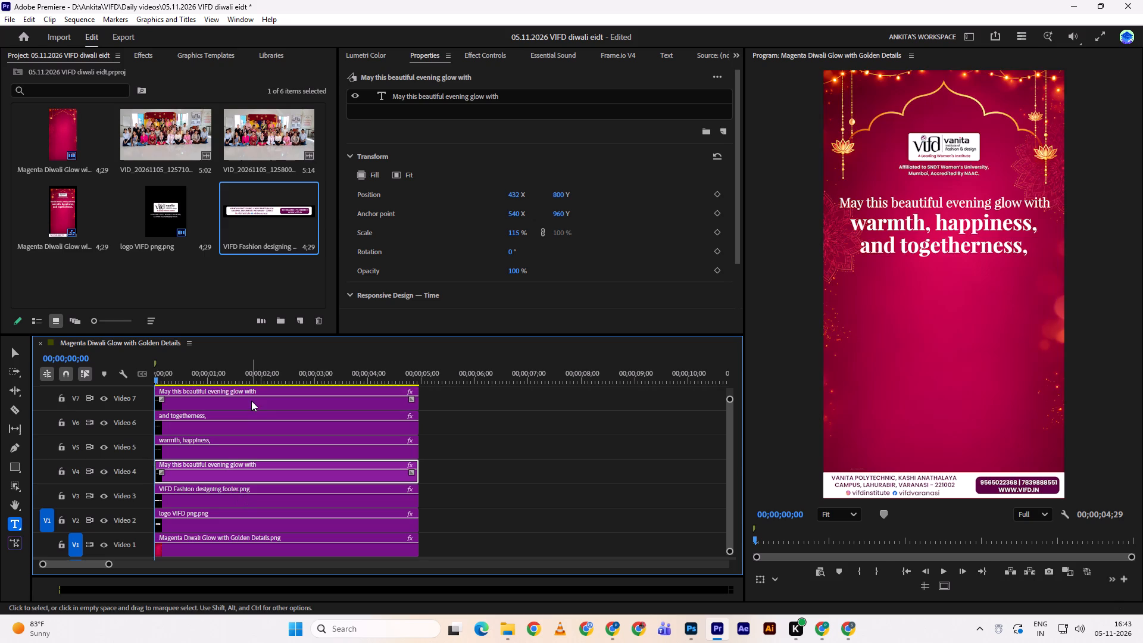
left_click(251, 401)
left_click_drag(563, 195, 663, 189)
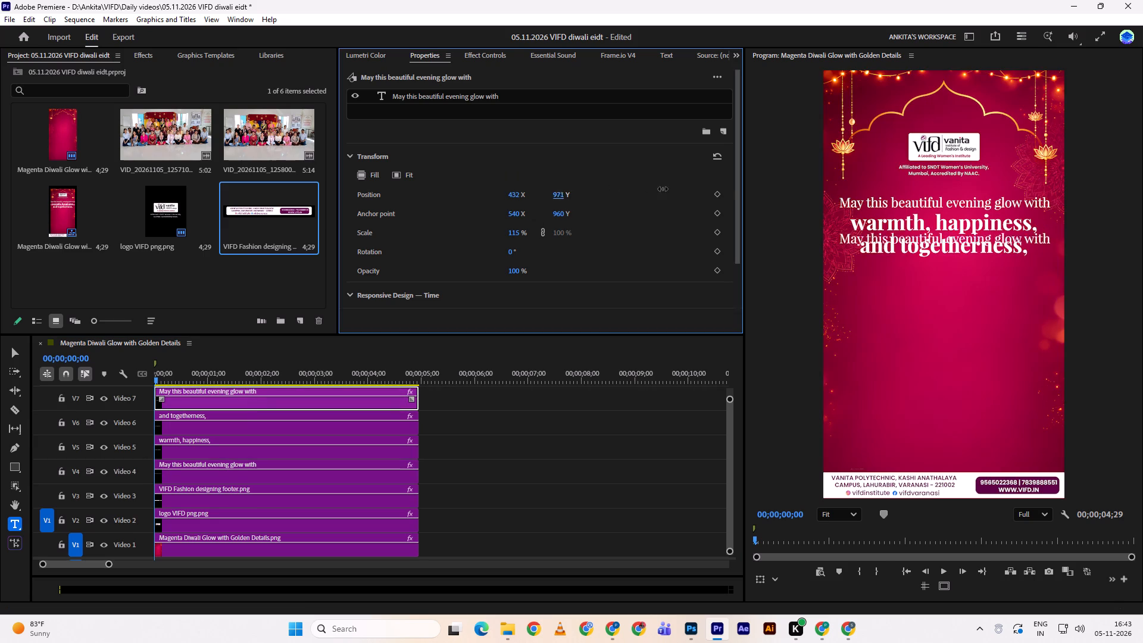
left_click_drag(663, 189, 729, 186)
Replace the Video 7 text with the copied "filling your life with endless" and align it to the horizontal centre of the frame.
left_click(598, 102)
double_click(598, 102)
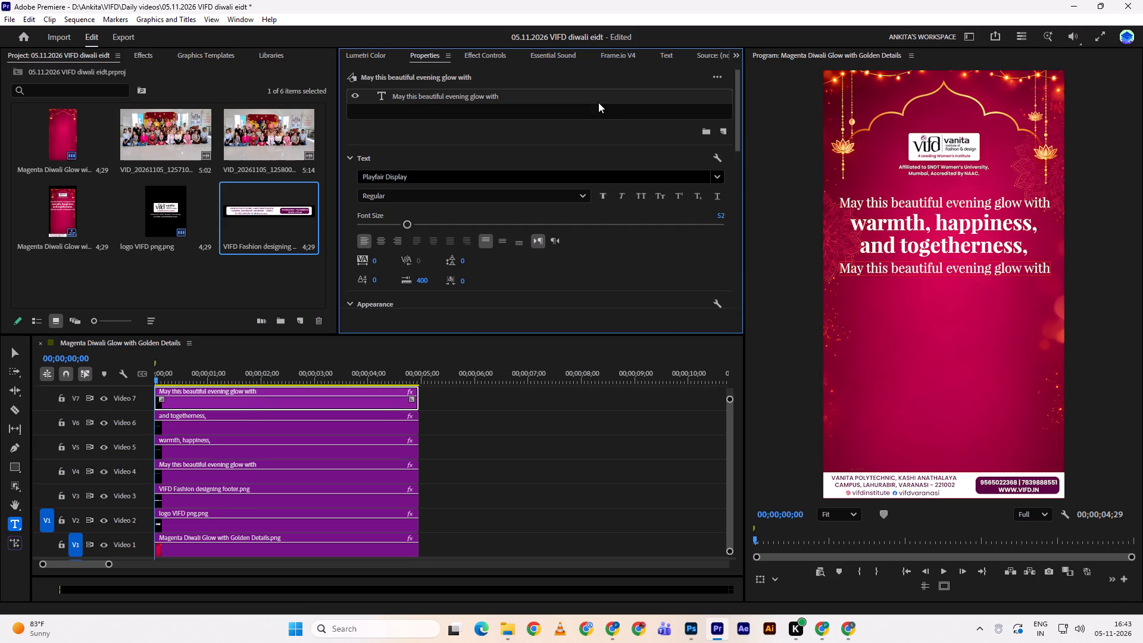
key("ctrl+v")
left_click(538, 485)
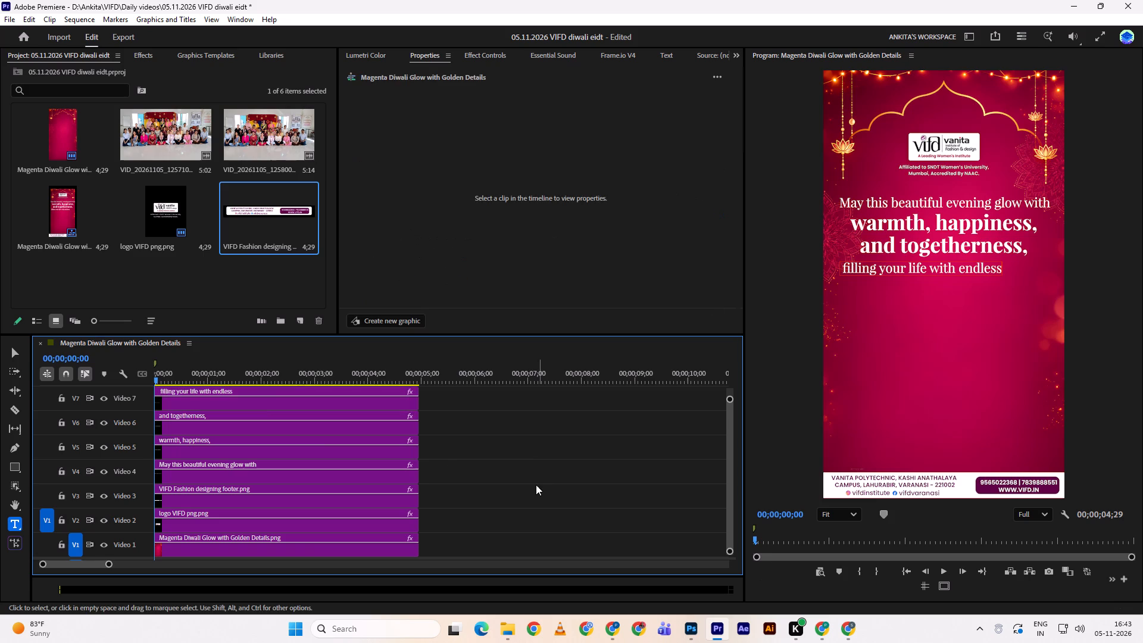
left_click(282, 402)
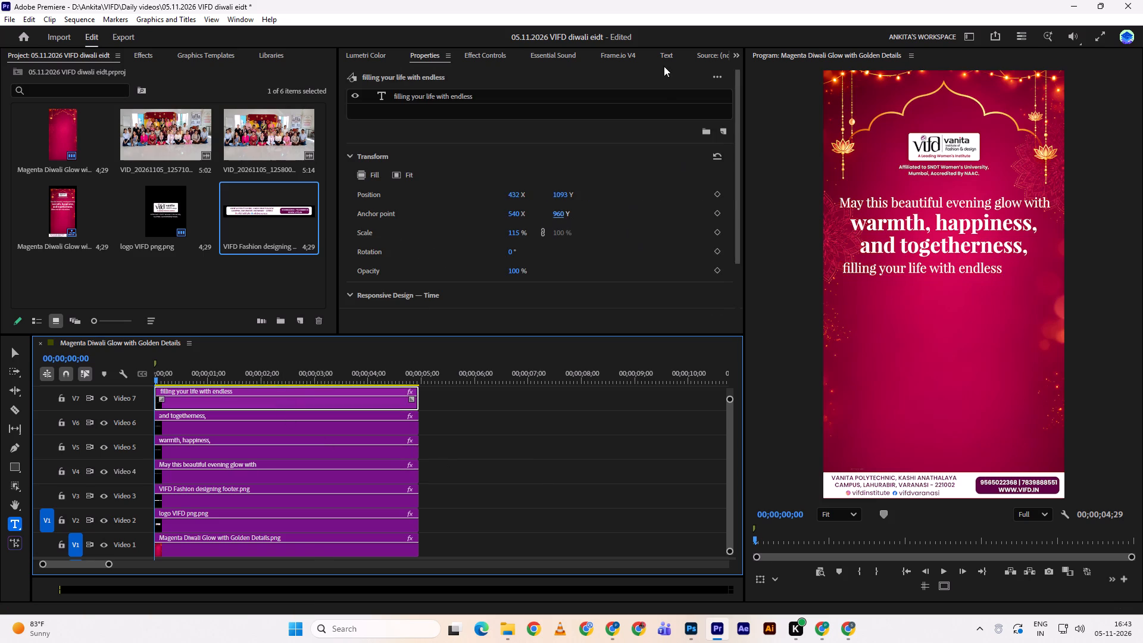
left_click(660, 94)
left_click_drag(739, 130, 743, 203)
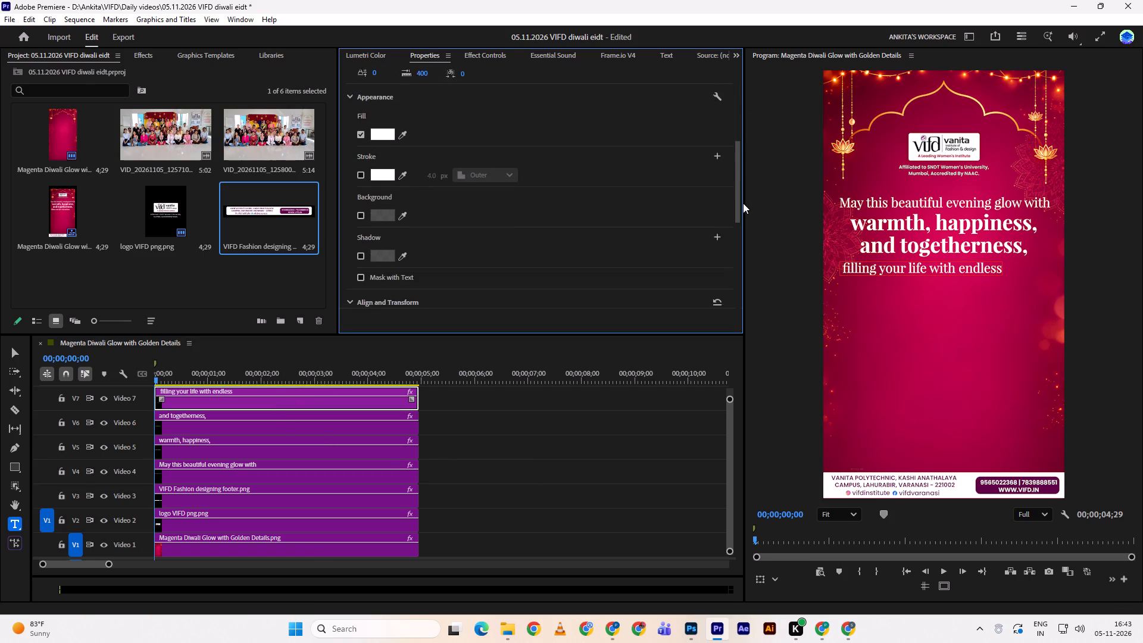
left_click_drag(743, 203, 742, 214)
left_click(742, 214)
double_click(535, 281)
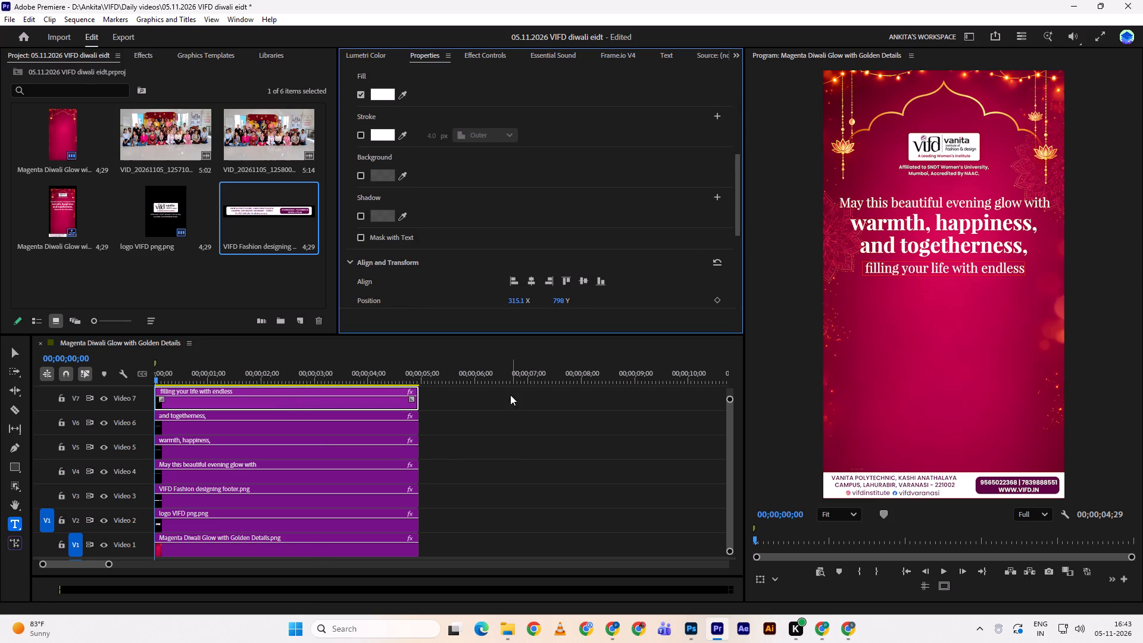
Scale the "filling your life with endless" text layer to 119%, realign it to the horizontal centre and deselect it.
scroll(574, 198, "up", 13)
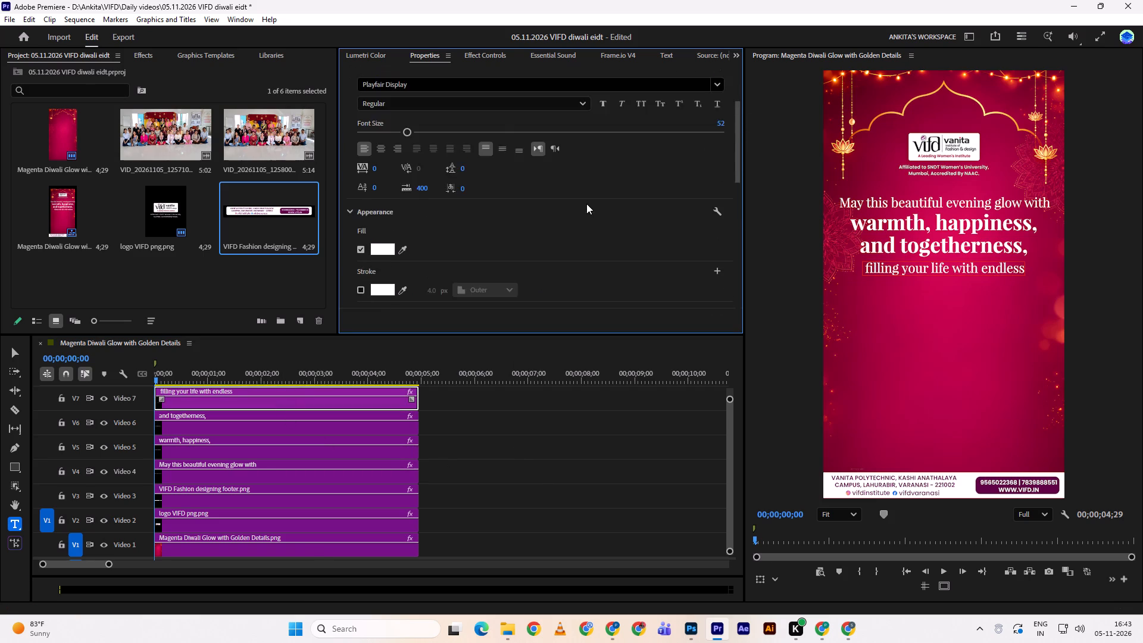
scroll(586, 204, "up", 3)
scroll(599, 246, "down", 16)
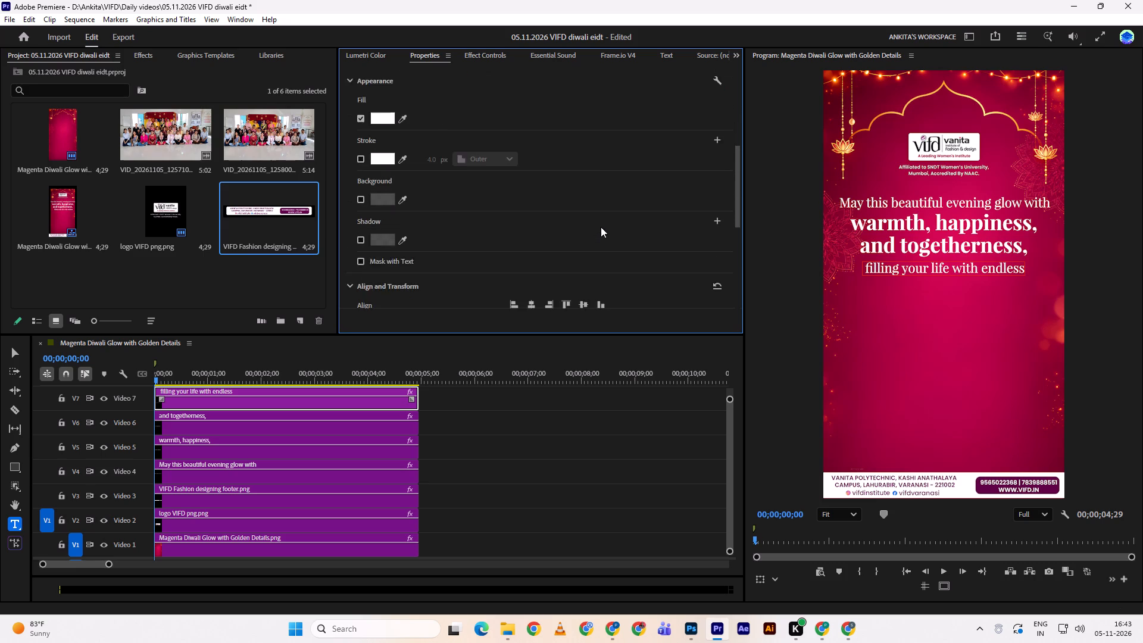
scroll(601, 227, "down", 8)
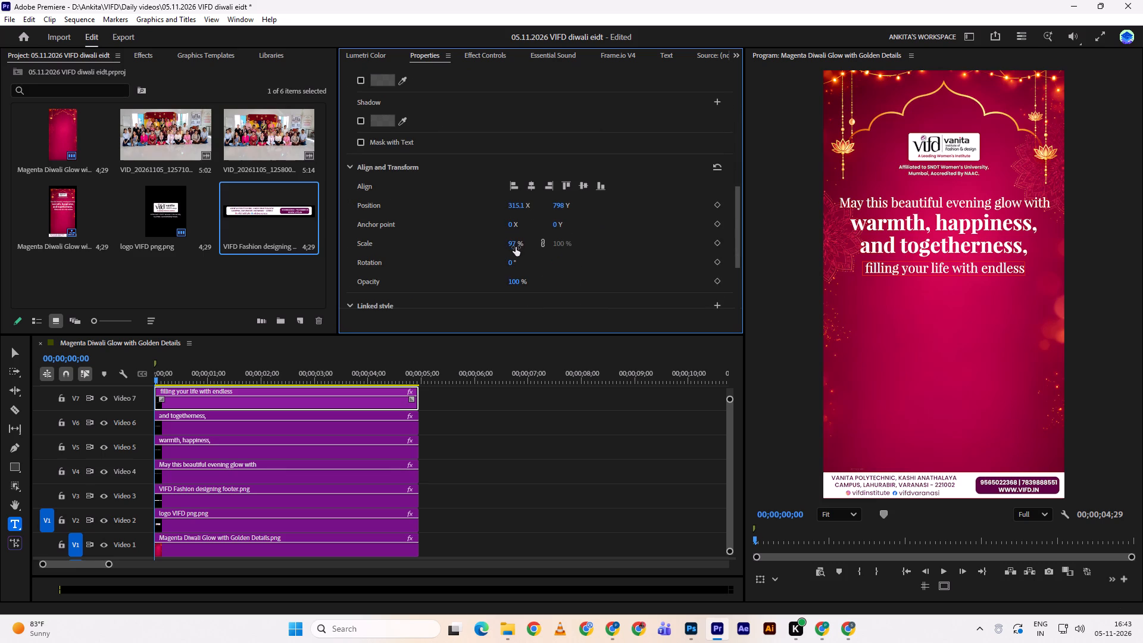
left_click_drag(516, 247, 528, 245)
left_click(528, 245)
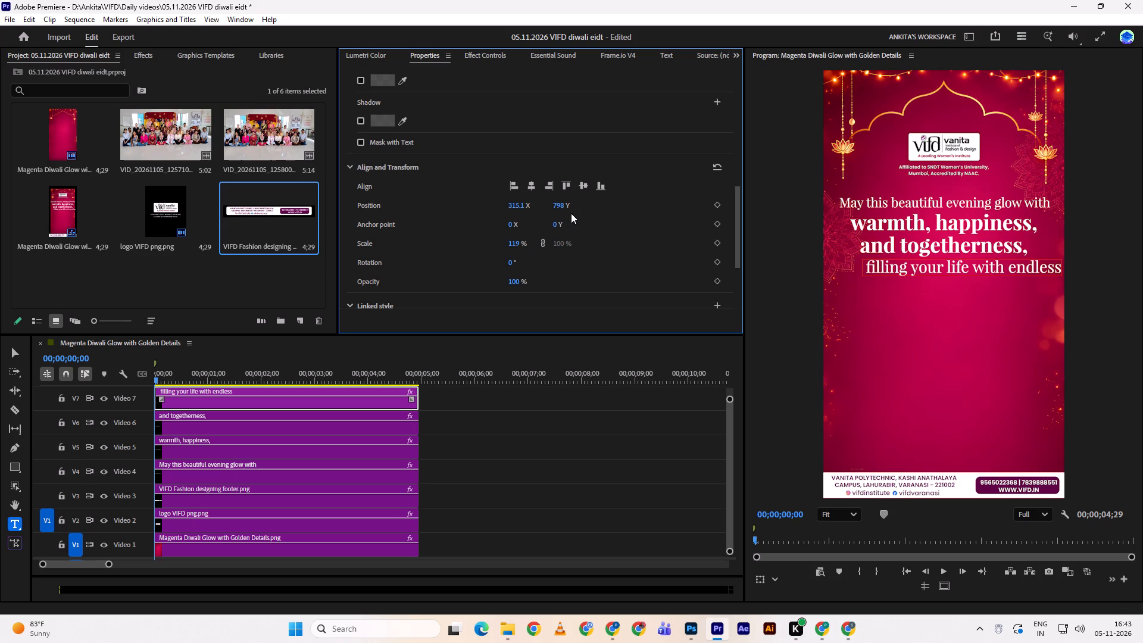
double_click(535, 186)
double_click(535, 186)
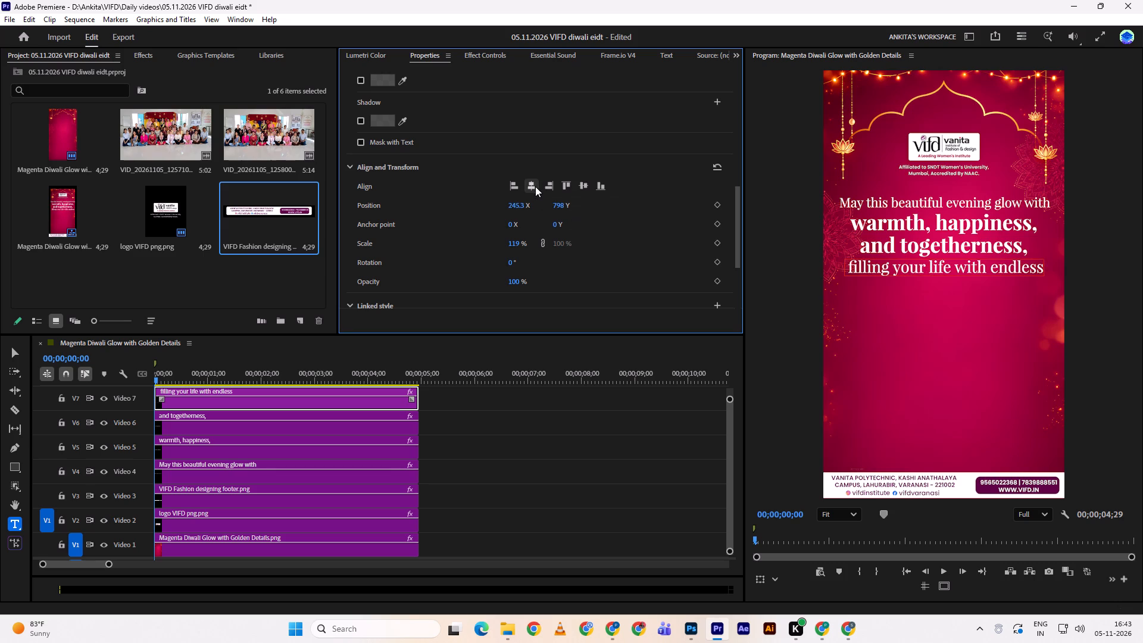
triple_click(535, 186)
left_click(569, 462)
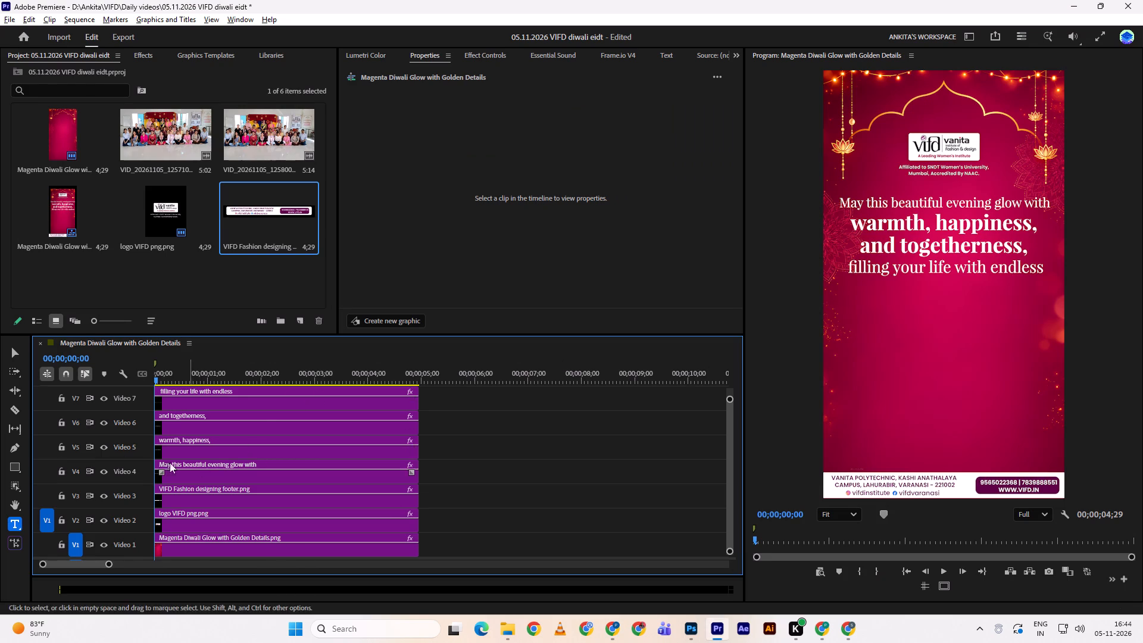
Reduce the Video 5 and Video 6 track heights and duplicate the "and togetherness," clip from Video 6 onto Video 8.
left_click_drag(127, 435, 126, 445)
left_click_drag(130, 422, 130, 440)
left_click_drag(186, 441, 188, 406, "alt")
left_click(191, 404)
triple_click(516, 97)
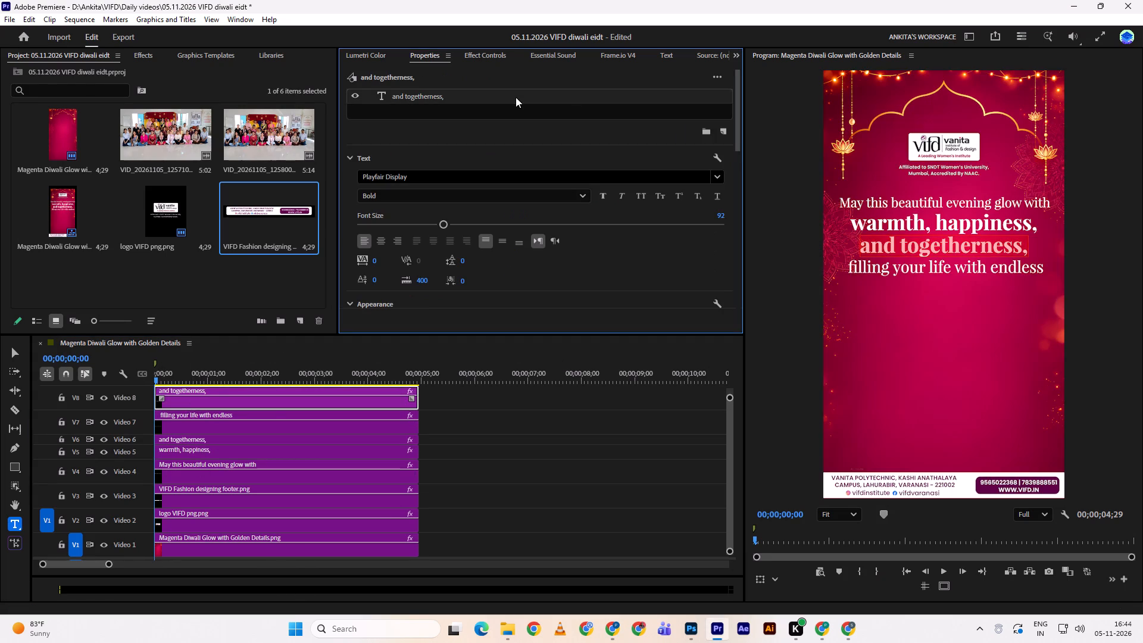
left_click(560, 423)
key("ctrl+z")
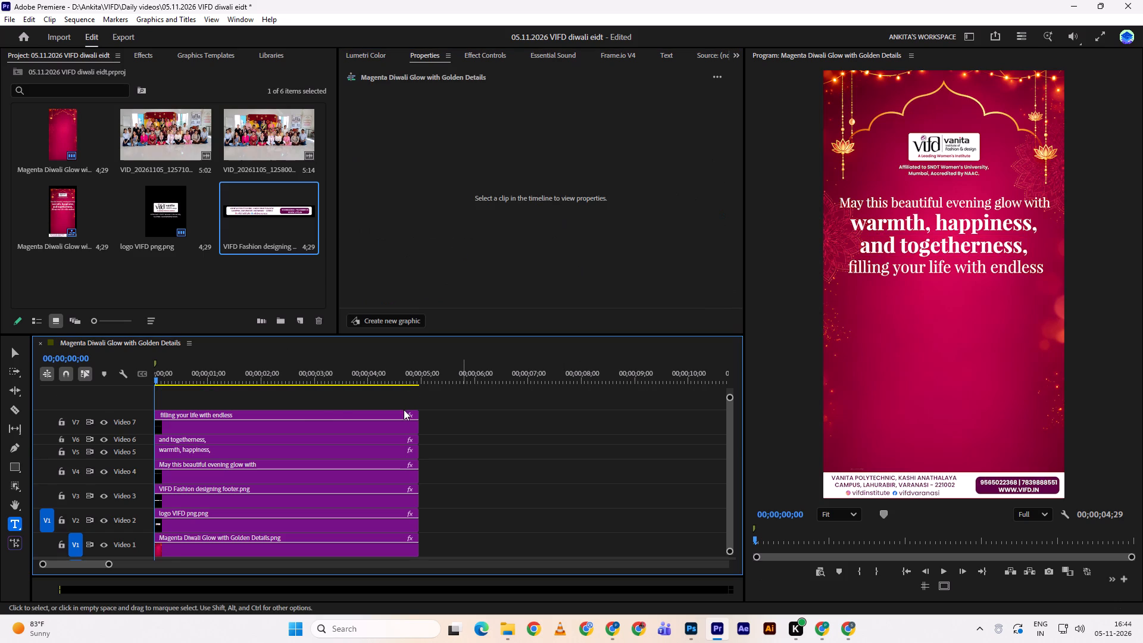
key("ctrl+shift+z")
Lower the Video 8 copy of "and togetherness," below "filling your life with endless", to a Y position of 1259.
left_click(301, 402)
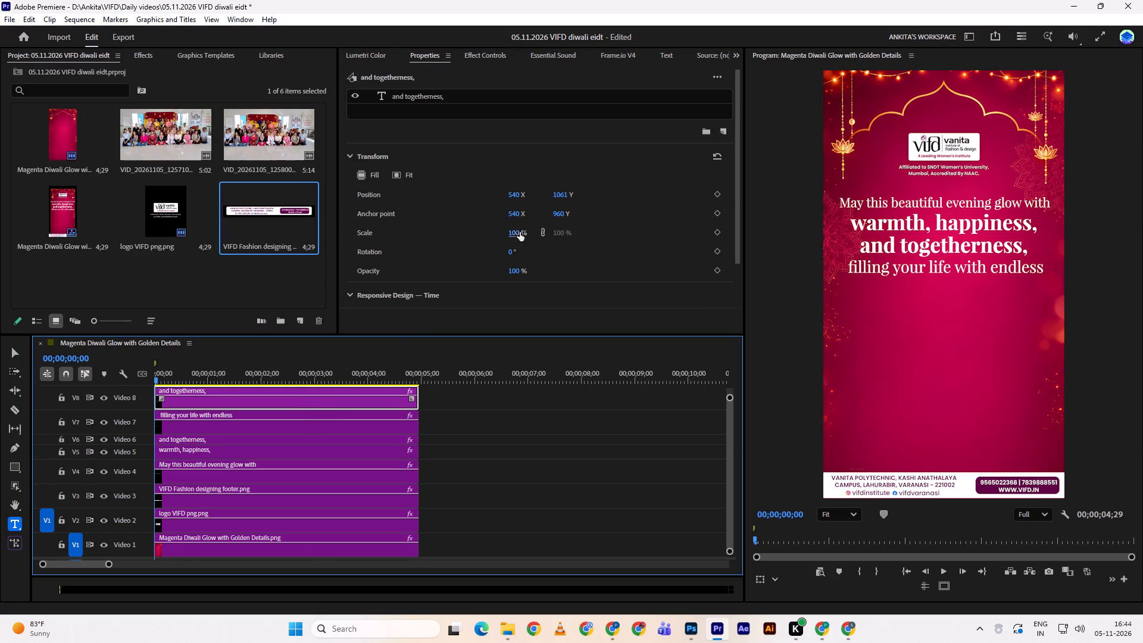
left_click_drag(562, 195, 660, 179)
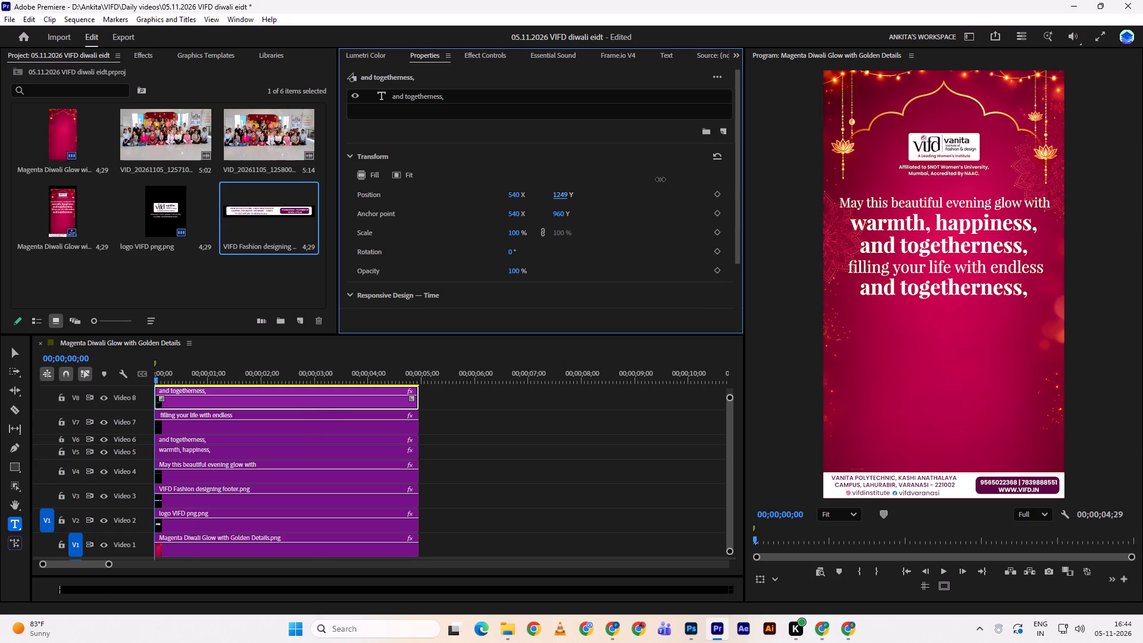
left_click_drag(660, 179, 664, 177)
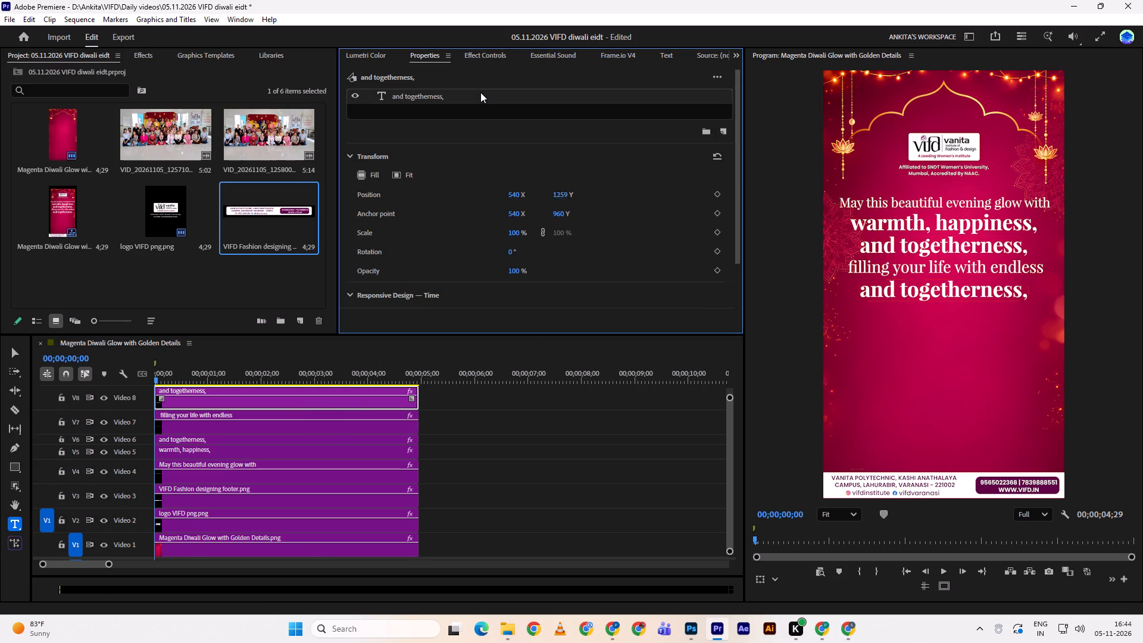
Replace the Video 8 text with the copied "joy and prosperity" and deselect the clip.
double_click(480, 92)
key("ctrl+v")
left_click(574, 445)
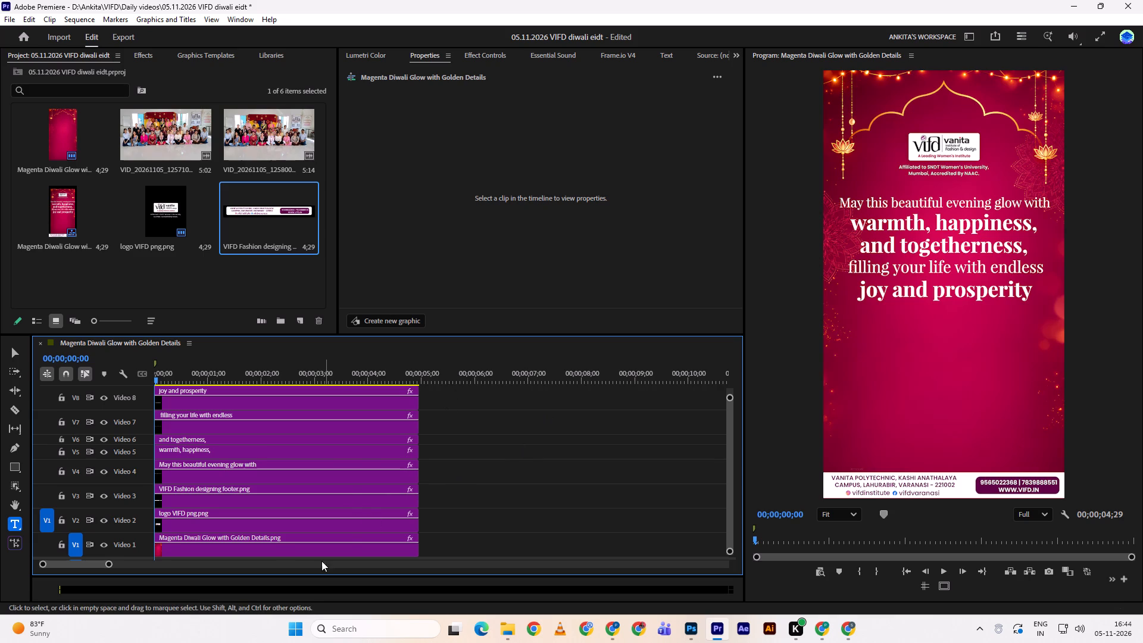
Lower the "May this beautiful evening glow with" clip on Video 4 to a Y position of 997.
left_click(296, 472)
left_click_drag(555, 192, 629, 182)
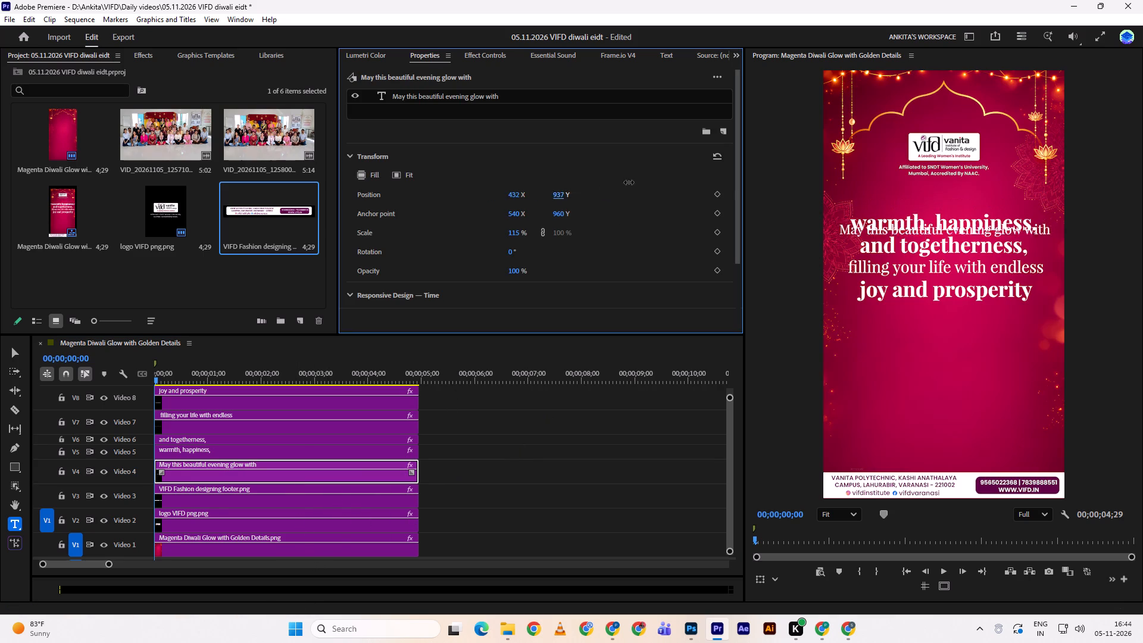
left_click_drag(629, 182, 696, 182)
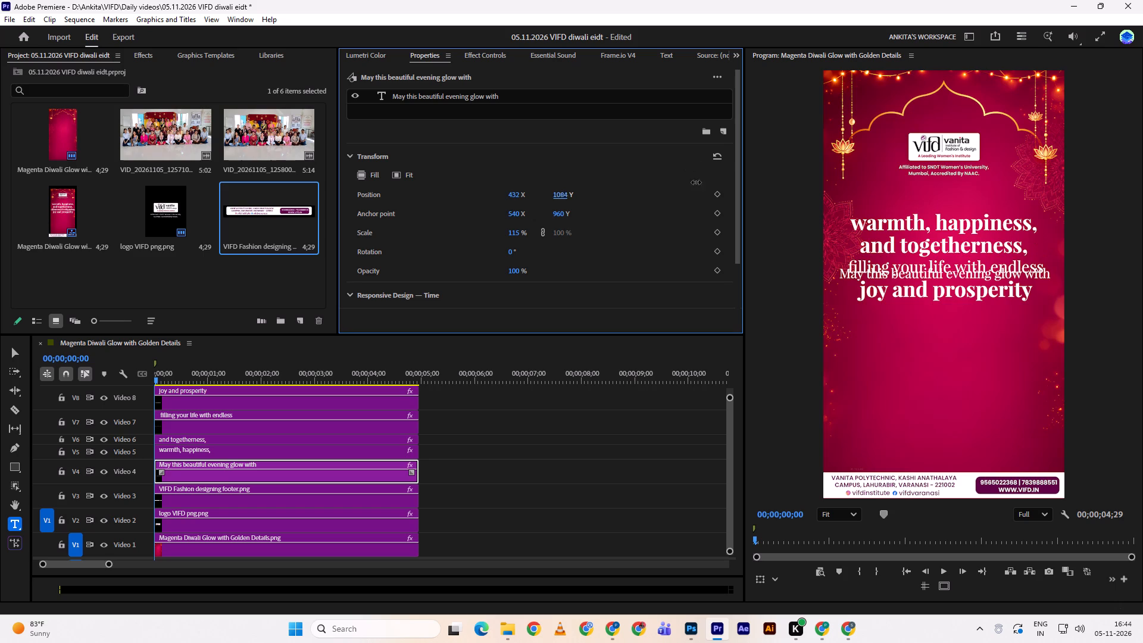
left_click_drag(696, 182, 678, 196)
left_click(678, 196)
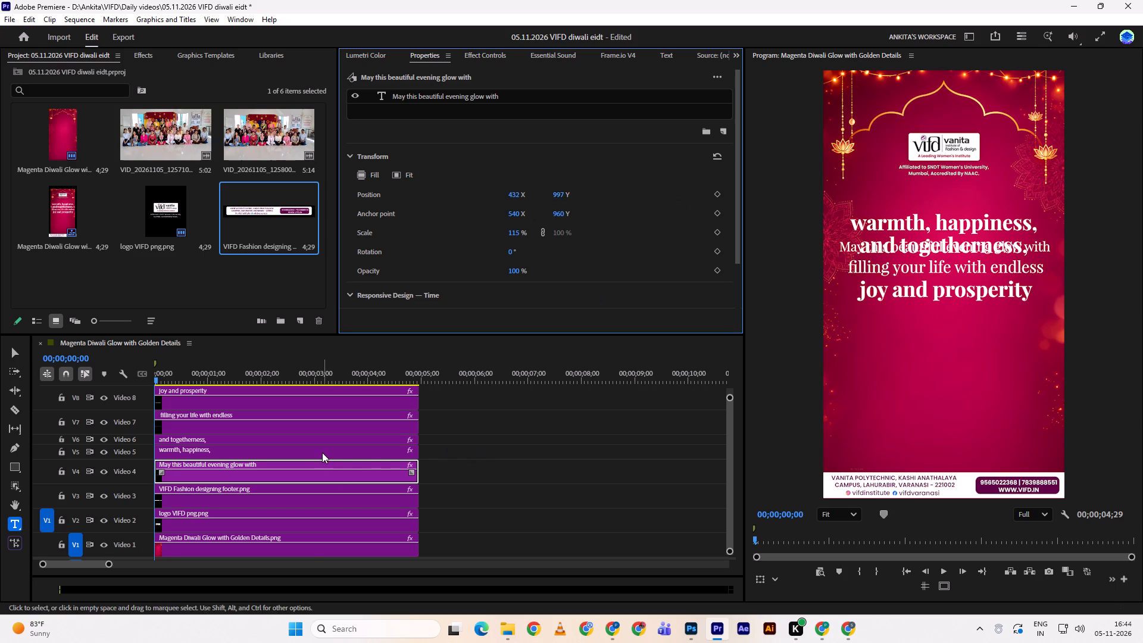
Lower the "warmth, happiness," clip on Video 5 to a Y position of 1136.
left_click(322, 452)
left_click_drag(560, 190, 627, 186)
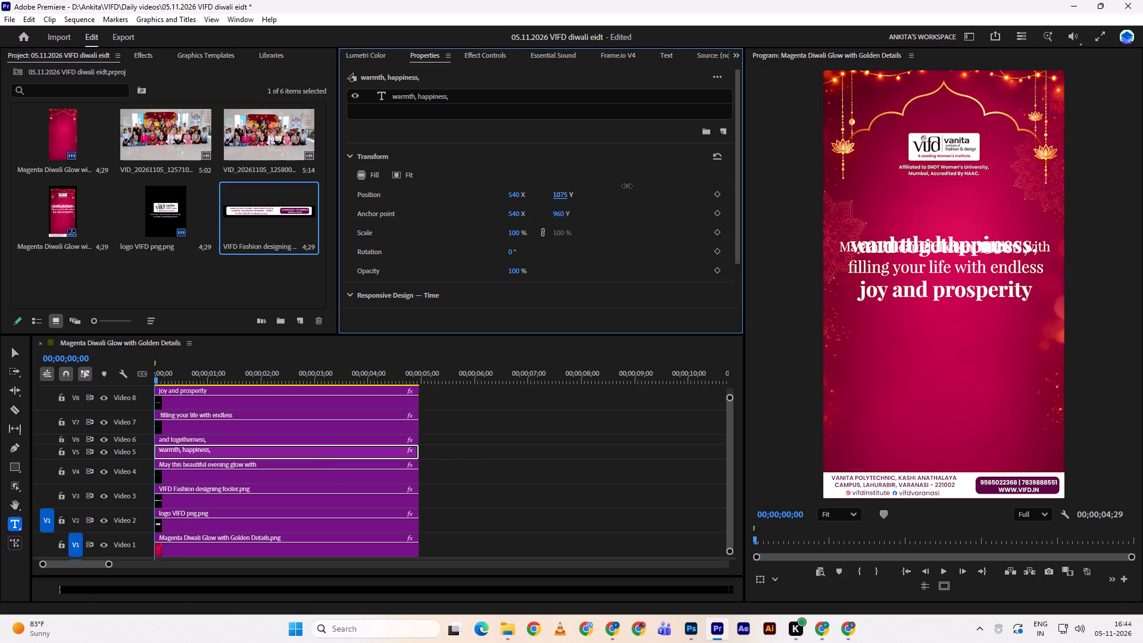
left_click_drag(627, 186, 657, 180)
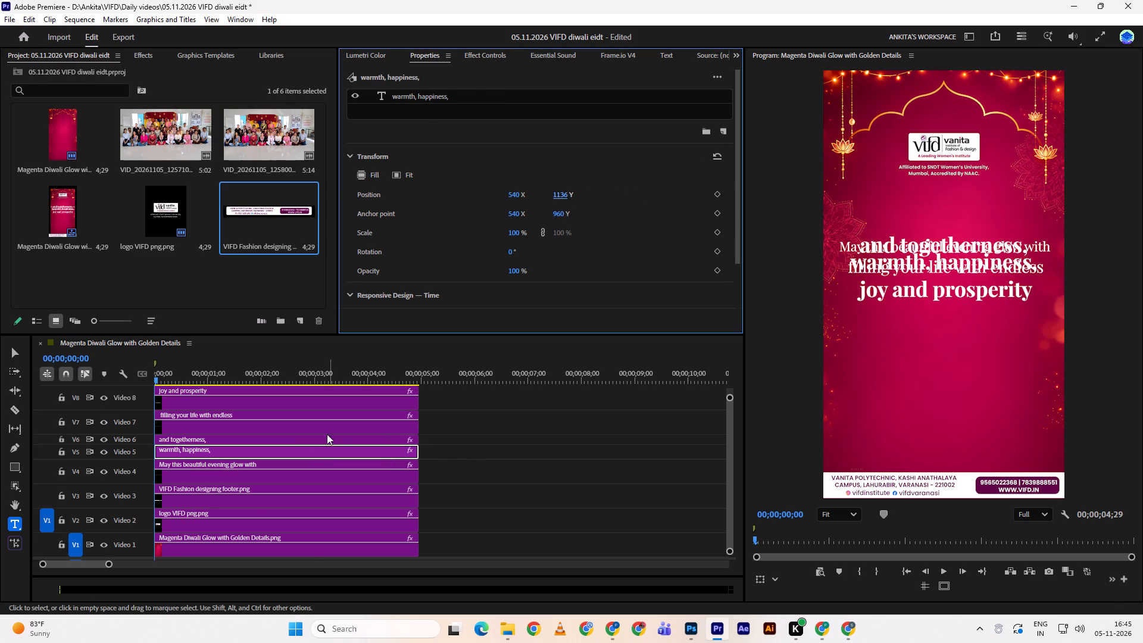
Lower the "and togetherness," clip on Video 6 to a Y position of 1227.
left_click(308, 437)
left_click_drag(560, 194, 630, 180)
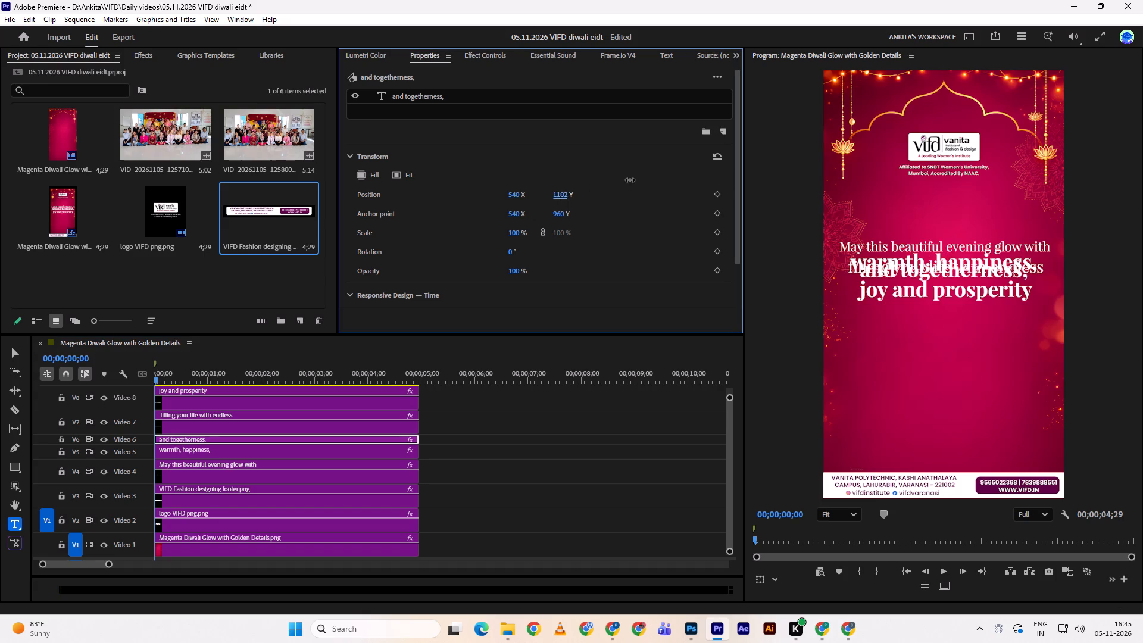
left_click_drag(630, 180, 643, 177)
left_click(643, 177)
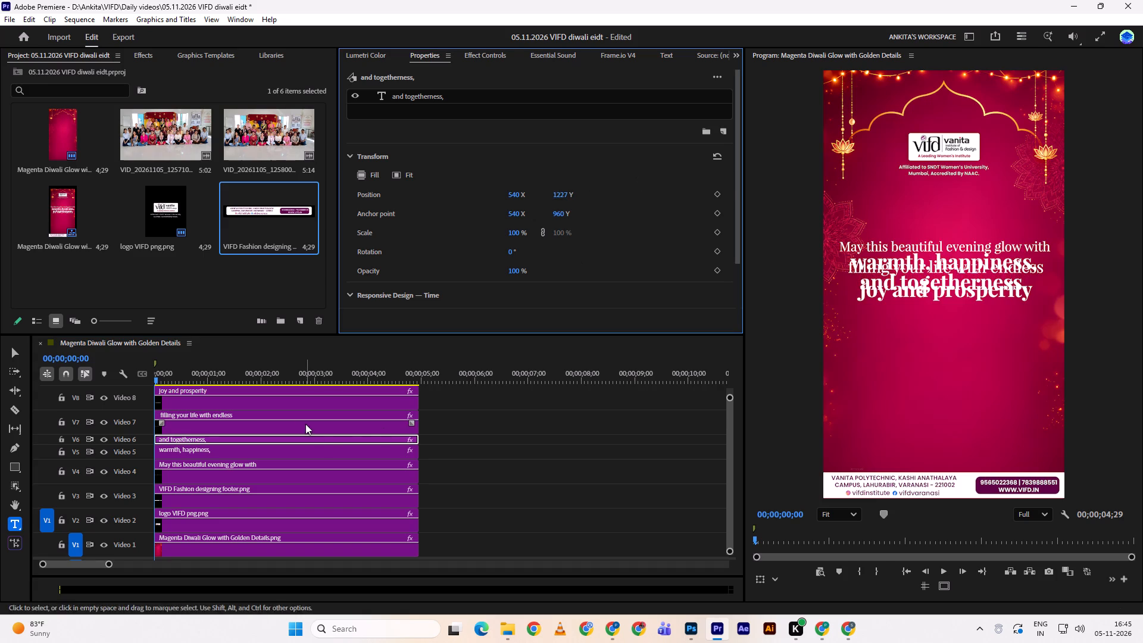
Lower the "filling your life with endless" clip on Video 7 to a Y position of 1234.
left_click(303, 416)
left_click_drag(561, 192, 638, 182)
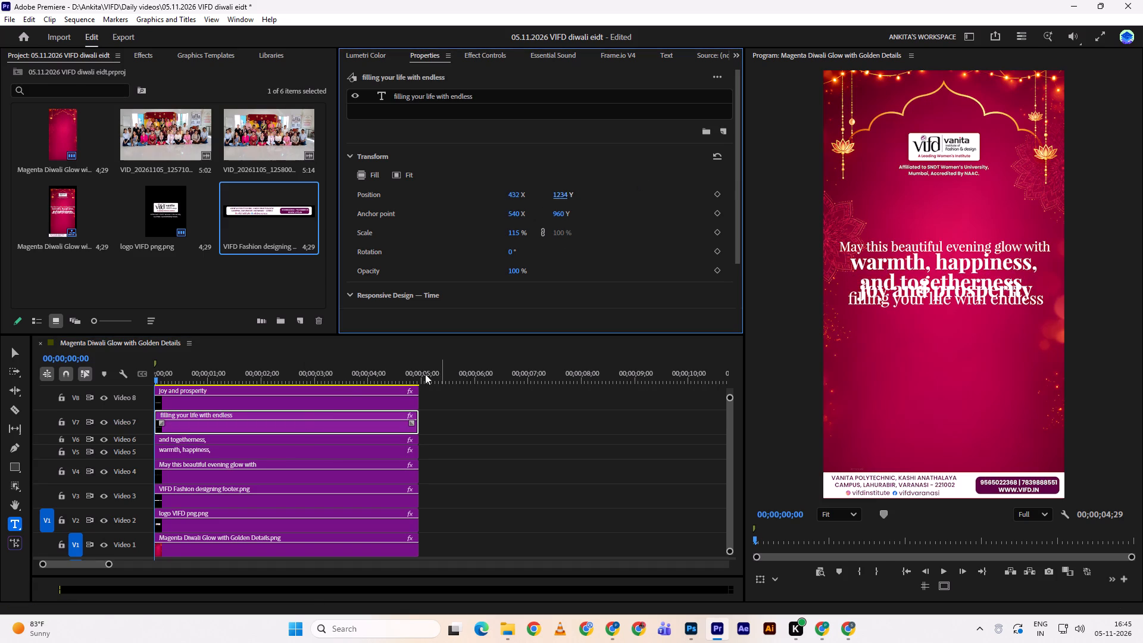
Lower the "joy and prosperity" clip on Video 8 well clear of the line above, leaving room for respacing the quote.
left_click(306, 400)
left_click_drag(561, 195, 563, 193)
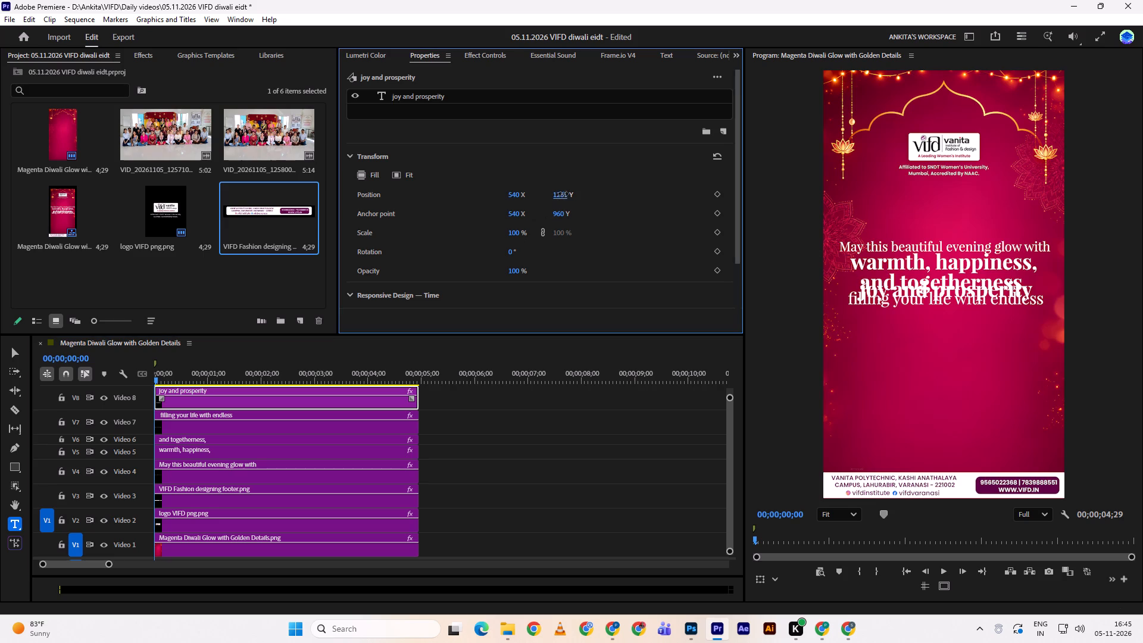
left_click_drag(563, 193, 624, 184)
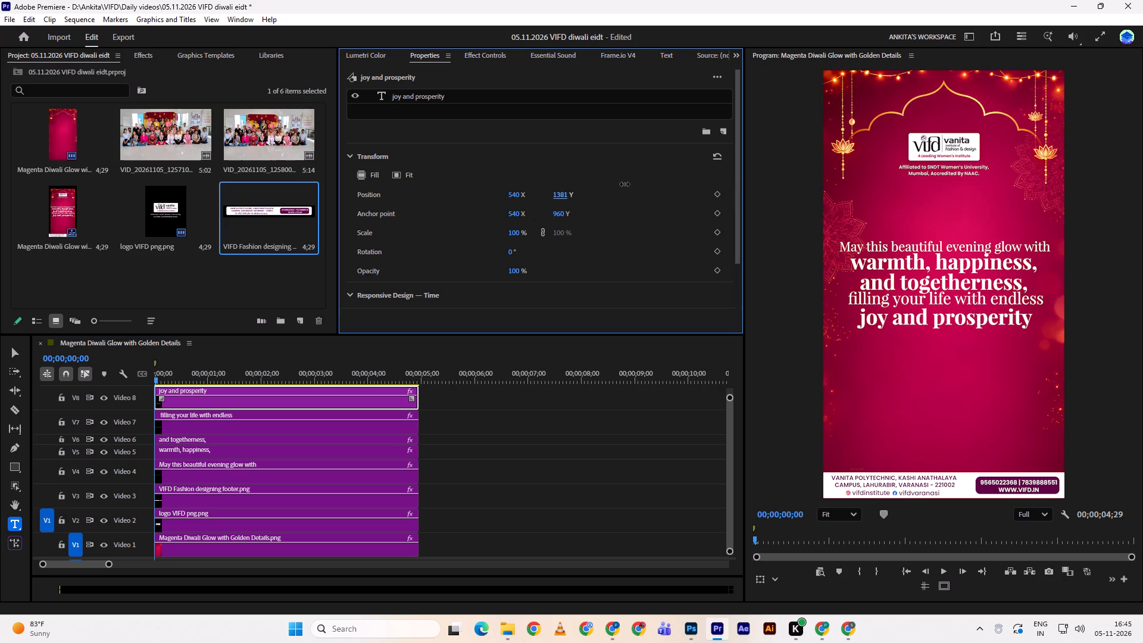
left_click_drag(624, 184, 655, 174)
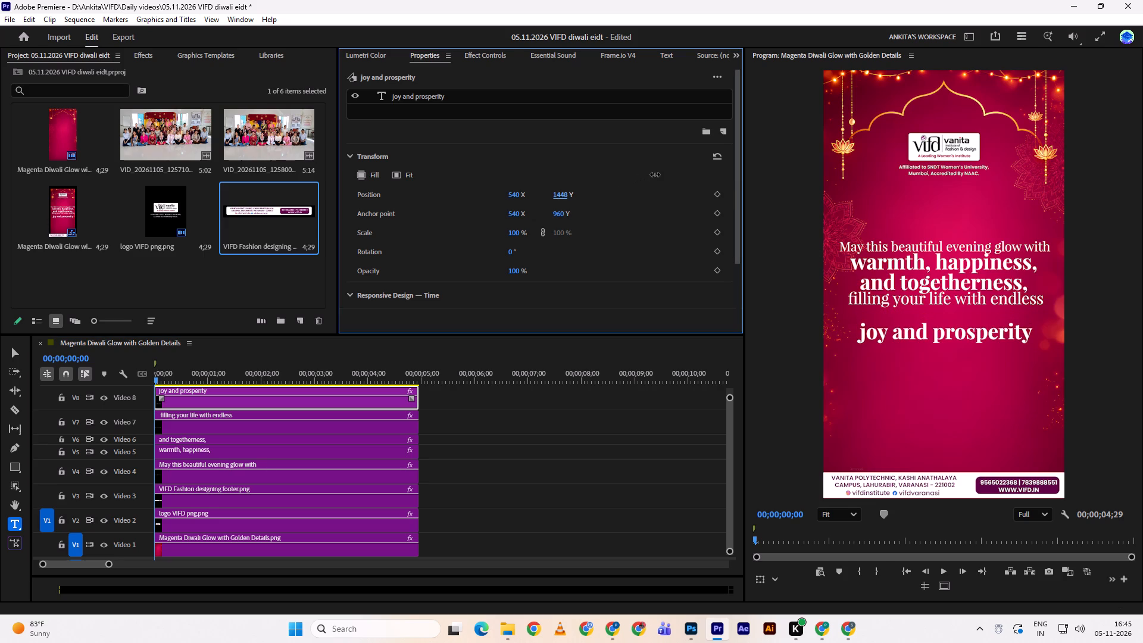
left_click_drag(655, 174, 675, 166)
Set the anchor point Y of the Video 7 "filling your life with endless" clip to 874, just above "joy and prosperity".
left_click(312, 417)
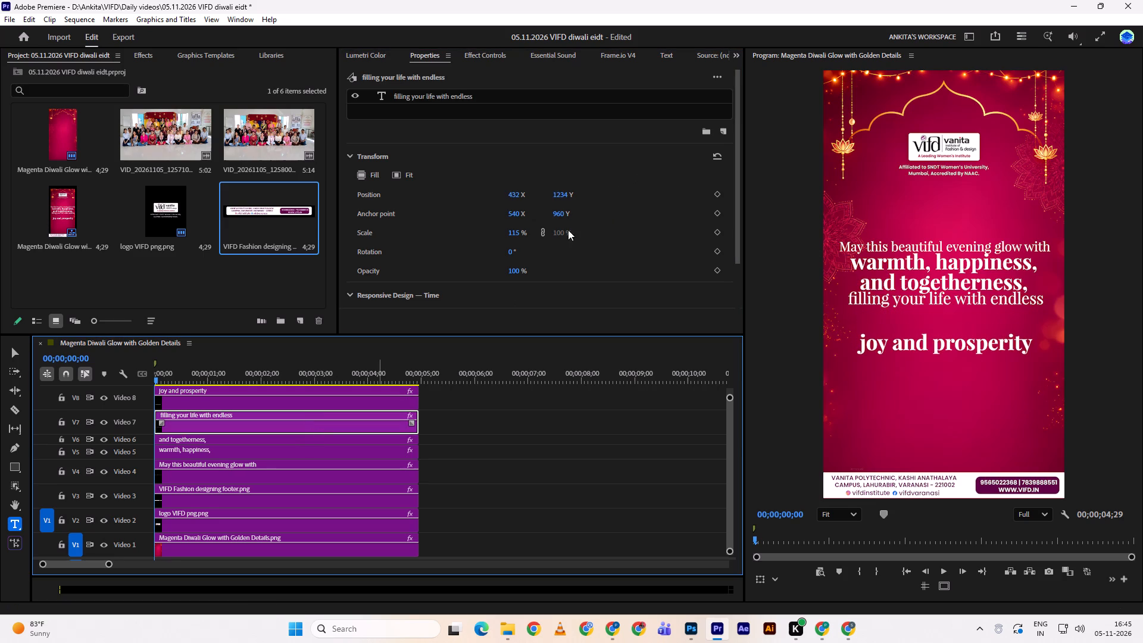
left_click_drag(566, 212, 547, 236)
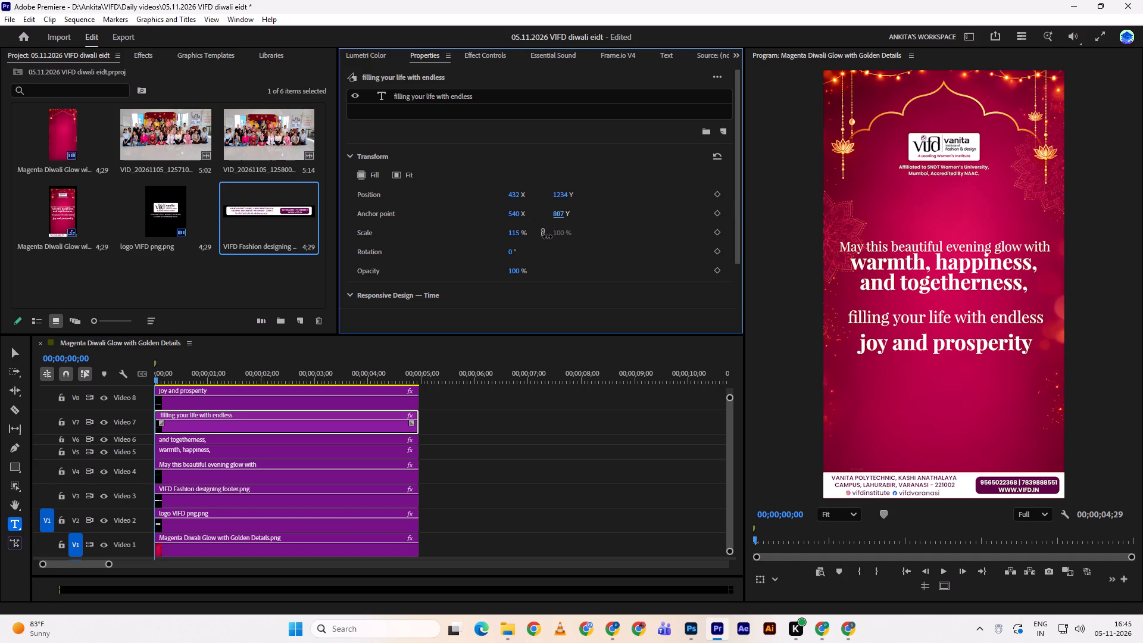
left_click_drag(547, 236, 543, 240)
Lower the Video 6 "and togetherness," clip to a Y position of 1288, just above "filling your life with endless".
left_click(276, 442)
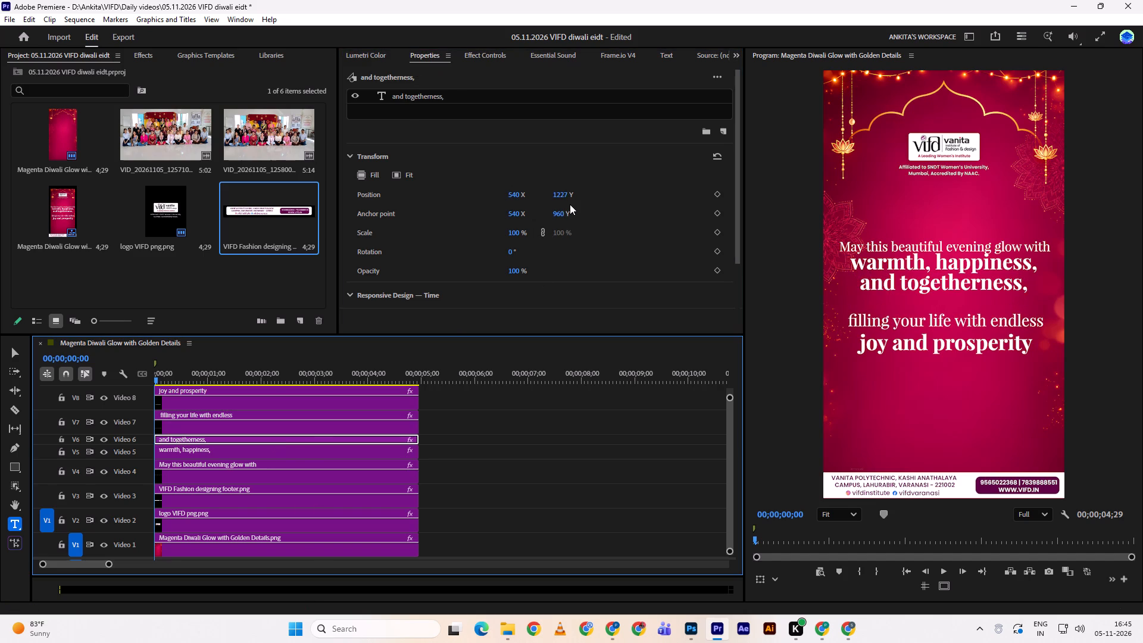
left_click_drag(569, 195, 615, 193)
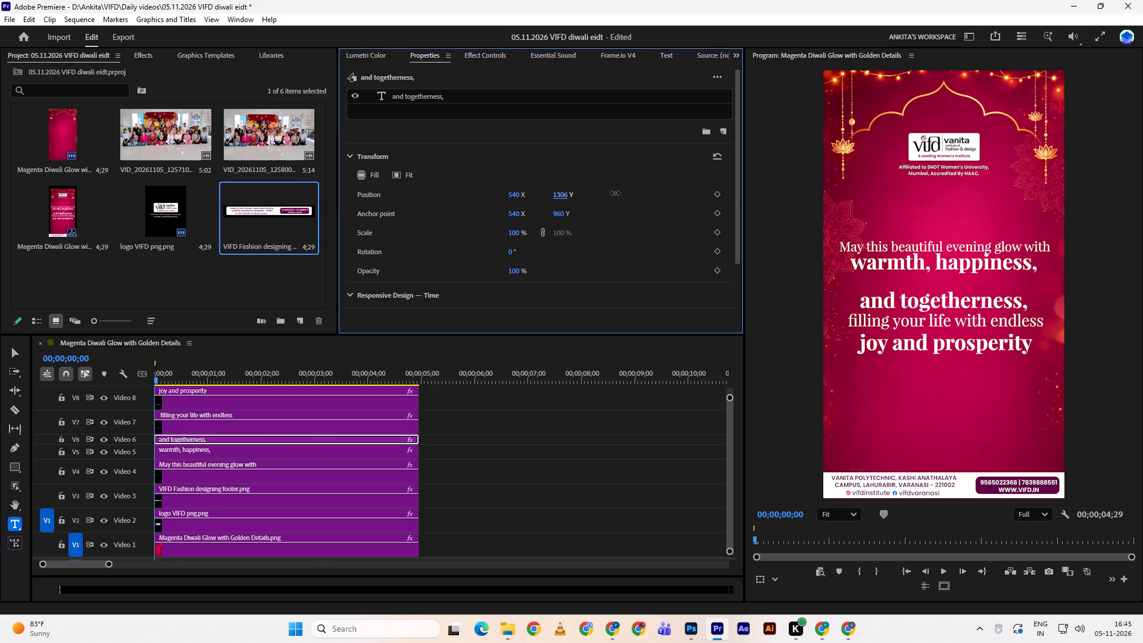
left_click_drag(615, 193, 611, 199)
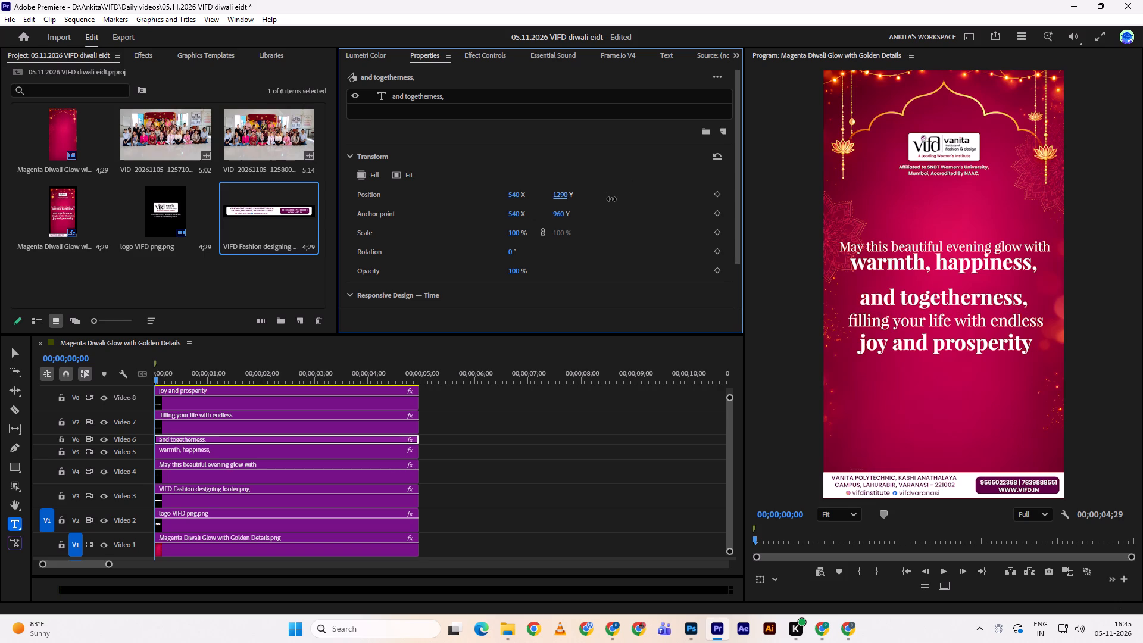
left_click_drag(611, 199, 611, 199)
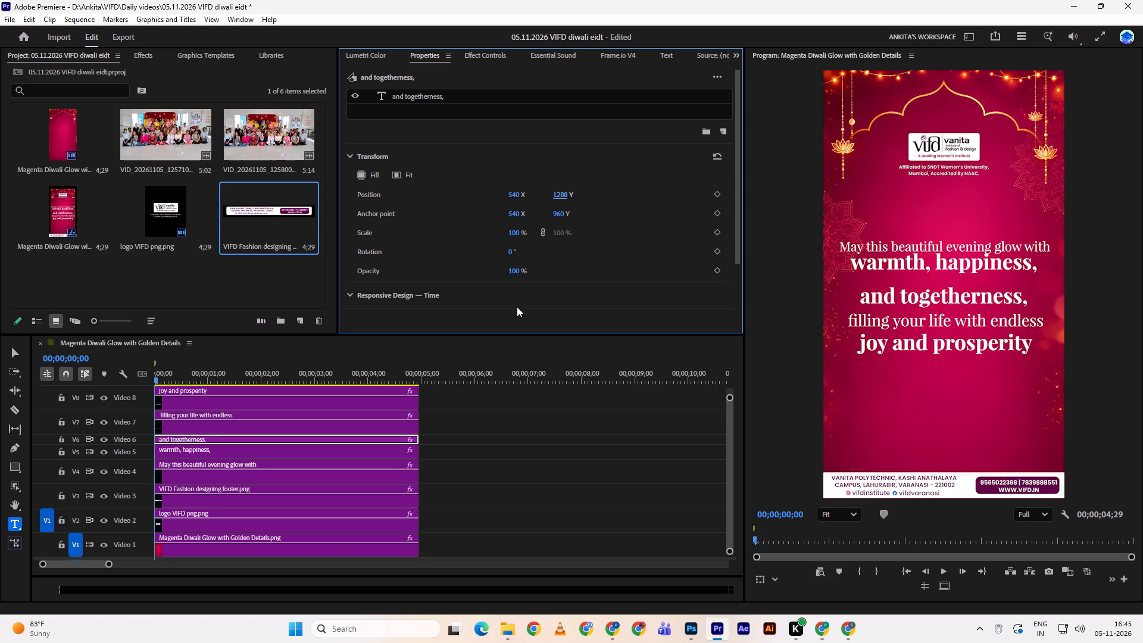
Lower the "warmth, happiness," clip on Video 5 to a Y position of 1184.
double_click(330, 452)
left_click_drag(566, 193, 574, 192)
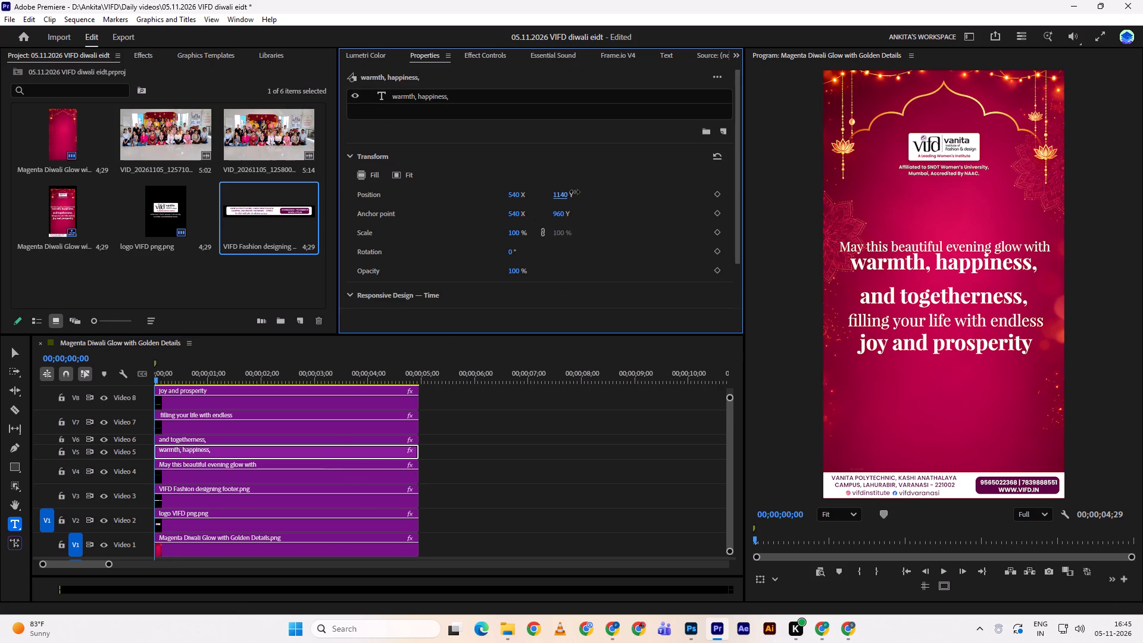
left_click_drag(574, 192, 595, 193)
left_click(595, 193)
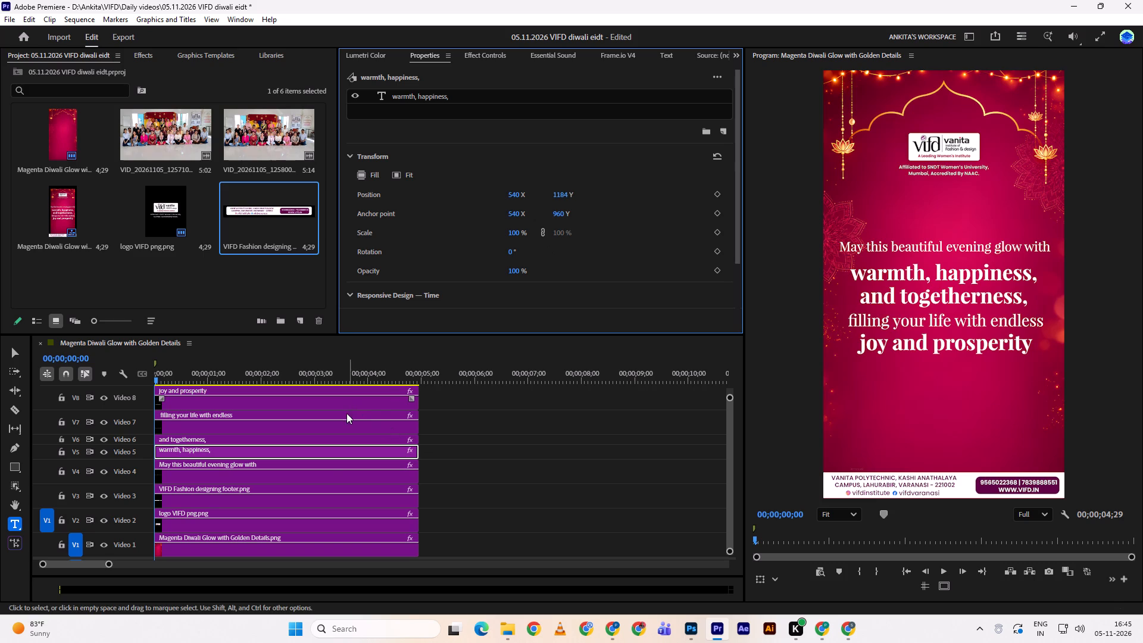
Lower the Video 4 "May this beautiful evening glow with" line slightly, closer to "warmth, happiness,", and deselect the clip.
left_click(332, 474)
left_click_drag(567, 191, 573, 189)
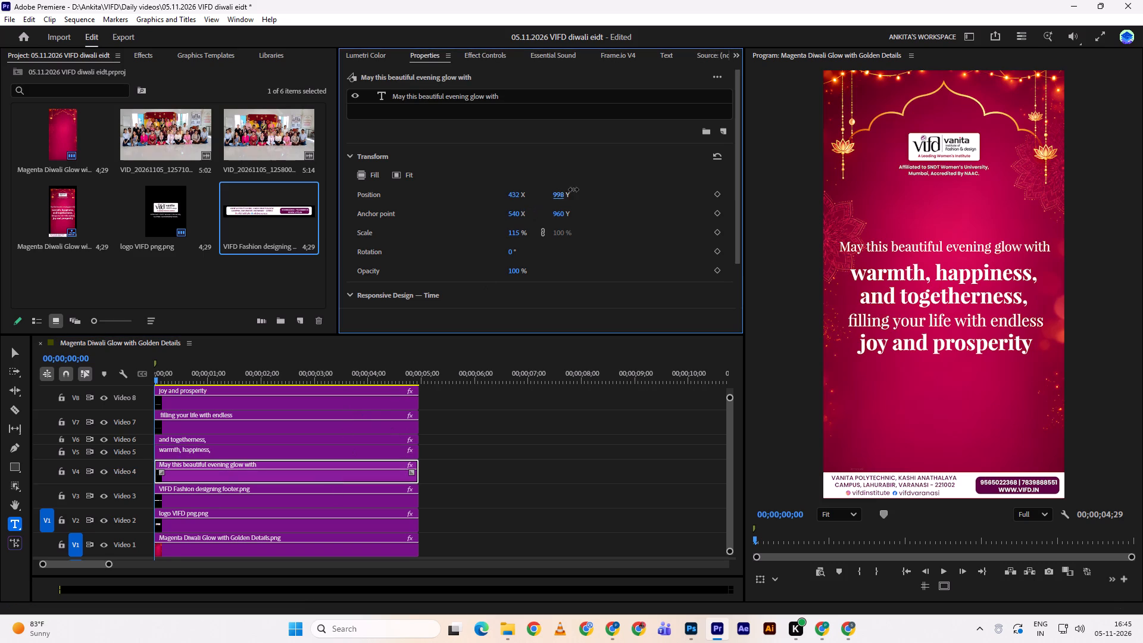
left_click_drag(573, 189, 580, 188)
left_click(574, 432)
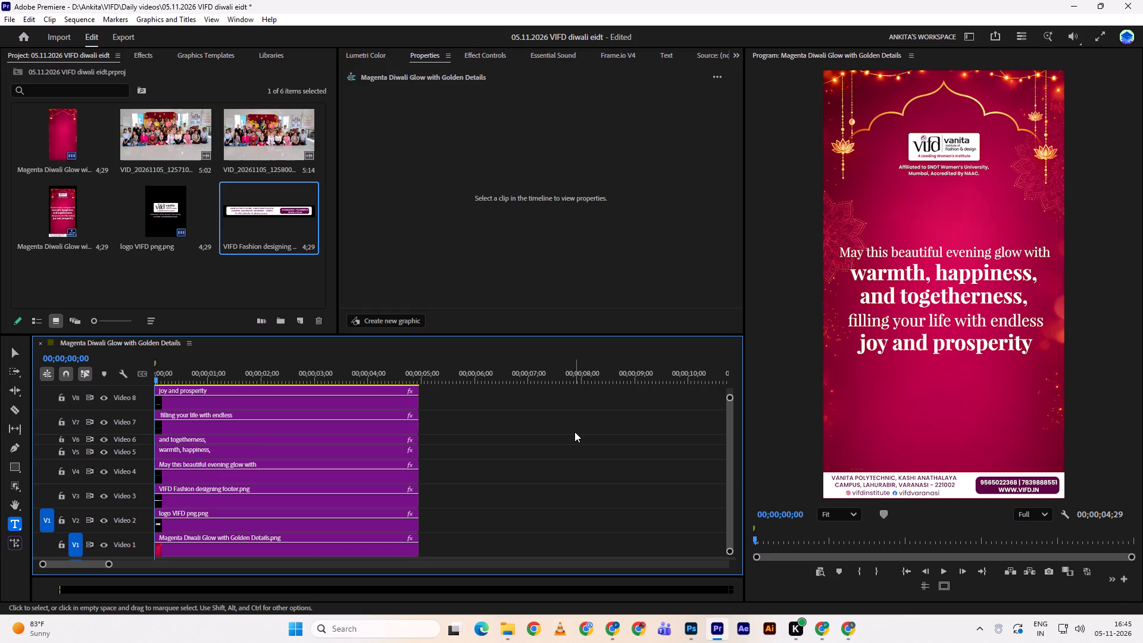
Animate the Video 1 background's scale with keyframes from 114.8 at the start to 120.8 at 00;00;04;28.
left_click_drag(305, 370, 145, 385)
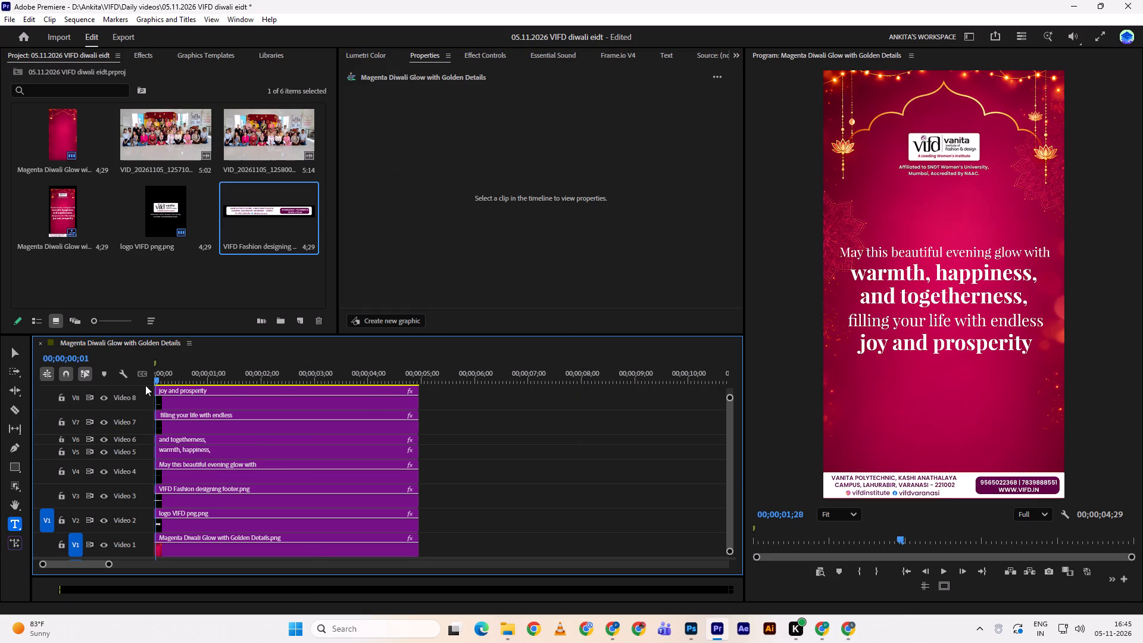
left_click_drag(145, 385, 113, 385)
key("space")
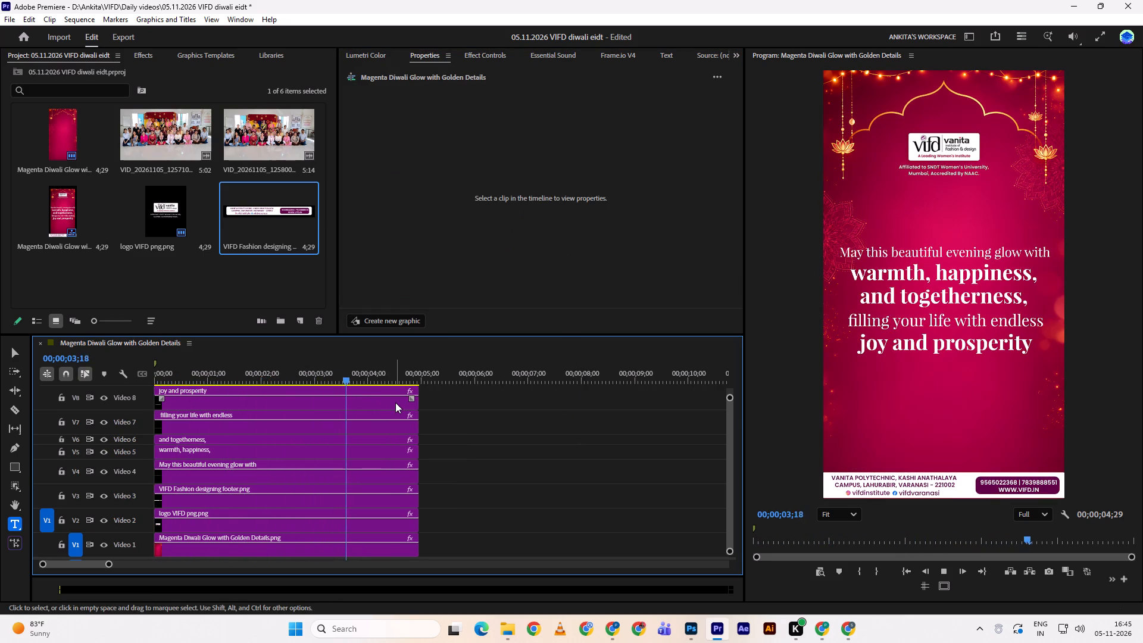
left_click_drag(361, 367, 95, 381)
left_click(206, 541)
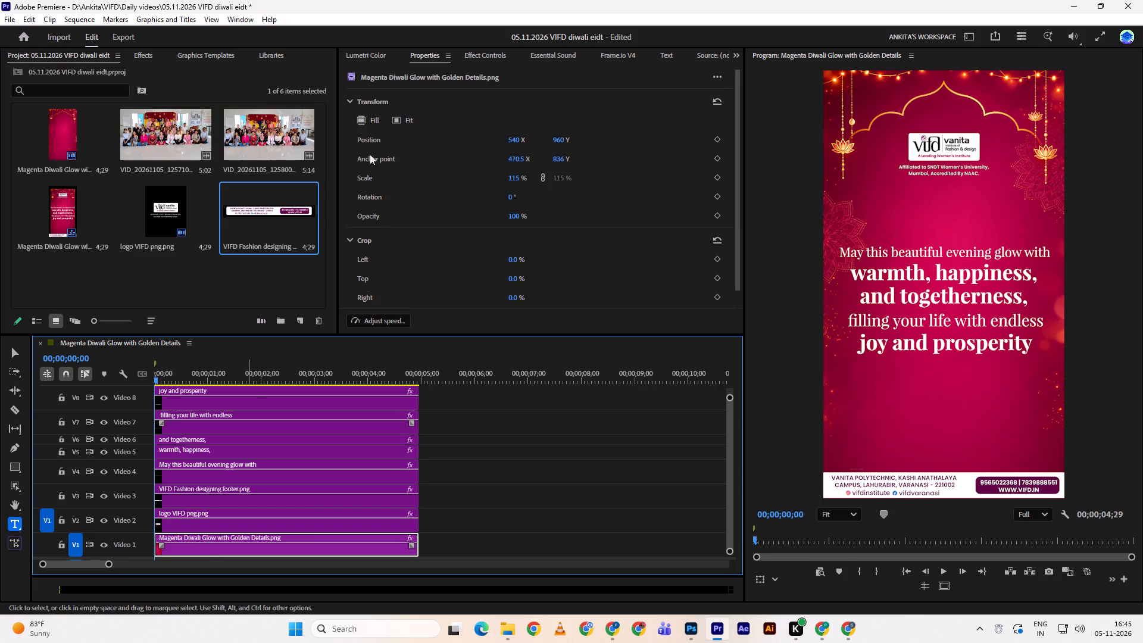
left_click(363, 58)
left_click(467, 50)
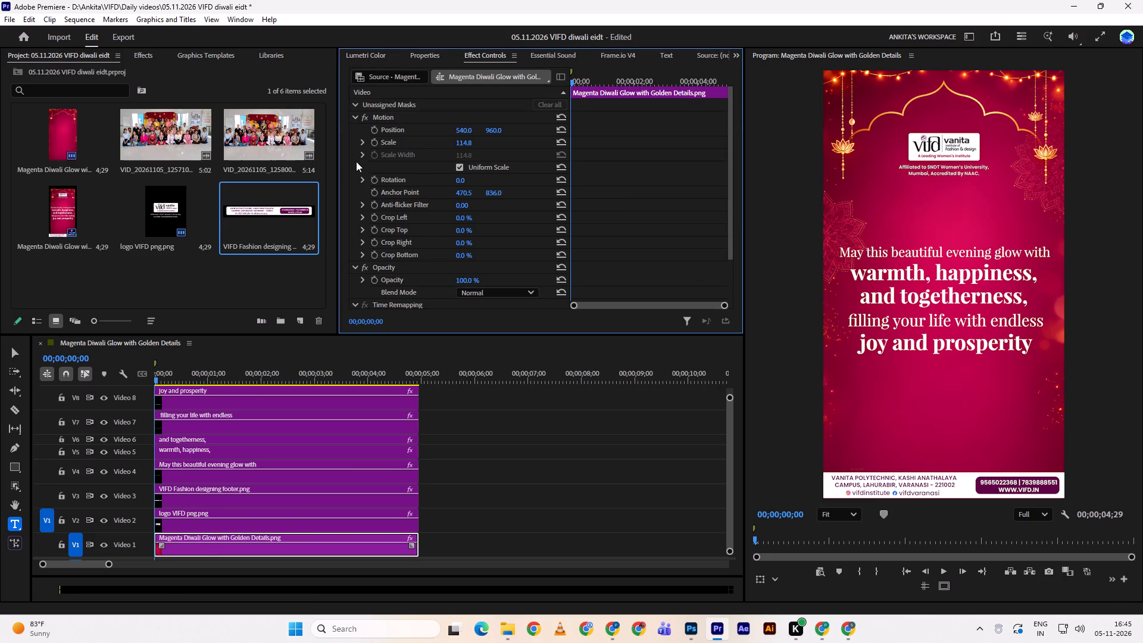
left_click(371, 146)
left_click_drag(578, 85, 833, 93)
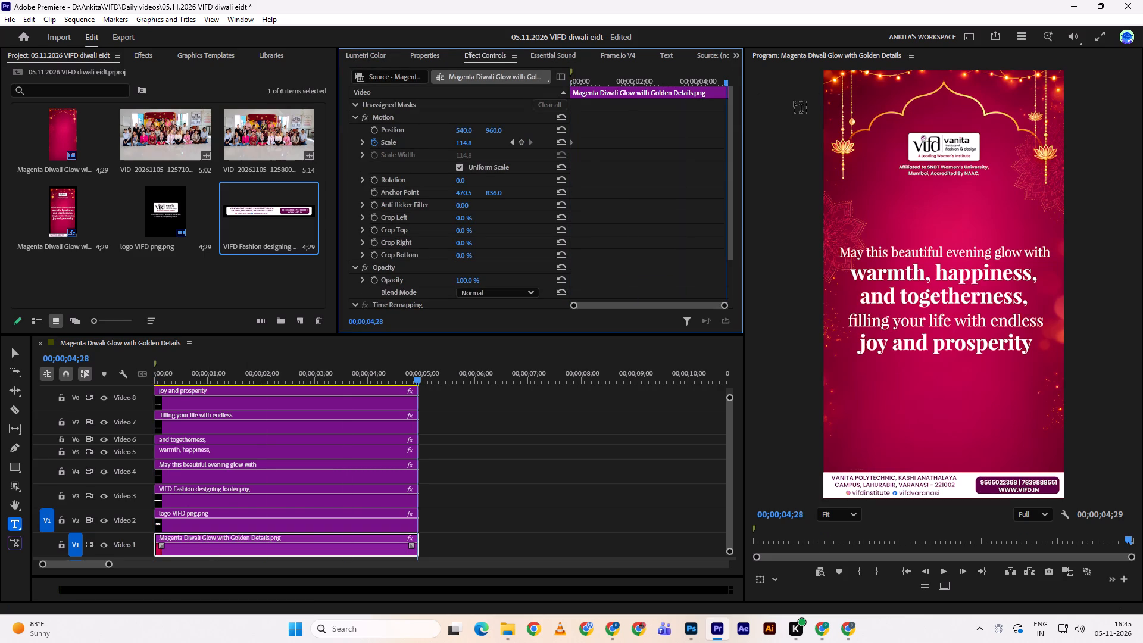
left_click(473, 143)
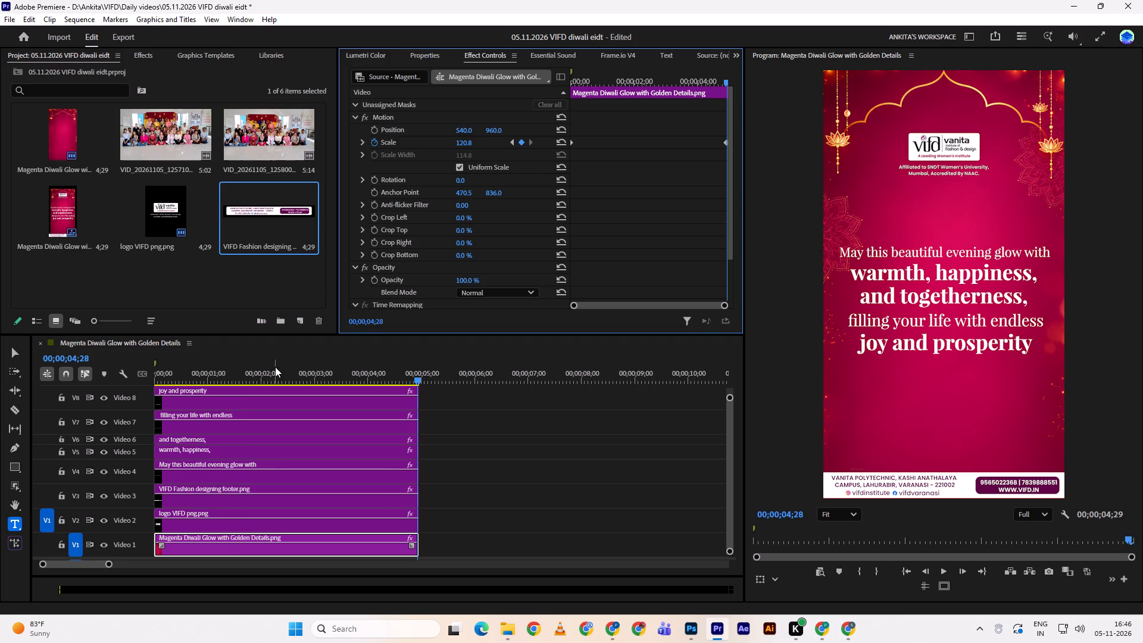
Play the sequence repeatedly from the start to review the background's slow zoom behind the quote.
left_click_drag(274, 368, 83, 383)
key("space")
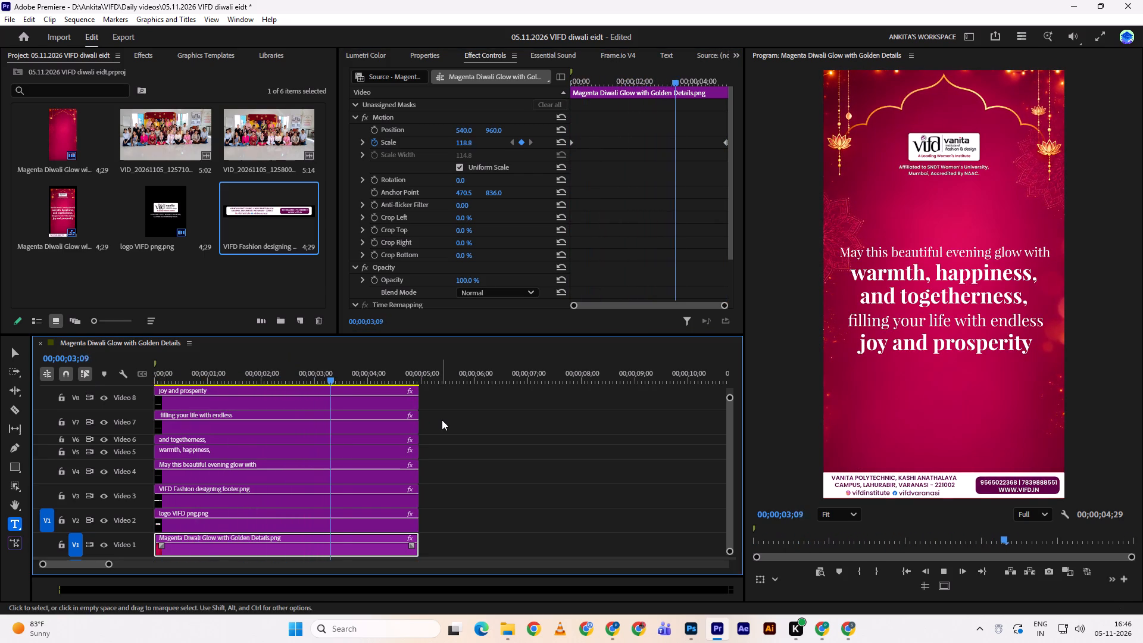
key("space")
key("space")
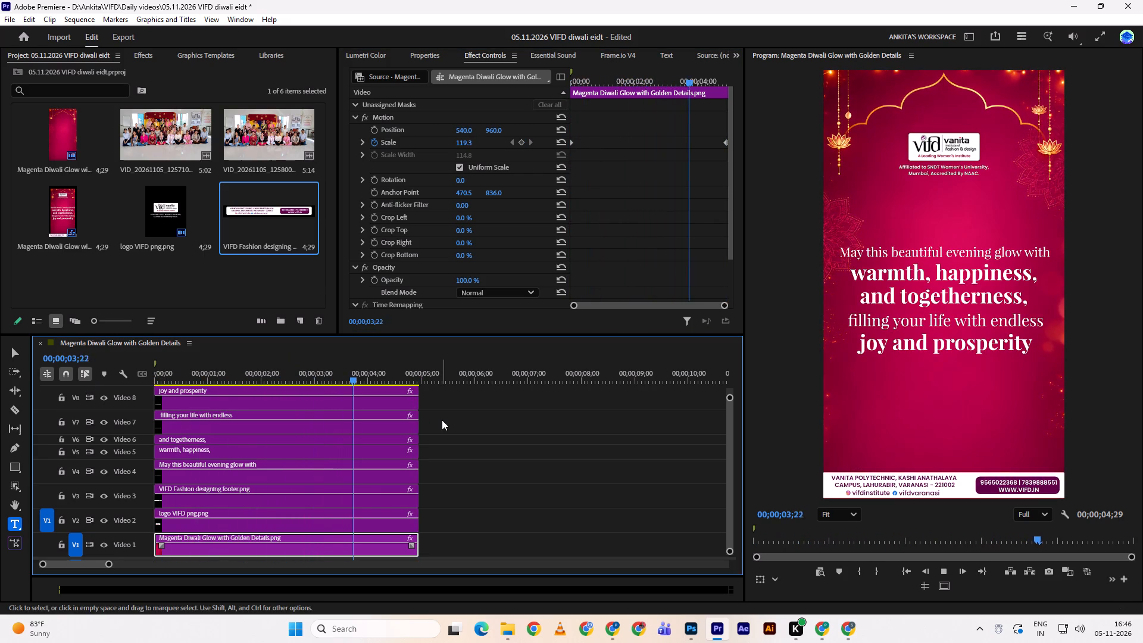
key("space")
left_click_drag(417, 367, 145, 355)
key("space")
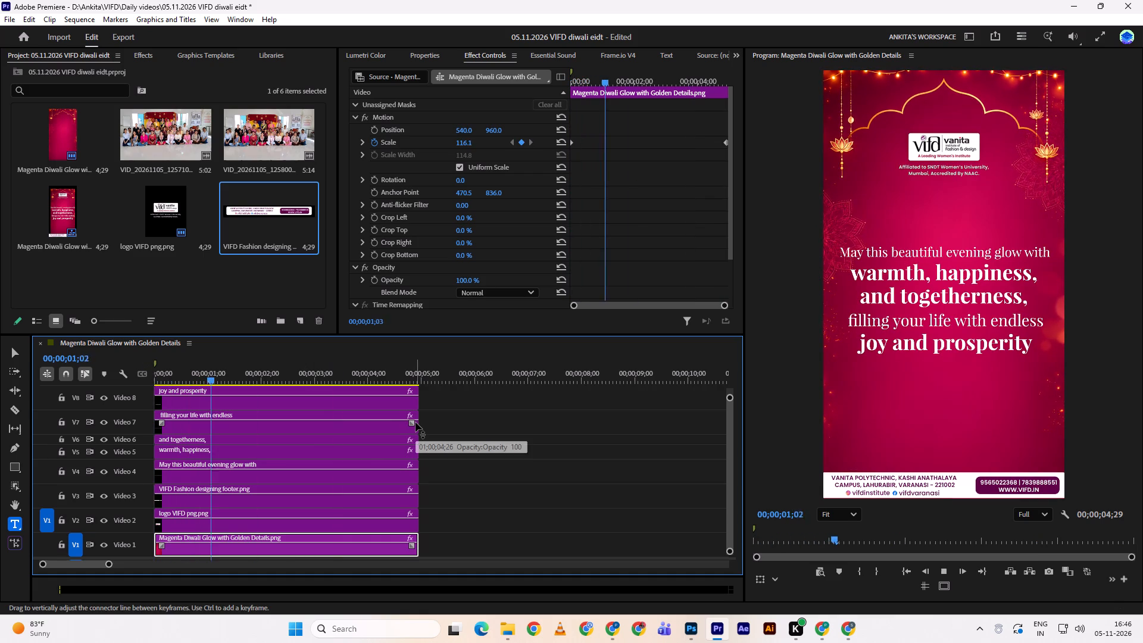
key("space")
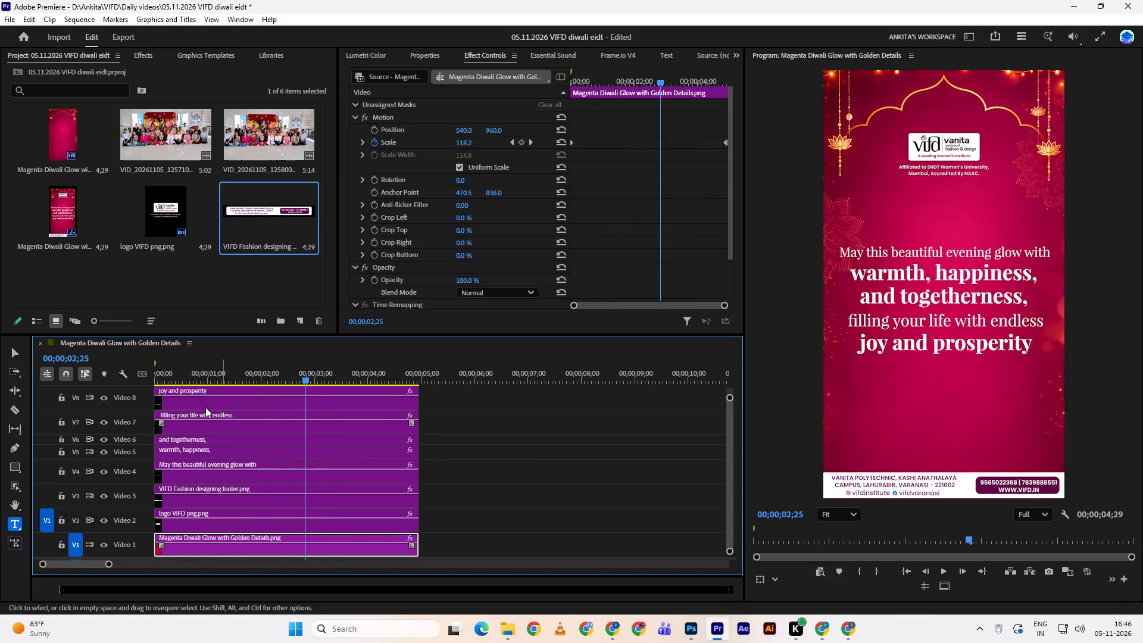
left_click_drag(176, 376, 131, 381)
key("space")
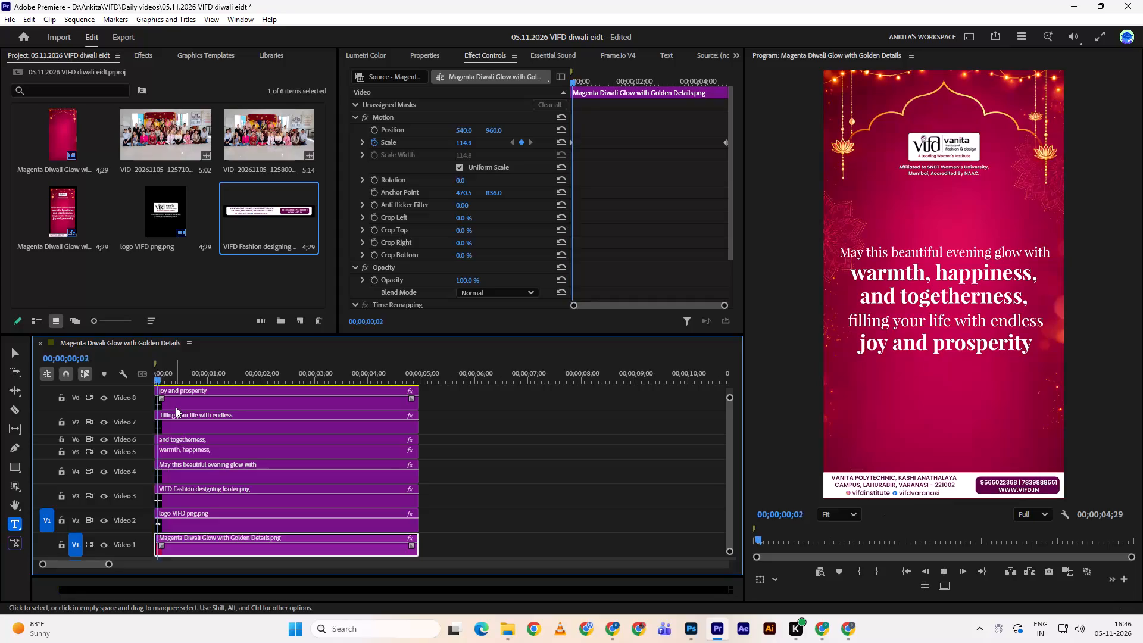
key("space")
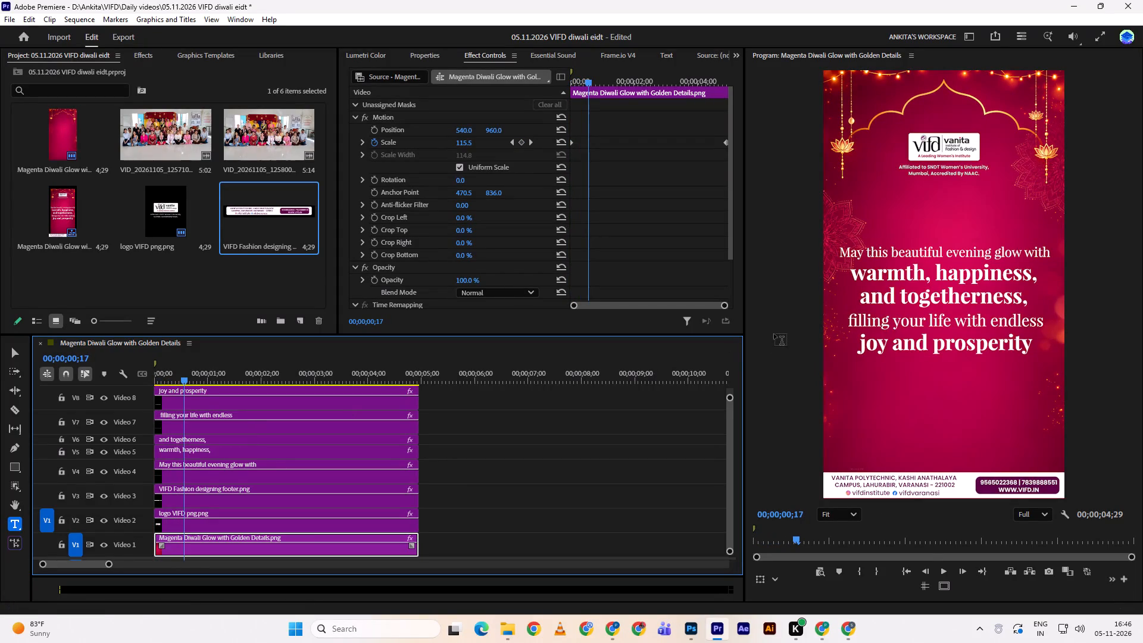
Switch to the Selection tool and select the "filling your life with endless" clip on Video 7.
key("v")
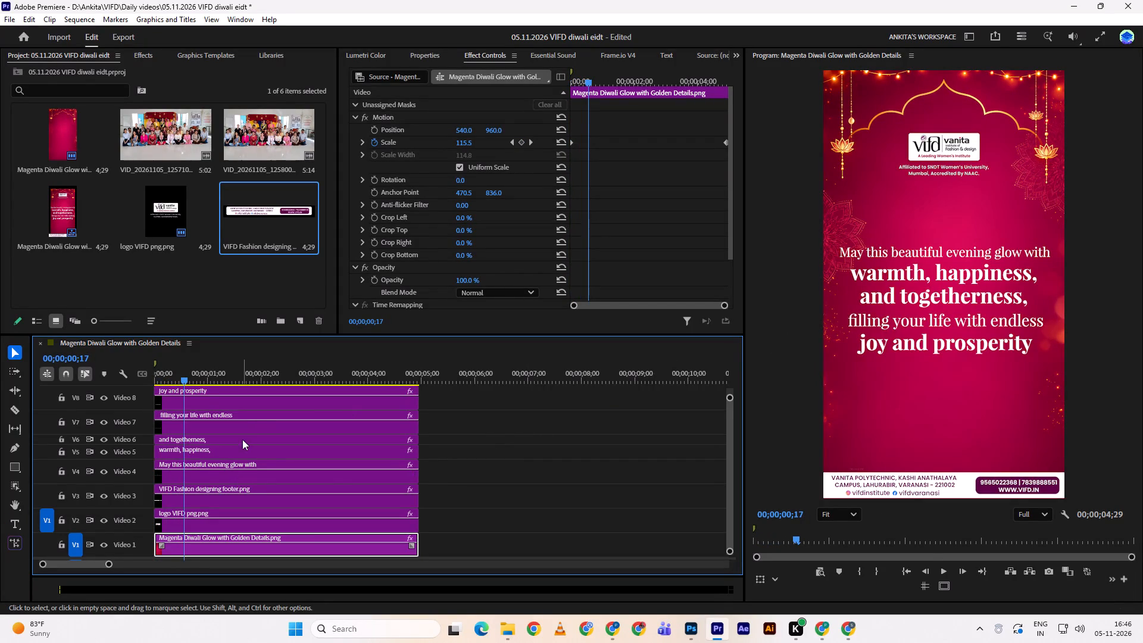
left_click(241, 420)
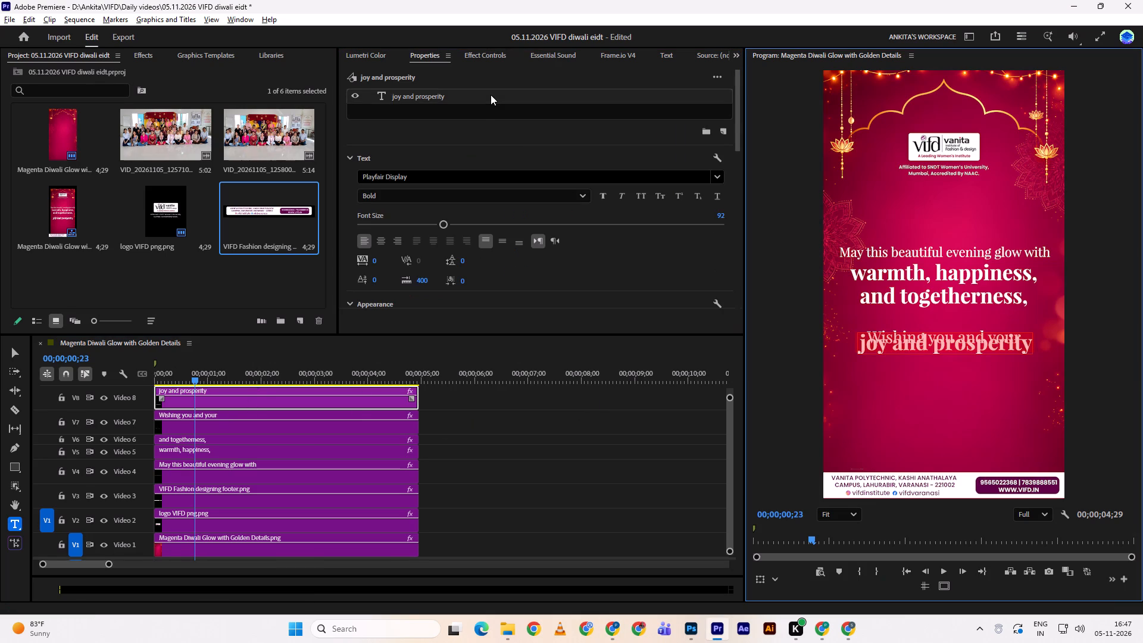
key("ctrl+v")
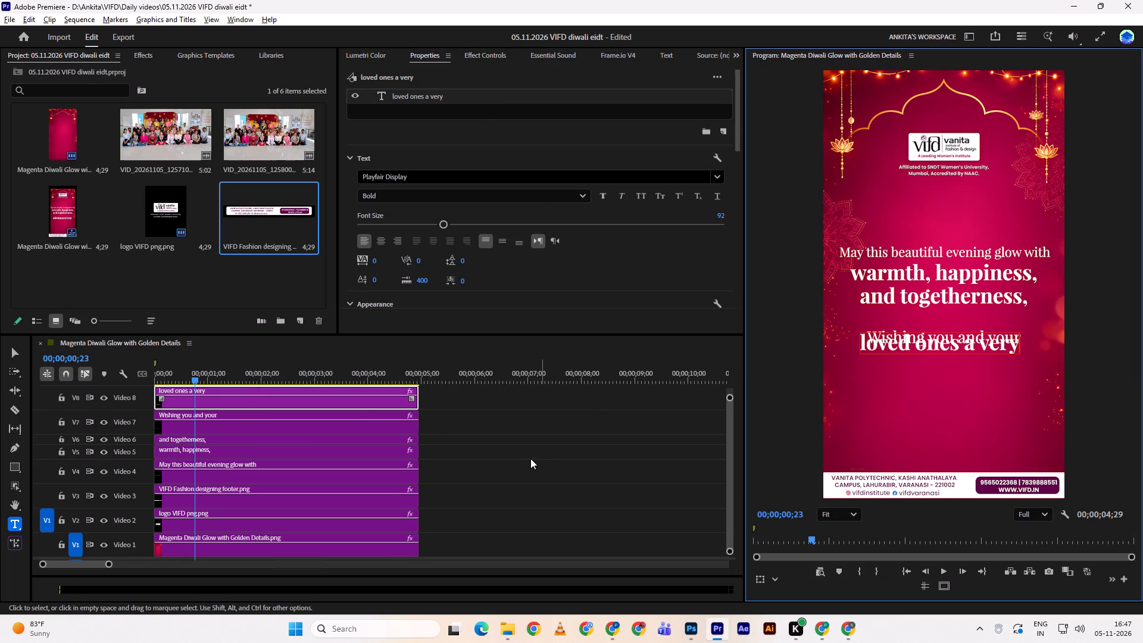
left_click(530, 458)
Lower the "loved ones a very" line on Video 8 to Y position 1555, beneath "Wishing you and your".
left_click(313, 392)
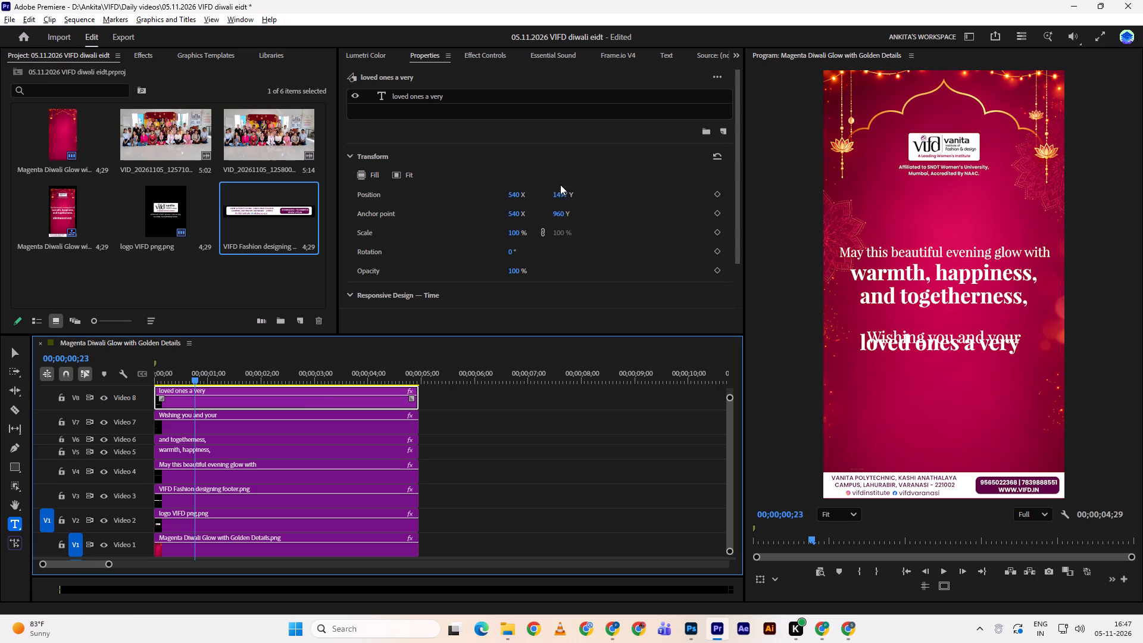
left_click_drag(578, 191, 592, 188)
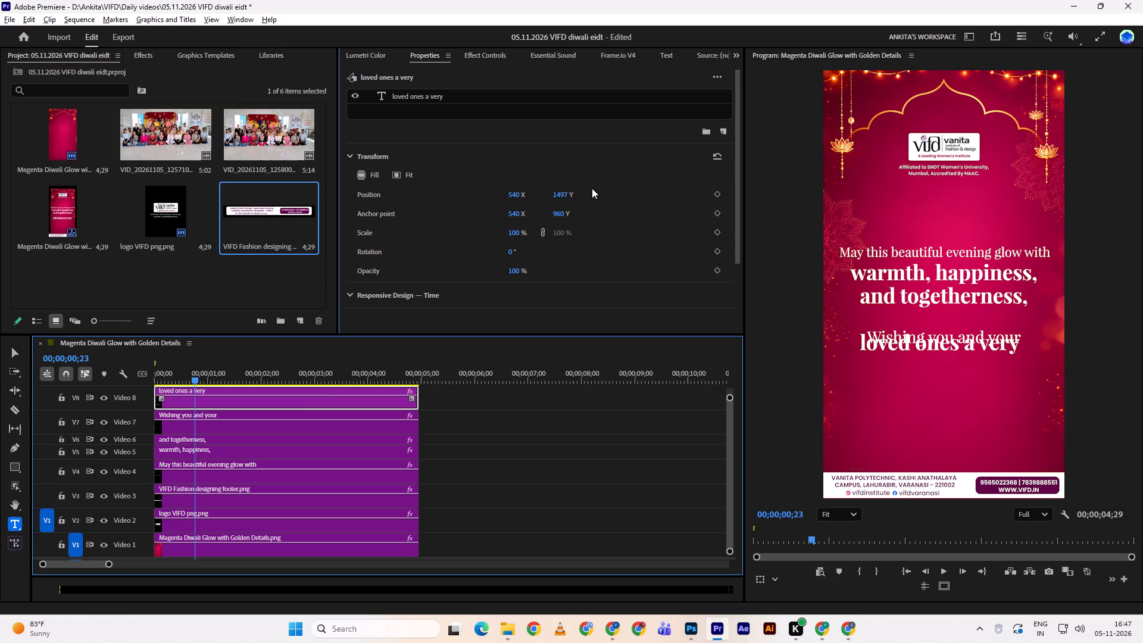
left_click_drag(563, 198, 589, 196)
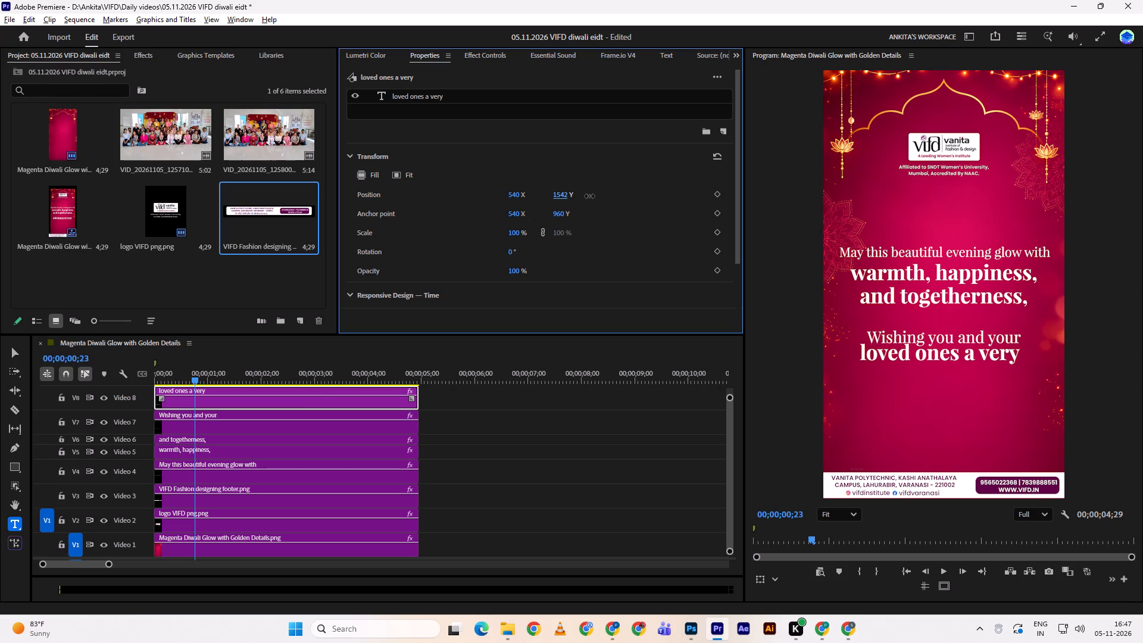
left_click_drag(589, 196, 597, 195)
left_click(597, 195)
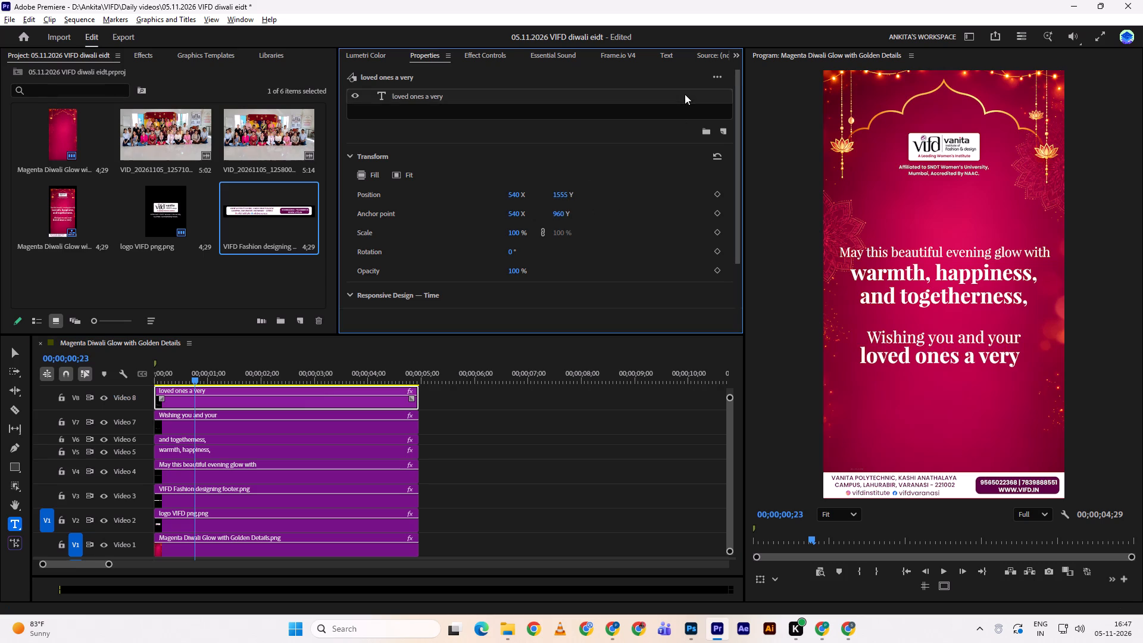
Center the "loved ones a very" text horizontally in the frame.
double_click(685, 94)
left_click_drag(739, 148, 738, 254)
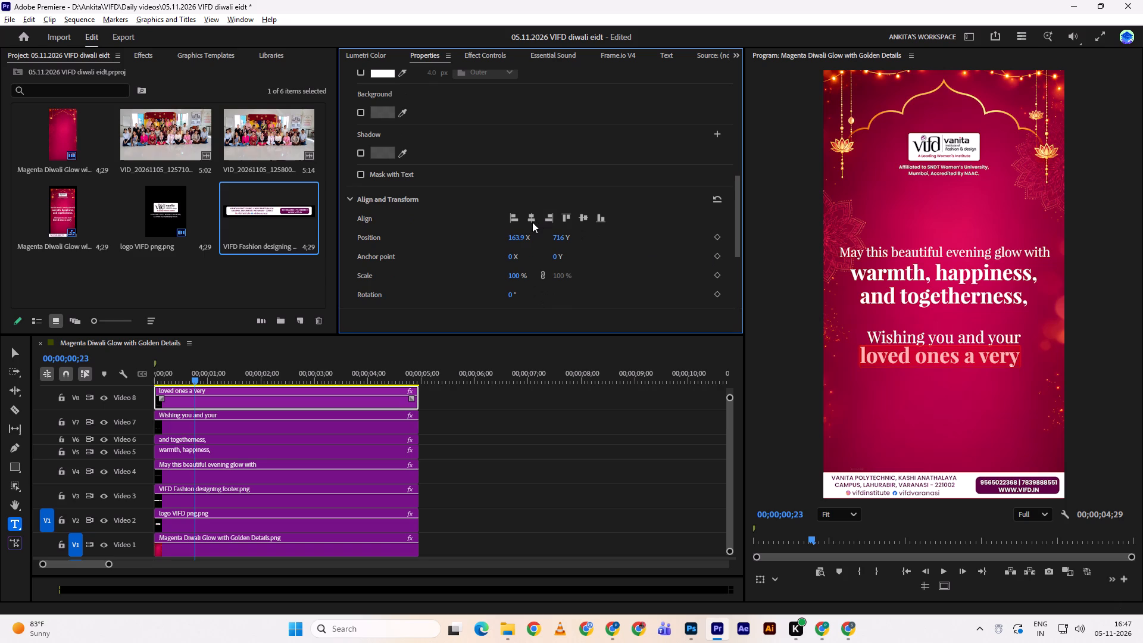
triple_click(532, 222)
double_click(532, 222)
left_click(533, 446)
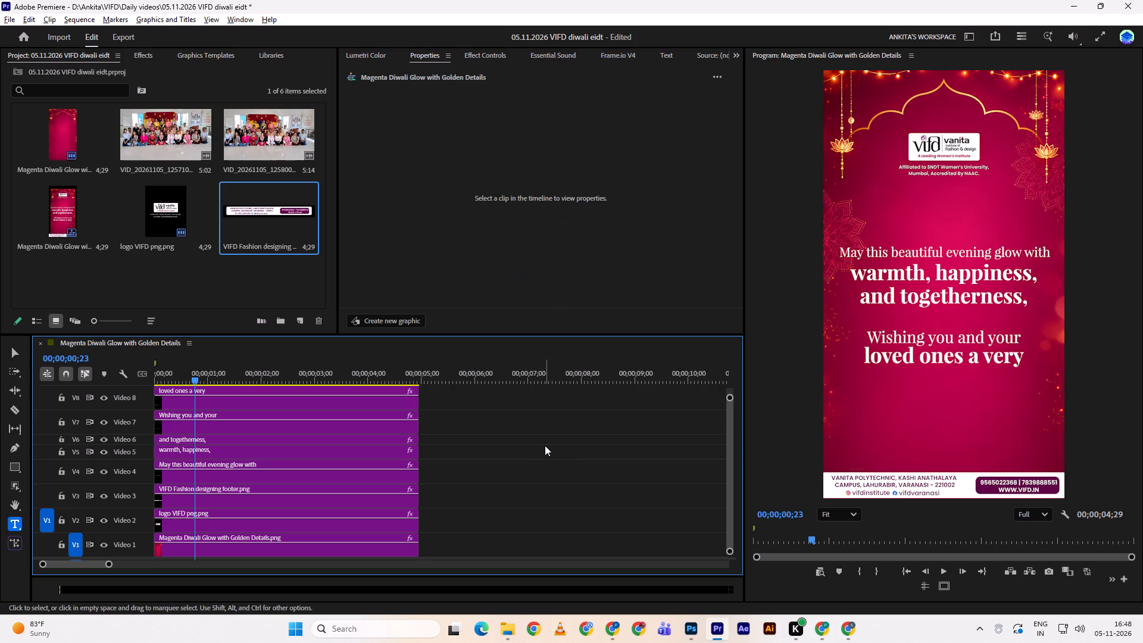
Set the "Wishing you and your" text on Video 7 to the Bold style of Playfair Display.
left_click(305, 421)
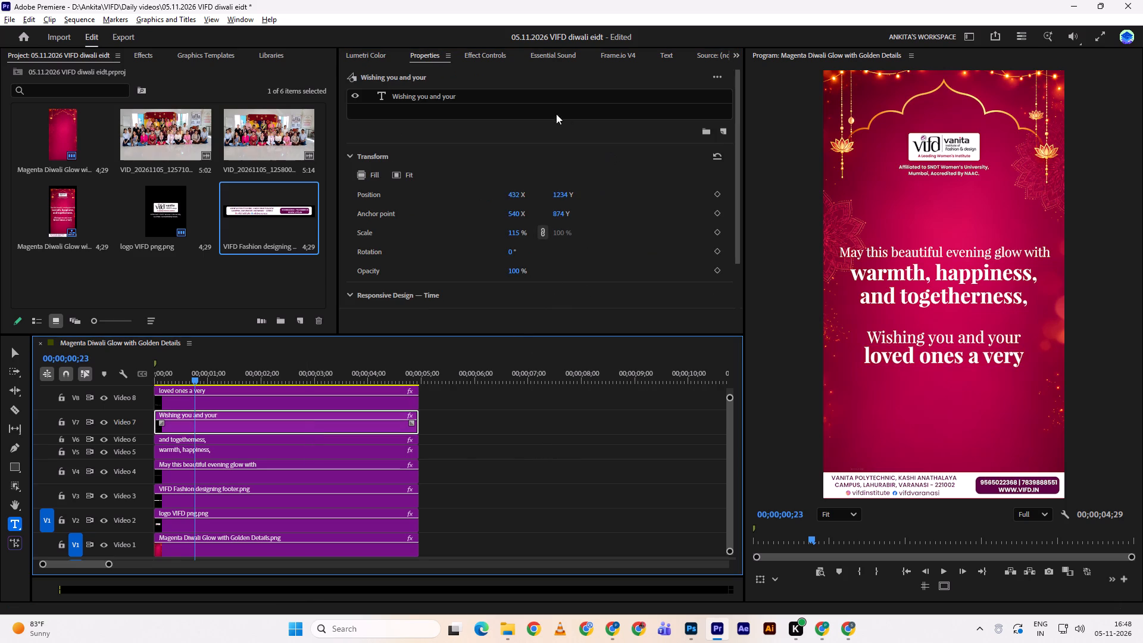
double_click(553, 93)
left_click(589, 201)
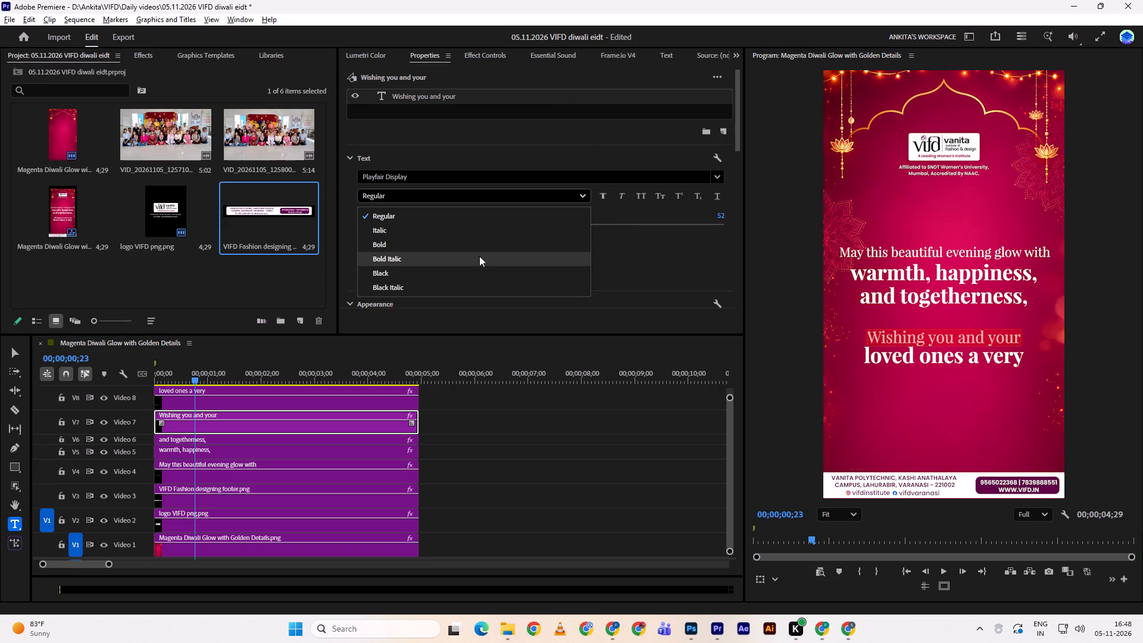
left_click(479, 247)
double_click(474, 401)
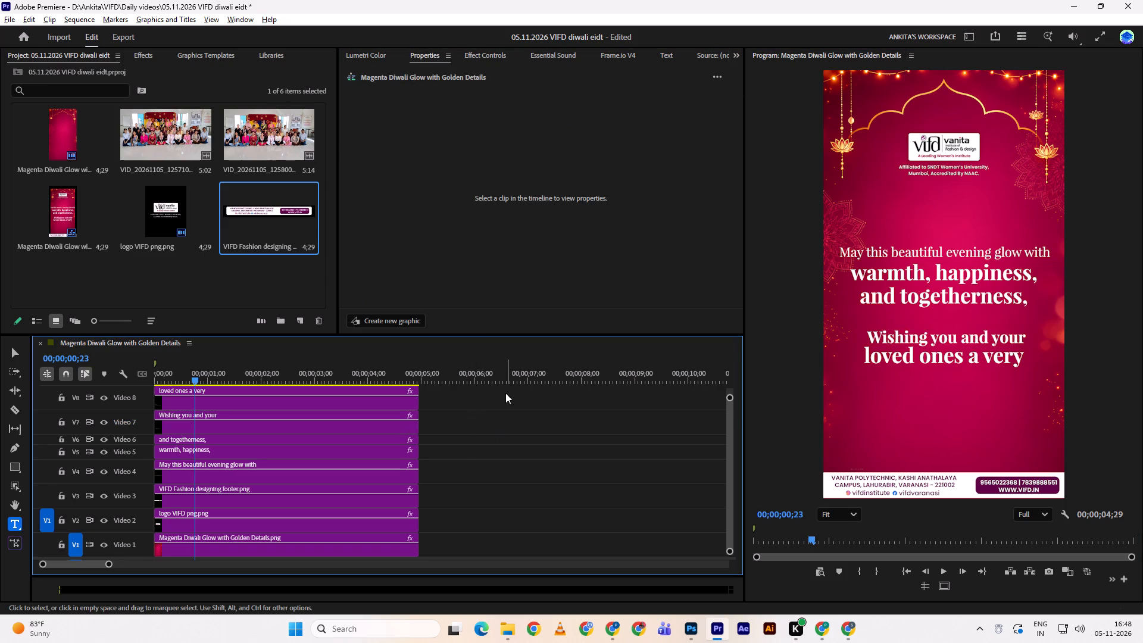
Enlarge the "Wishing you and your" clip on Video 7 to 145% scale.
left_click(306, 432)
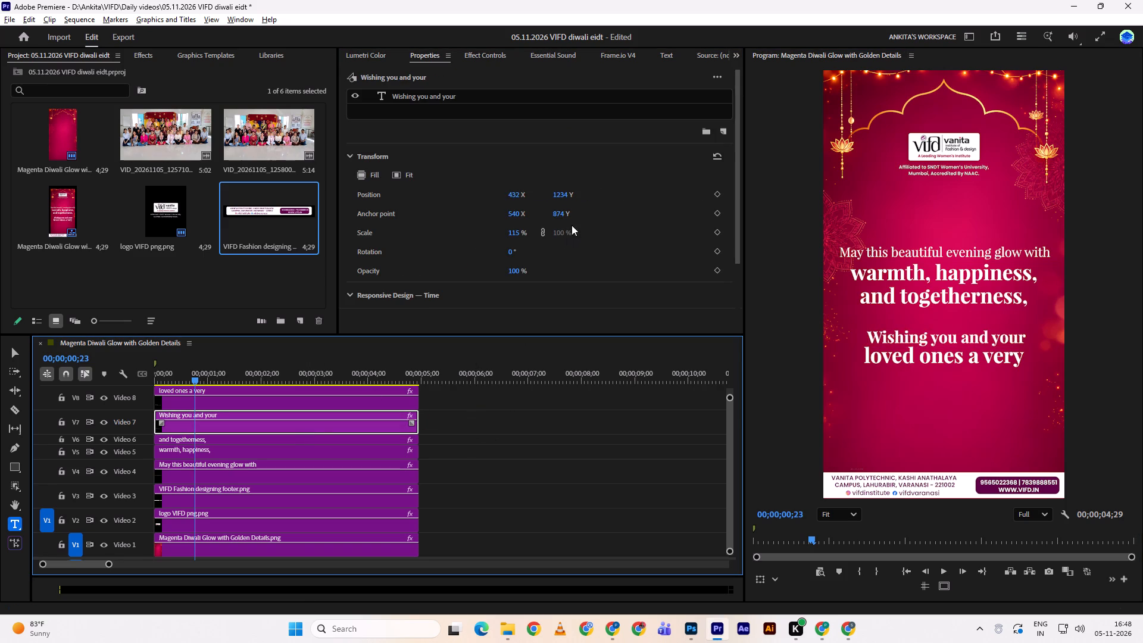
left_click_drag(509, 234, 520, 230)
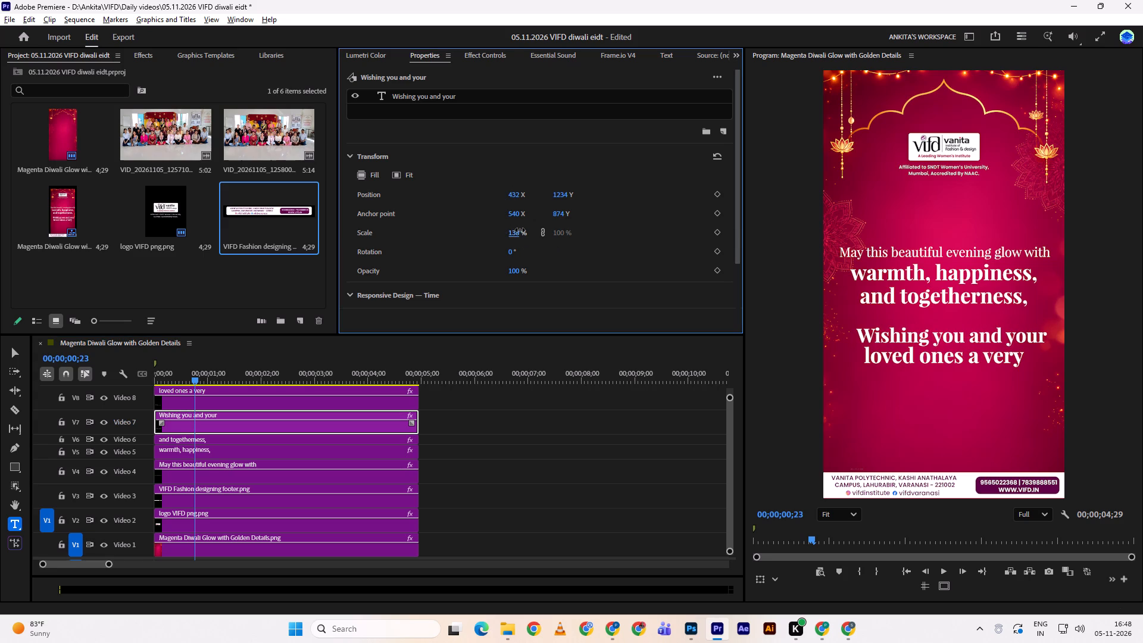
left_click_drag(520, 230, 523, 229)
left_click(523, 229)
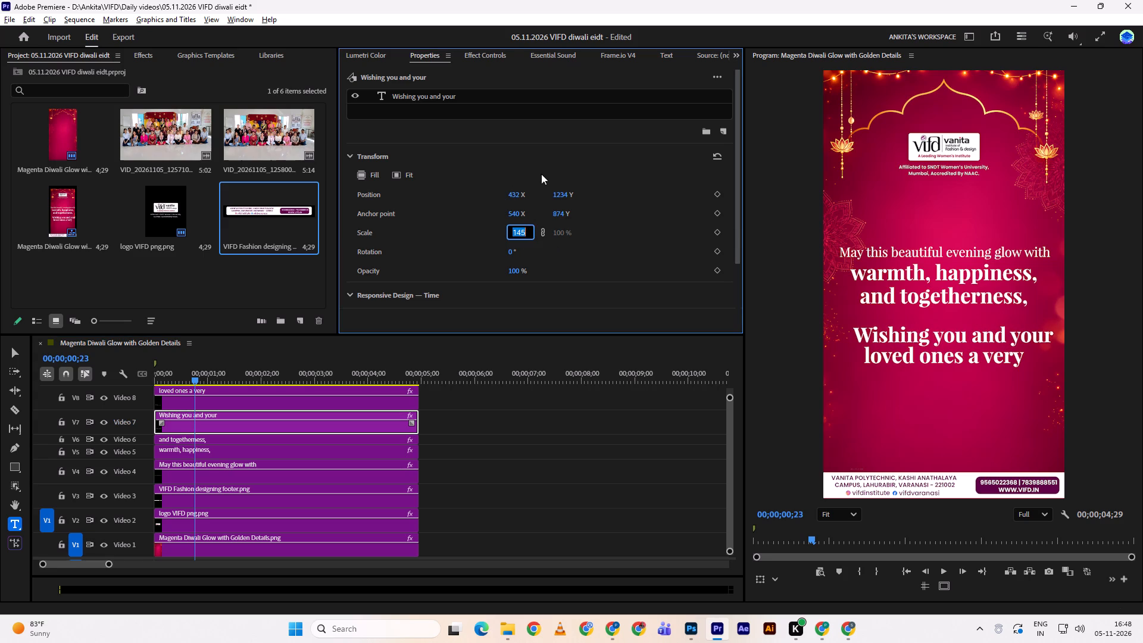
left_click(635, 219)
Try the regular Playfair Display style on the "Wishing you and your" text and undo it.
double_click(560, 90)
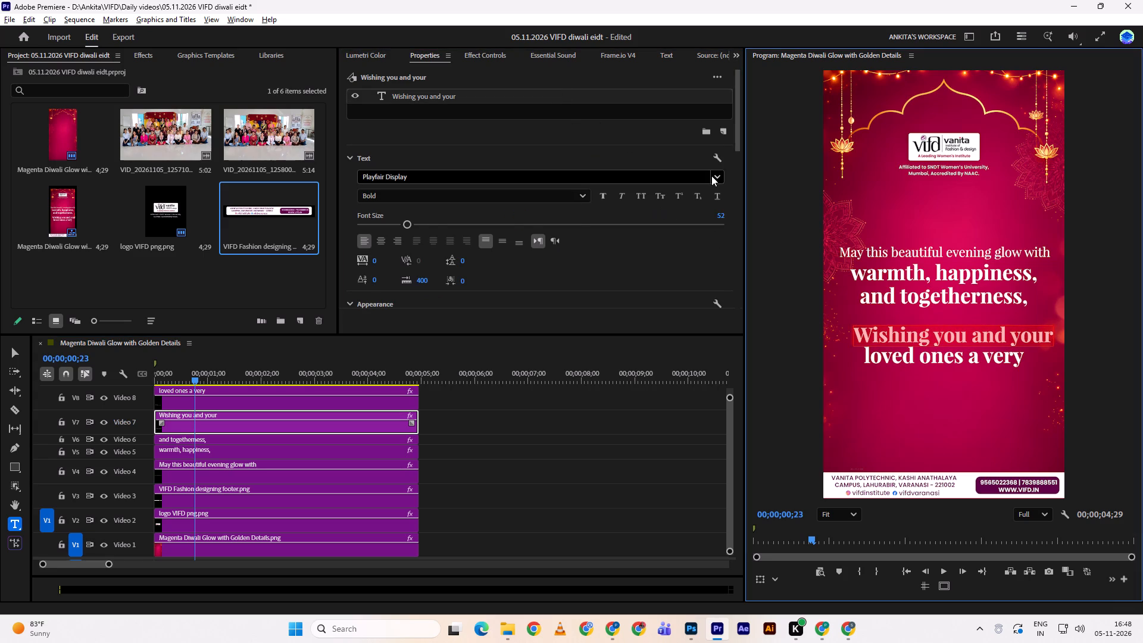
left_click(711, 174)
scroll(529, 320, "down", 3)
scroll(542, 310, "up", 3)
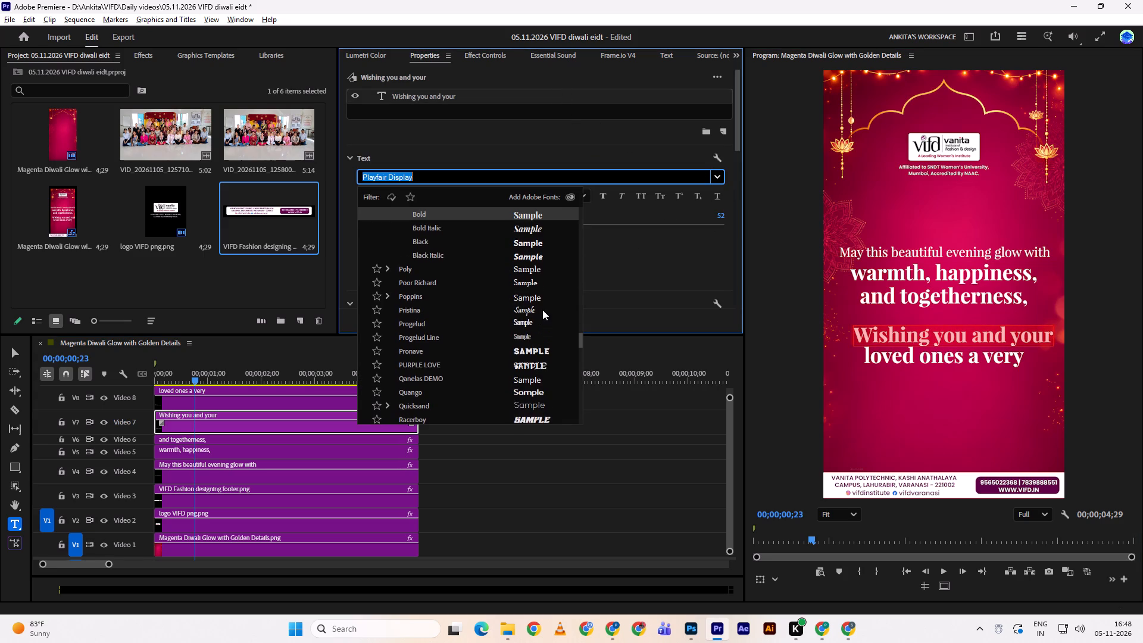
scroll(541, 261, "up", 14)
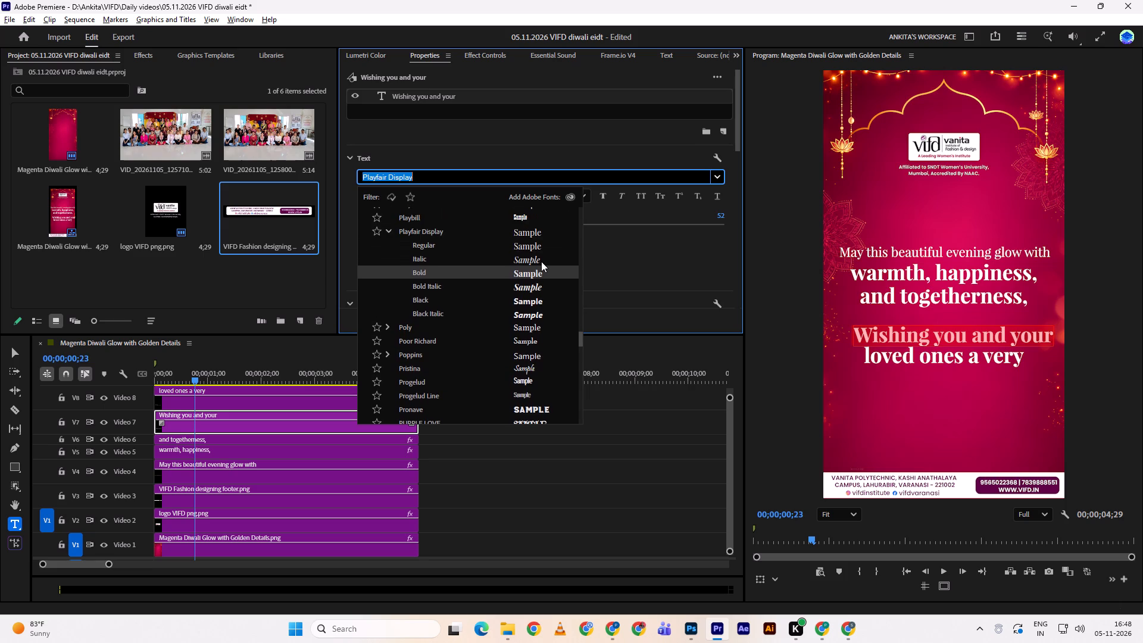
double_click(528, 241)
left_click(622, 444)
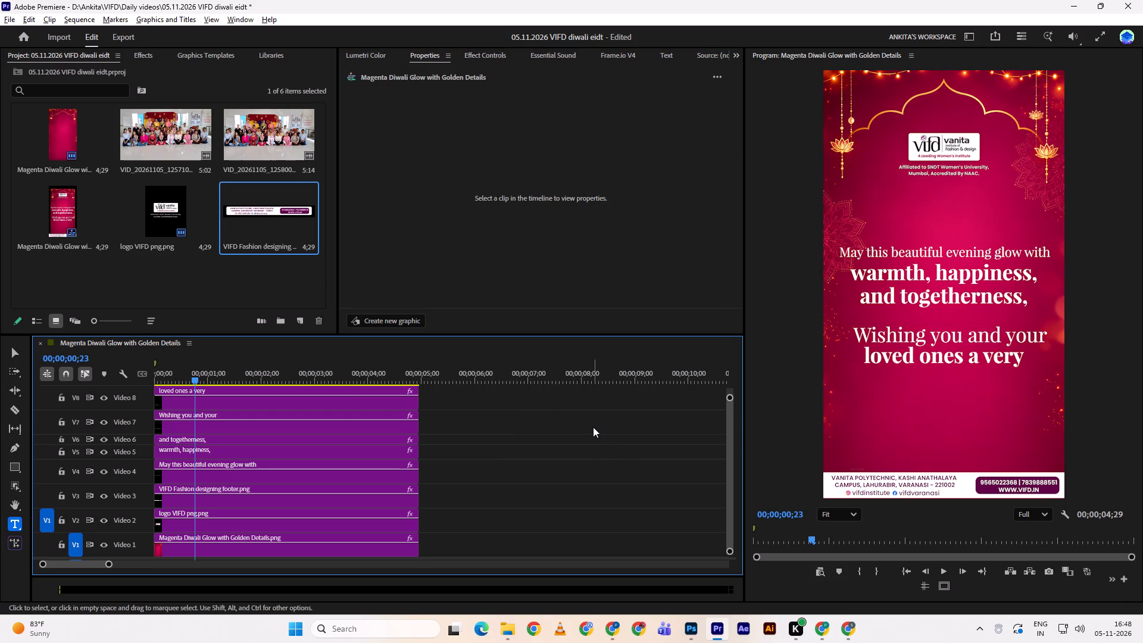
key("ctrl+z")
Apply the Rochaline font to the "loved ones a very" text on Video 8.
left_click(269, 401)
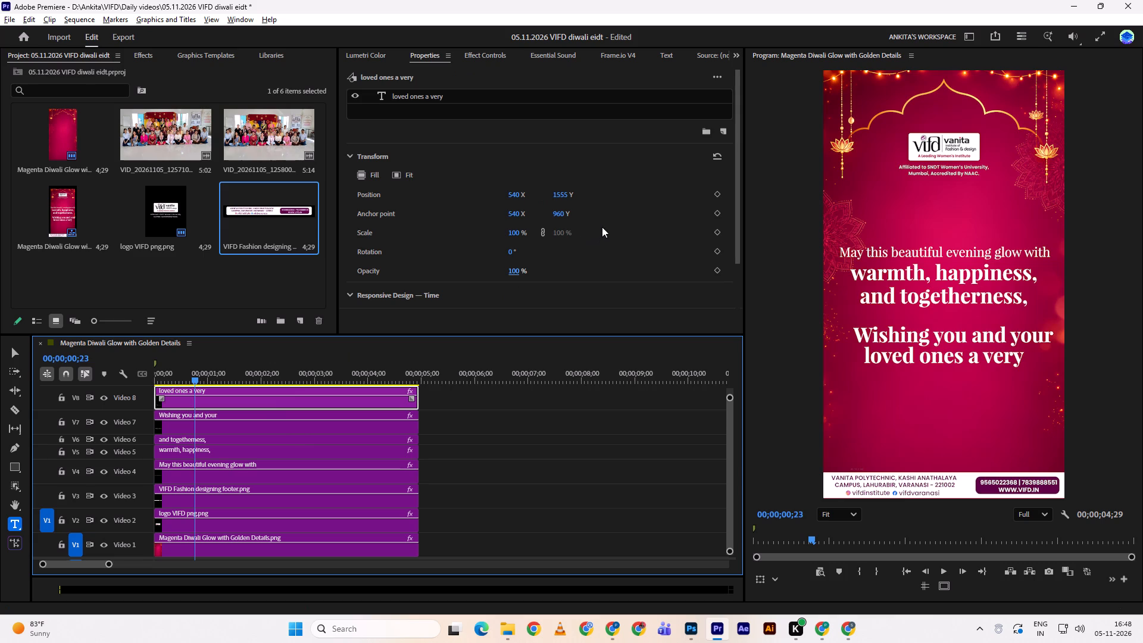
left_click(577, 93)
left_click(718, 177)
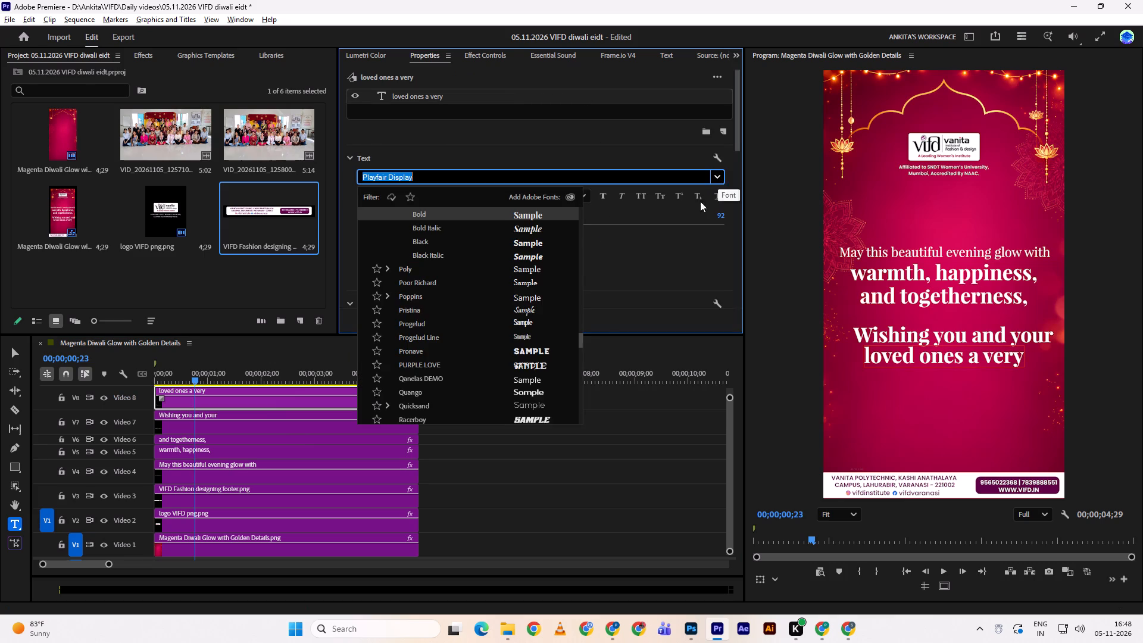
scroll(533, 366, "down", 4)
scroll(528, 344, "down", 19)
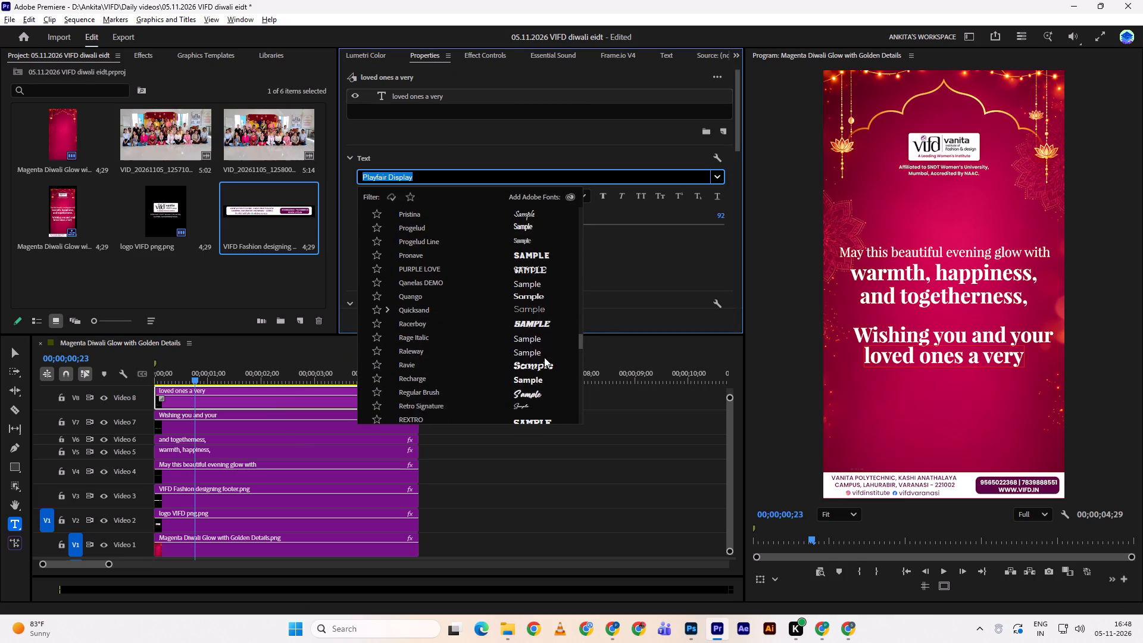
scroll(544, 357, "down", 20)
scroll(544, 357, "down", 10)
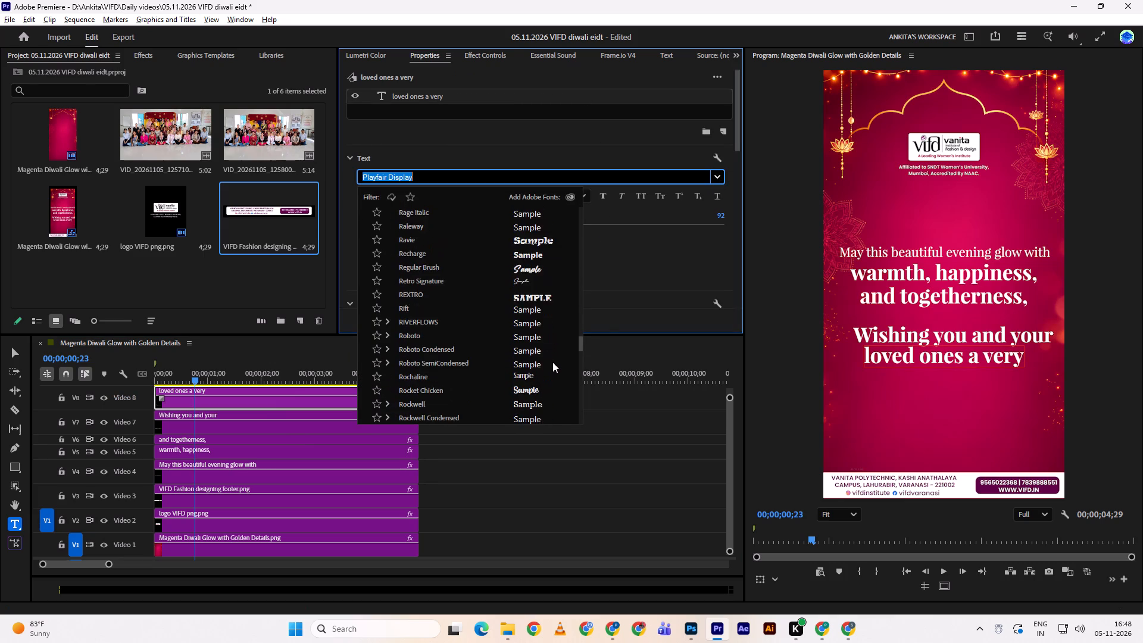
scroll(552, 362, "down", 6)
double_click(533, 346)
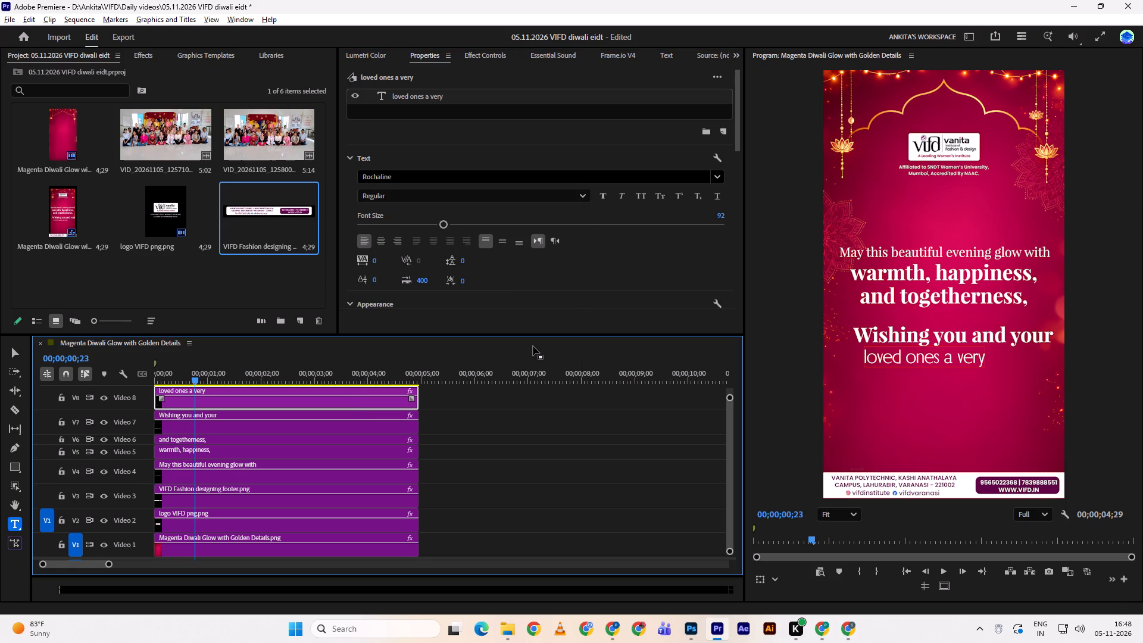
Change the font of the "loved ones a very" text to Saphira DEMO.
left_click(716, 177)
scroll(465, 354, "down", 7)
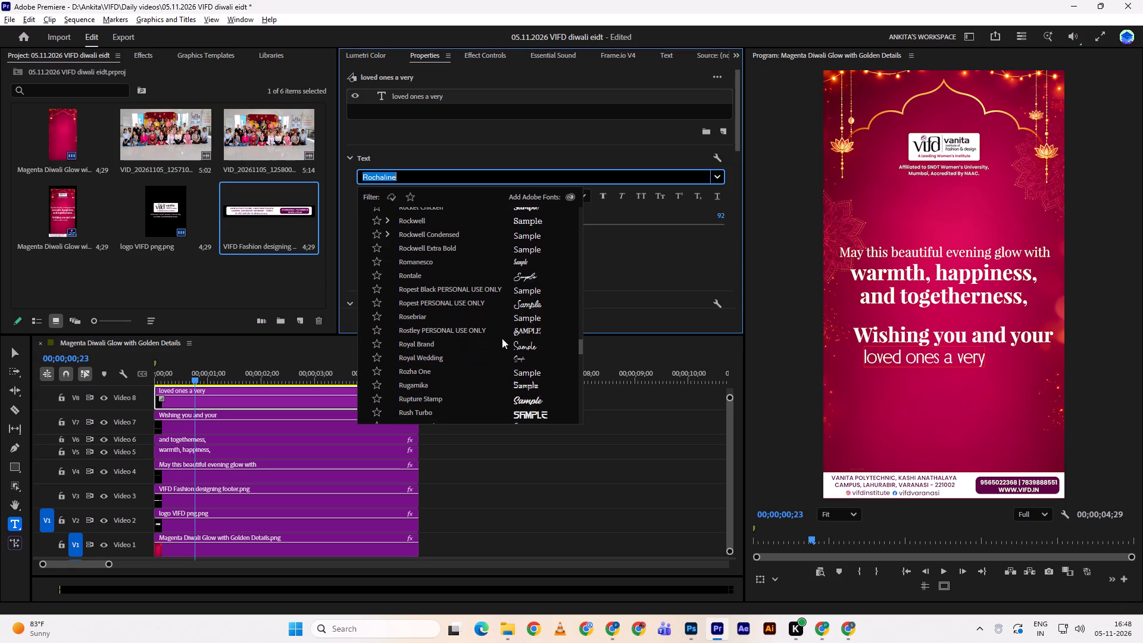
scroll(502, 338, "down", 20)
scroll(502, 338, "down", 3)
scroll(569, 364, "down", 2)
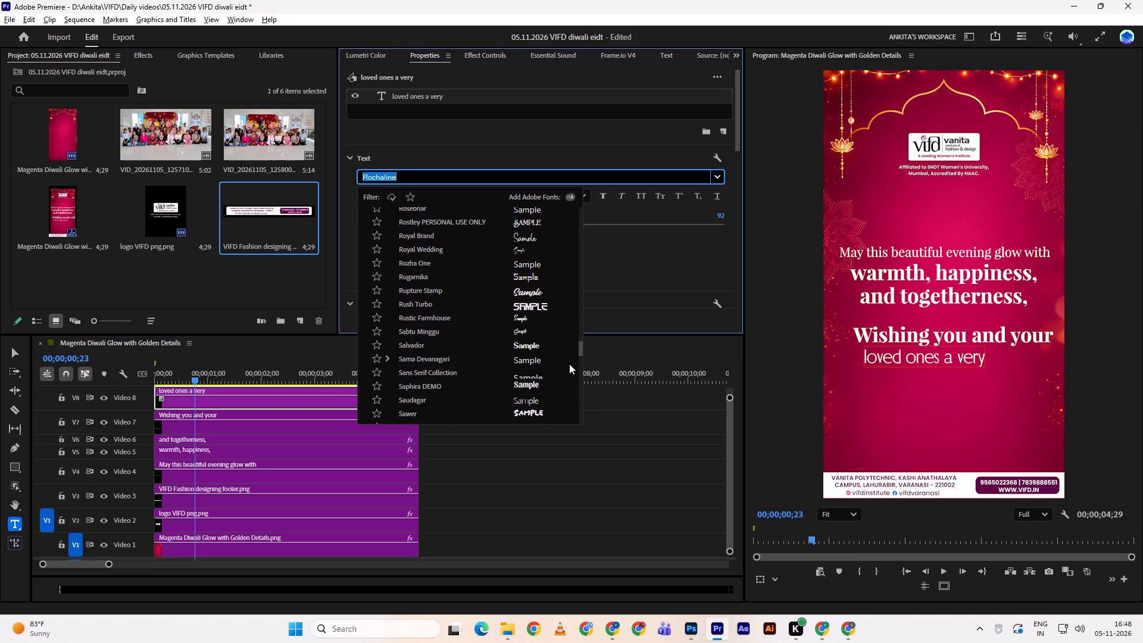
scroll(569, 364, "down", 1)
scroll(533, 332, "down", 11)
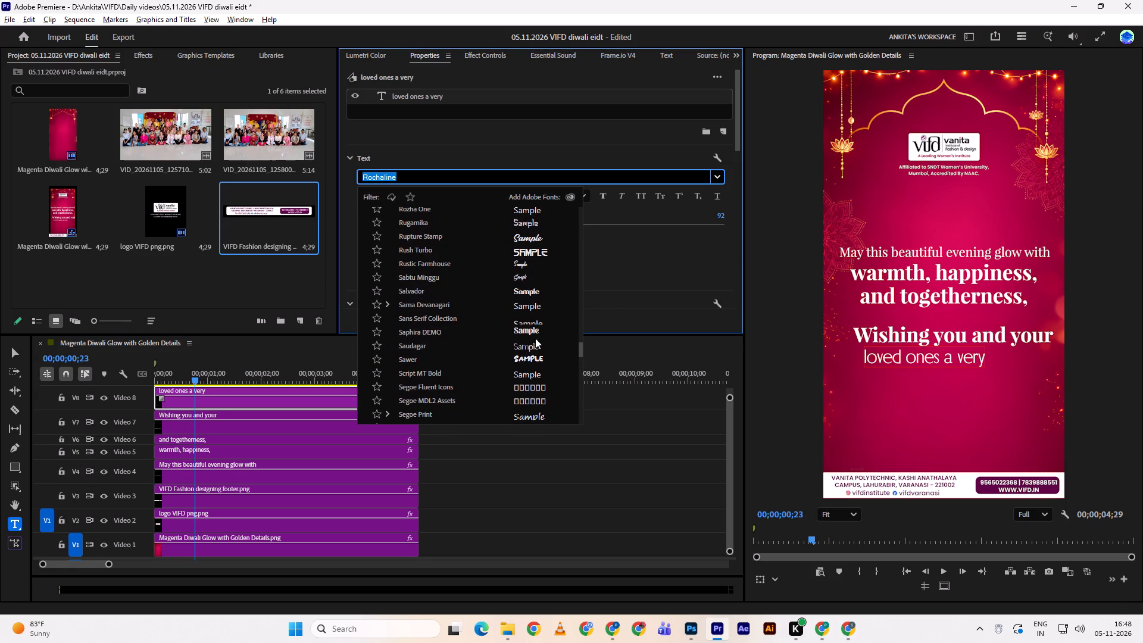
double_click(531, 332)
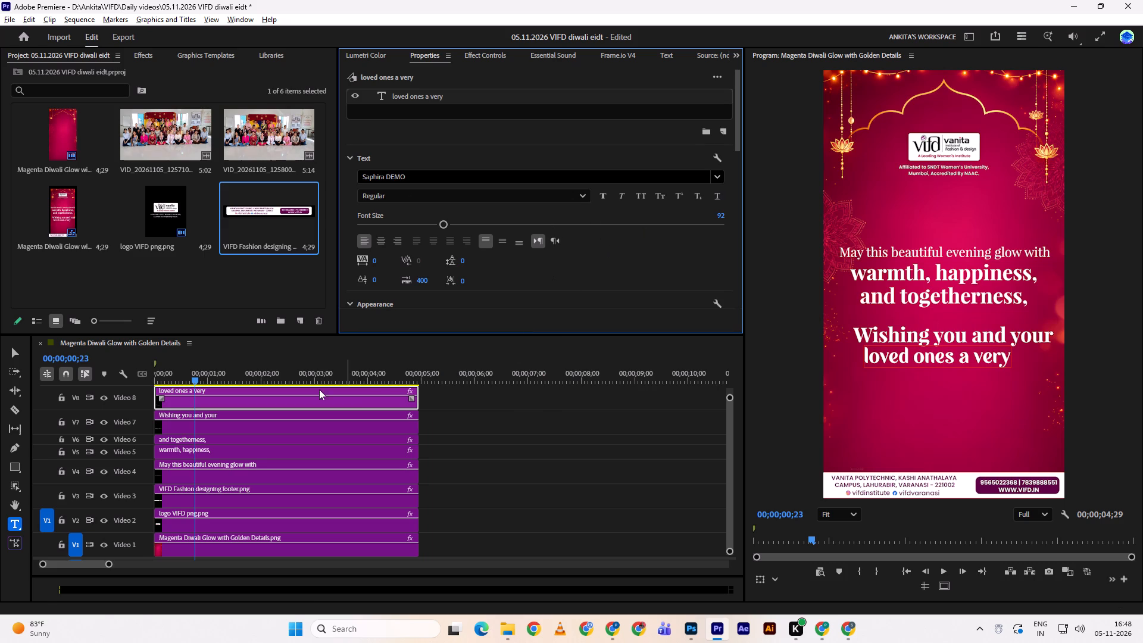
Apply the Saphira DEMO font to the "Wishing you and your" text on Video 7.
left_click(244, 427)
left_click(608, 95)
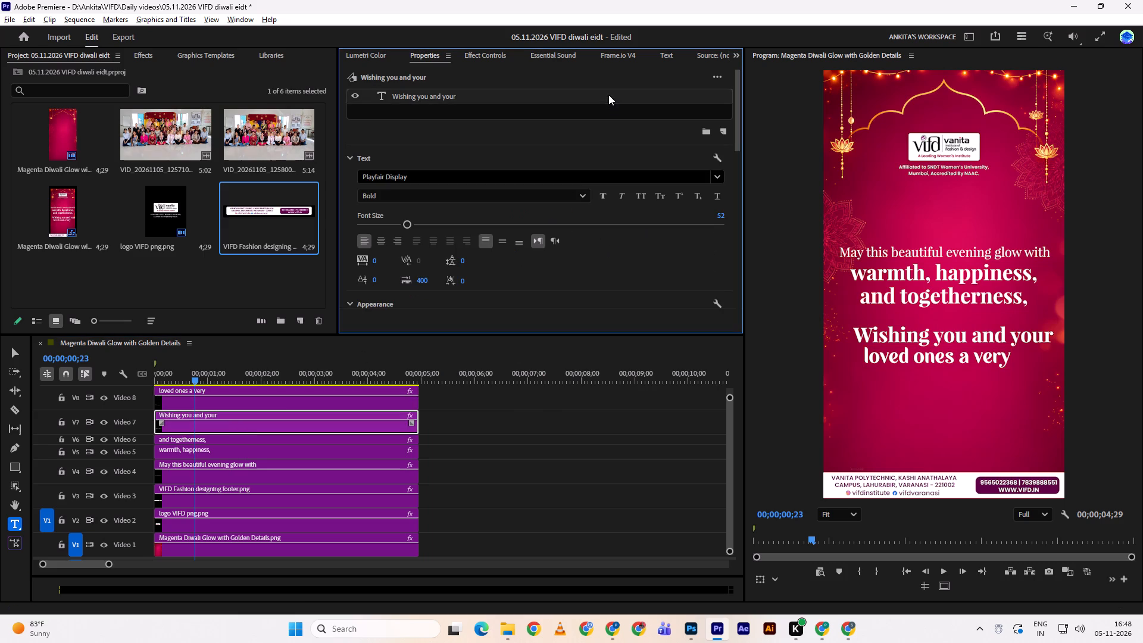
left_click(714, 174)
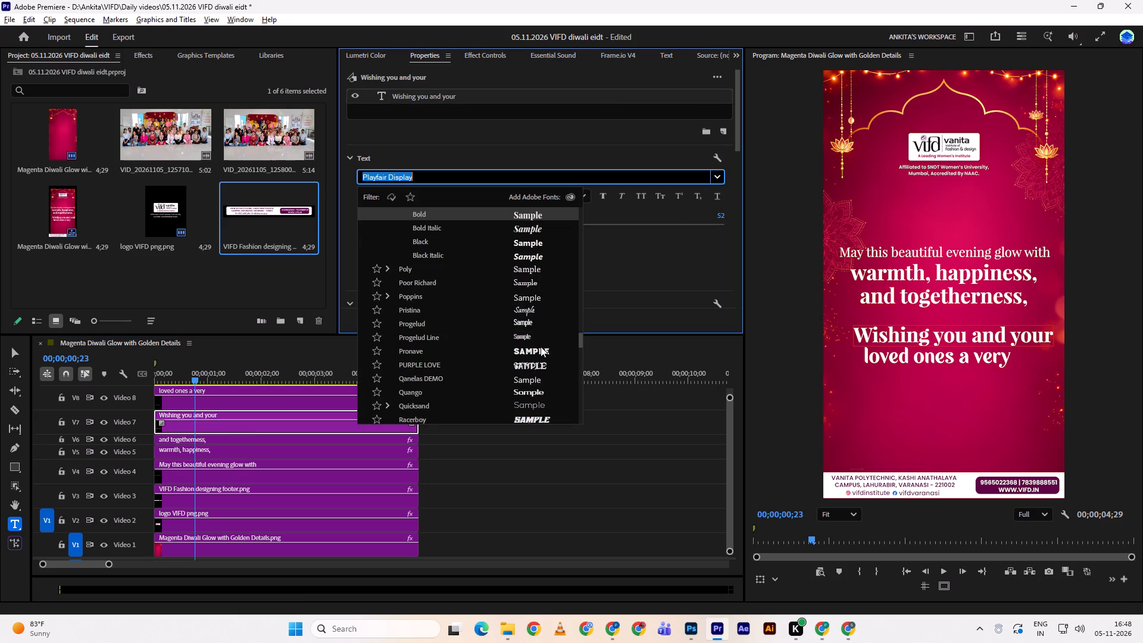
scroll(524, 324, "up", 9)
scroll(466, 305, "up", 4)
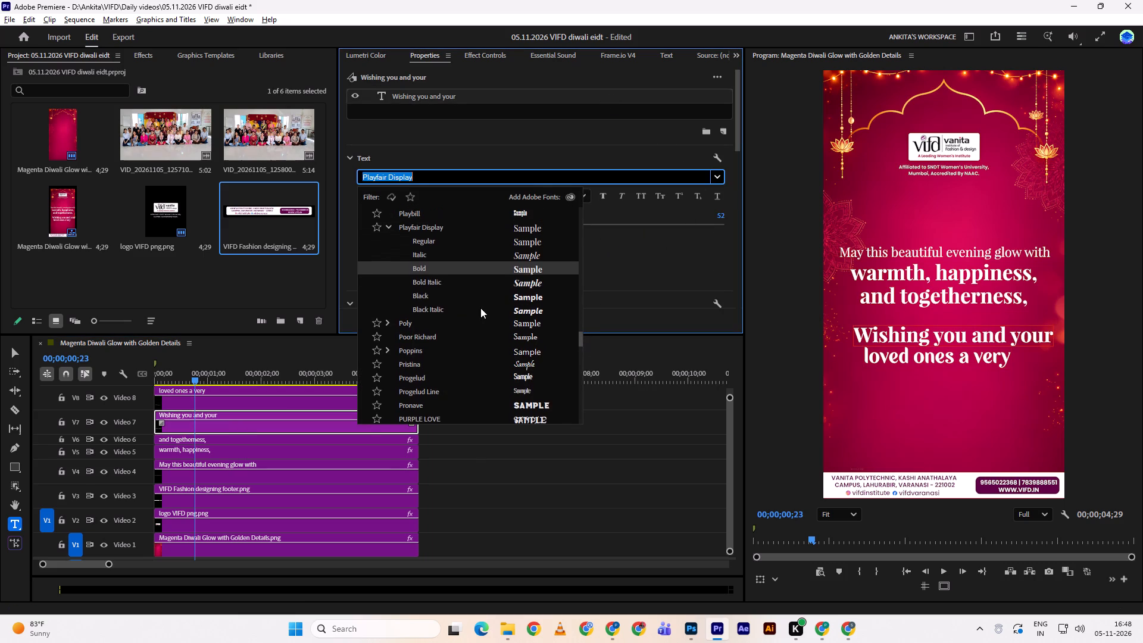
left_click_drag(580, 340, 574, 217)
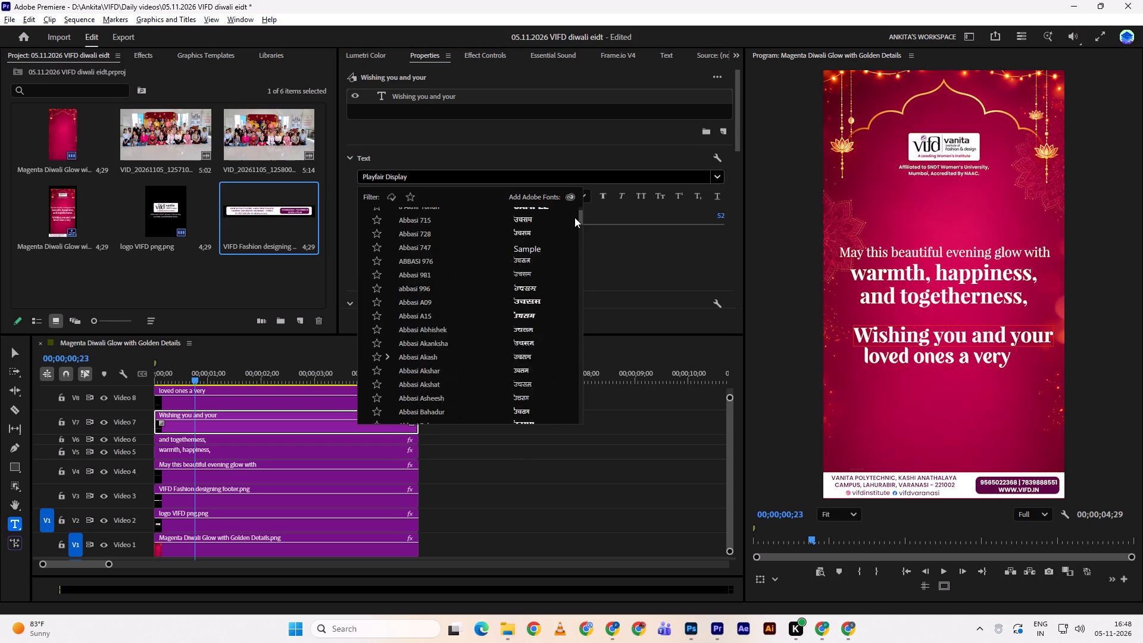
left_click_drag(574, 217, 575, 202)
left_click(526, 216)
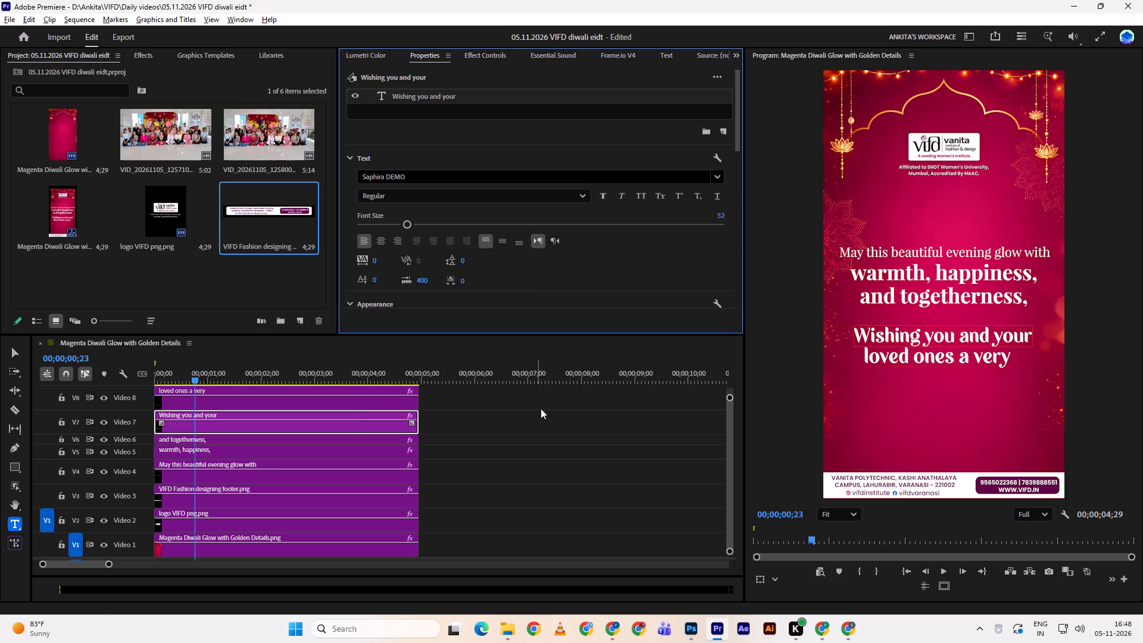
left_click(519, 517)
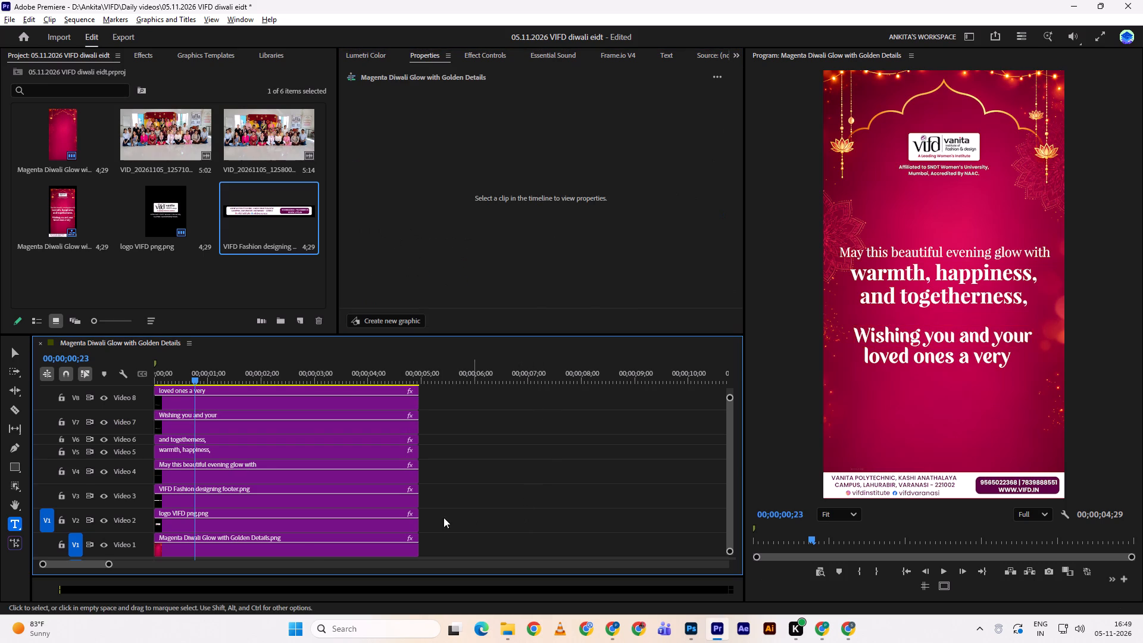
Move the playhead back to the start of the sequence.
left_click_drag(182, 382, 116, 370)
left_click(116, 370)
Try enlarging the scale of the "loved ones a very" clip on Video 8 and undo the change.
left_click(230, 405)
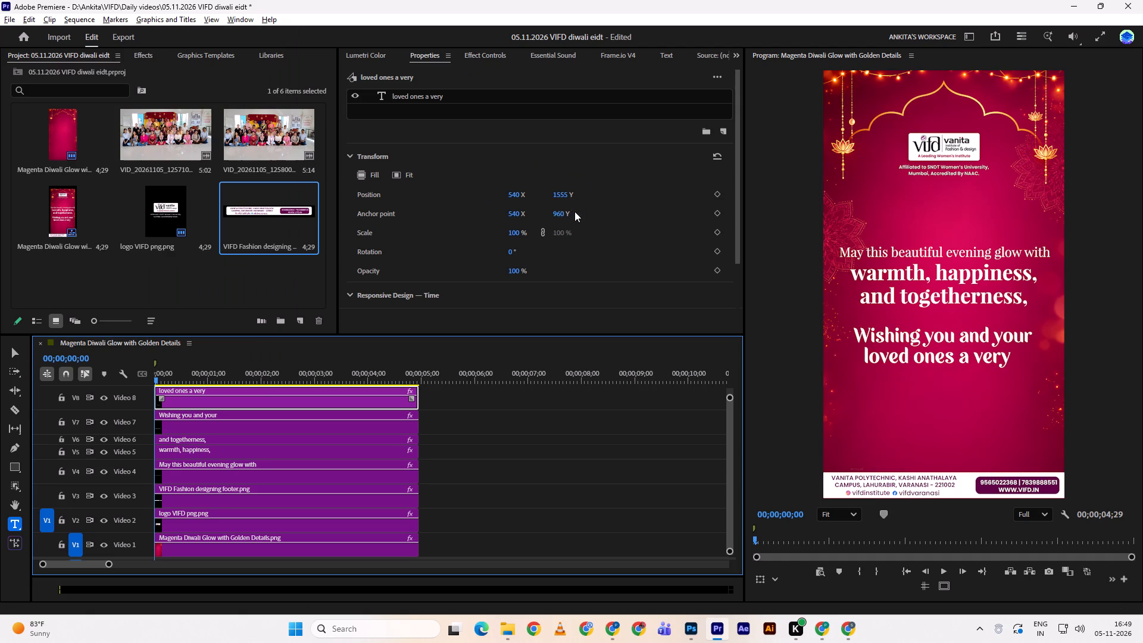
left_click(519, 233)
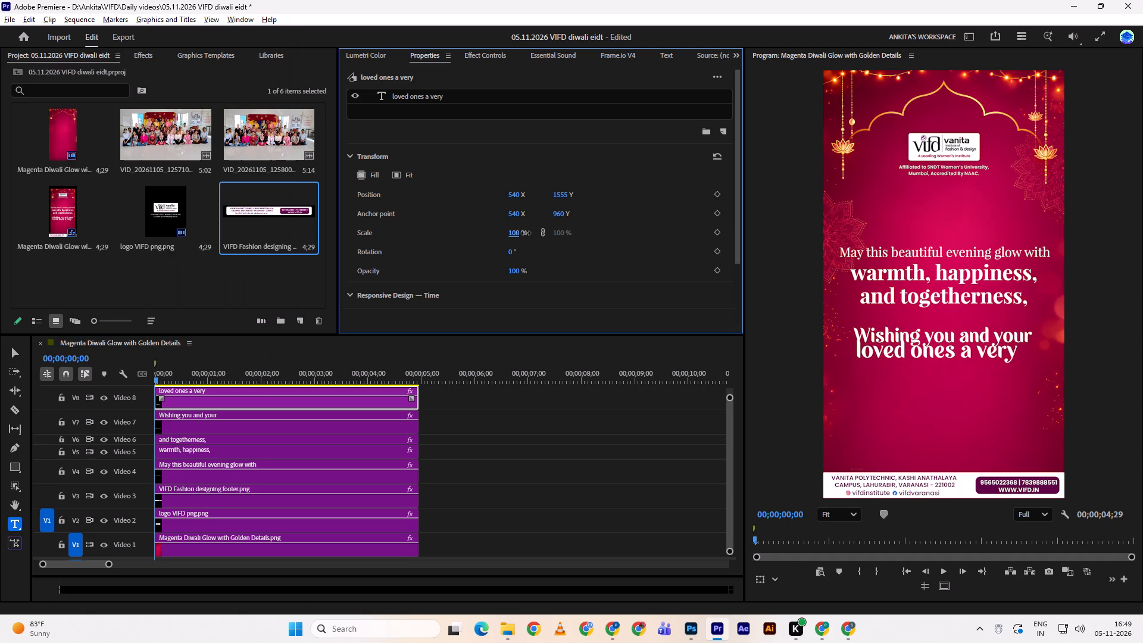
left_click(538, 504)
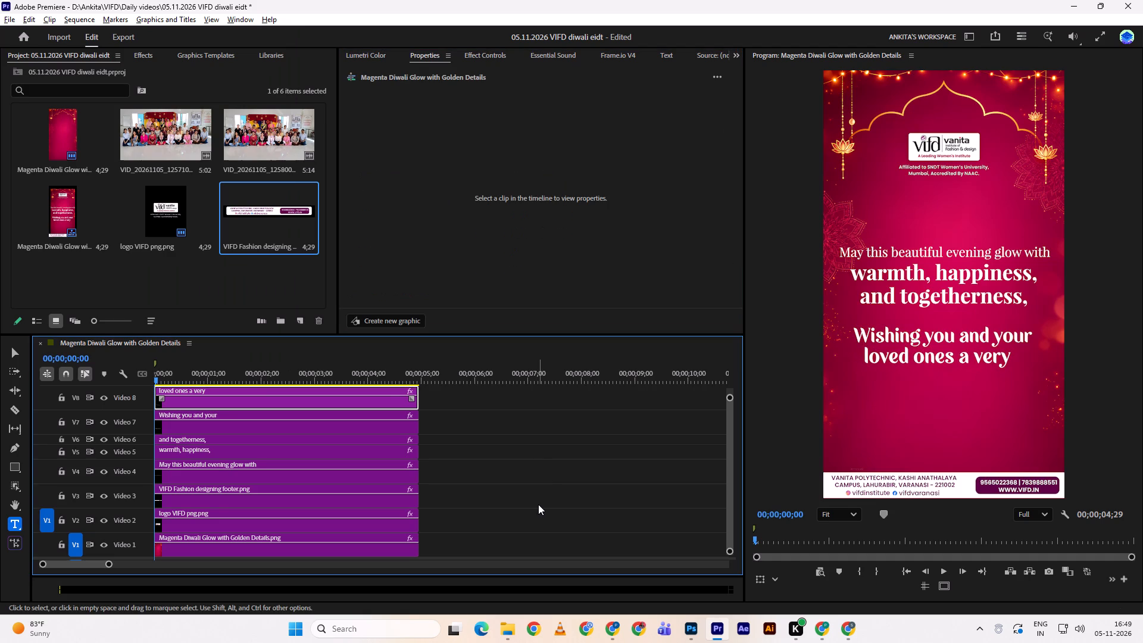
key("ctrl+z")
Enlarge the "Wishing you and your" clip on Video 7 to a scale of 180%.
left_click(277, 413)
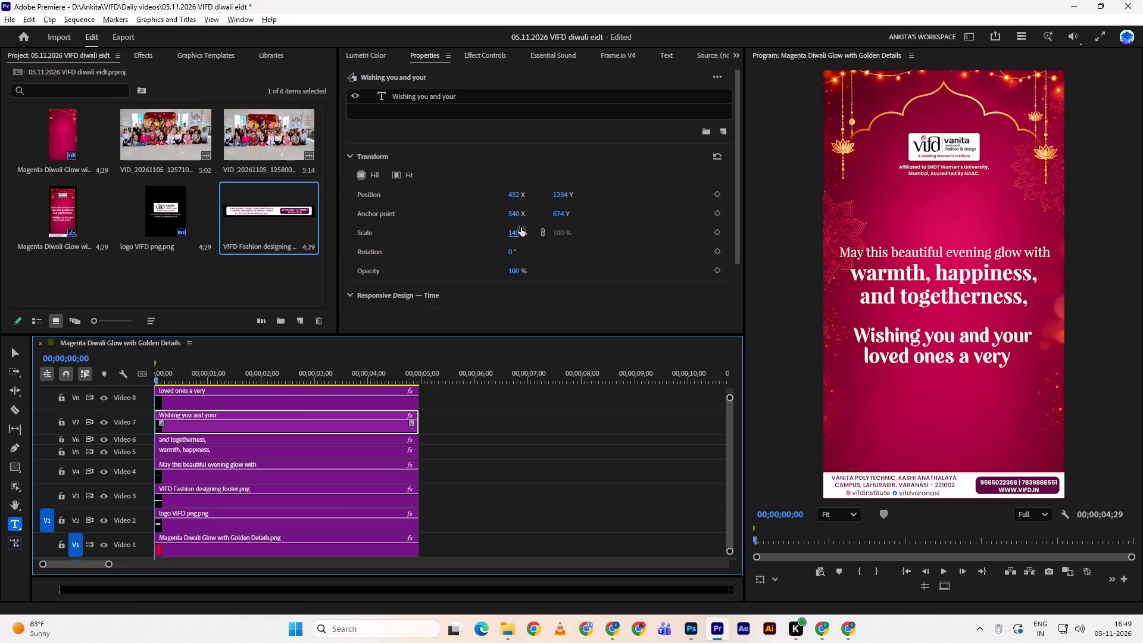
left_click_drag(510, 234, 521, 232)
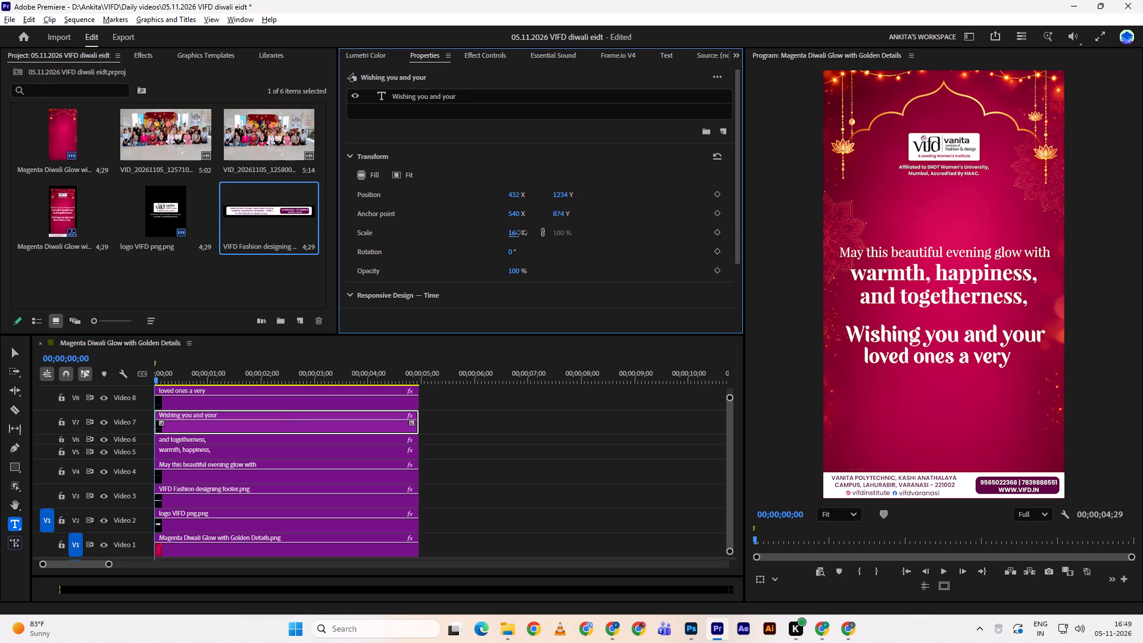
left_click_drag(521, 232, 531, 230)
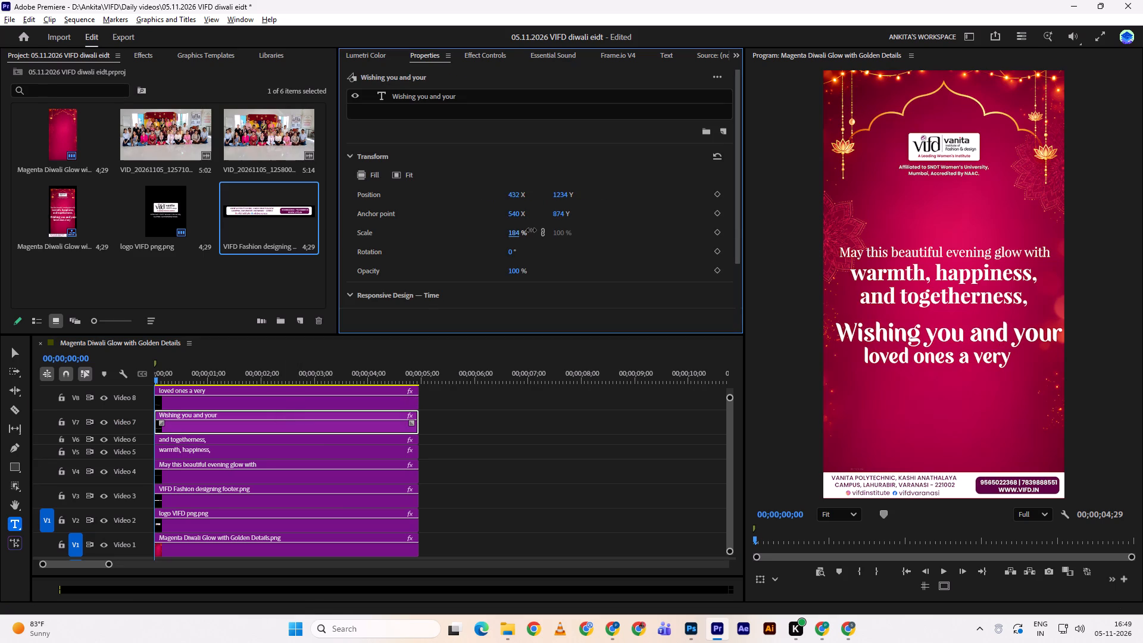
left_click_drag(531, 230, 529, 230)
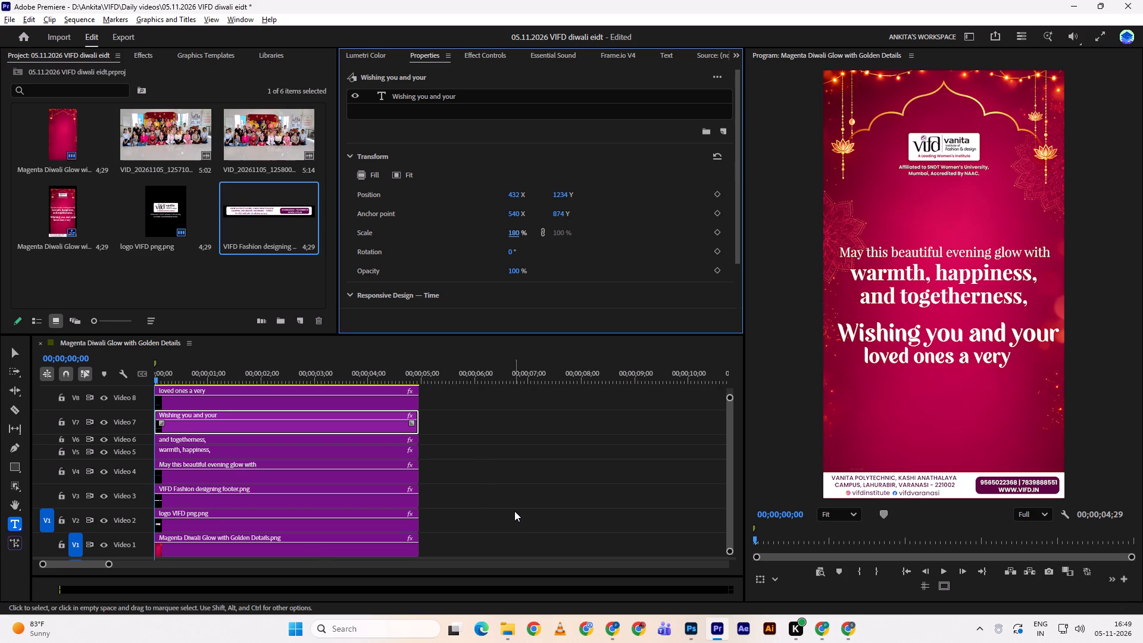
Centre the "Wishing you and your" text layer horizontally in the frame.
left_click(622, 90)
left_click_drag(738, 147, 738, 183)
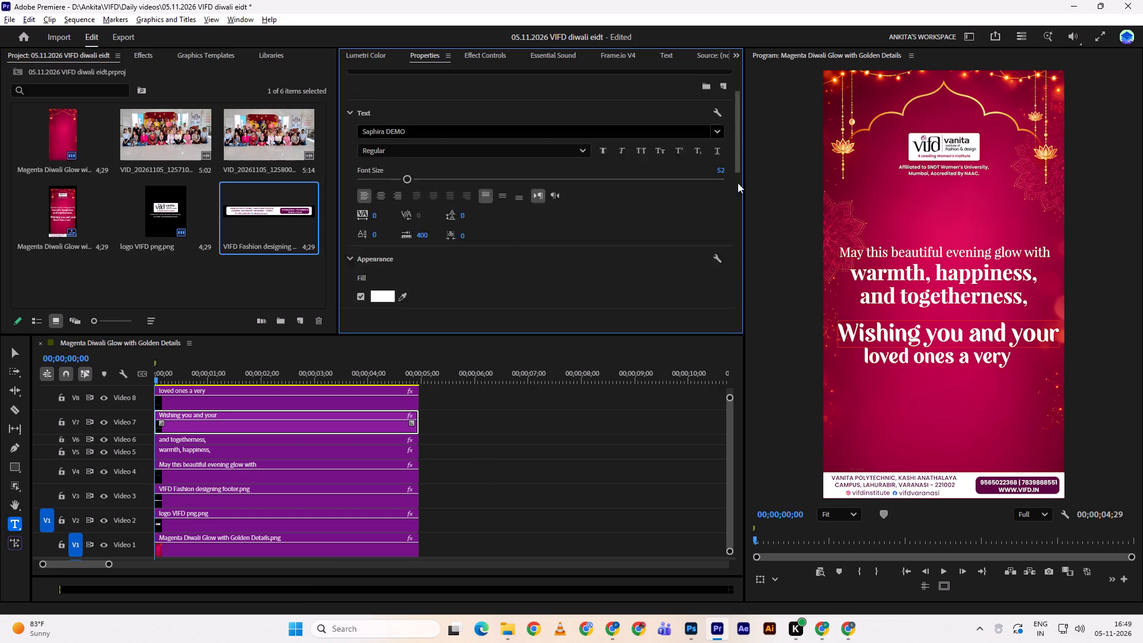
left_click_drag(738, 183, 739, 276)
triple_click(534, 154)
triple_click(534, 154)
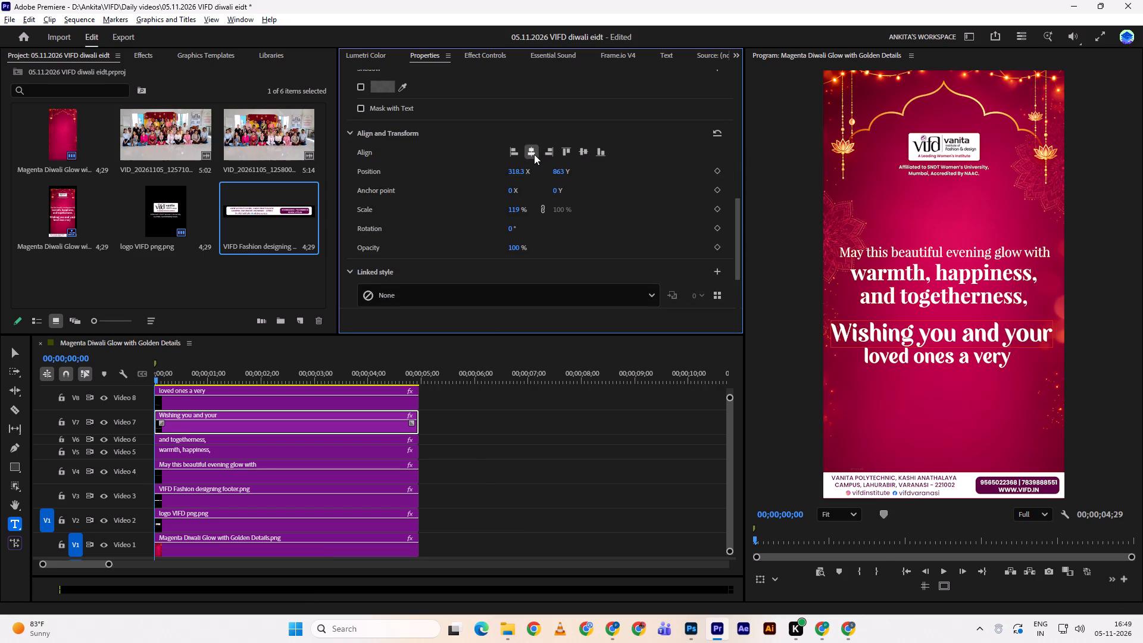
triple_click(534, 154)
double_click(534, 154)
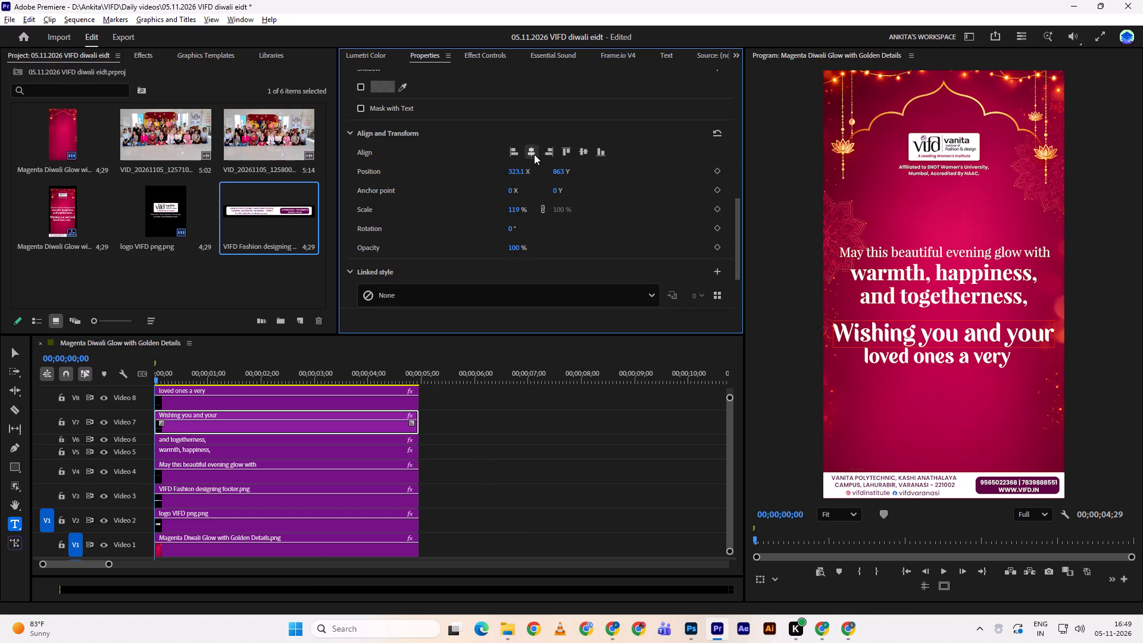
left_click(534, 154)
triple_click(534, 154)
triple_click(534, 154)
left_click(534, 154)
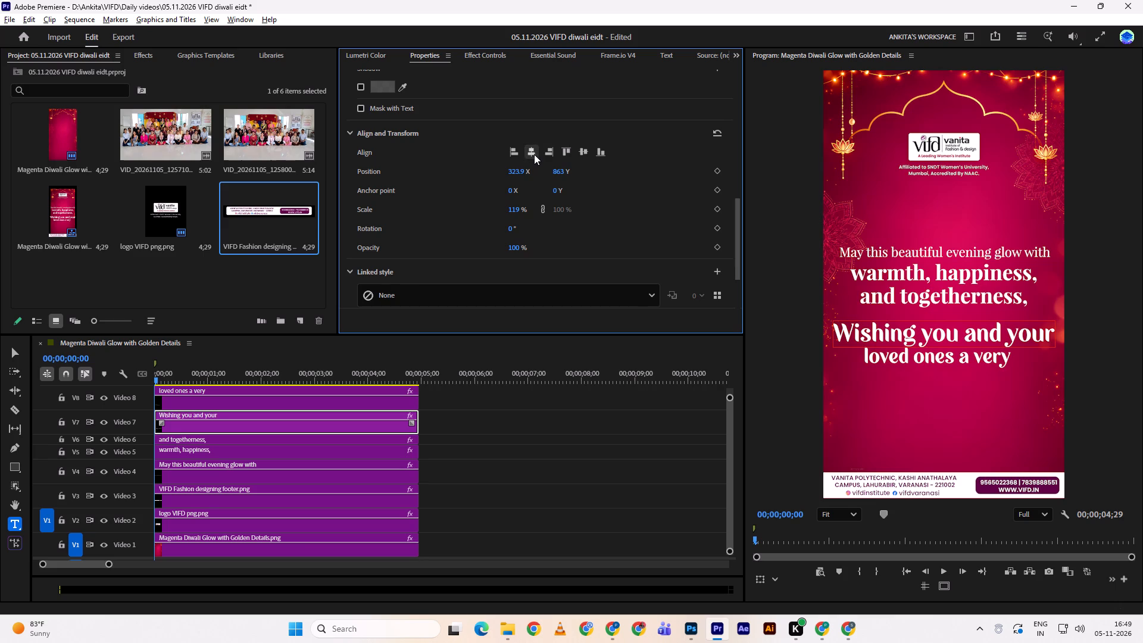
double_click(535, 464)
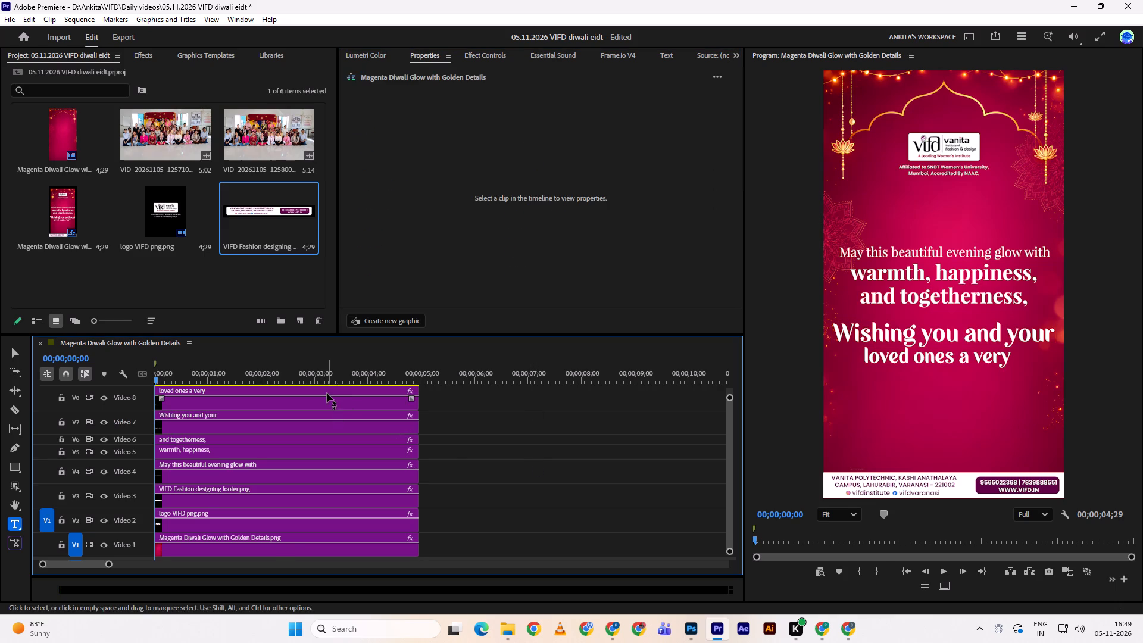
Centre the "loved ones a very" text layer on Video 8 horizontally in the frame.
left_click(327, 393)
left_click(536, 99)
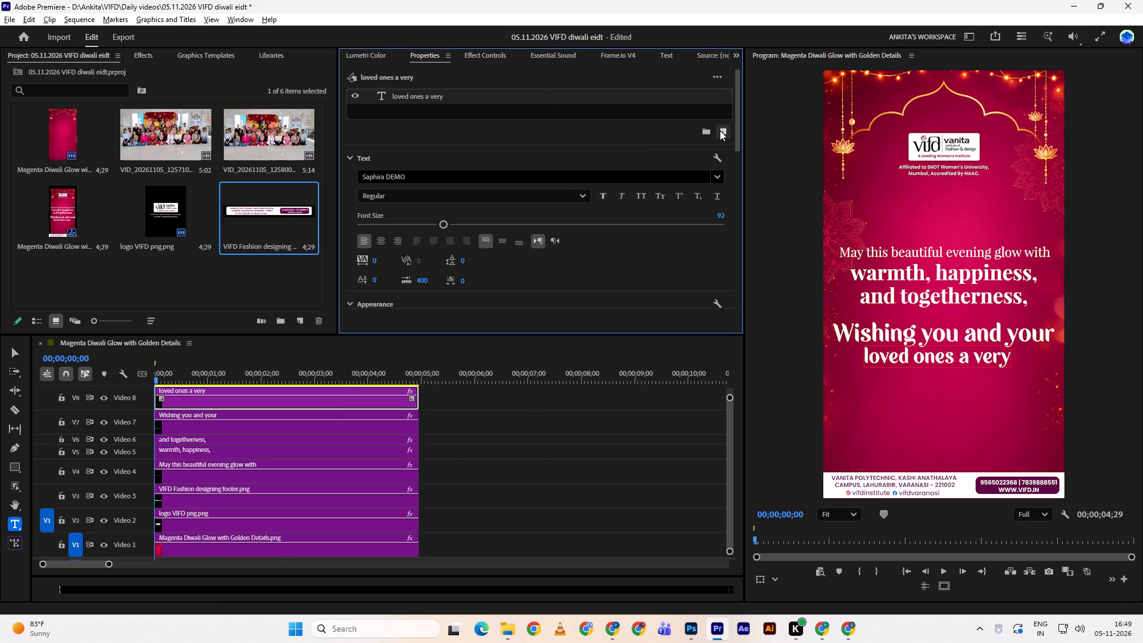
left_click_drag(739, 144, 723, 257)
triple_click(531, 204)
triple_click(531, 204)
triple_click(531, 204)
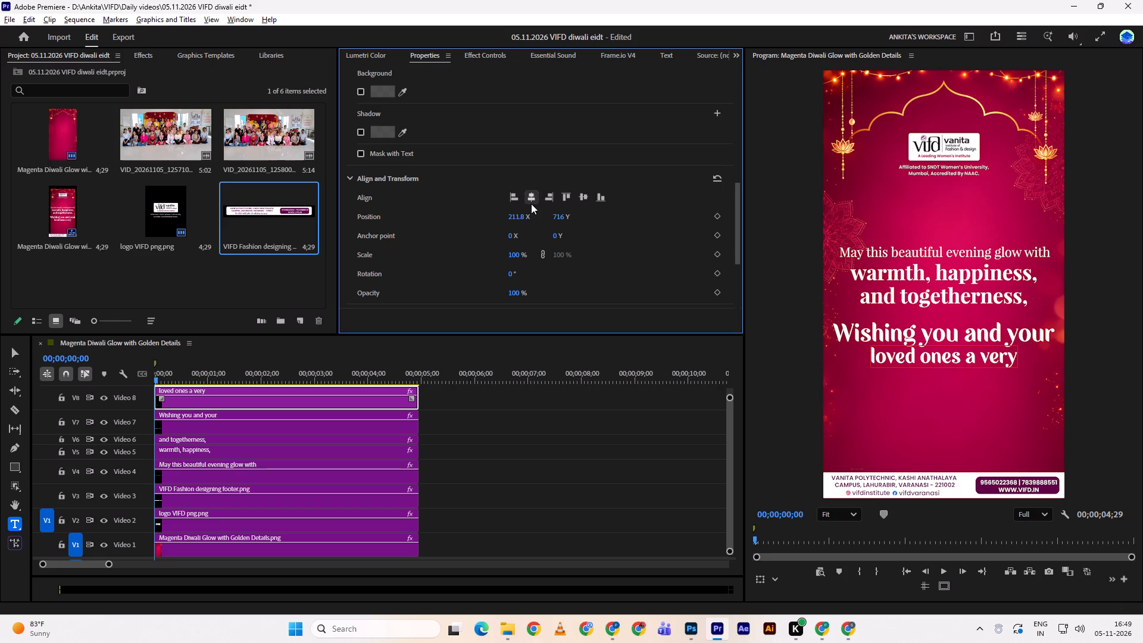
left_click(560, 444)
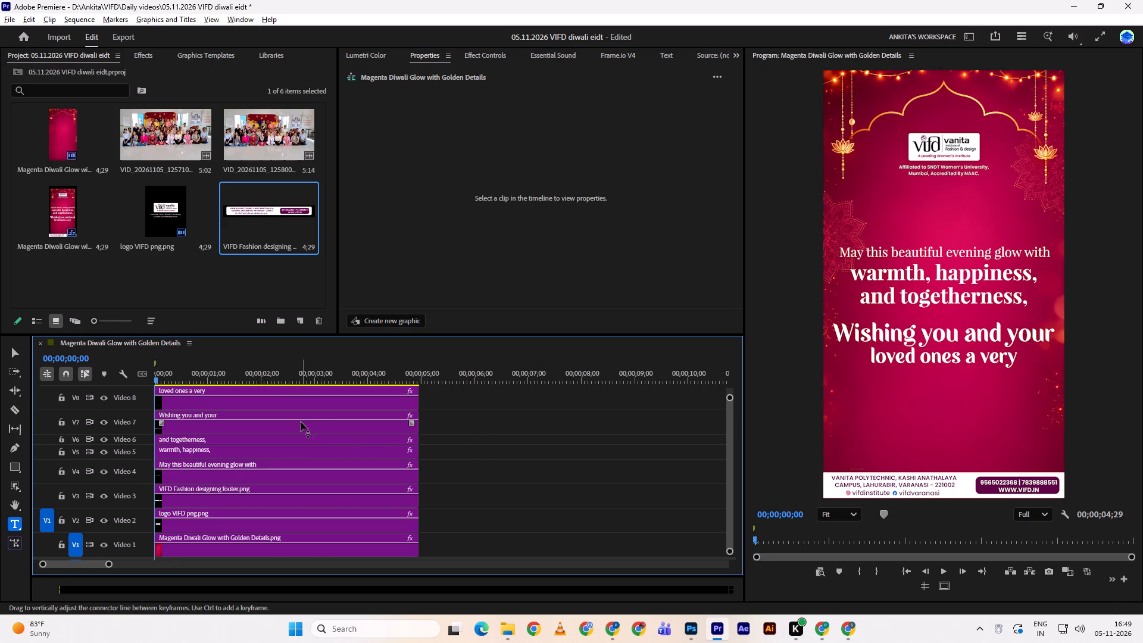
Set the font style of the "May this beautiful evening glow with" text on Video 4 to Bold.
left_click(287, 450)
left_click(275, 475)
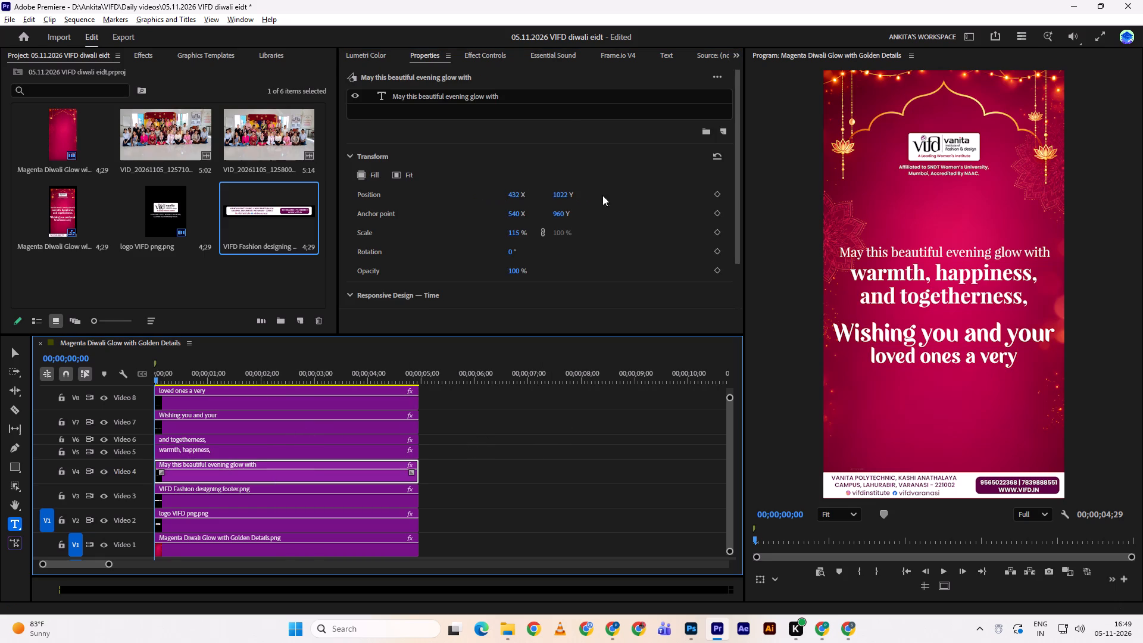
left_click(579, 105)
double_click(558, 85)
left_click(556, 96)
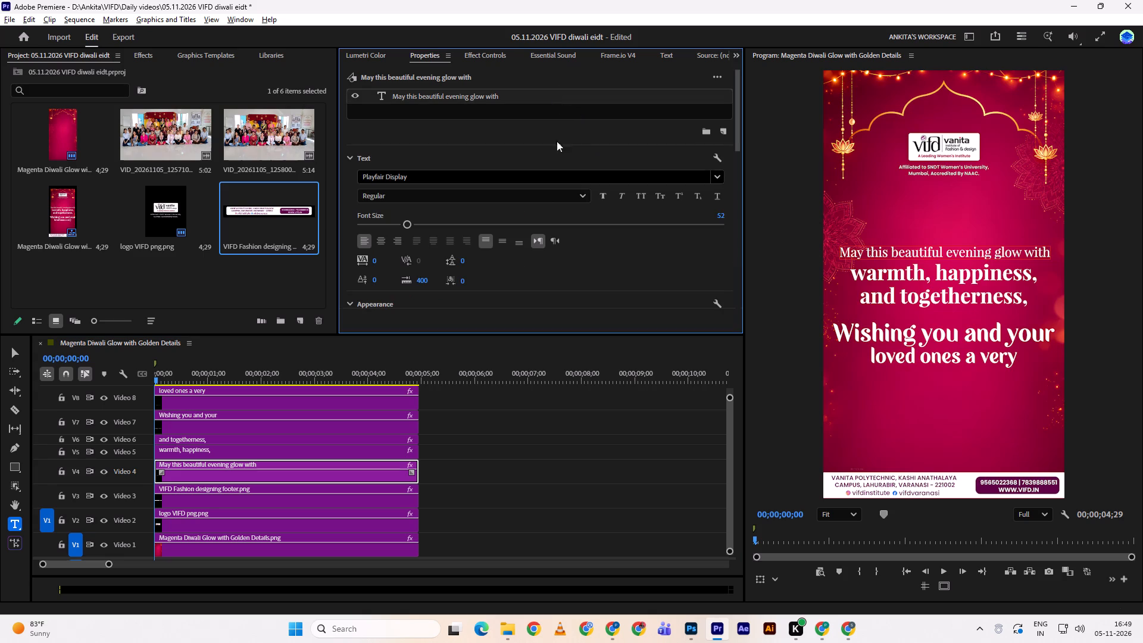
left_click(586, 195)
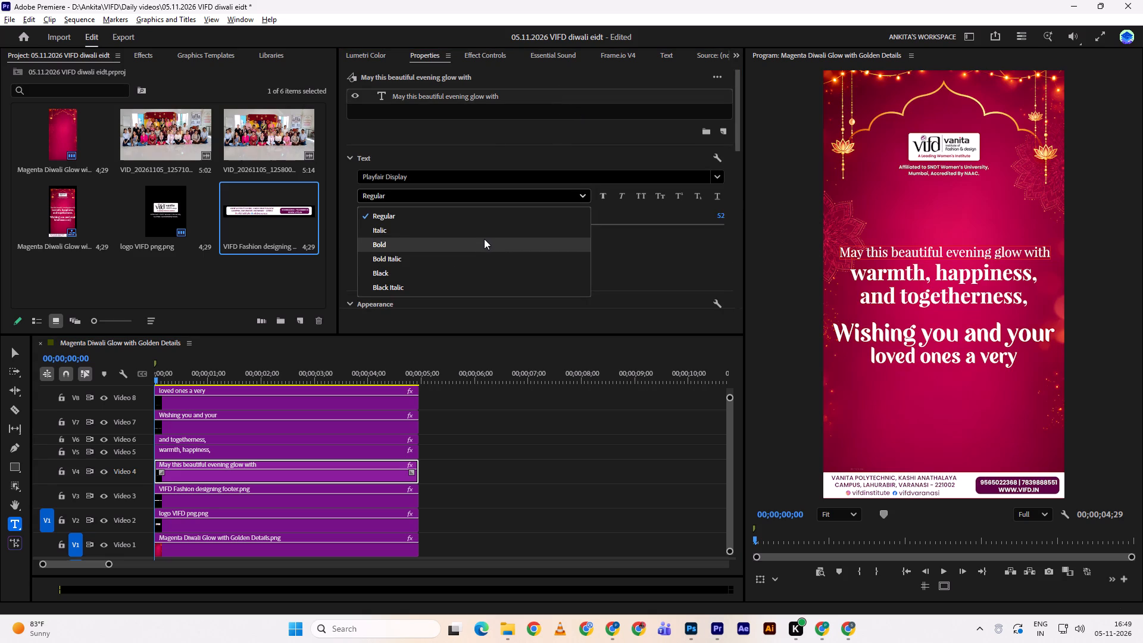
left_click(484, 239)
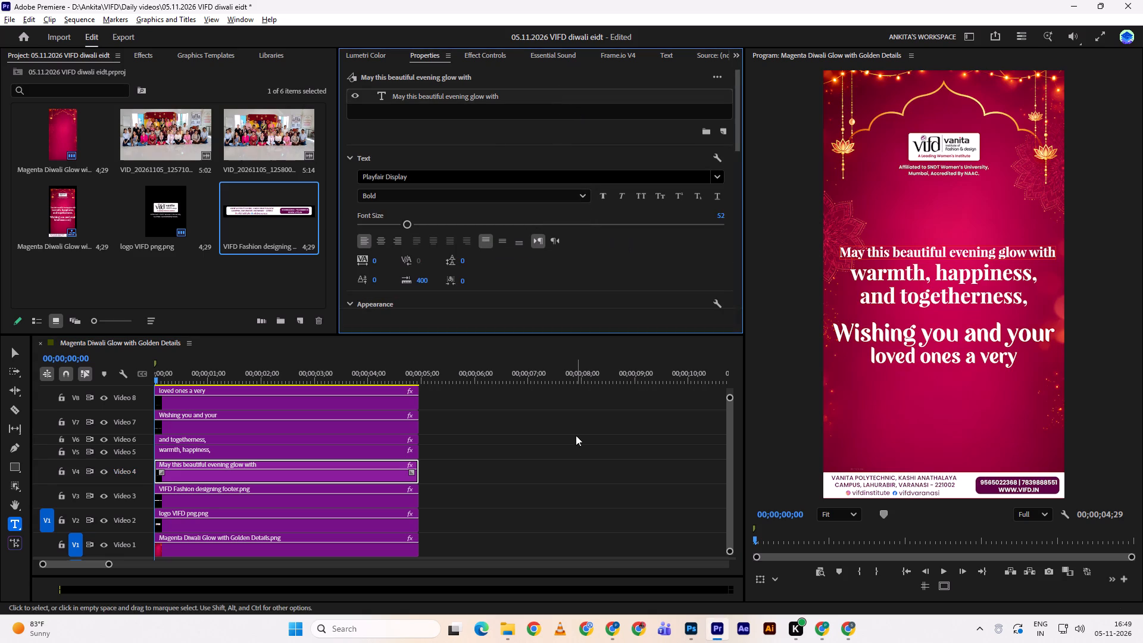
left_click(597, 482)
Switch to Illustrator and open the recent EPS file containing the set of decorative divider lines.
left_click(762, 623)
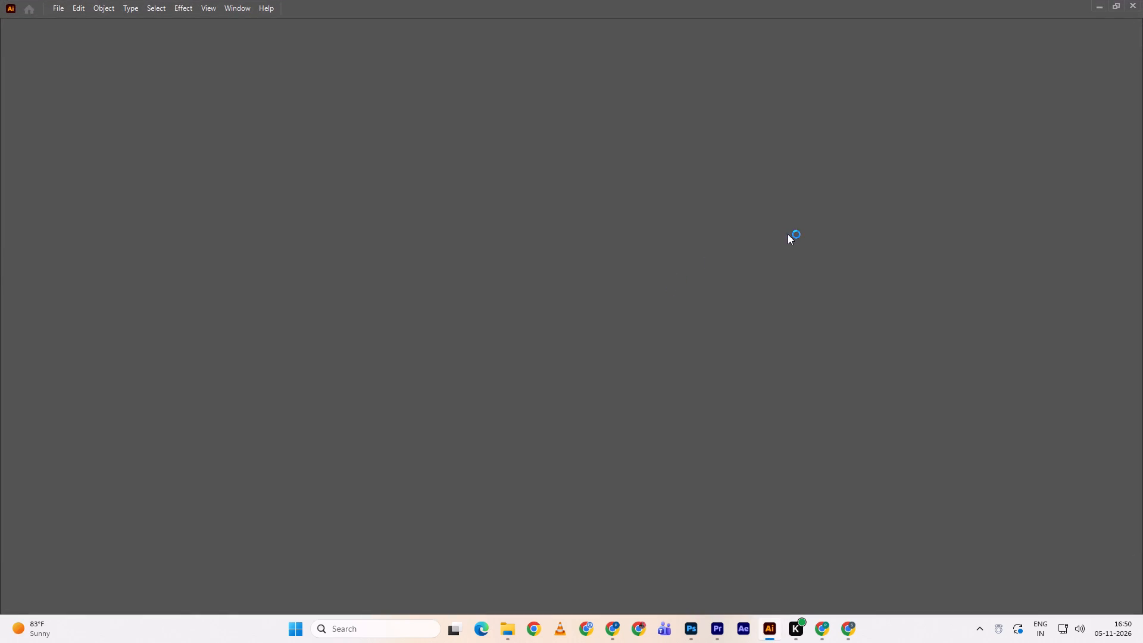
left_click(623, 349)
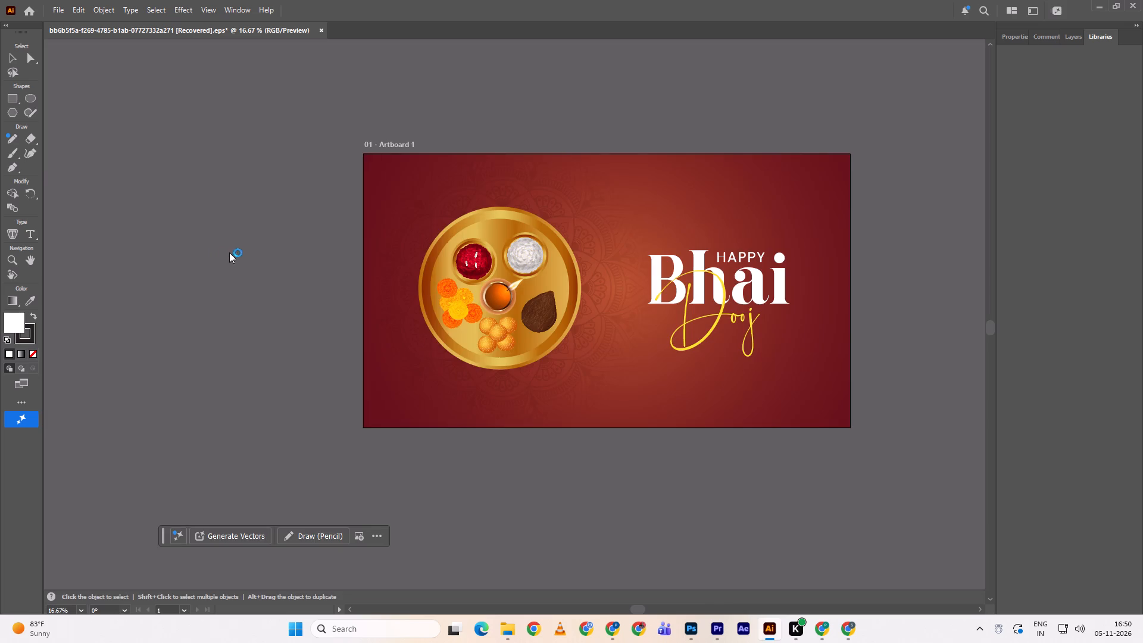
scroll(247, 253, "down", 2)
double_click(24, 9)
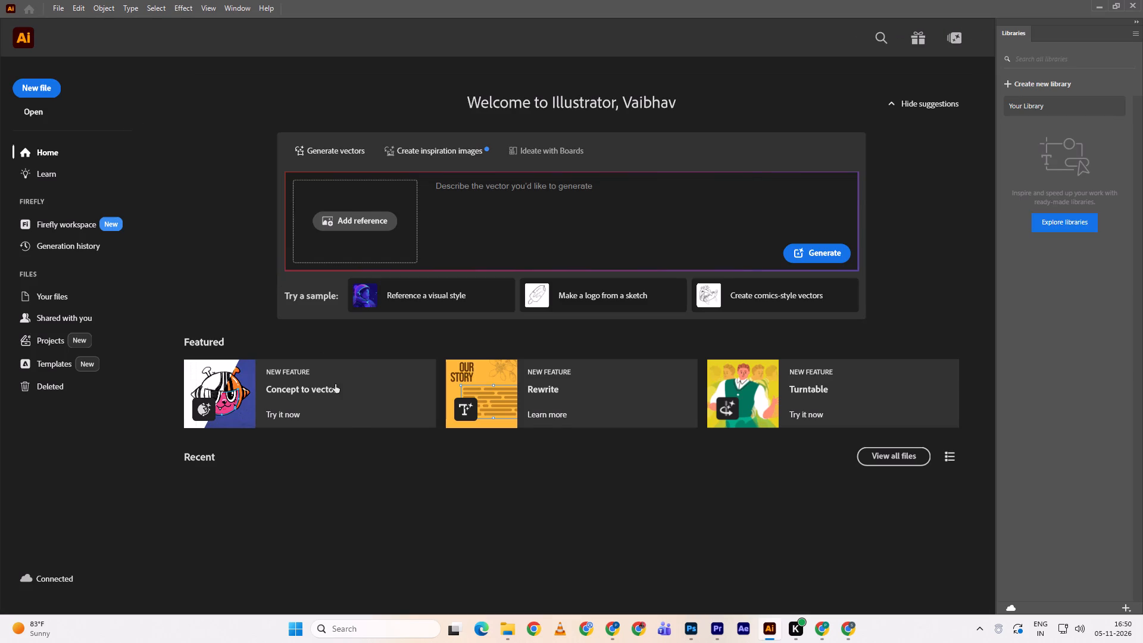
left_click(257, 524)
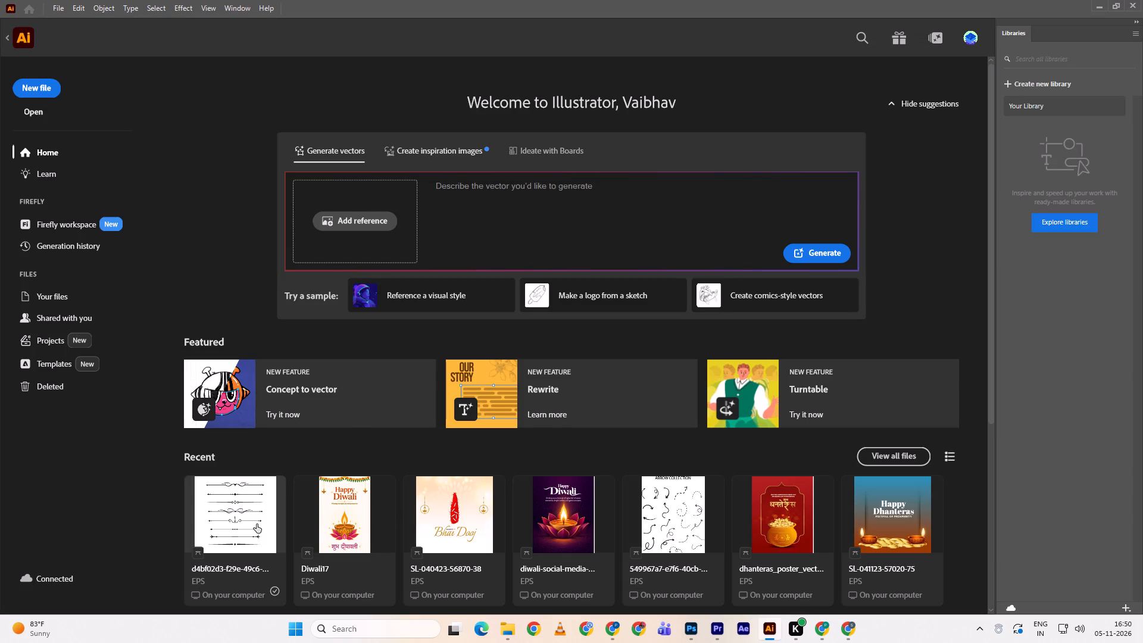
left_click(628, 327)
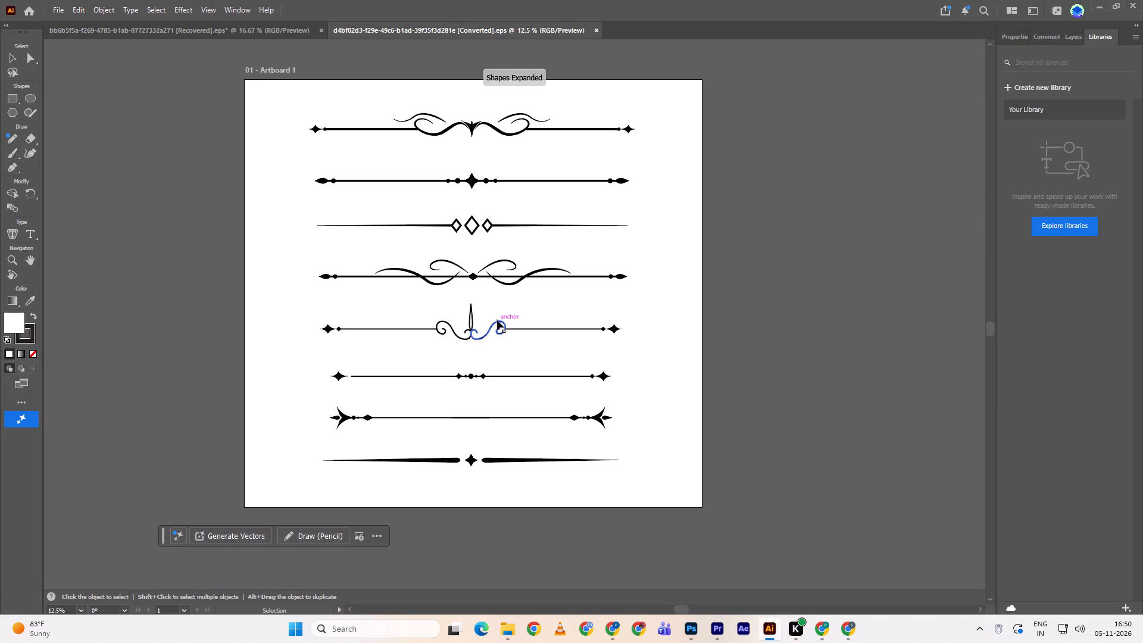
Pull the fourth divider, the curled-flourish line, aside and export it as a 1x PNG asset.
left_click_drag(474, 277, 475, 282)
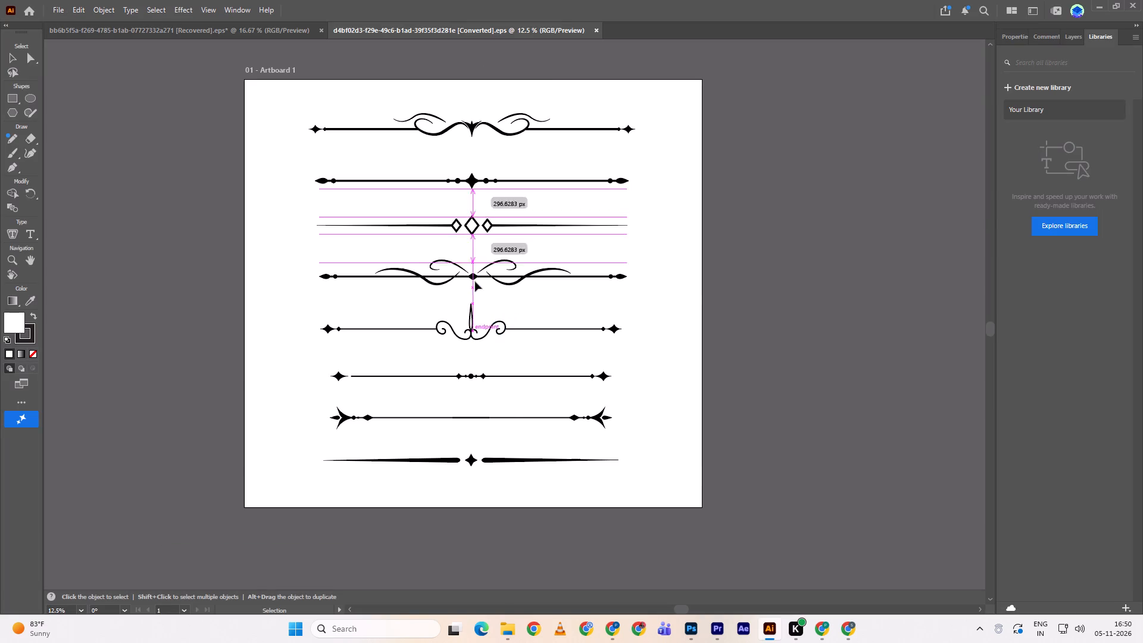
left_click_drag(475, 282, 650, 273)
key("alt+Tab")
key("alt+Tab")
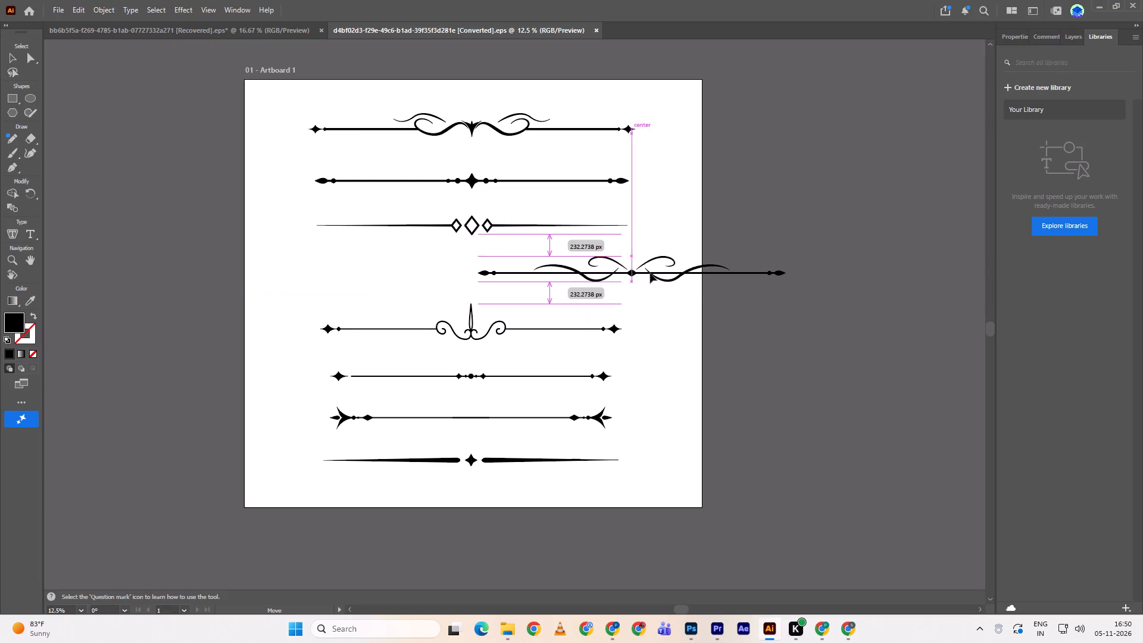
left_click_drag(650, 273, 652, 273)
right_click(652, 273)
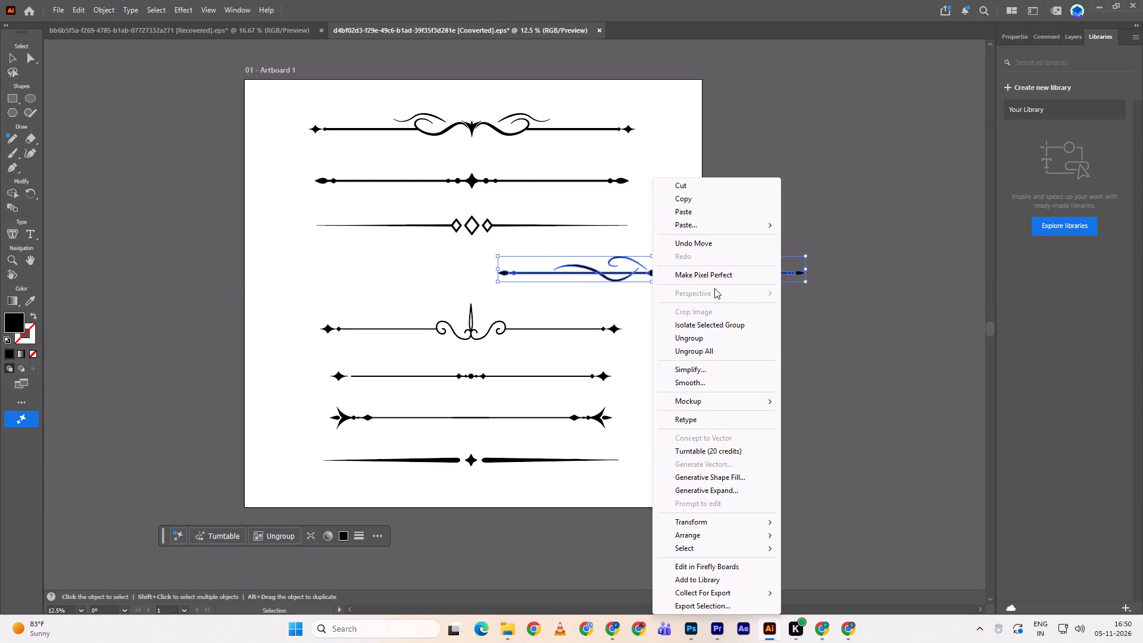
left_click(704, 601)
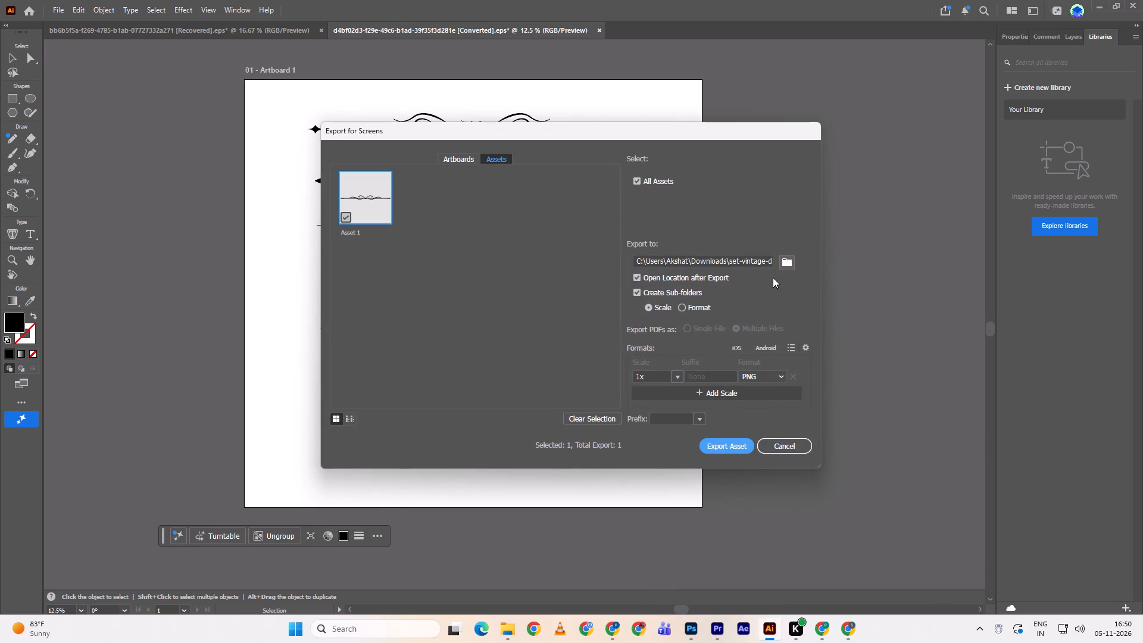
left_click(733, 455)
left_click(727, 444)
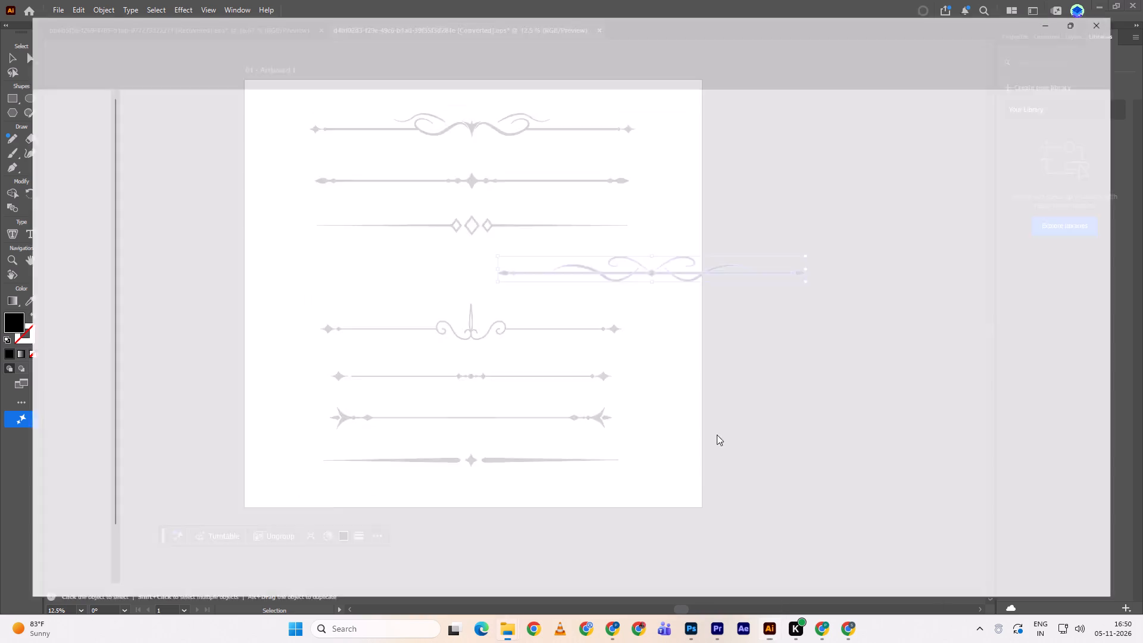
Open the 1x folder, preview the exported Asset 1 PNG, and import it into the Premiere project as the last bin item.
double_click(149, 116)
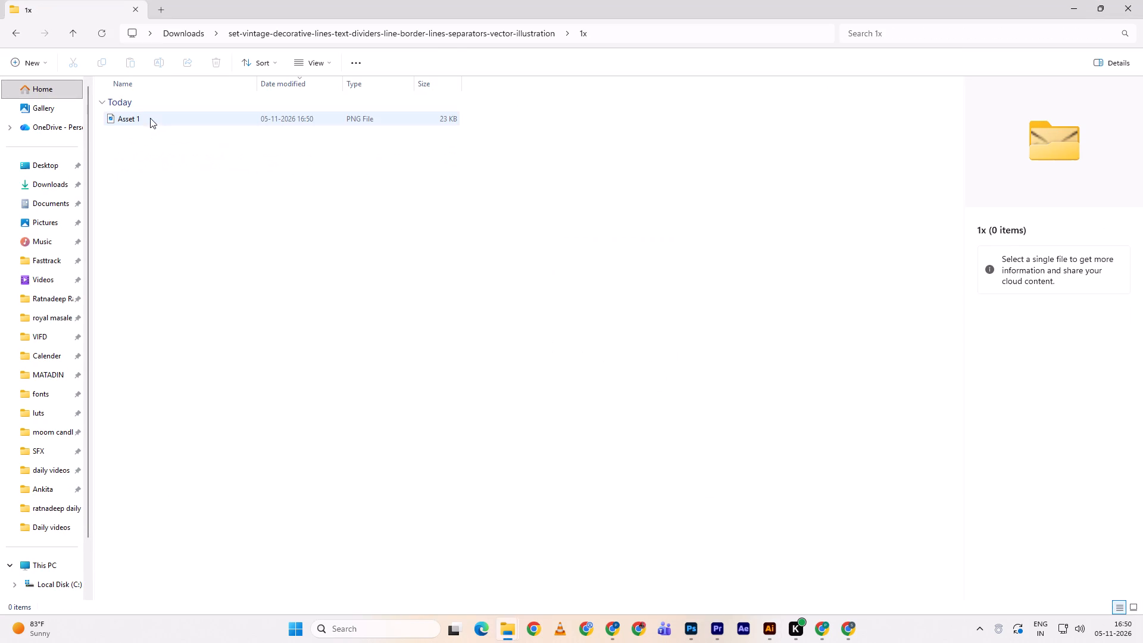
double_click(136, 118)
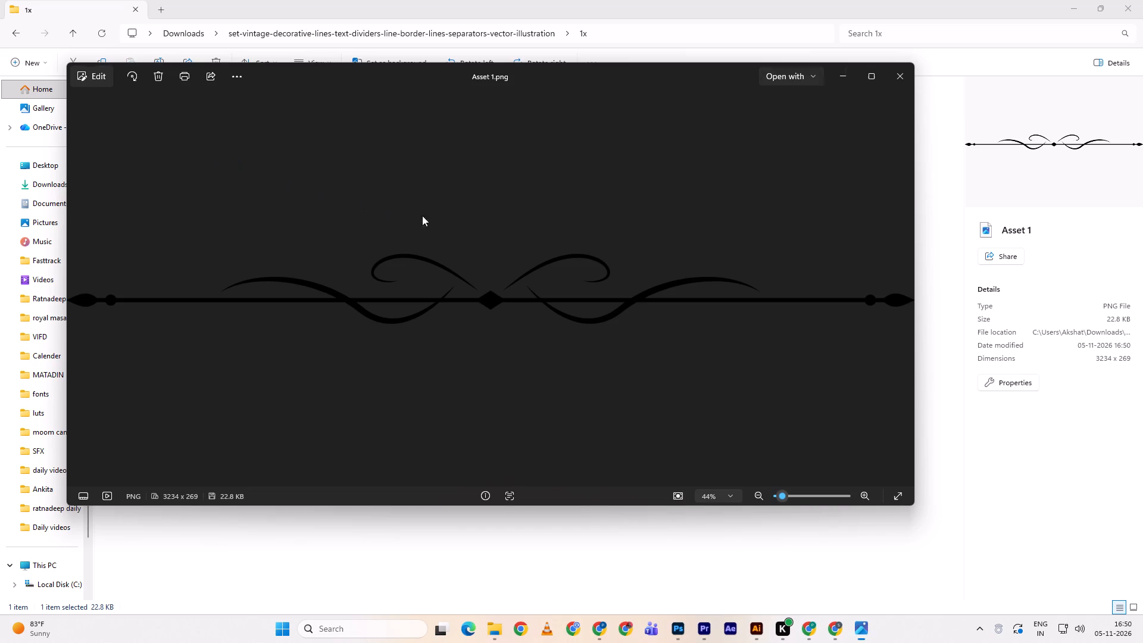
left_click(898, 73)
left_click_drag(168, 116, 201, 170)
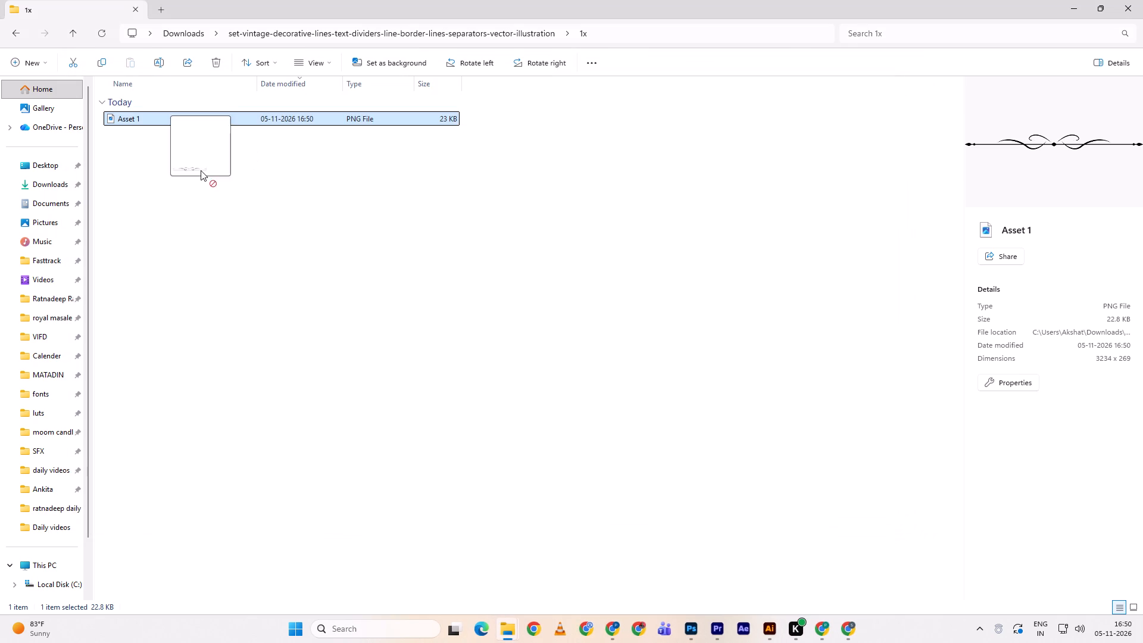
left_click_drag(201, 170, 111, 233)
key("alt+Tab")
key("alt+Tab")
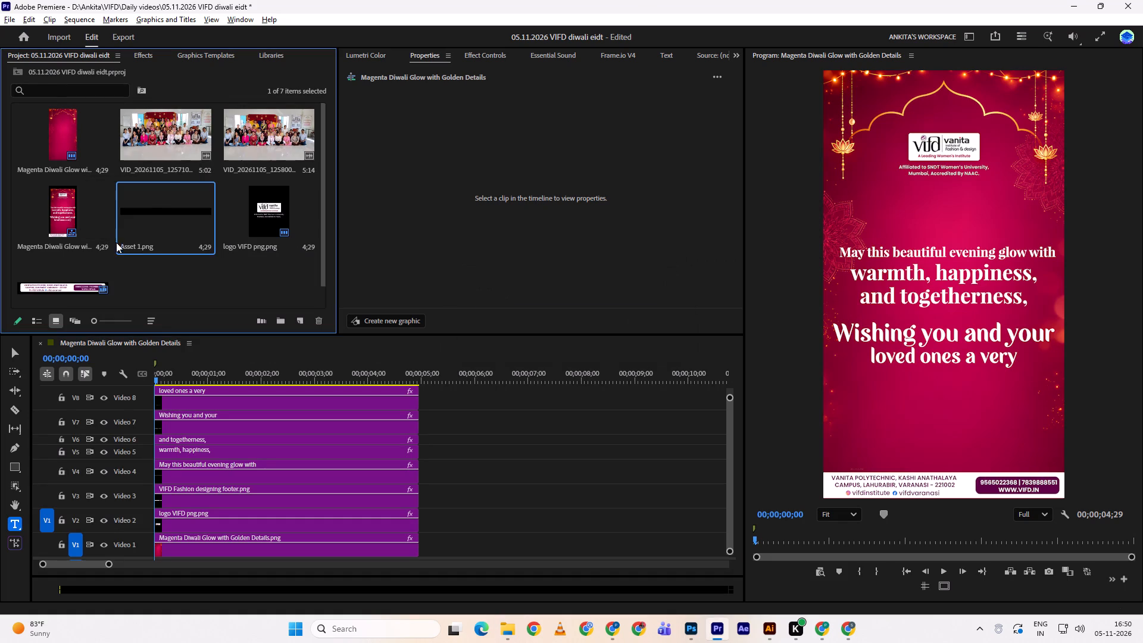
left_click_drag(157, 217, 143, 268)
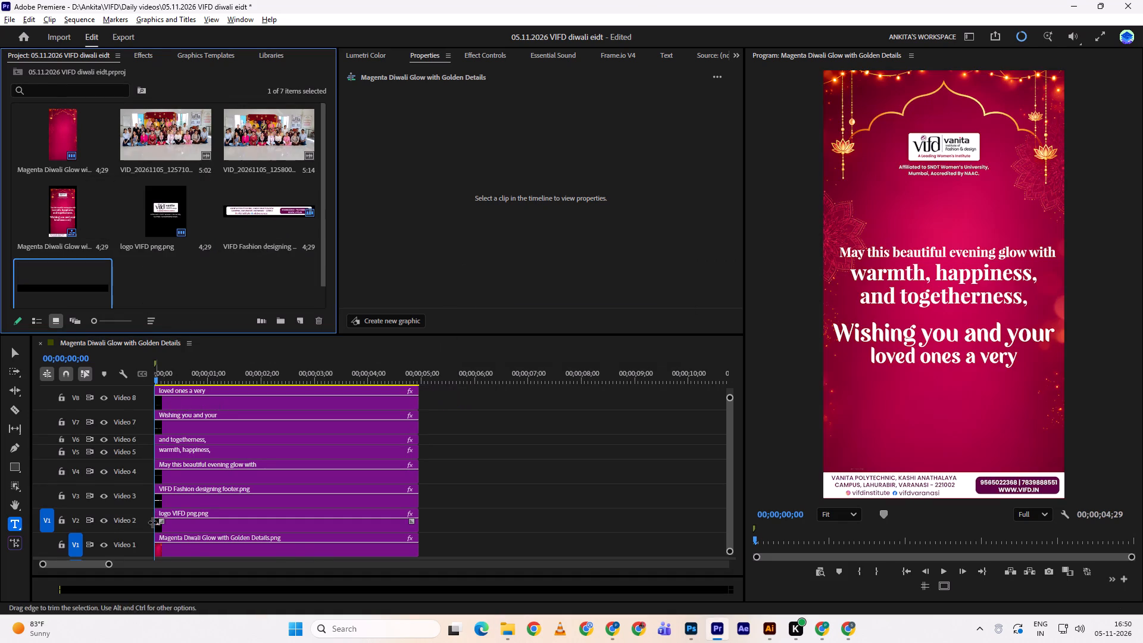
Reduce the heights of tracks Video 2, 3, 4, 7 and 8 to free space above them in the timeline.
left_click_drag(149, 508, 146, 529)
left_click_drag(144, 500, 144, 516)
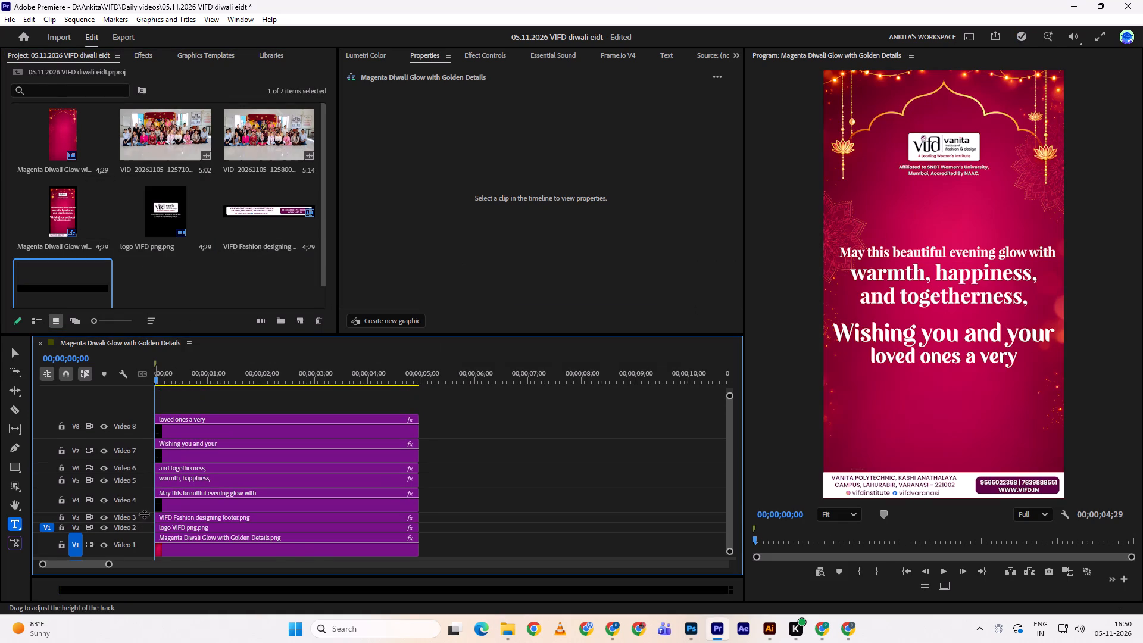
left_click_drag(144, 490, 143, 501)
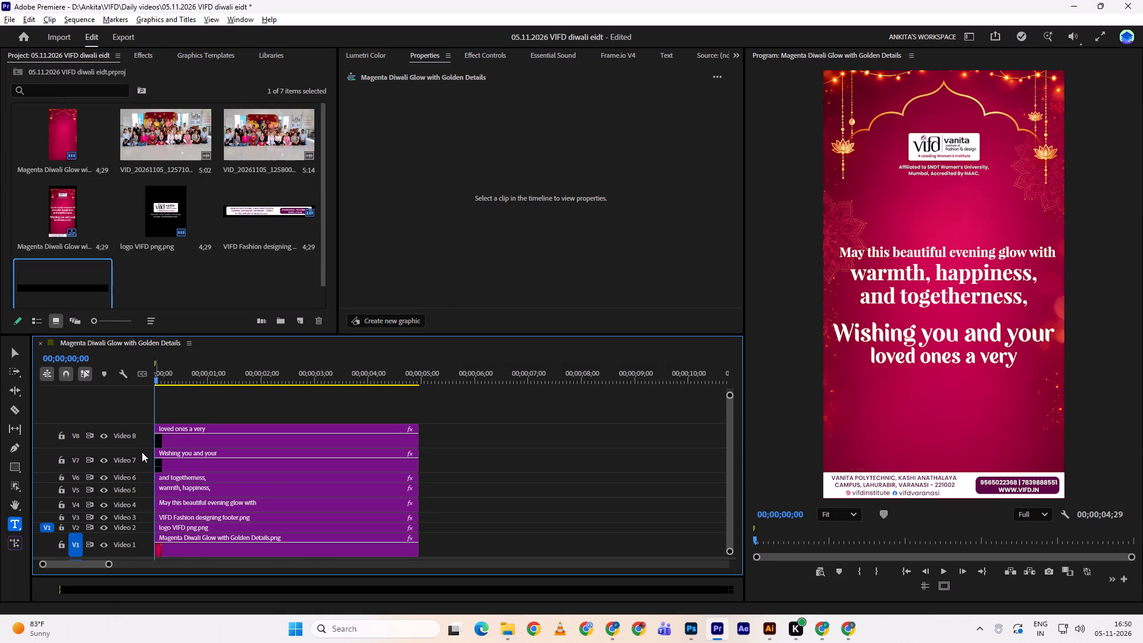
left_click_drag(142, 450, 143, 462)
left_click(143, 462)
left_click_drag(145, 436, 144, 451)
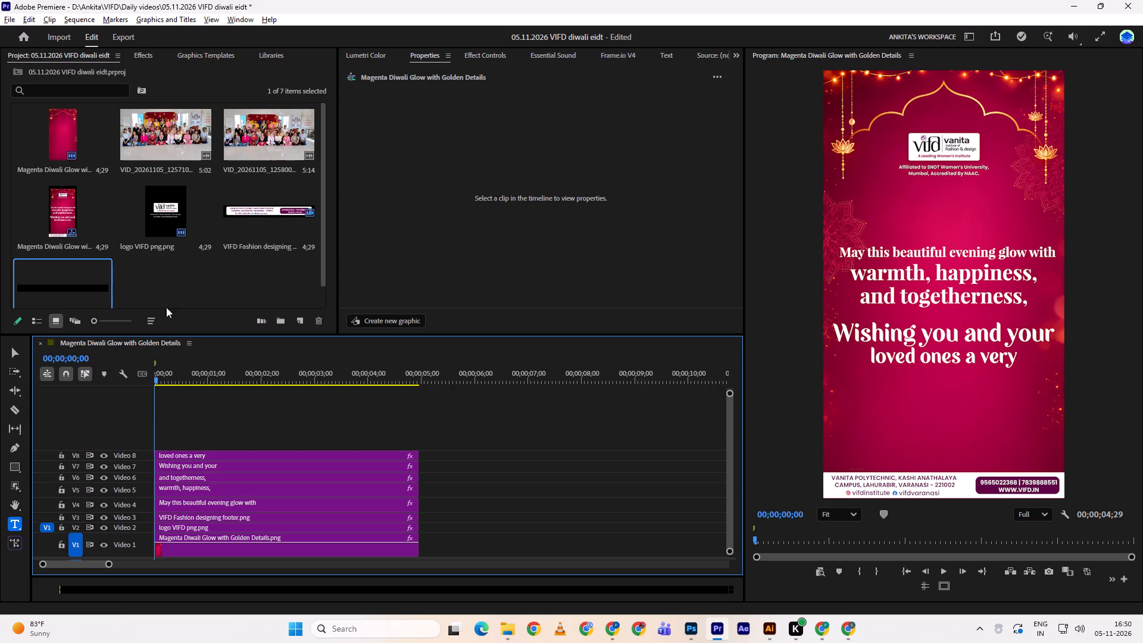
Place Asset 1.png on a new Video 9 track at the start of the sequence and open it in the Source monitor.
left_click_drag(83, 274, 157, 442)
left_click_drag(61, 262, 153, 436)
double_click(188, 445)
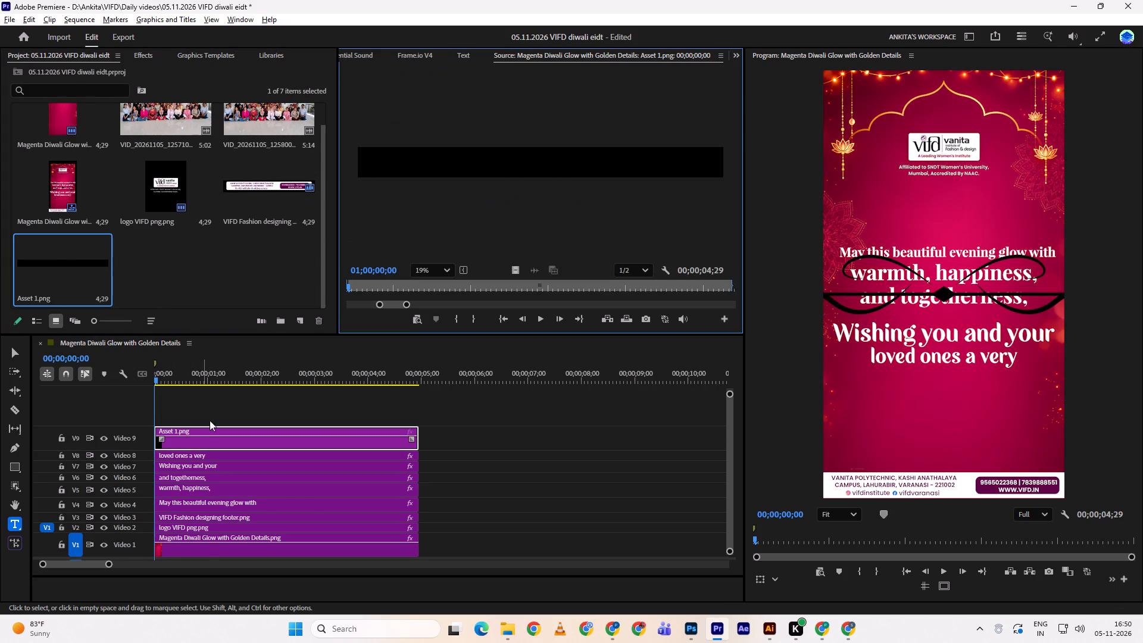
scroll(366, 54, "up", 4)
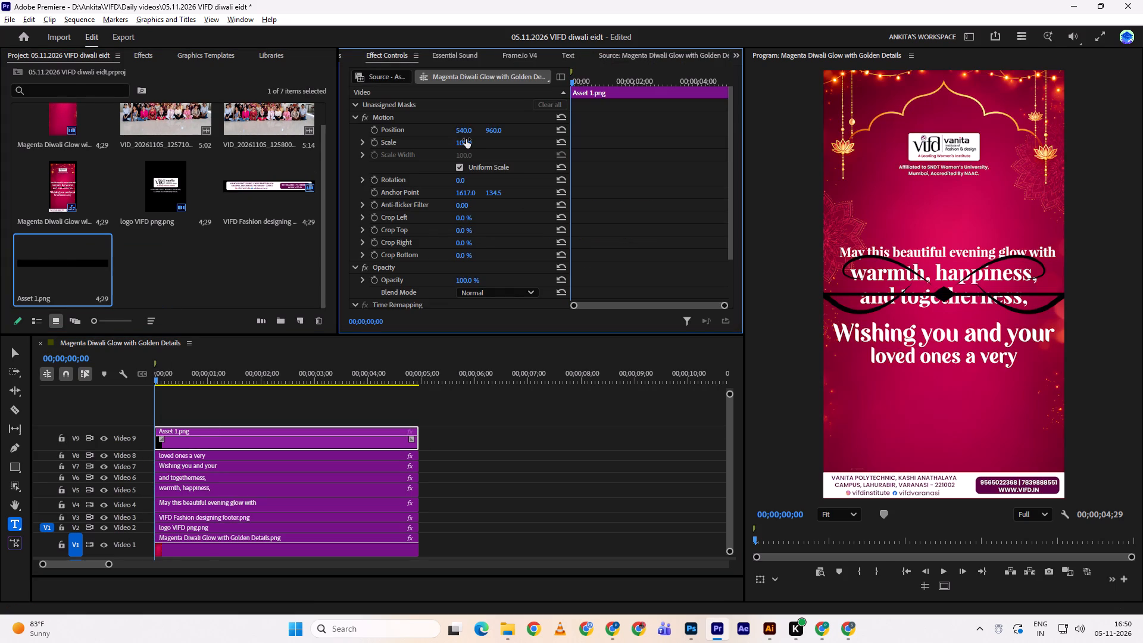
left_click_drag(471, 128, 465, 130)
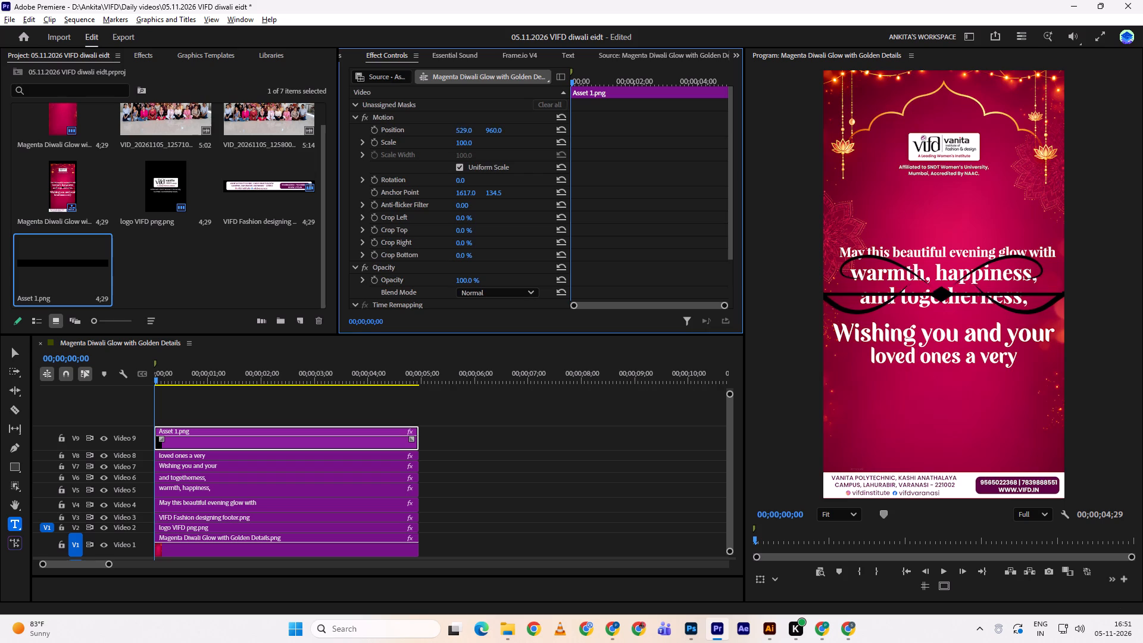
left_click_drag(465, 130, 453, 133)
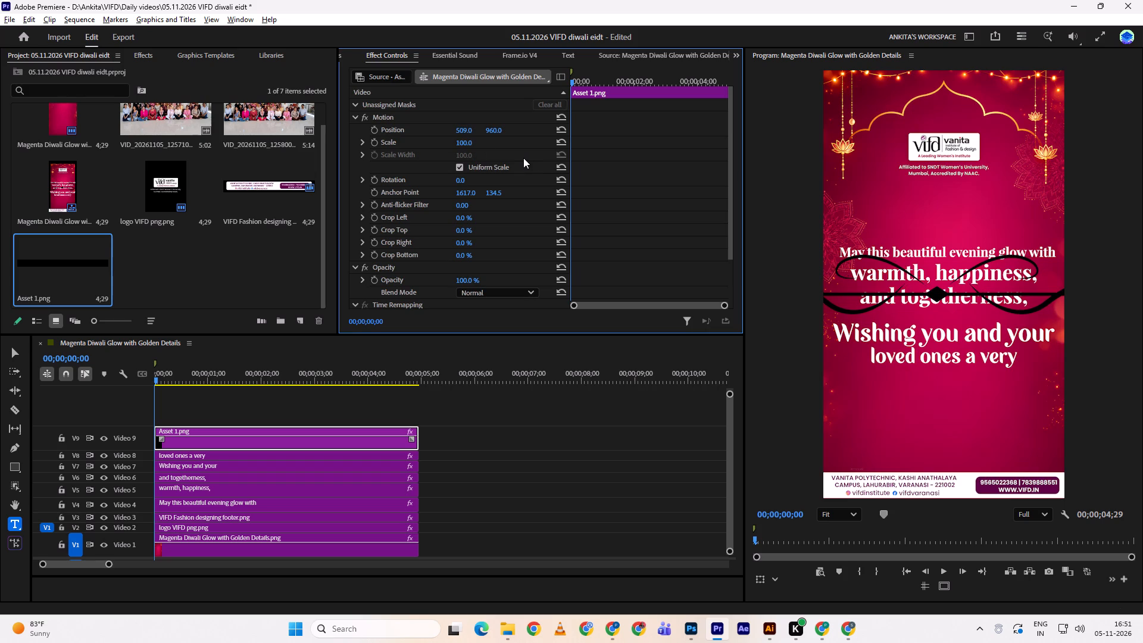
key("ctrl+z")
Scale the Asset 1.png divider to 17 and set its vertical position to 1112, between the two greeting blocks.
left_click(461, 129)
left_click(483, 143)
left_click(472, 141)
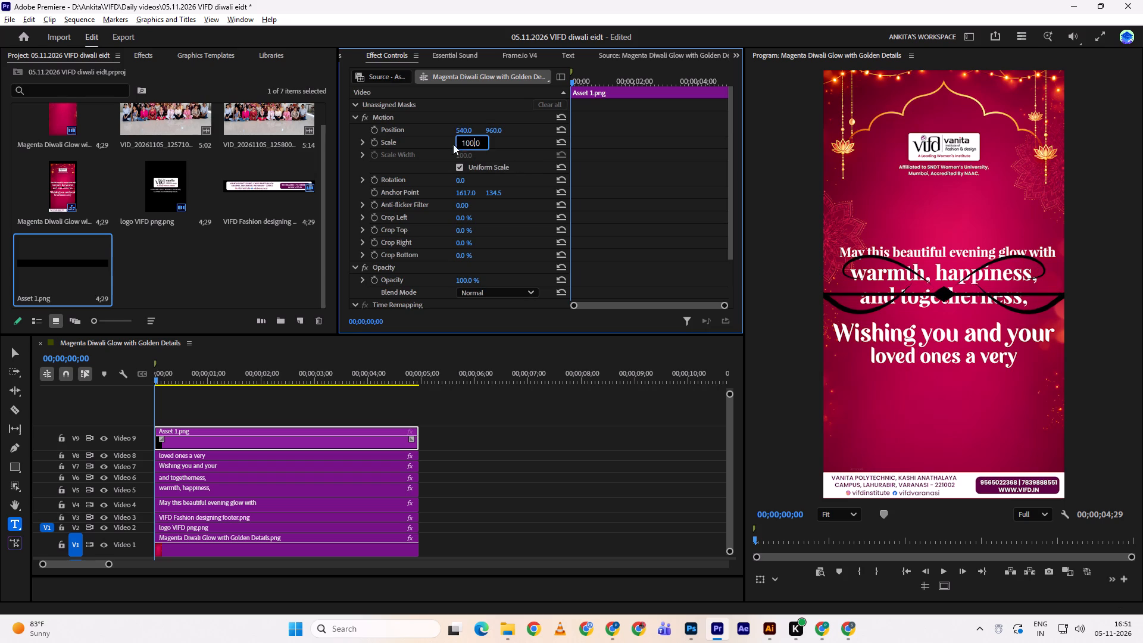
double_click(501, 143)
left_click_drag(463, 145, 435, 148)
left_click_drag(463, 143, 409, 138)
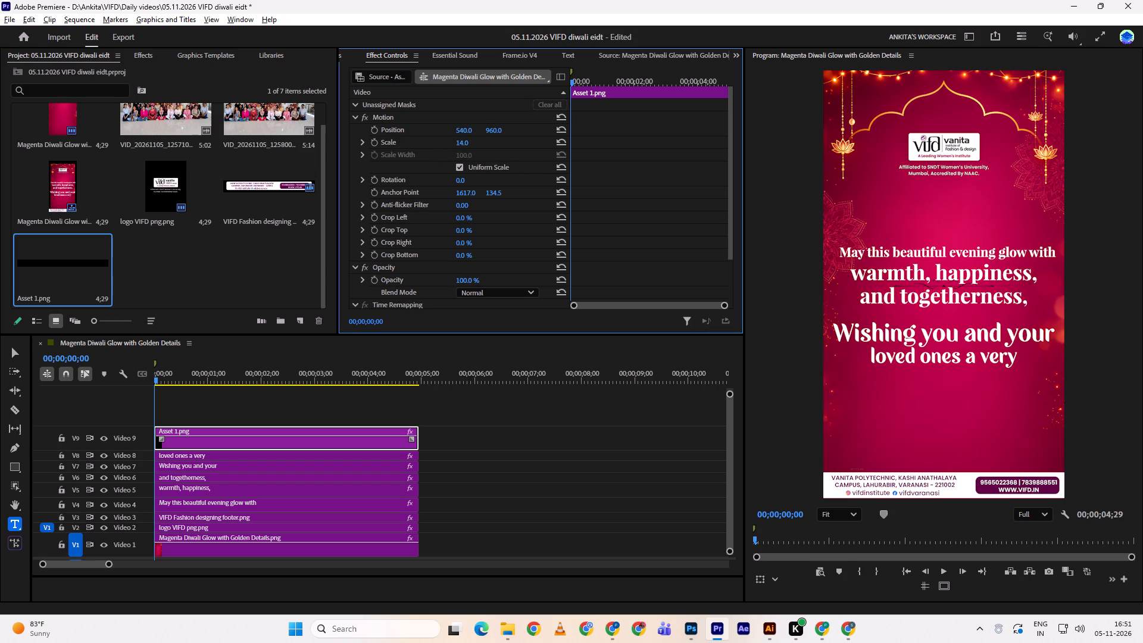
left_click_drag(409, 138, 410, 136)
left_click_drag(490, 132, 568, 110)
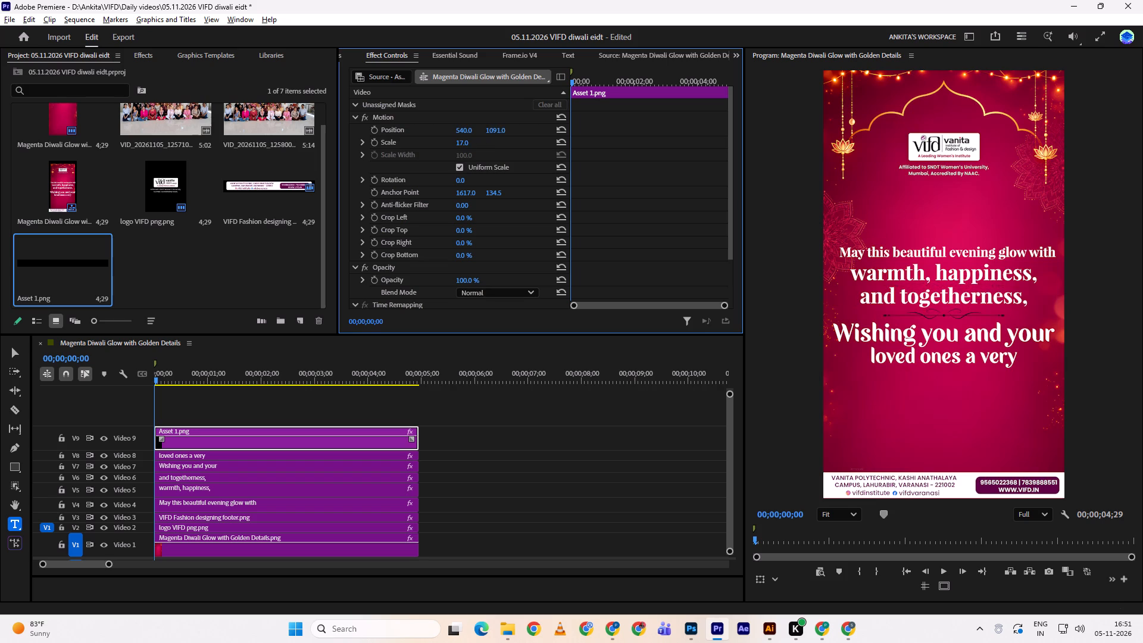
left_click_drag(568, 110, 578, 102)
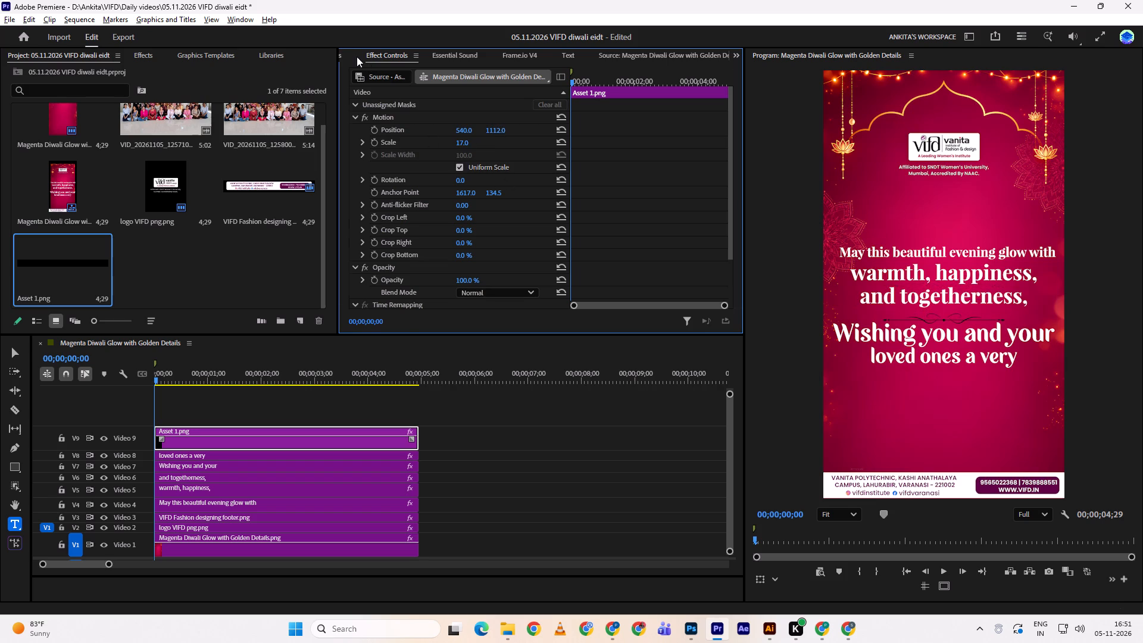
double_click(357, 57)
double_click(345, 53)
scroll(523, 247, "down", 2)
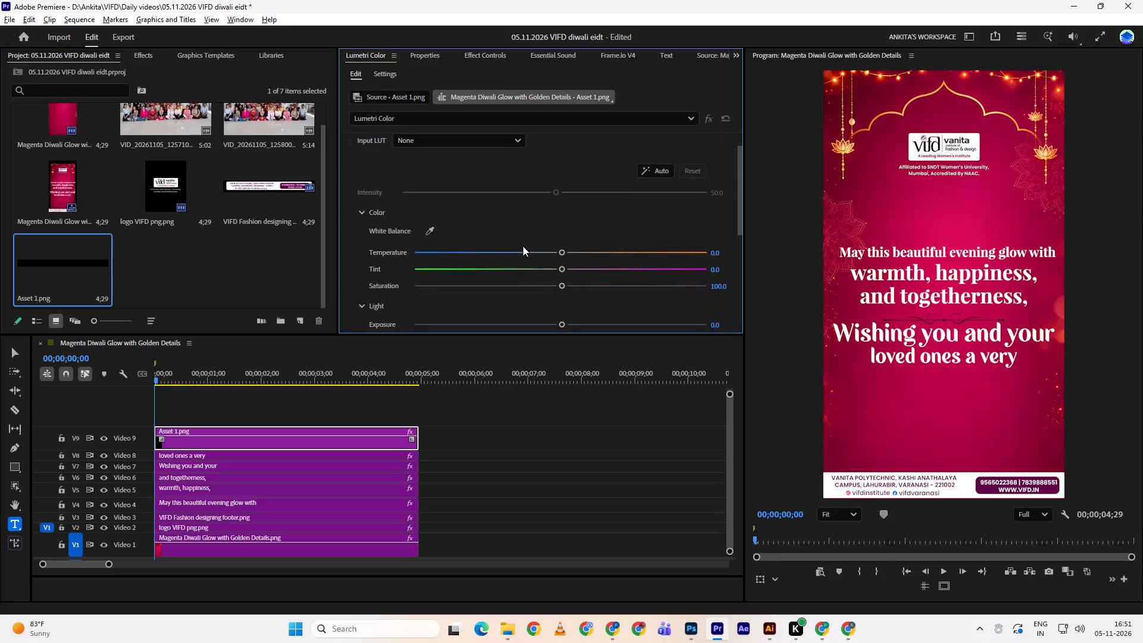
Search the effects for color and apply 4-Color Gradient to the Asset 1.png clip on Video 9.
double_click(134, 54)
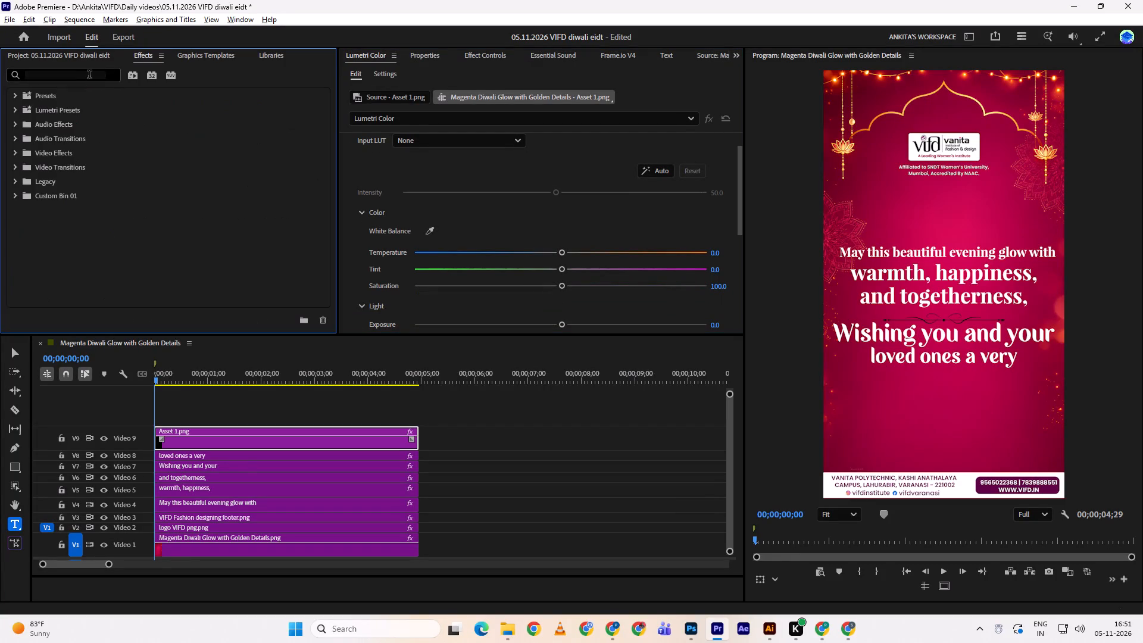
double_click(89, 76)
type("color")
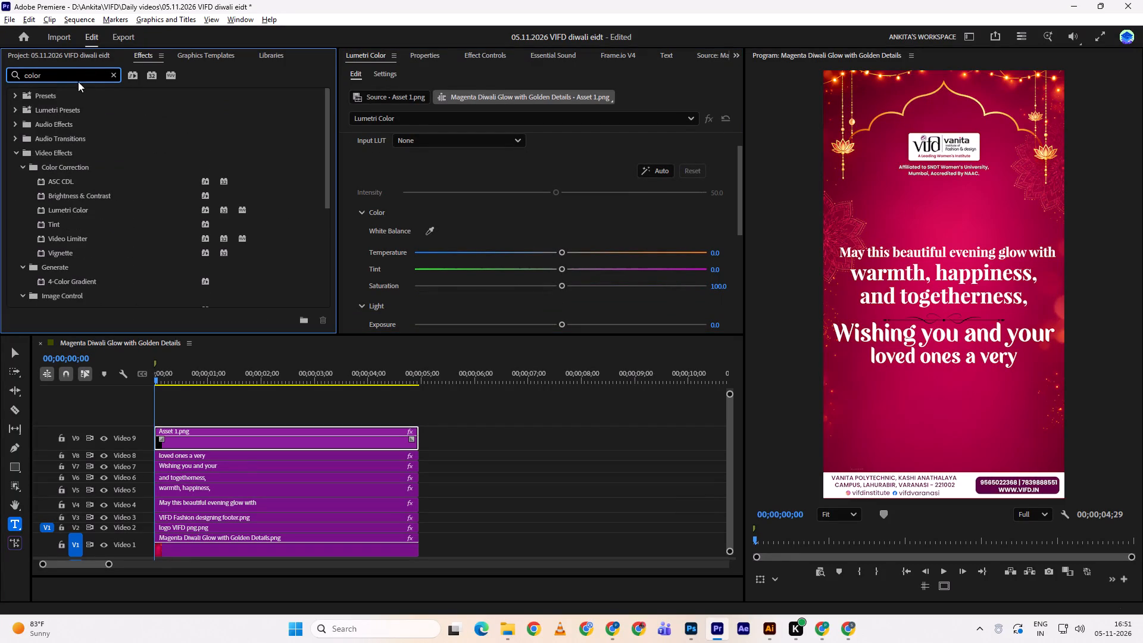
scroll(80, 143, "down", 7)
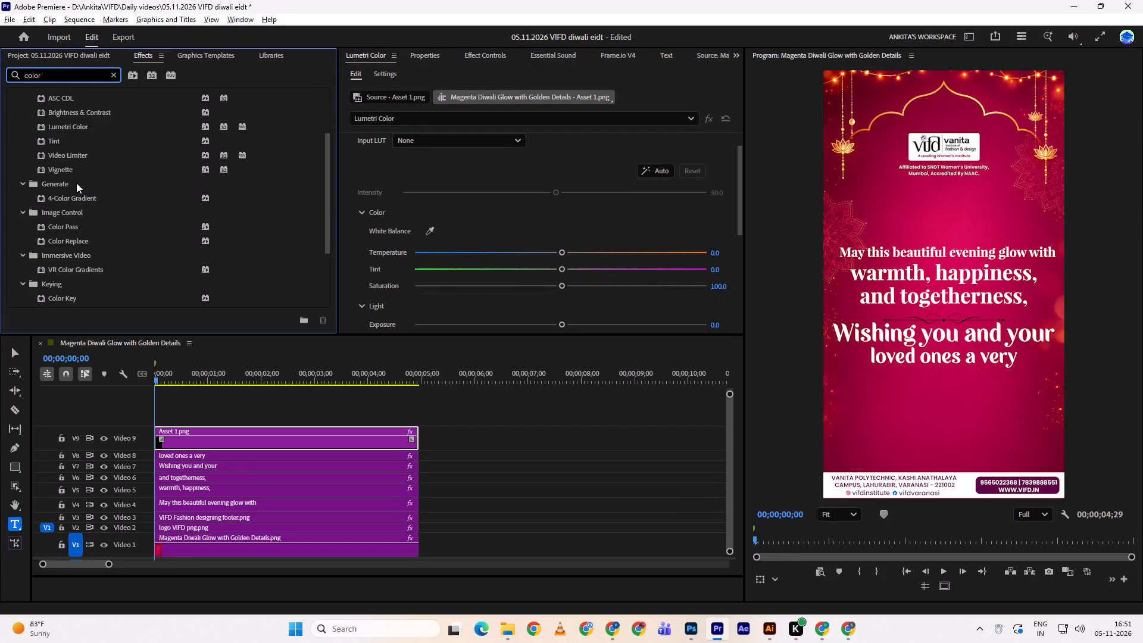
scroll(76, 183, "down", 1)
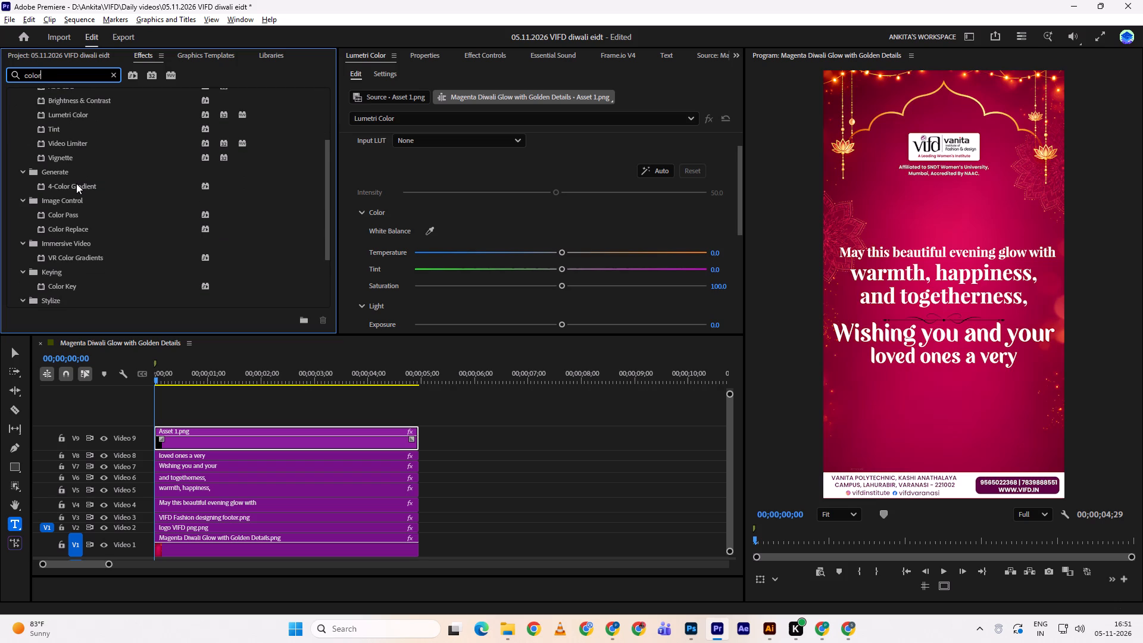
scroll(76, 183, "down", 11)
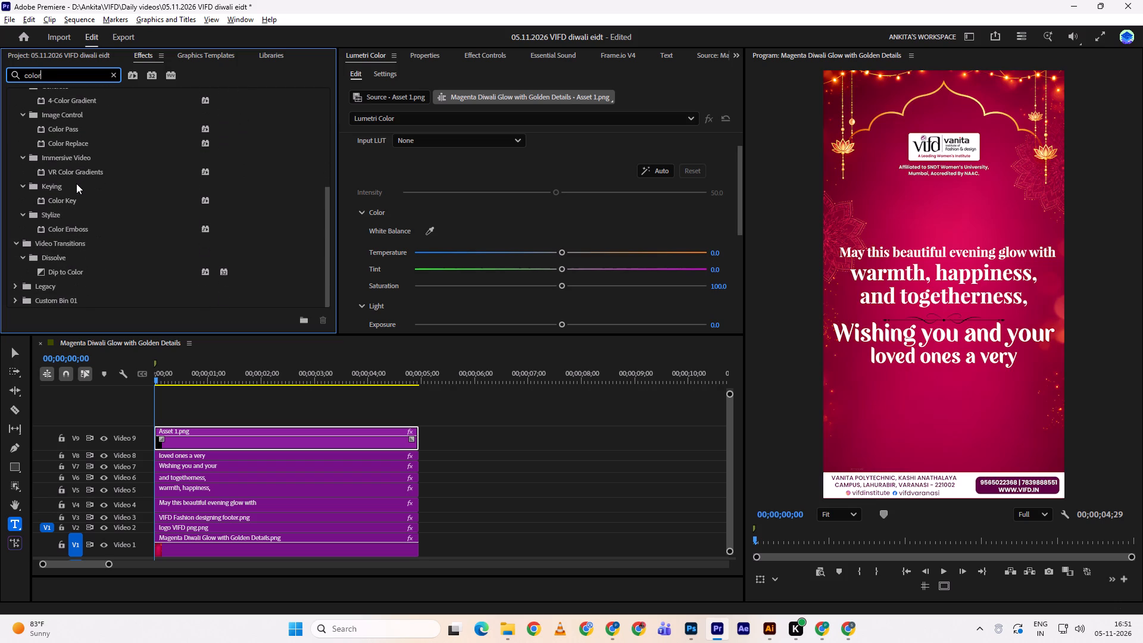
scroll(76, 183, "up", 11)
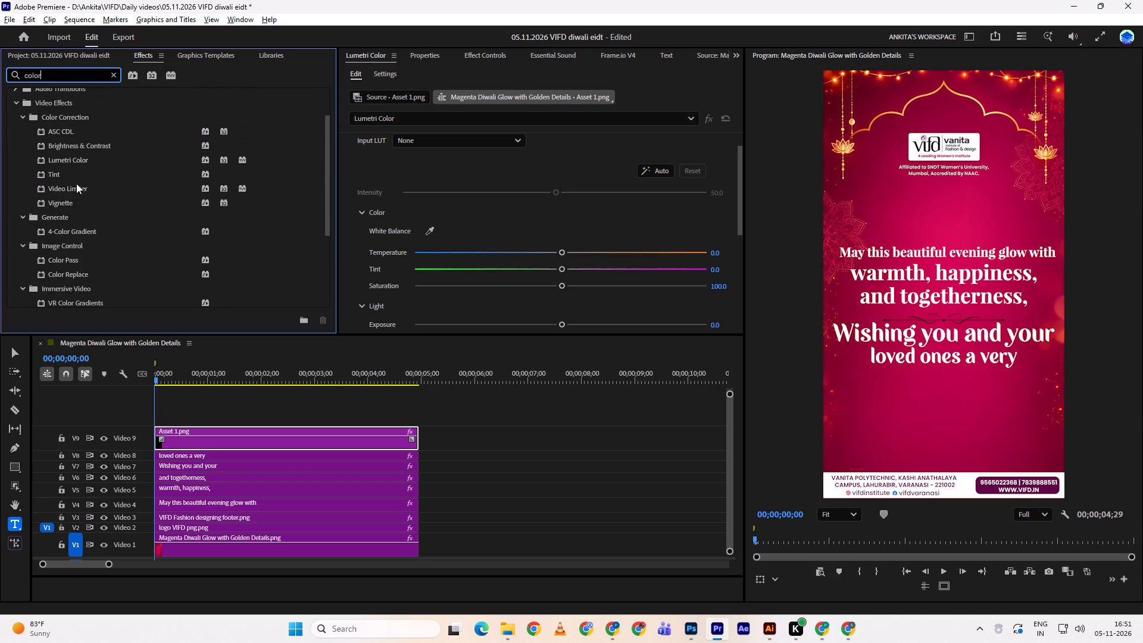
scroll(76, 183, "up", 1)
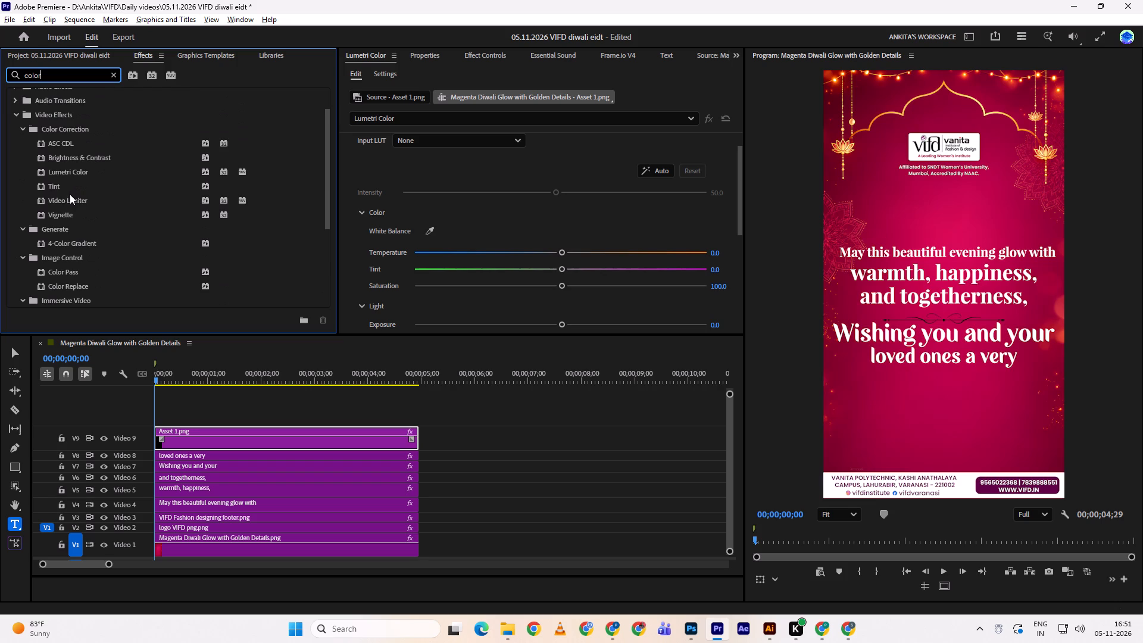
left_click_drag(80, 240, 182, 427)
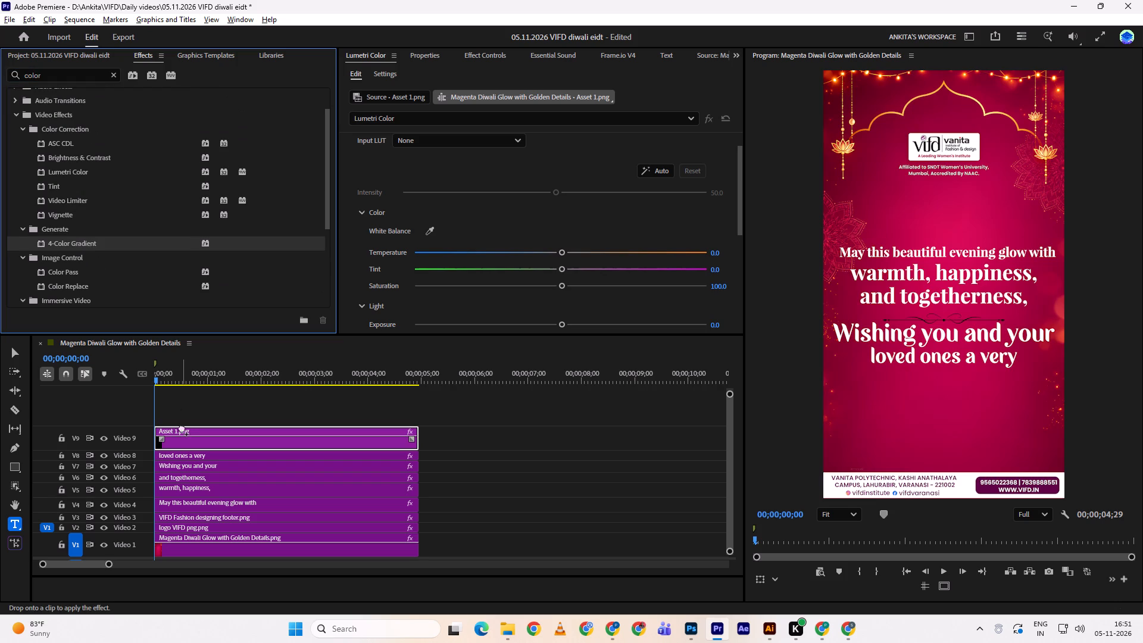
left_click_drag(182, 427, 183, 437)
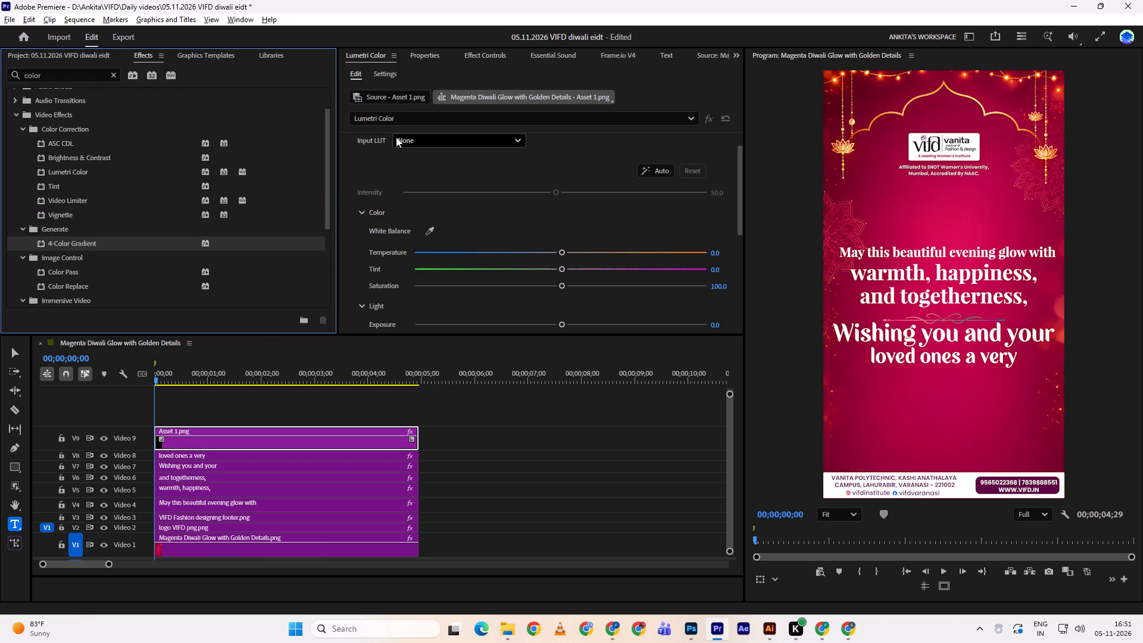
Set Color 4 of the divider's 4-Color Gradient to near-white FBFBFB.
left_click(422, 63)
left_click(426, 54)
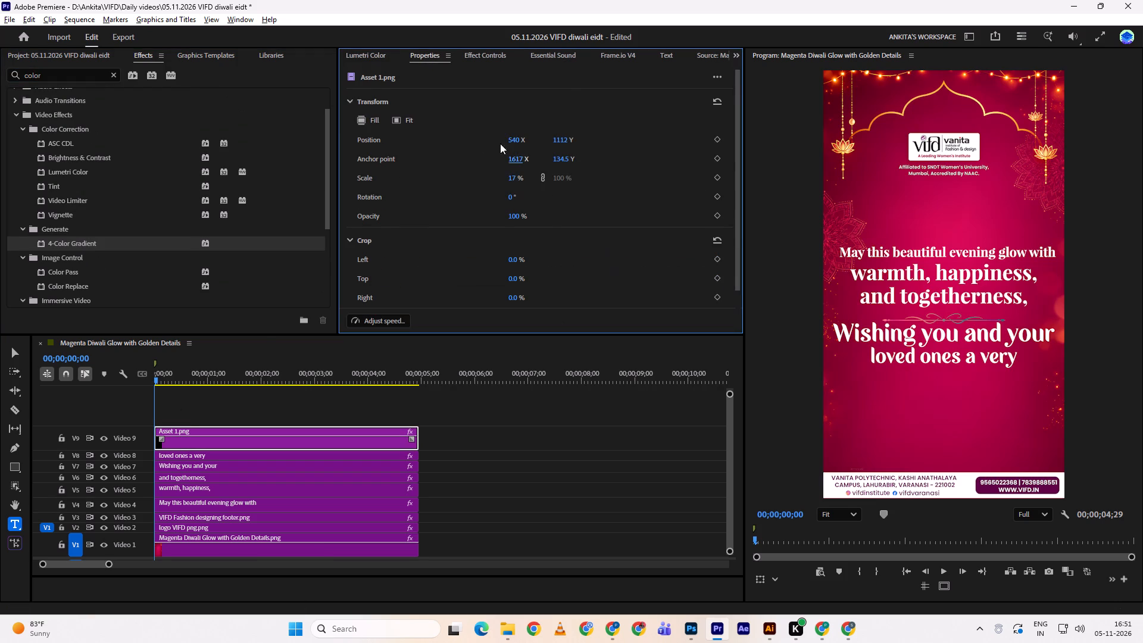
double_click(489, 59)
scroll(517, 266, "down", 15)
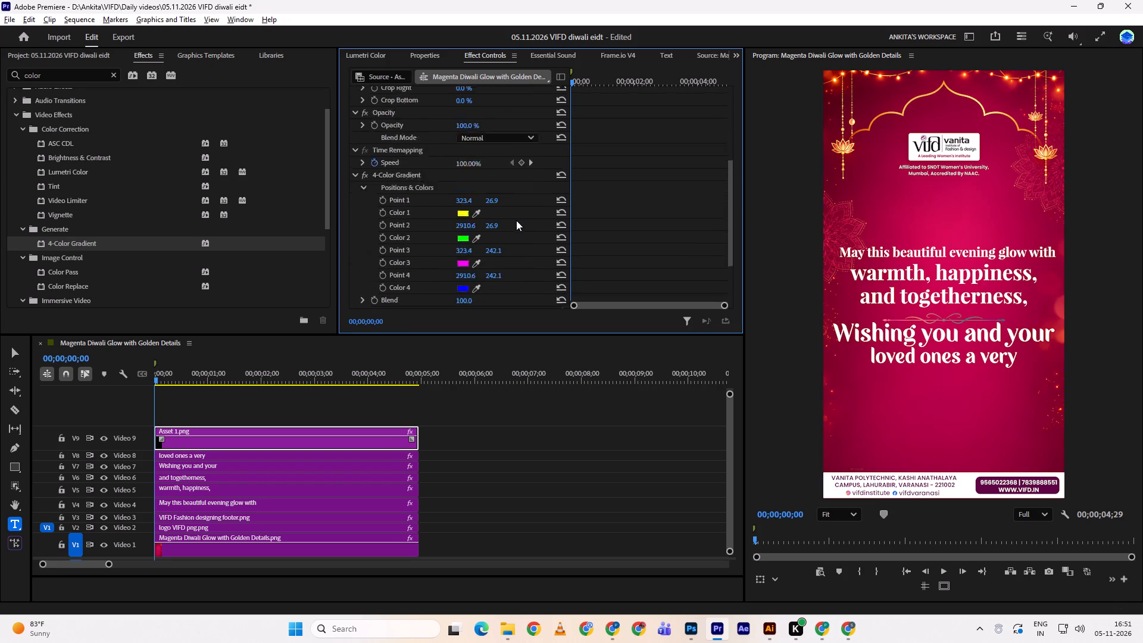
scroll(516, 220, "down", 1)
left_click(466, 252)
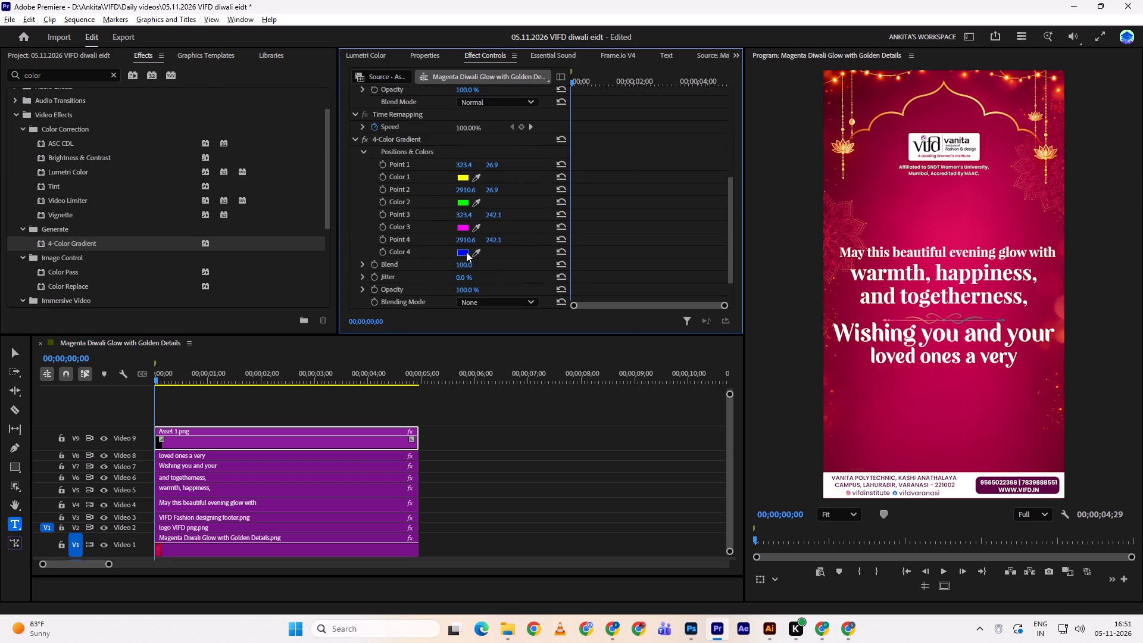
left_click_drag(476, 269, 420, 372)
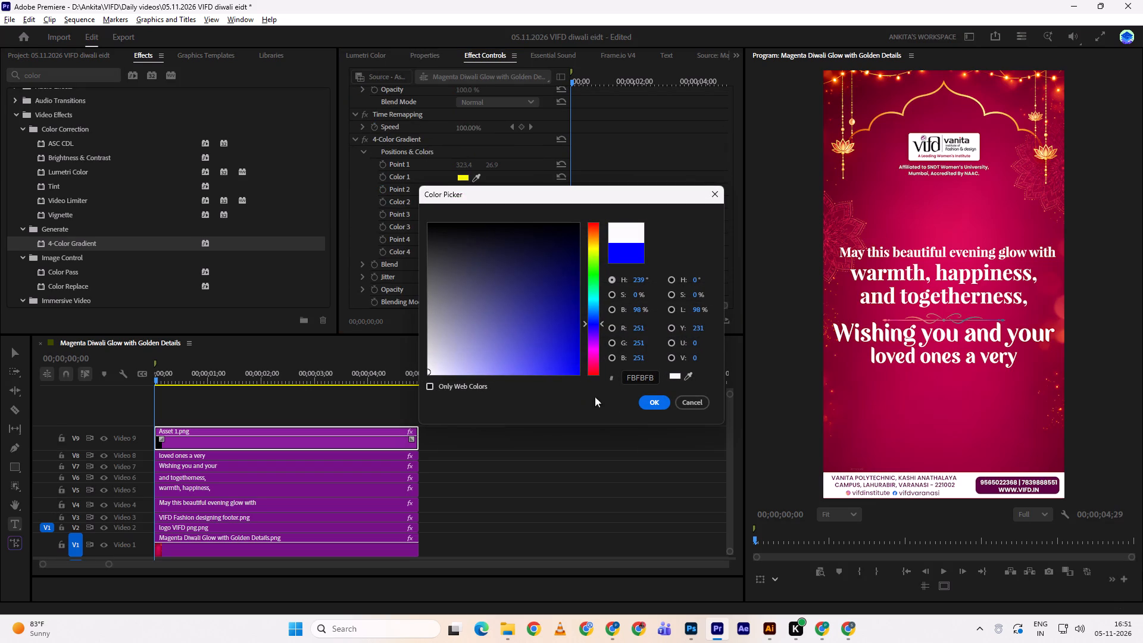
double_click(648, 405)
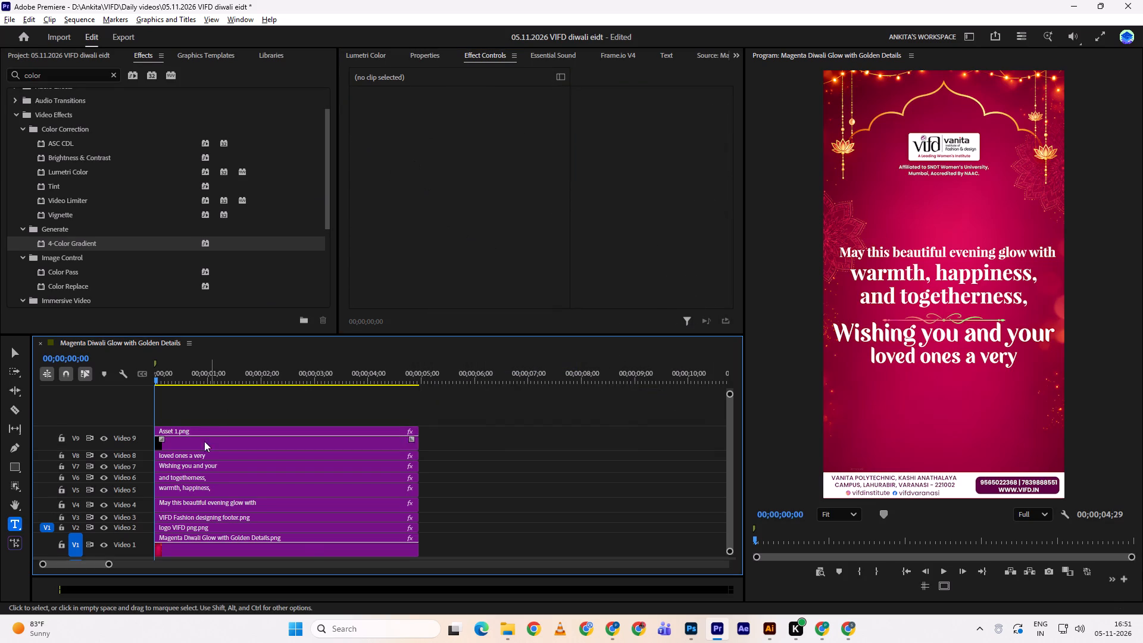
Set Color 3 of the divider's 4-Color Gradient to white by sampling the footer's background in the preview.
left_click(195, 450)
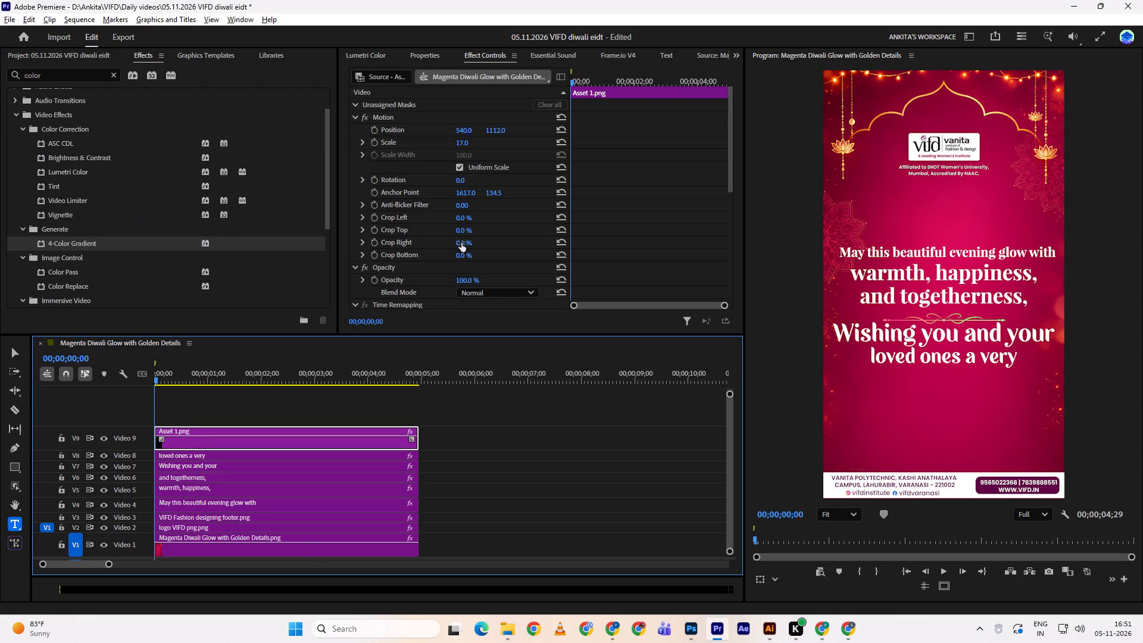
scroll(508, 221, "down", 14)
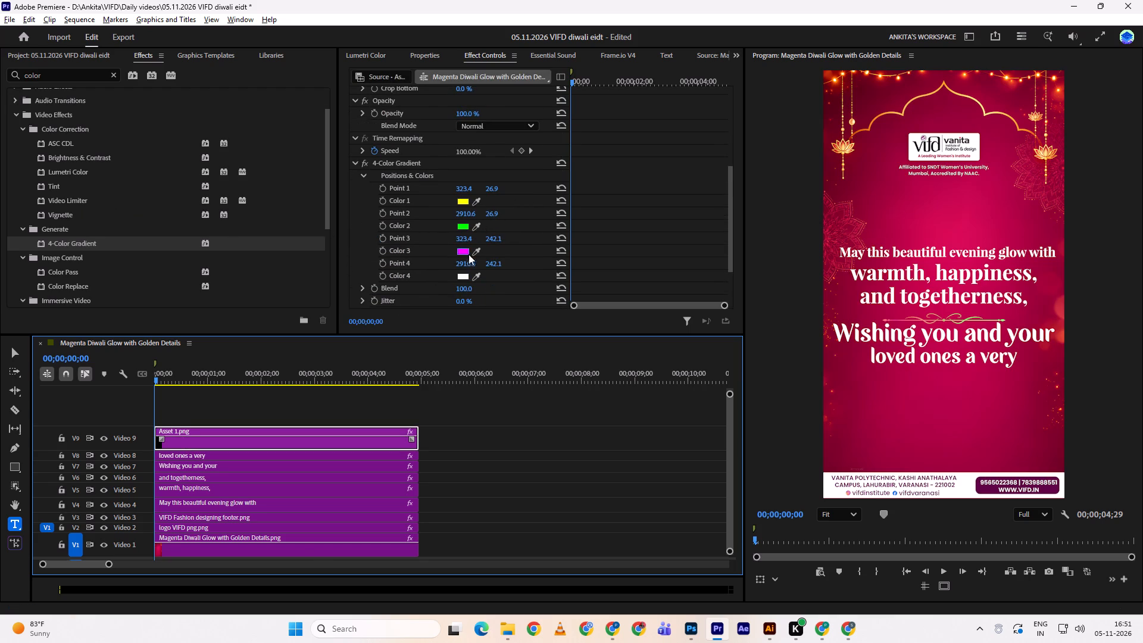
double_click(466, 255)
left_click(464, 251)
left_click(479, 252)
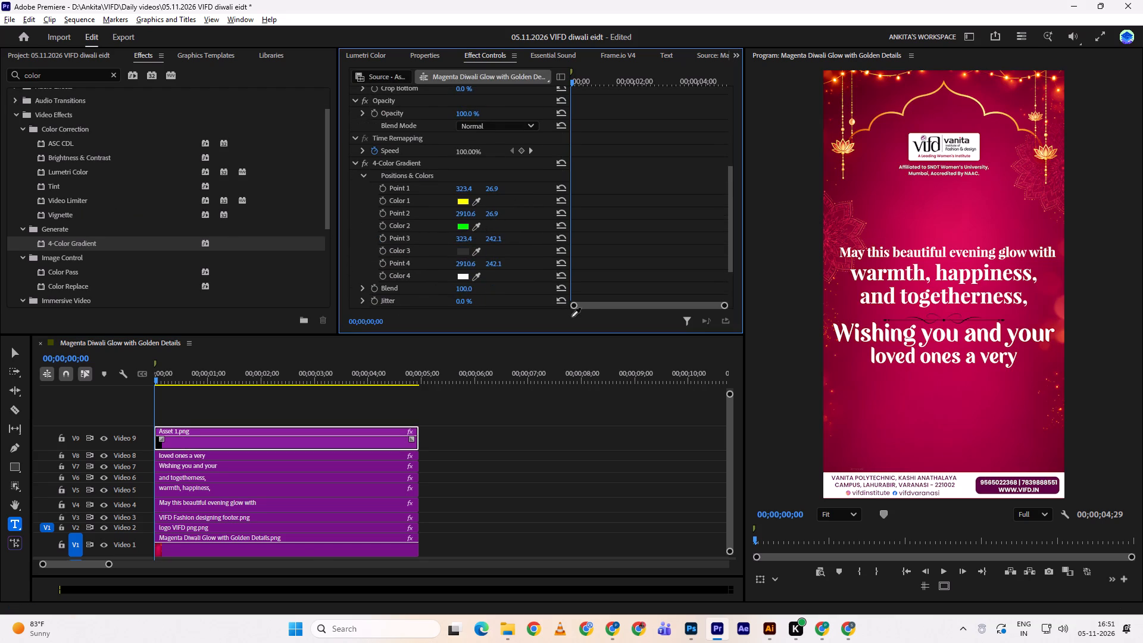
left_click(835, 488)
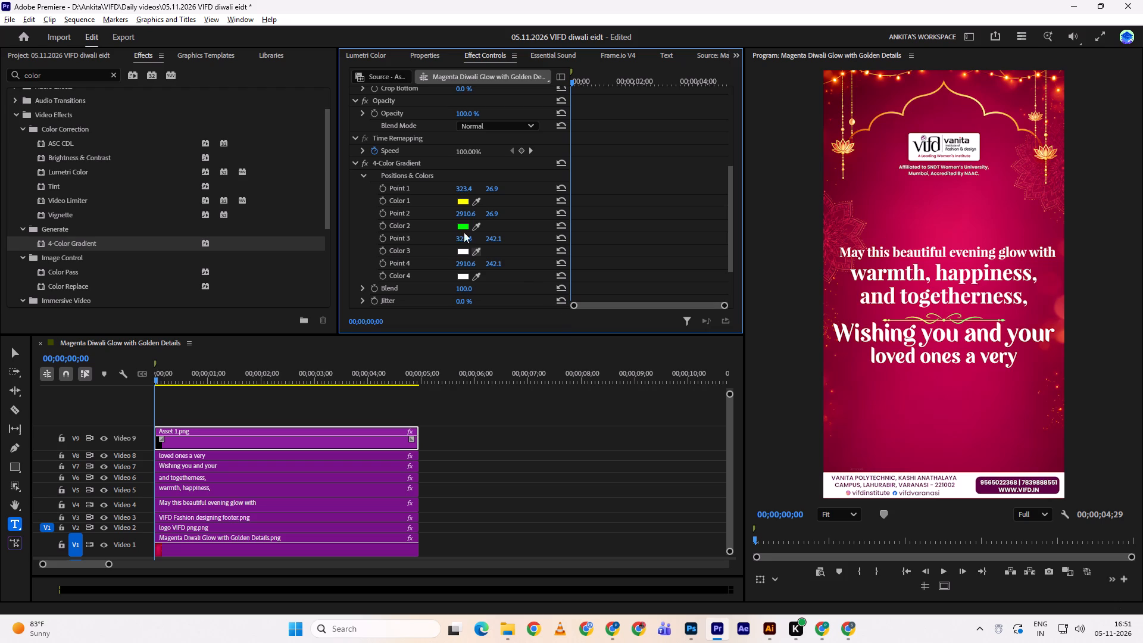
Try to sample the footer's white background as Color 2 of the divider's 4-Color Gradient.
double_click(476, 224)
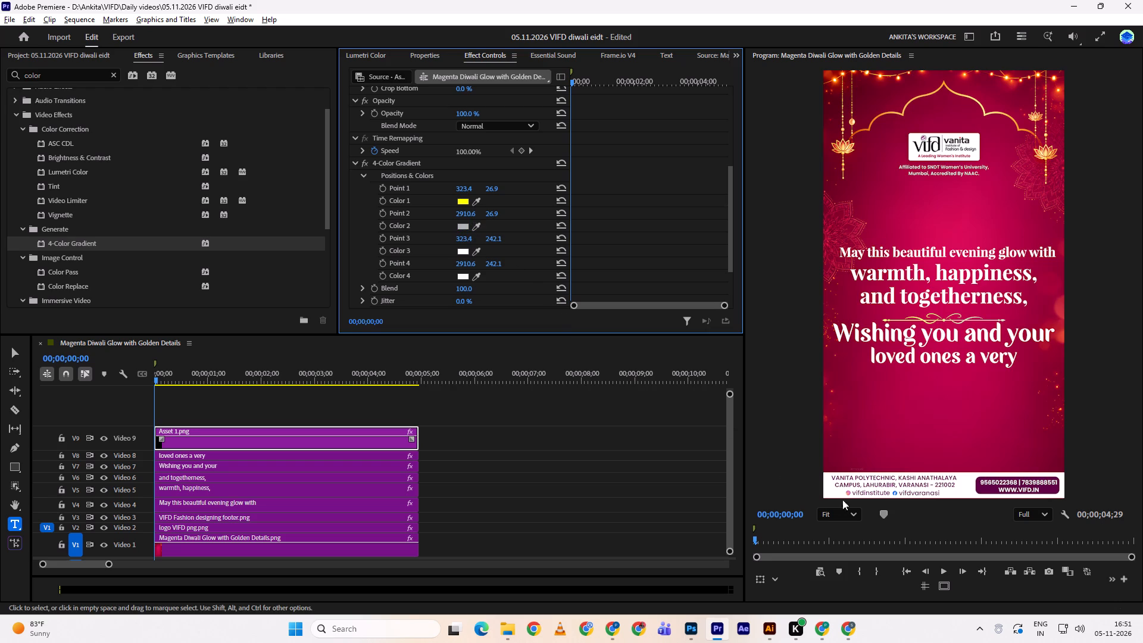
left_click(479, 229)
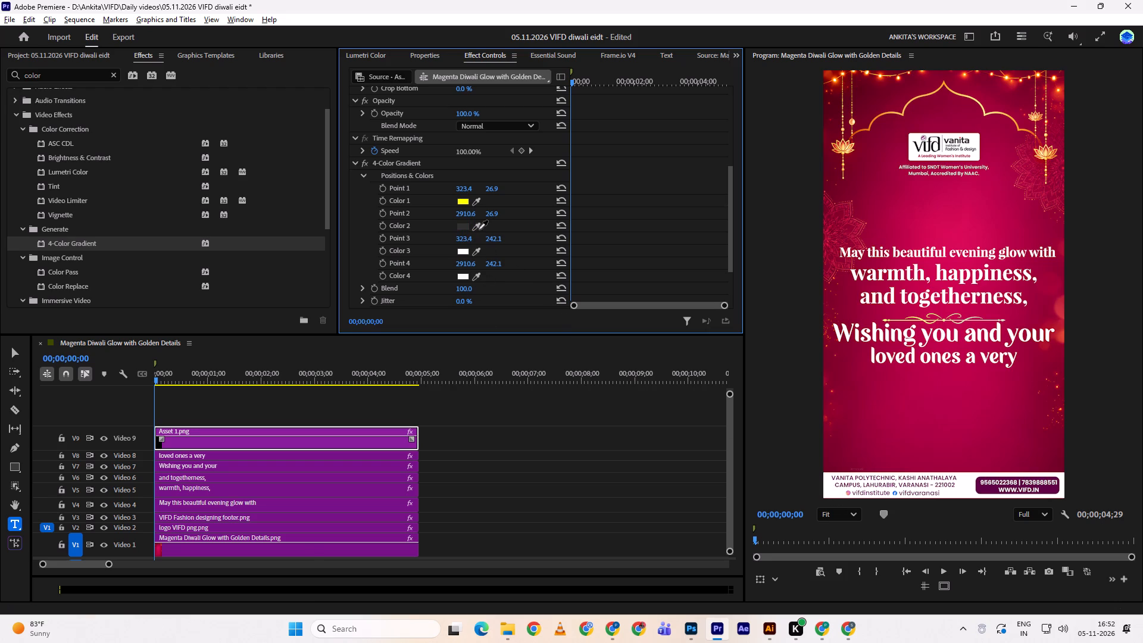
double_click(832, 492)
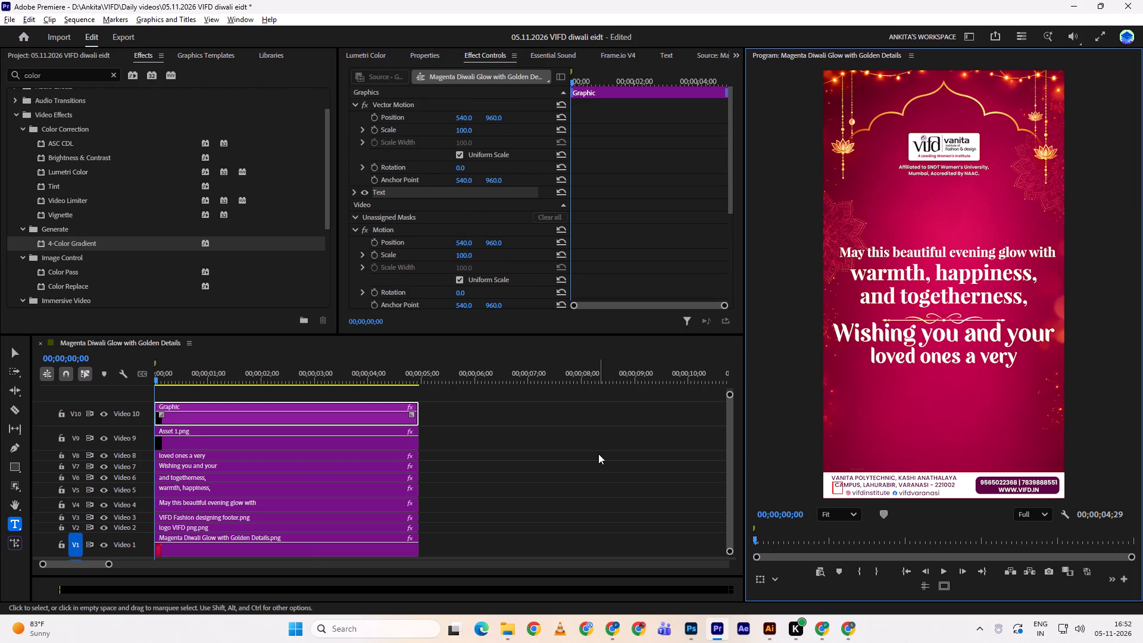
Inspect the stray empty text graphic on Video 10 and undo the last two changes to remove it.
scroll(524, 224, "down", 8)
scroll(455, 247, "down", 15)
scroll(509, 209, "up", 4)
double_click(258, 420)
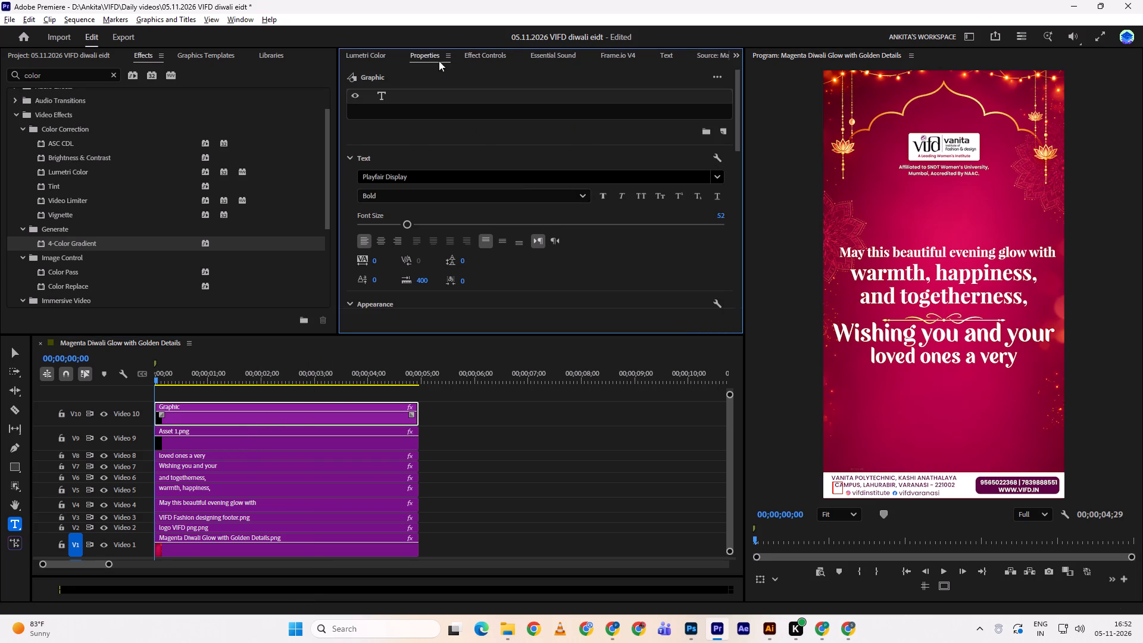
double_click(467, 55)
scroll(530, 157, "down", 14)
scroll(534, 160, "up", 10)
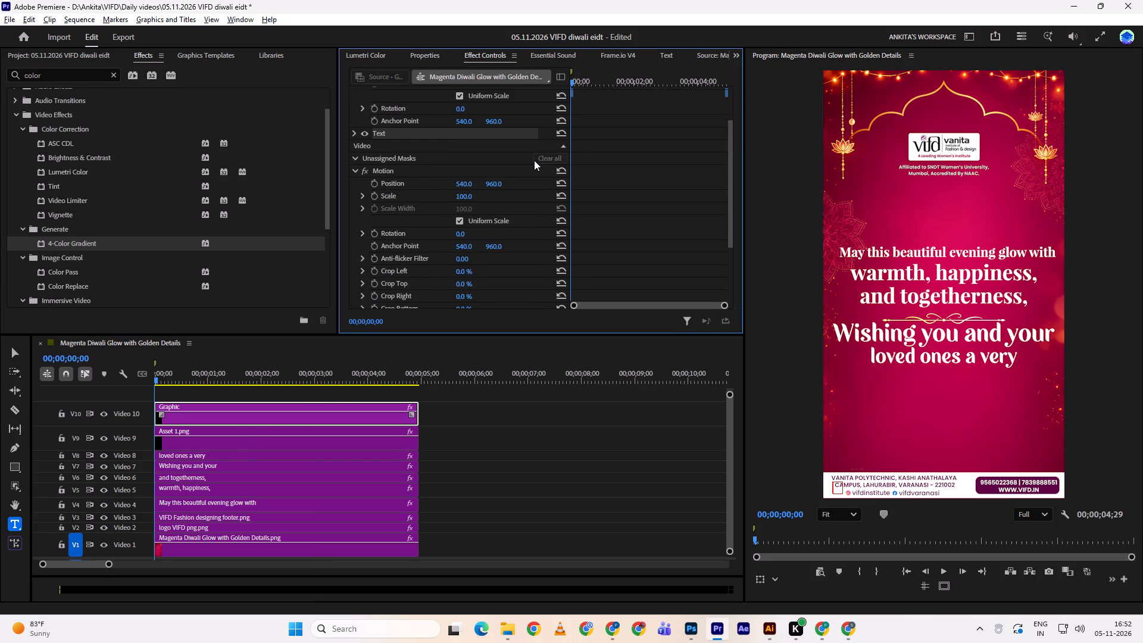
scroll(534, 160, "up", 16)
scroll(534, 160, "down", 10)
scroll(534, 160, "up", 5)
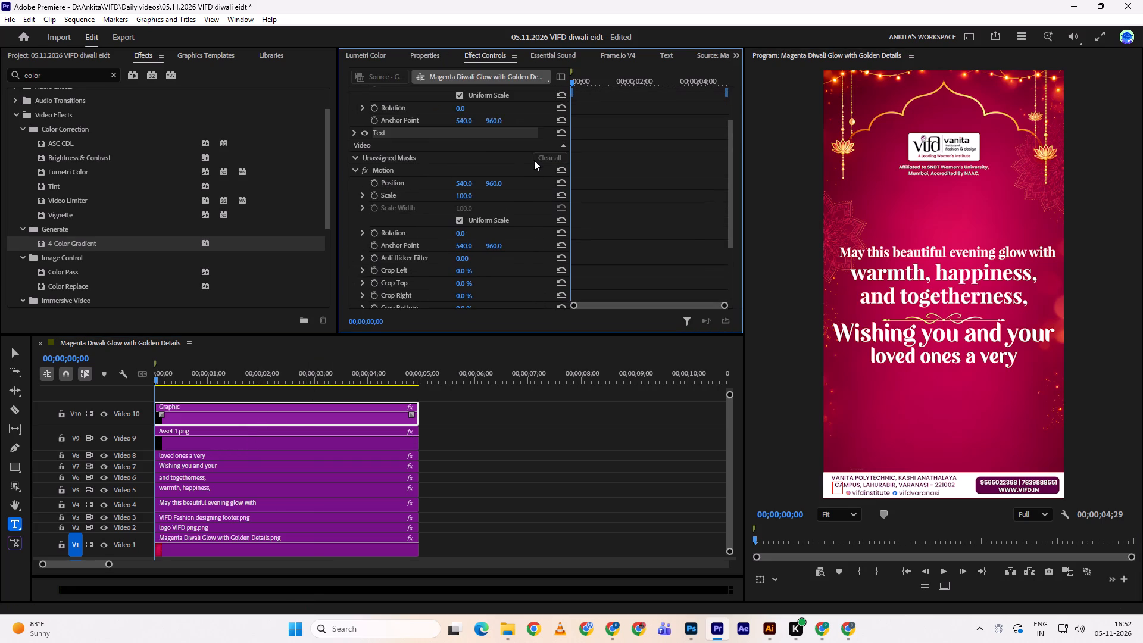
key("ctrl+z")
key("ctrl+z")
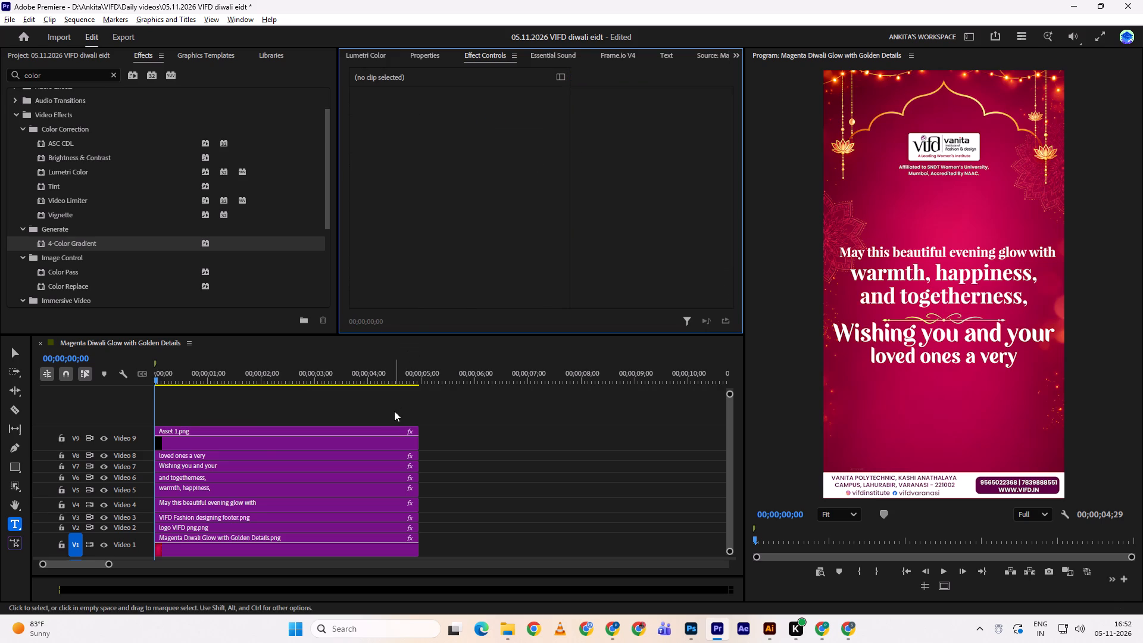
Set Color 2 of the divider's 4-Color Gradient to yellow by sampling the effect's Color 1 swatch.
left_click(246, 438)
scroll(501, 239, "down", 10)
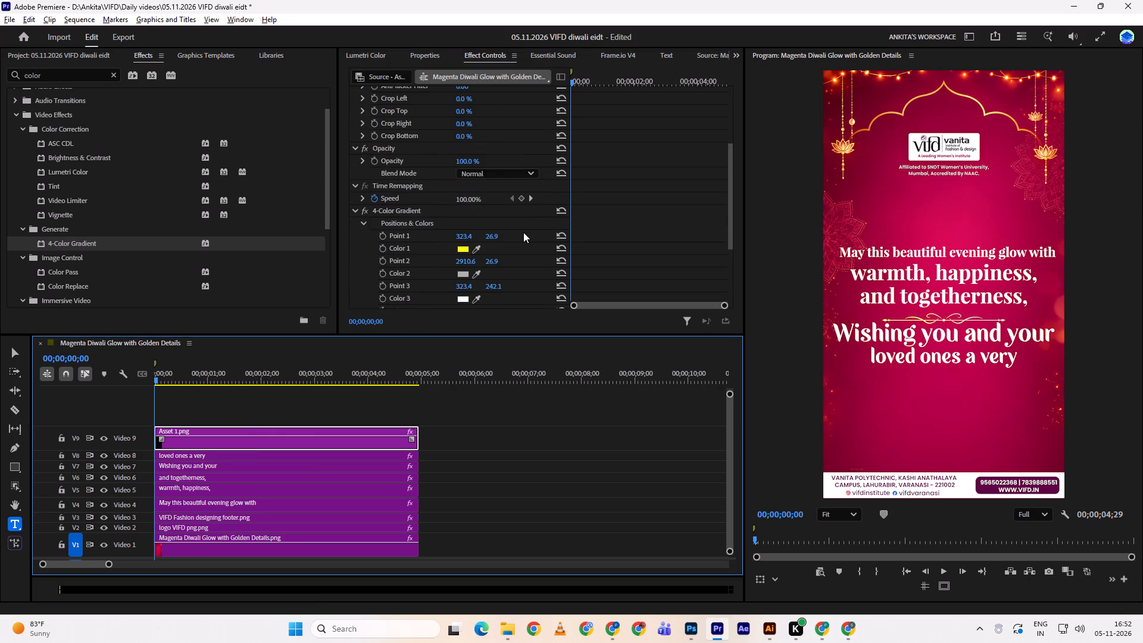
scroll(523, 232, "down", 5)
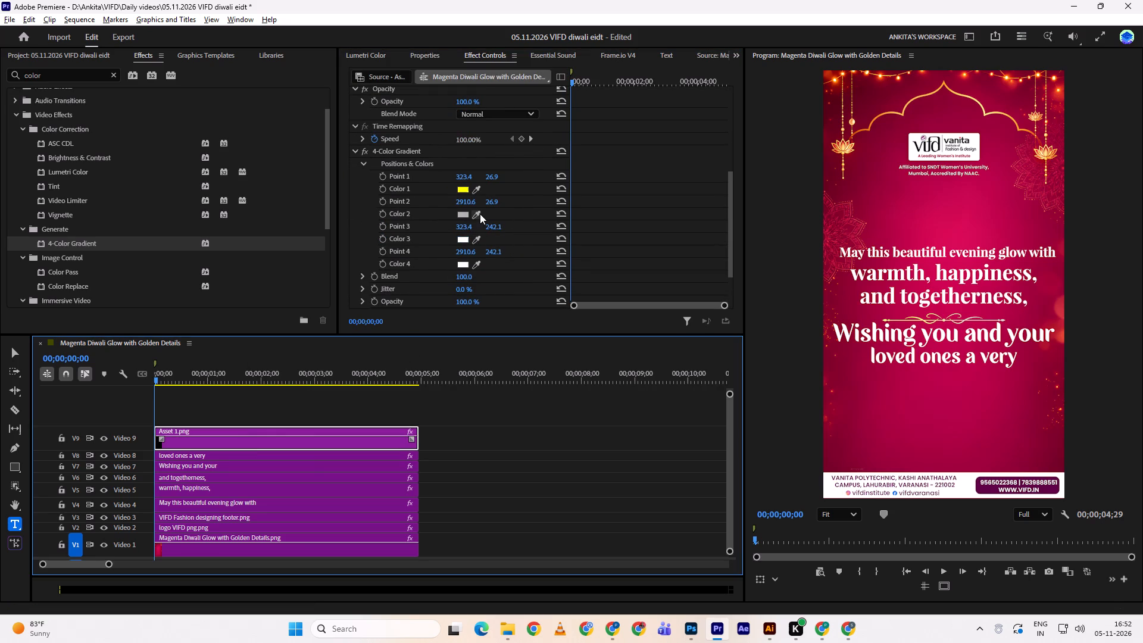
double_click(480, 214)
double_click(477, 213)
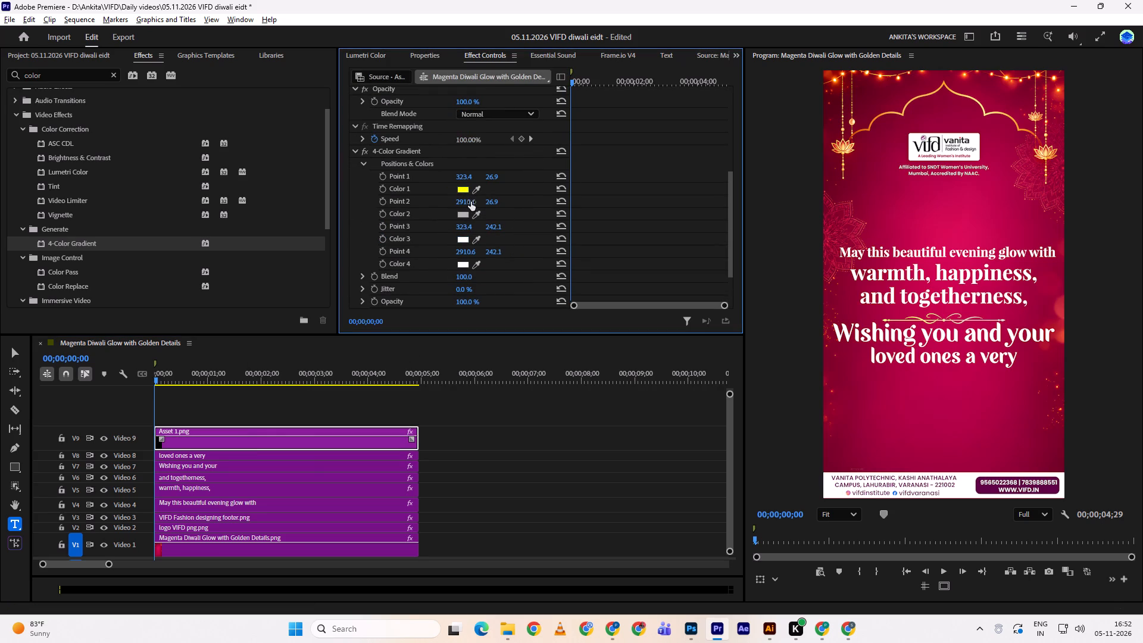
double_click(475, 212)
double_click(478, 213)
left_click_drag(479, 216, 813, 296)
left_click_drag(813, 296, 421, 220)
left_click(478, 216)
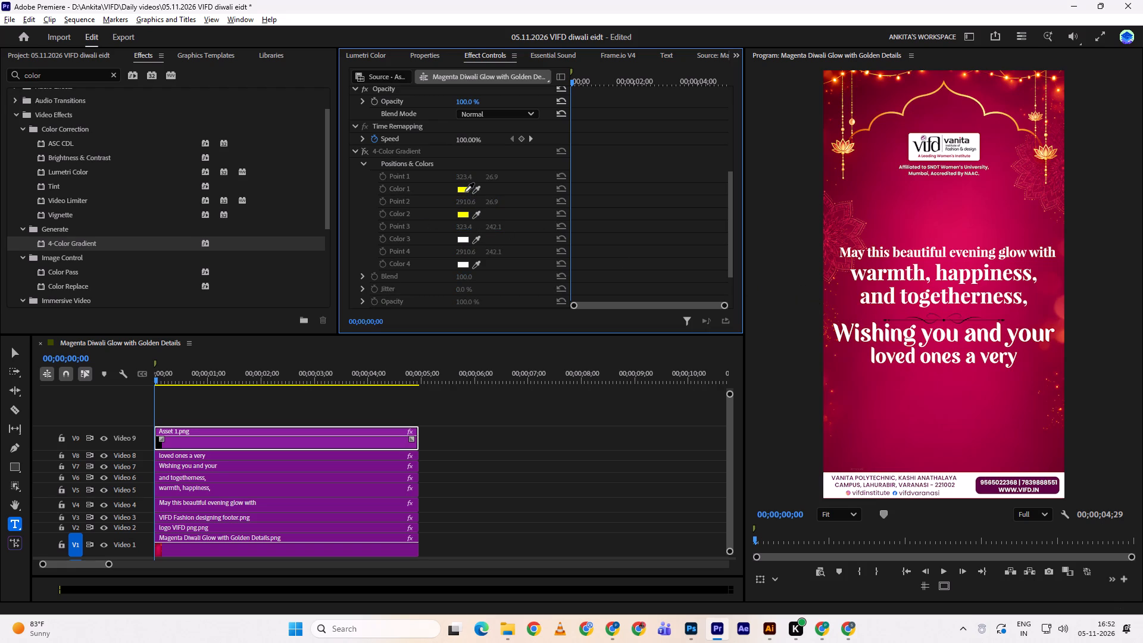
left_click(461, 189)
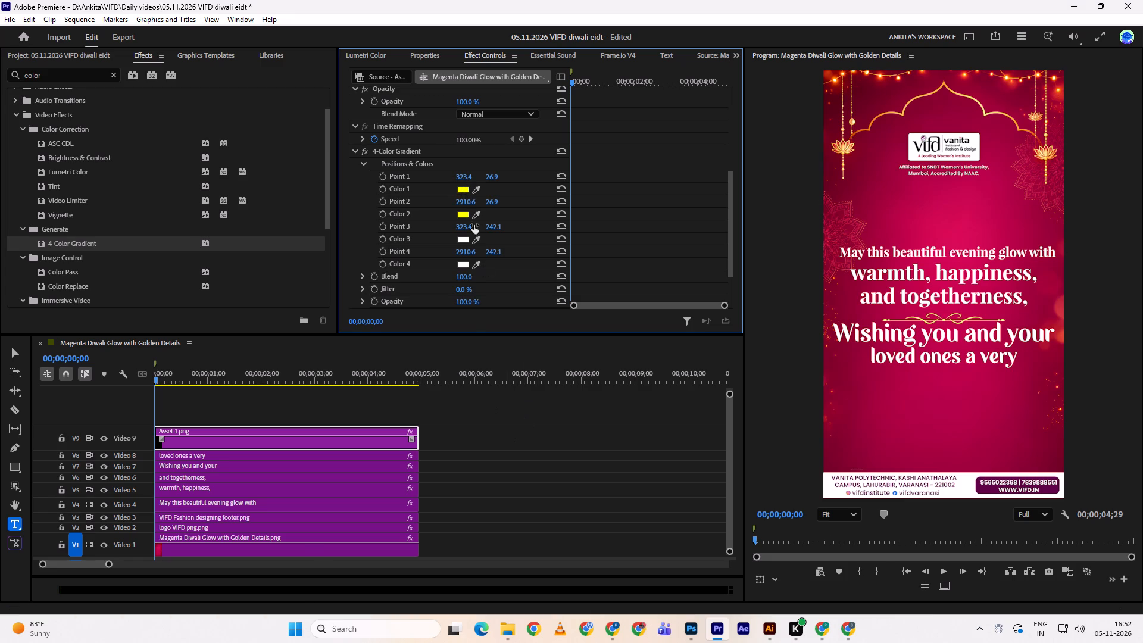
Shift Color 2 of the divider's 4-Color Gradient to golden yellow FFC600.
triple_click(461, 214)
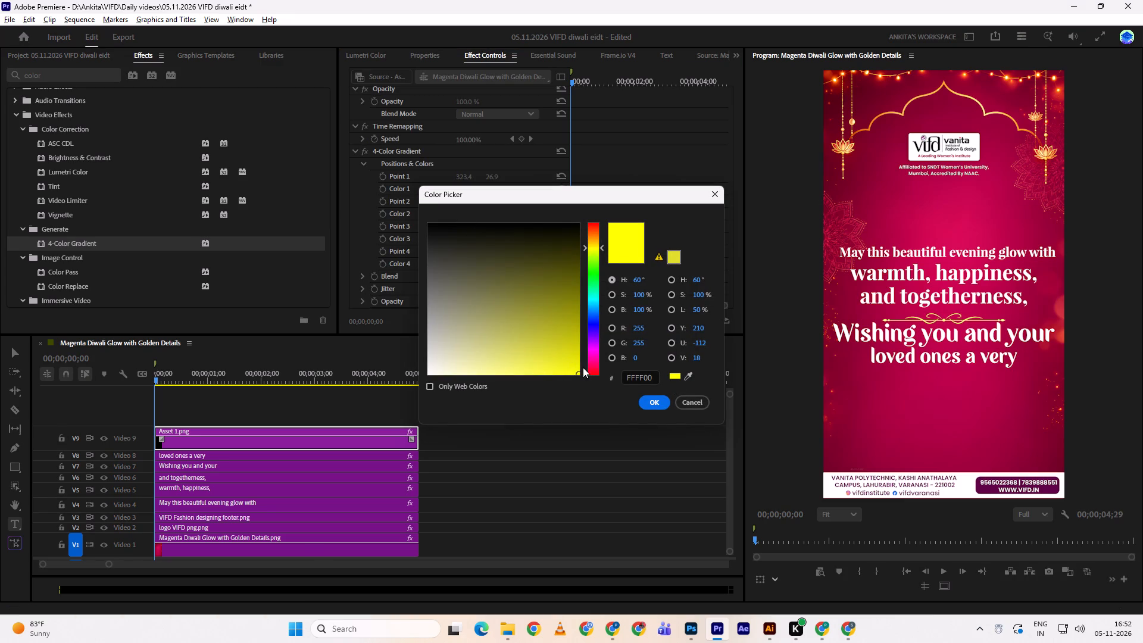
left_click(590, 242)
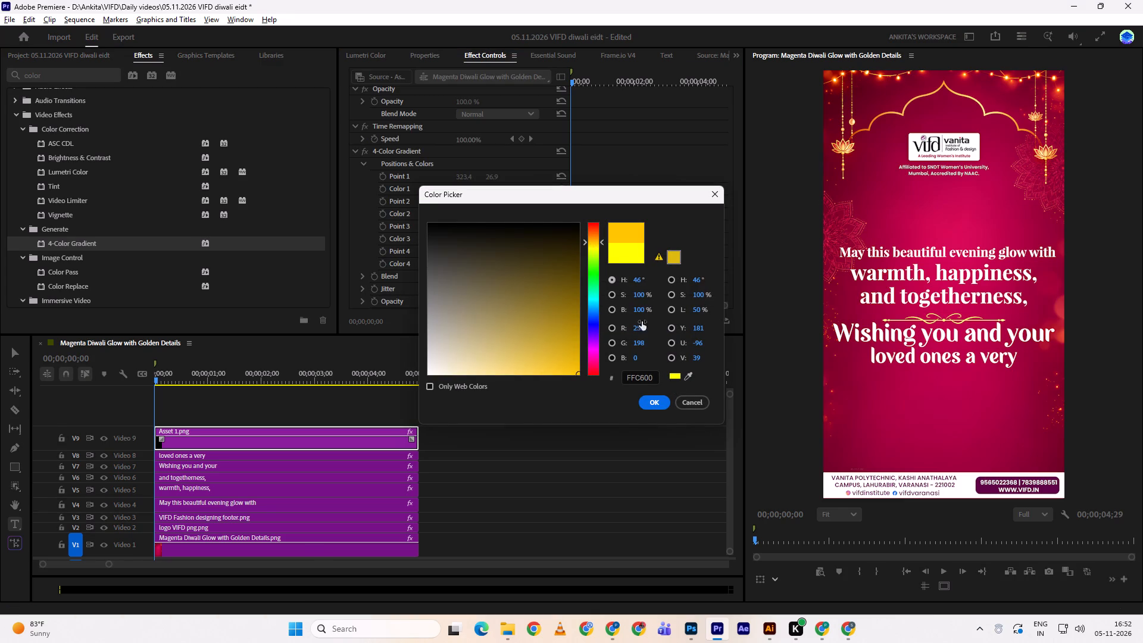
left_click(658, 398)
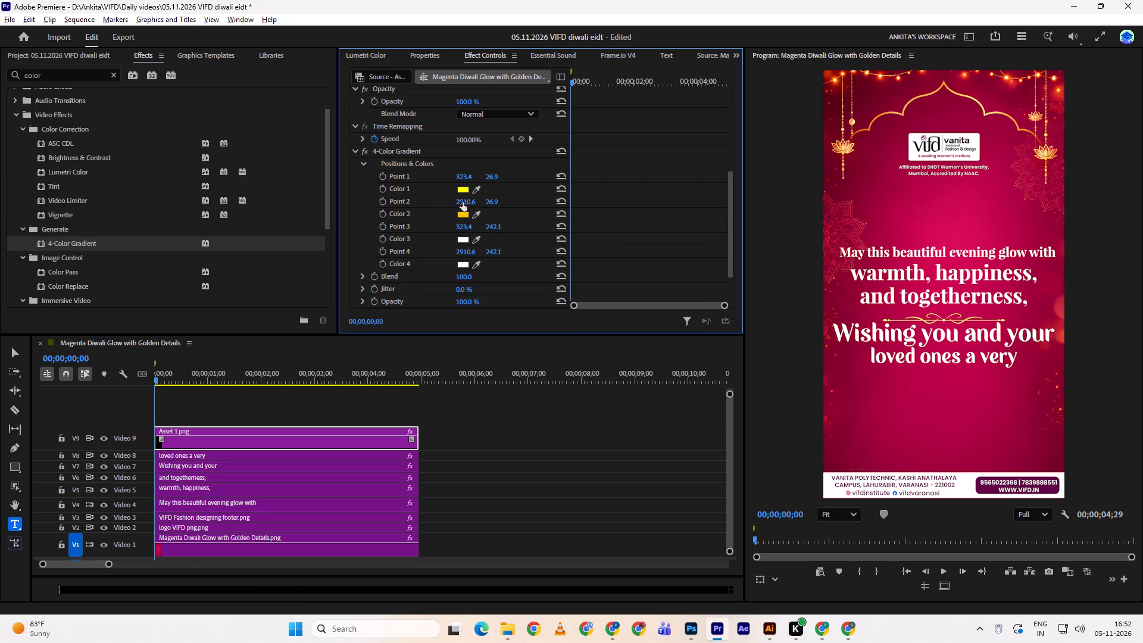
Shift Color 1 of the divider's 4-Color Gradient to golden yellow, RGB 255, 210, 0.
double_click(463, 188)
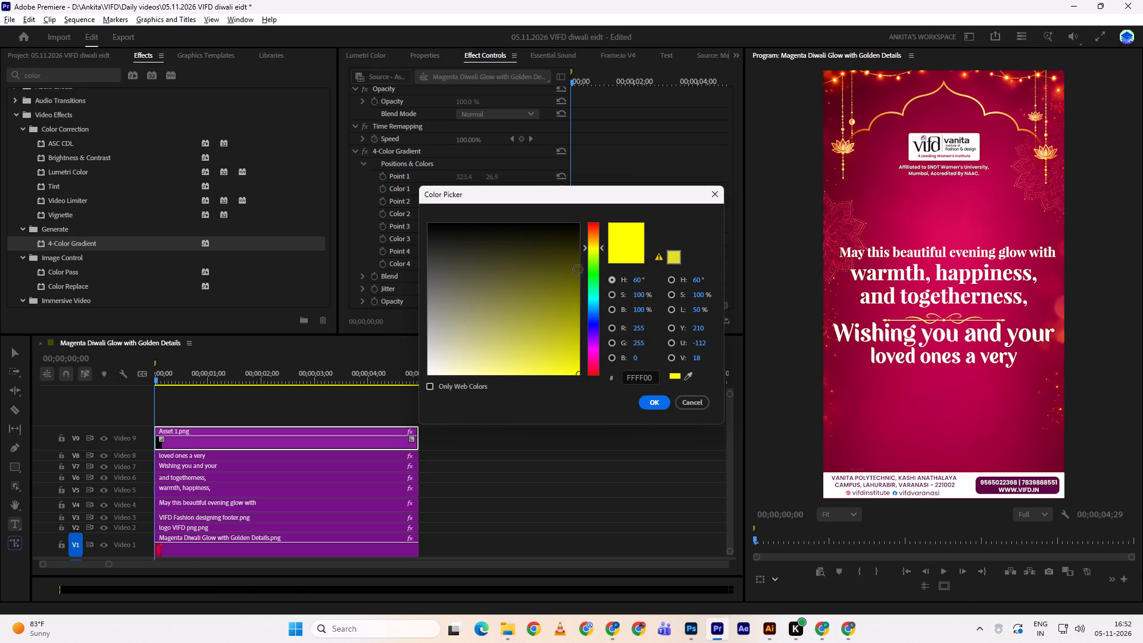
double_click(591, 244)
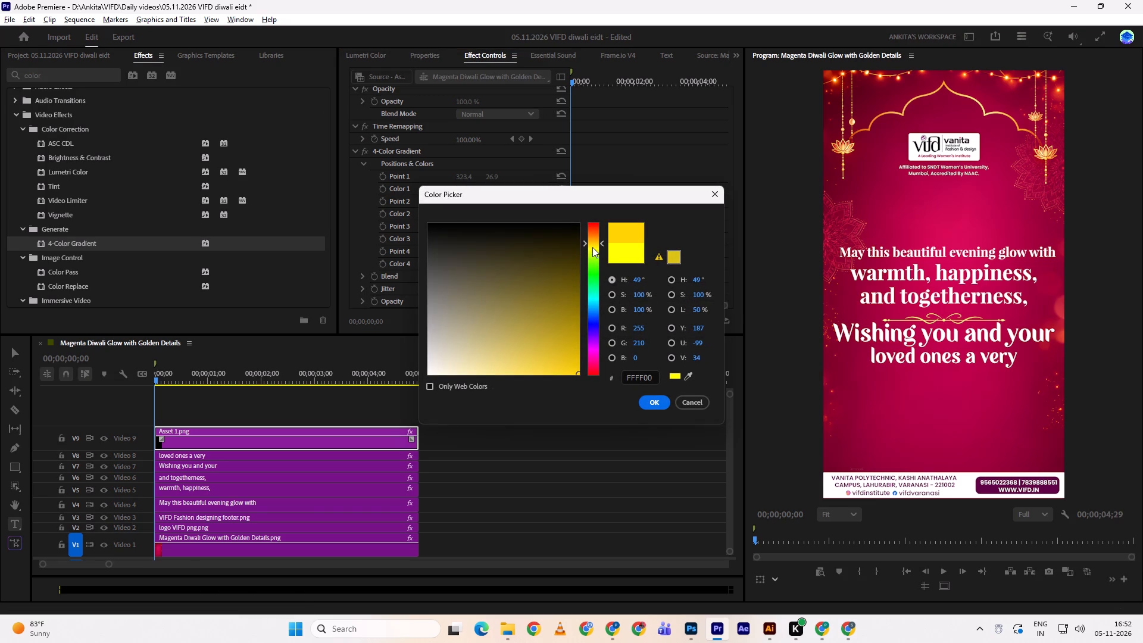
left_click(650, 401)
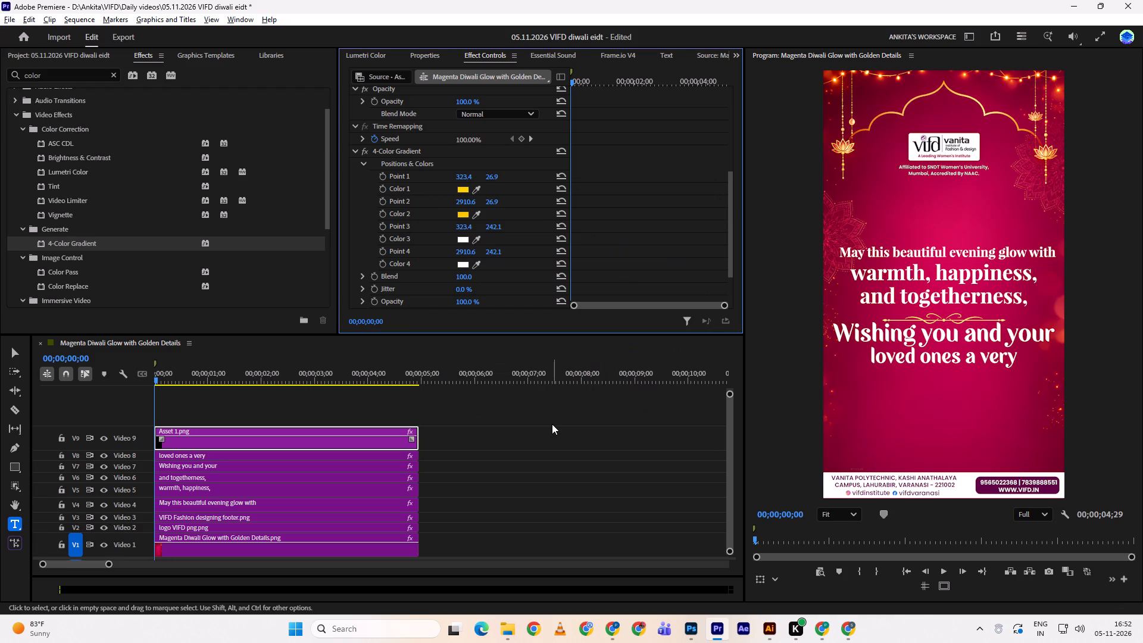
Select the "Wishing you and your" text clip on Video 7.
left_click(201, 466)
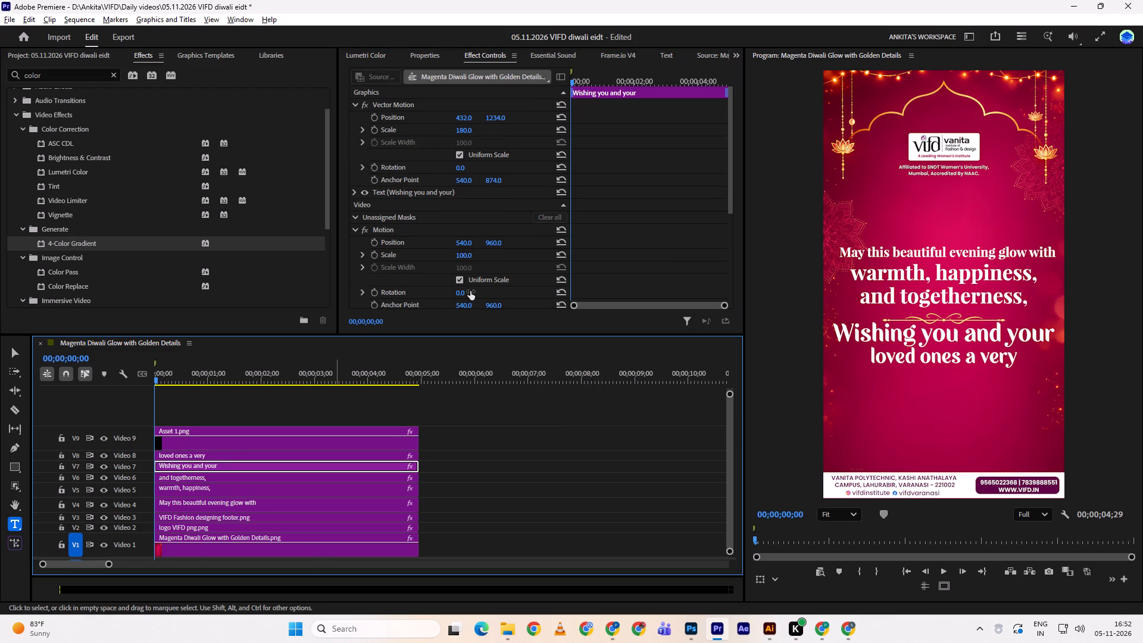
scroll(467, 288, "up", 2)
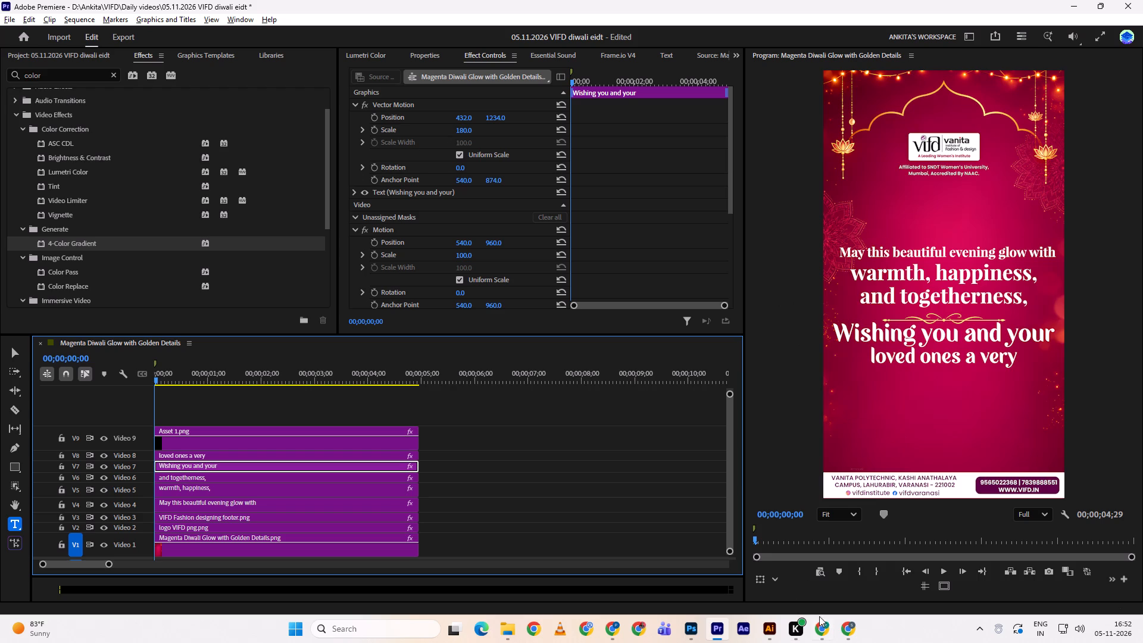
Switch to Chrome, pause the YouTube song, view the Pinterest "diwali bg" results, and return to Premiere.
double_click(827, 587)
left_click(464, 401)
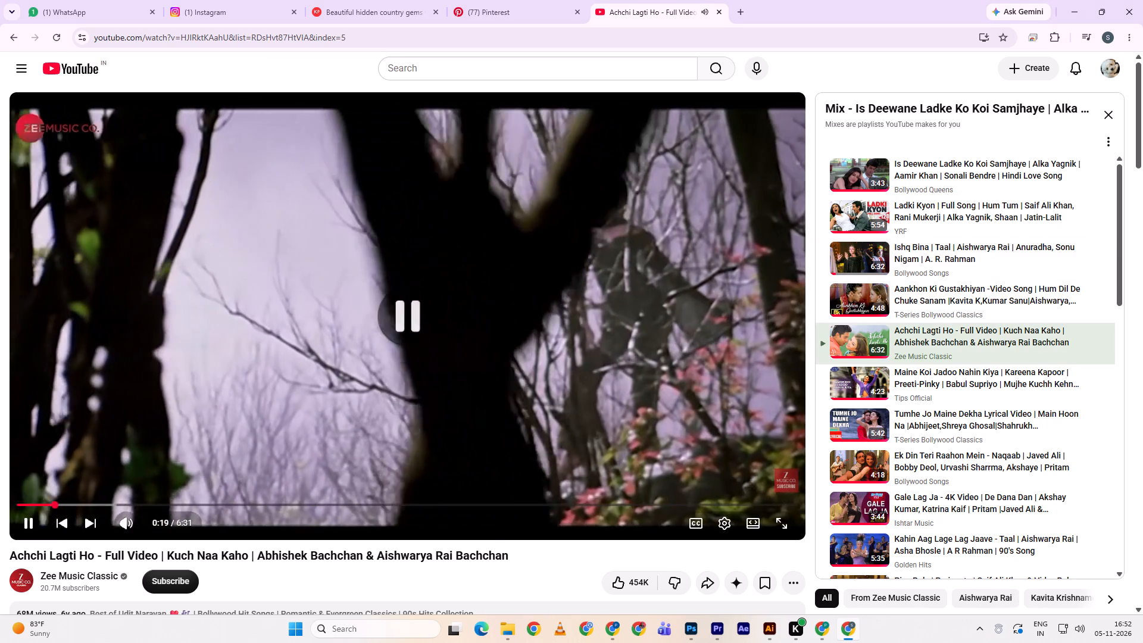
double_click(467, 0)
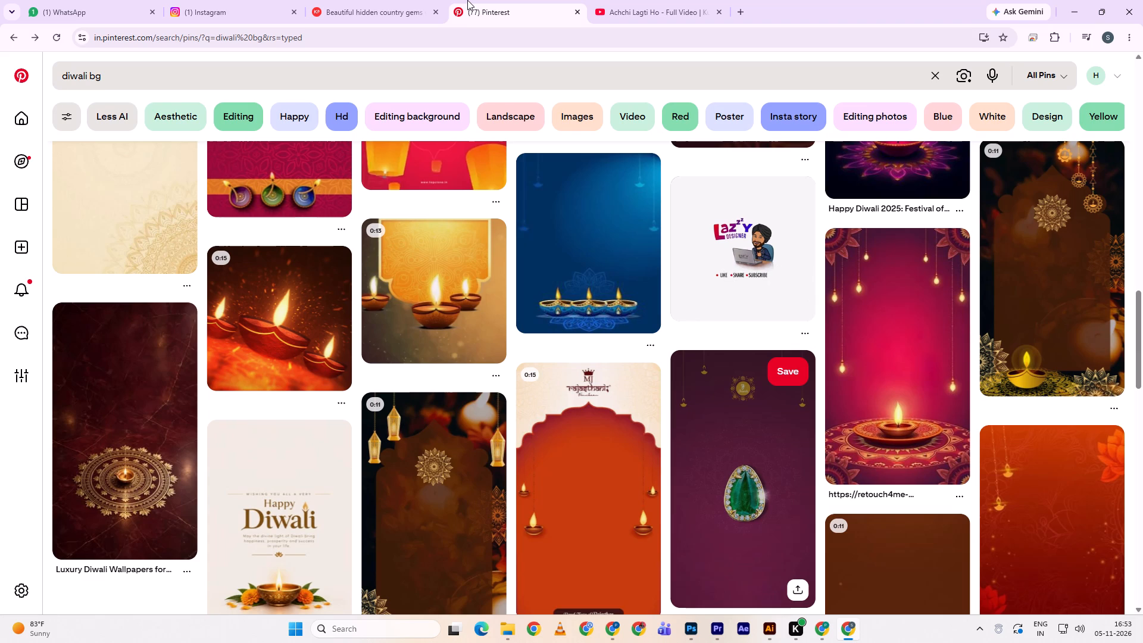
key("alt+Tab")
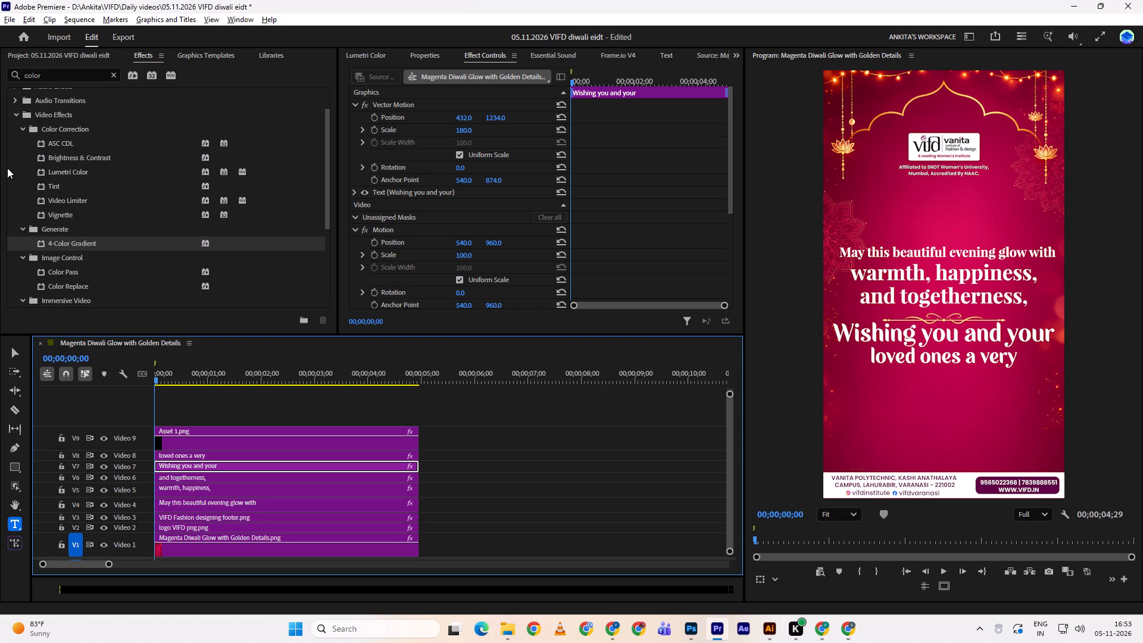
Move the "Wishing you and your" line slightly down to widen the gap below the divider.
left_click_drag(218, 379, 154, 379)
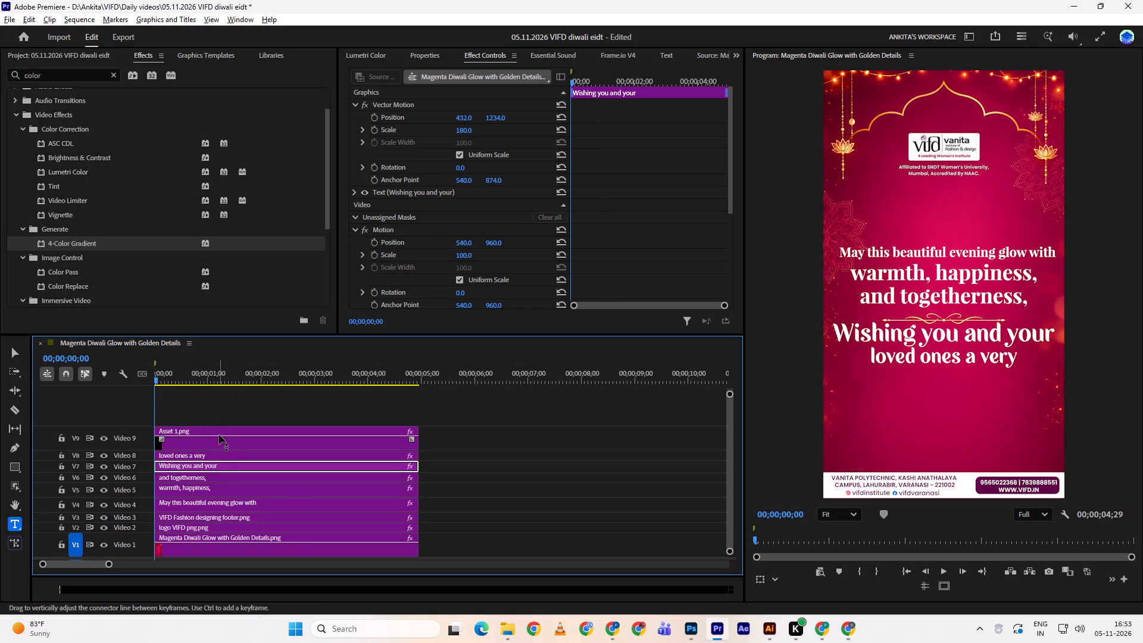
scroll(486, 145, "up", 2)
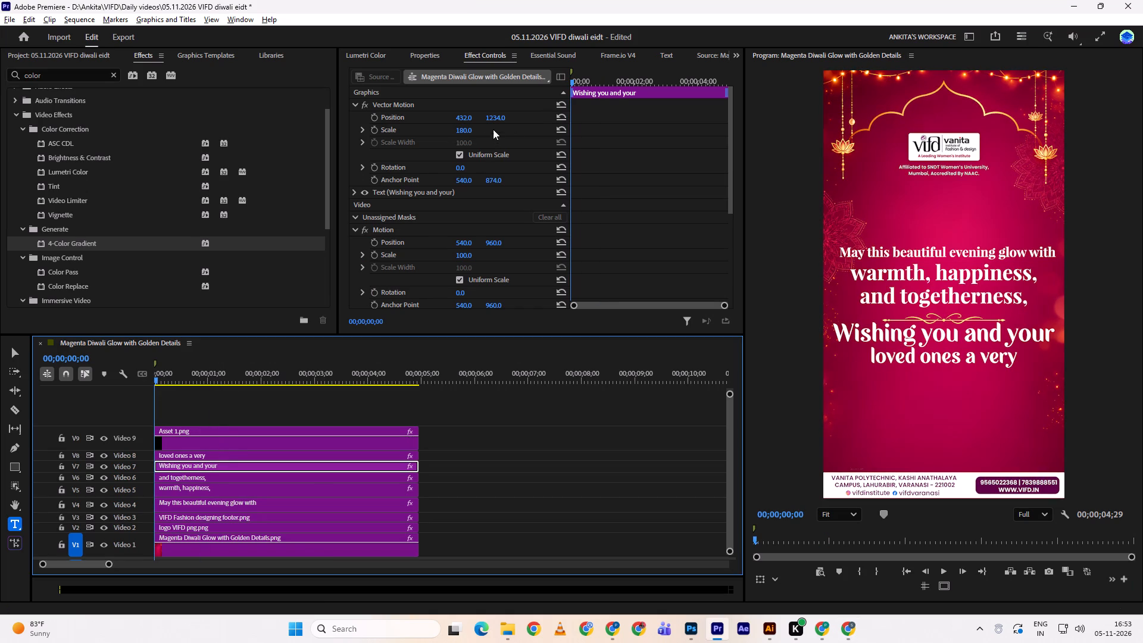
left_click_drag(496, 119, 523, 110)
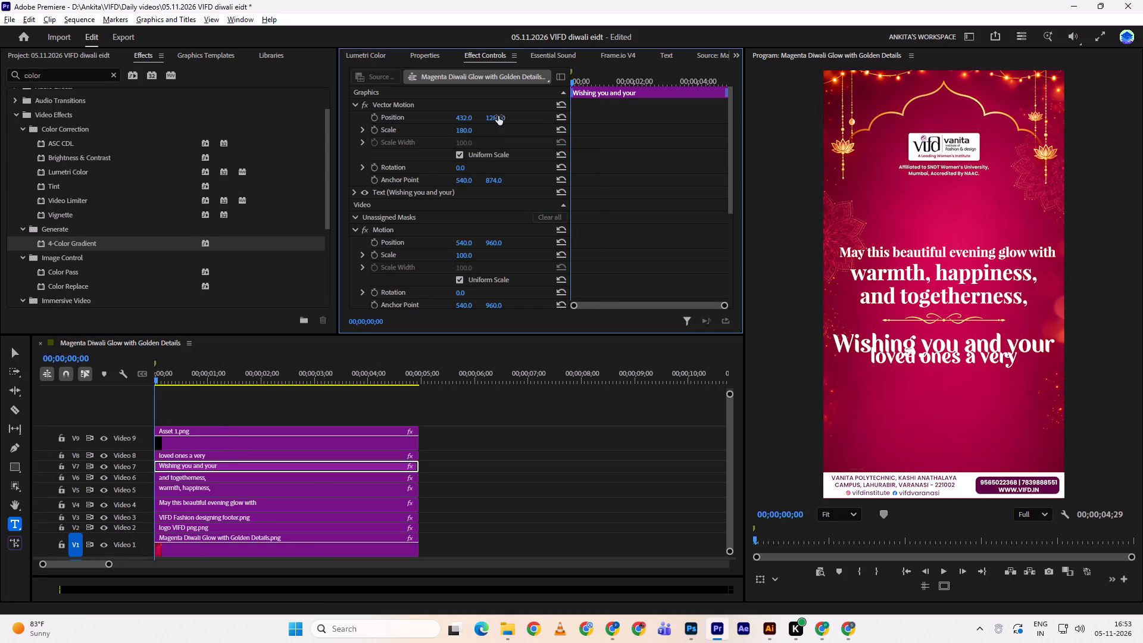
Move the "loved ones a very" line down to a vertical position of about 1600, below "Wishing you and your".
left_click(315, 460)
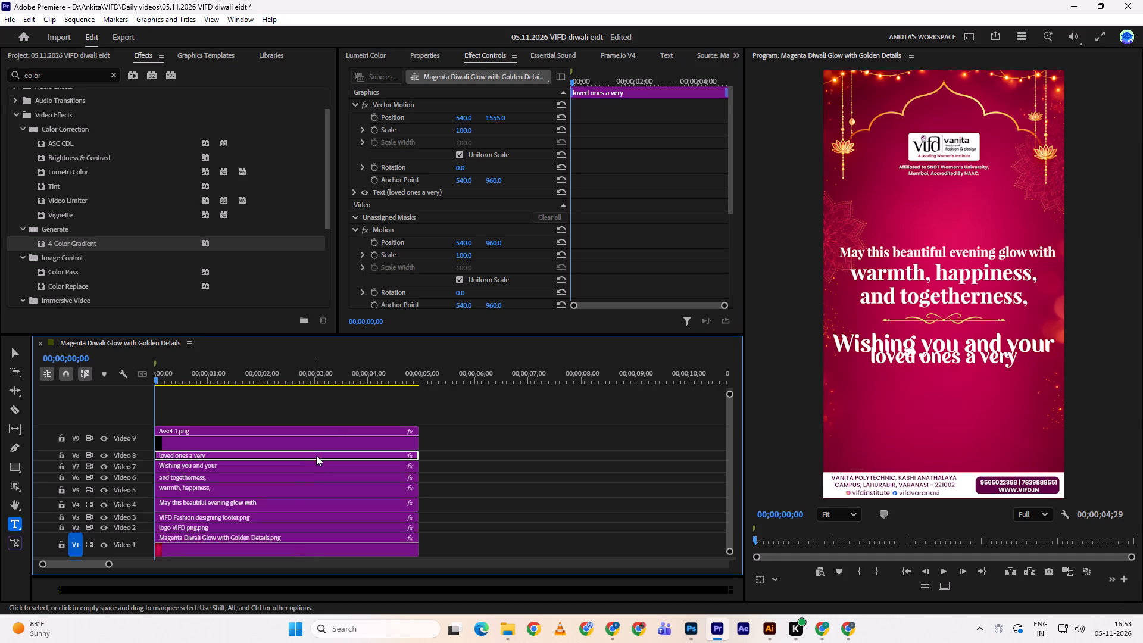
left_click_drag(492, 116, 520, 108)
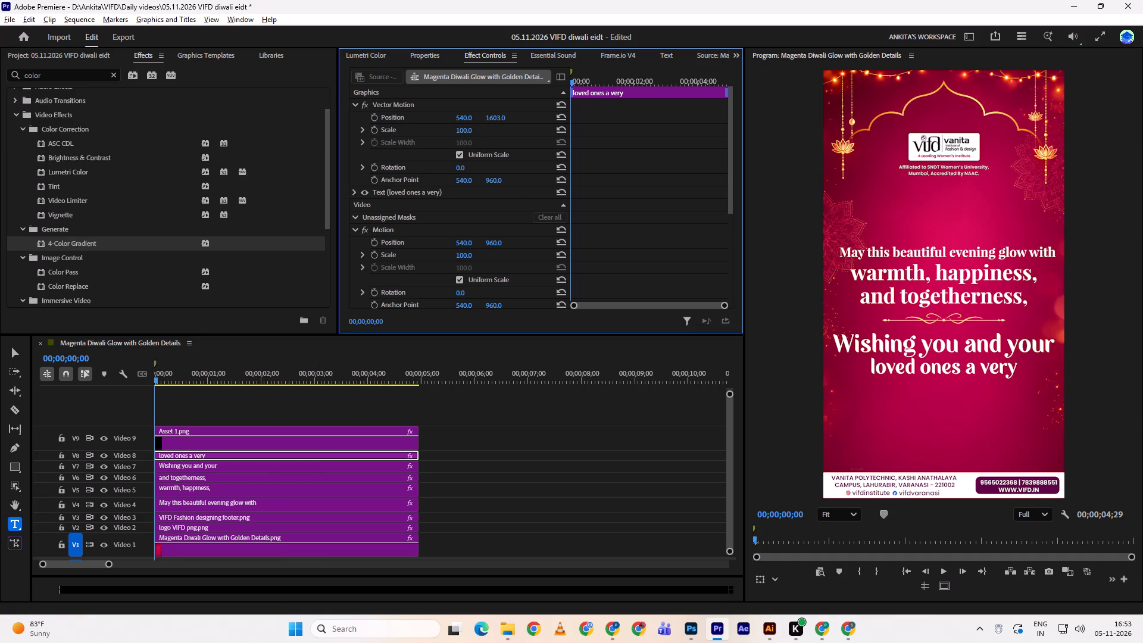
left_click_drag(520, 108, 514, 106)
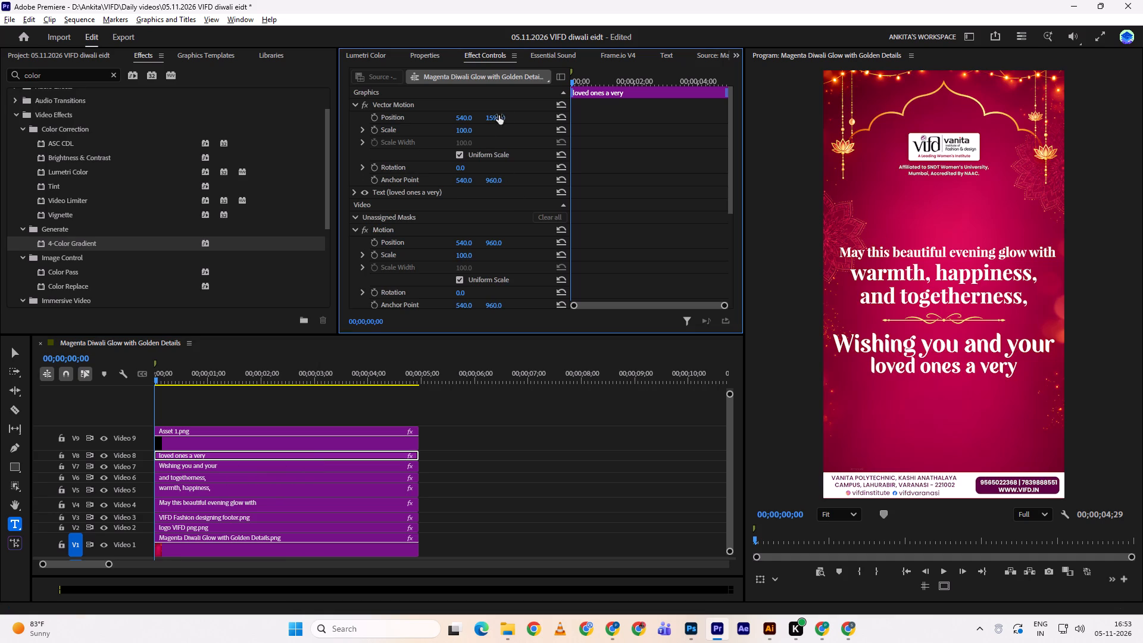
left_click(499, 116)
Nudge the divider clip Asset 1.png down to vertical position 1118.
left_click(287, 433)
left_click(501, 128)
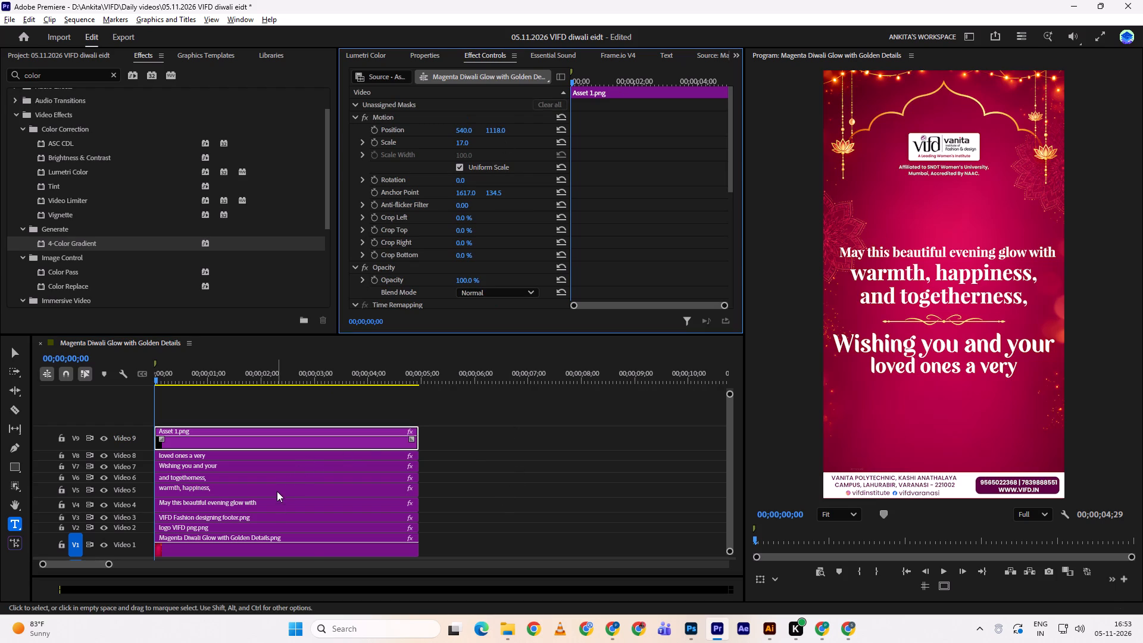
Set the vertical position of the "warmth, happiness," text line to 1181.
left_click(264, 506)
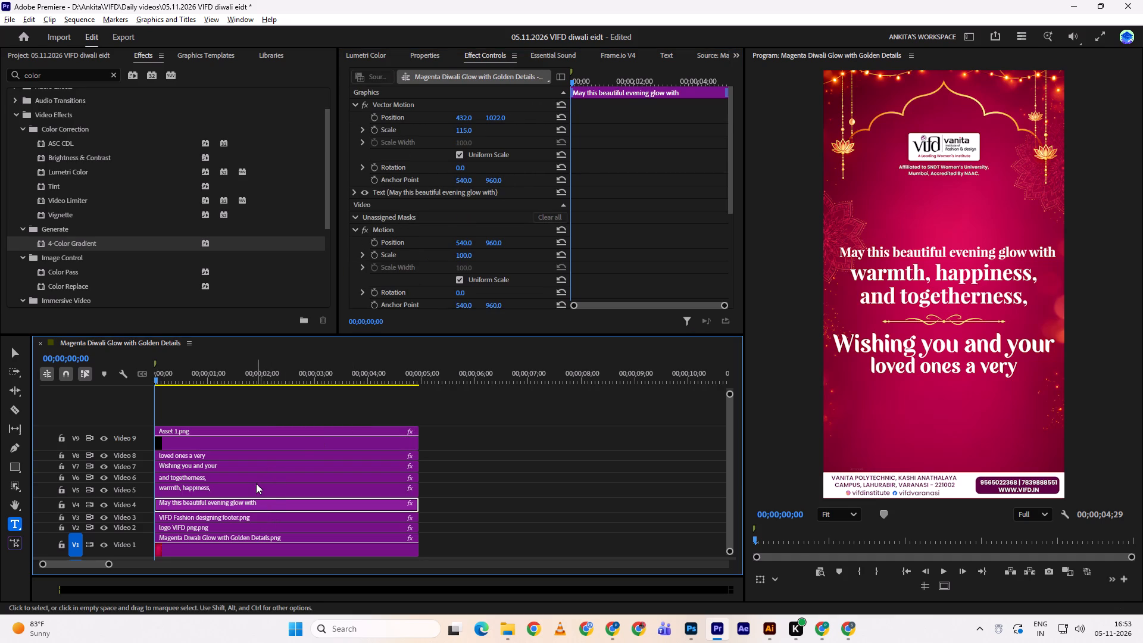
double_click(256, 483)
left_click_drag(571, 196, 569, 195)
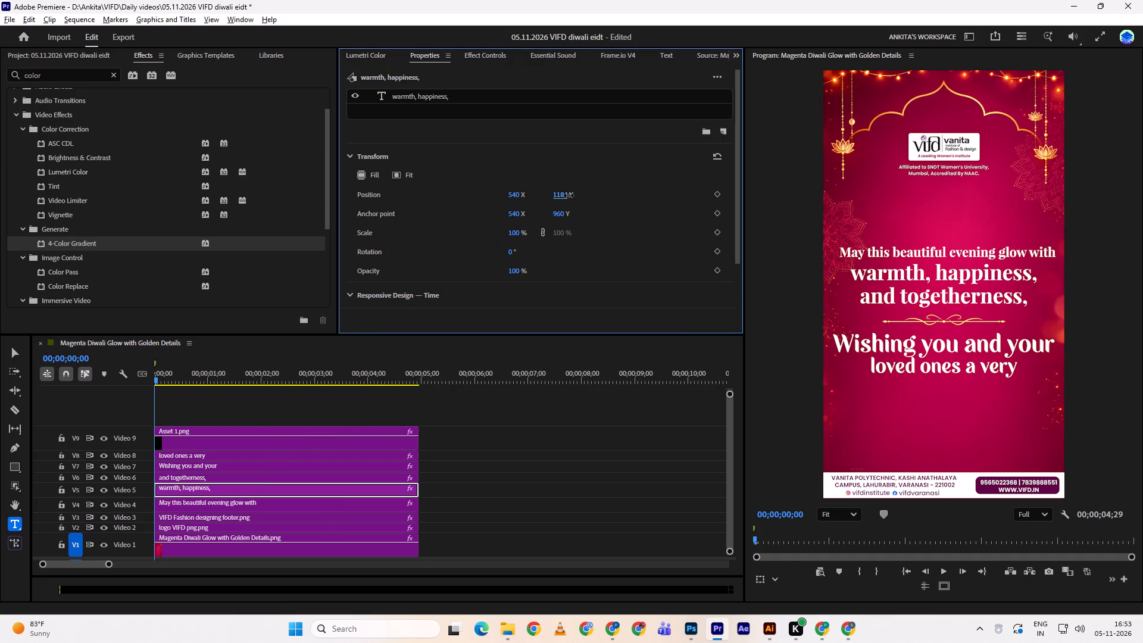
left_click_drag(569, 195, 564, 193)
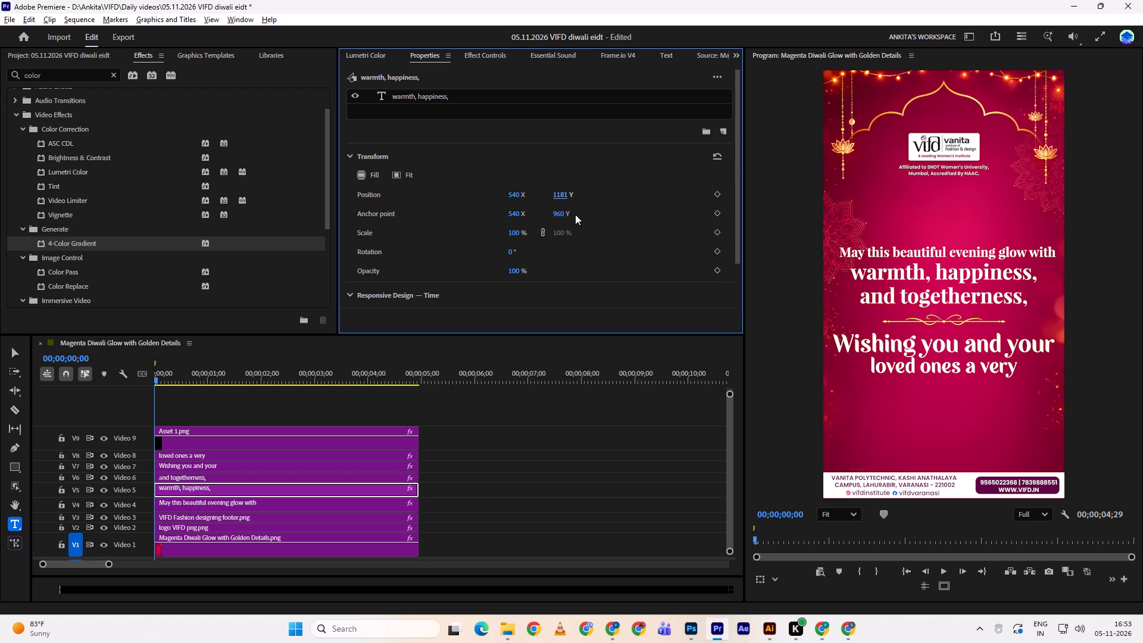
Set the vertical position of the "and togetherness," text line to 1285 and deselect it.
left_click(330, 481)
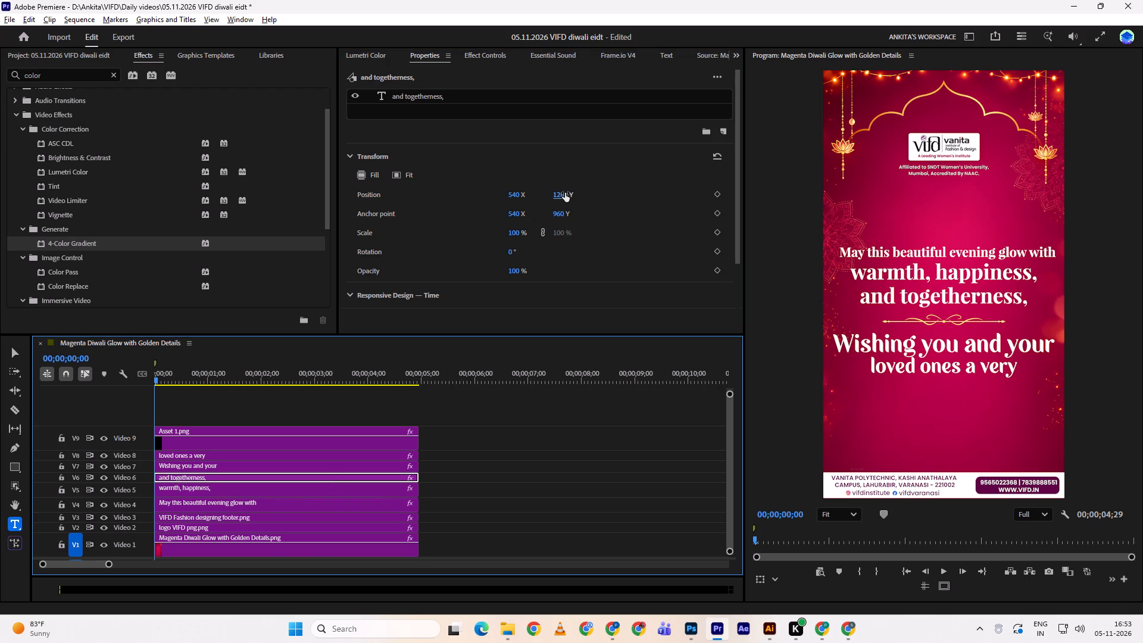
left_click(565, 193)
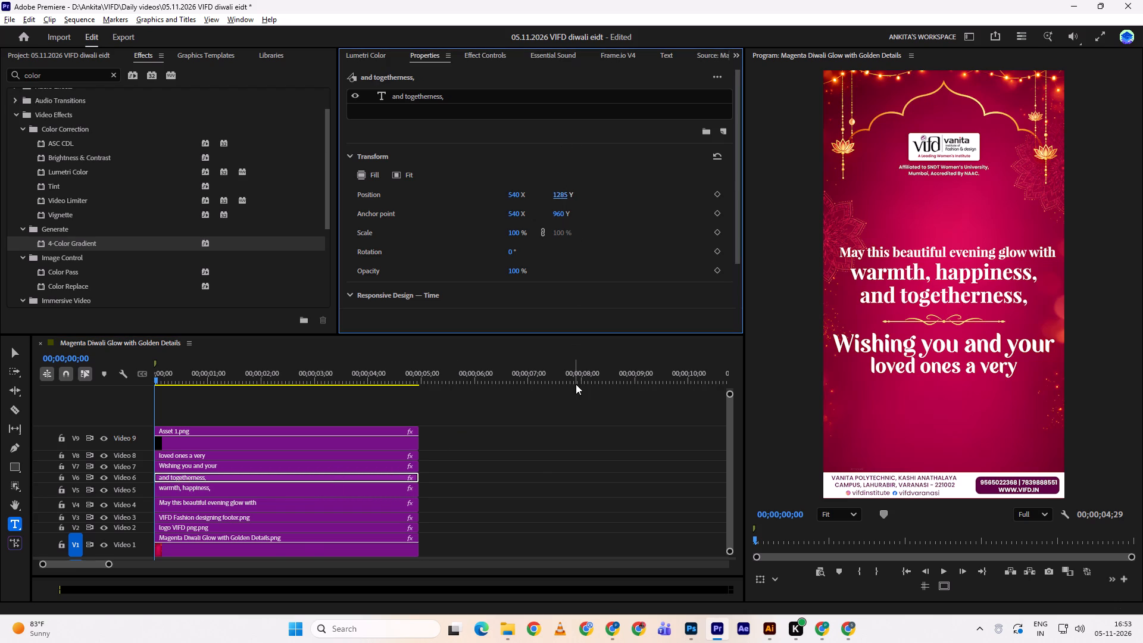
left_click(531, 458)
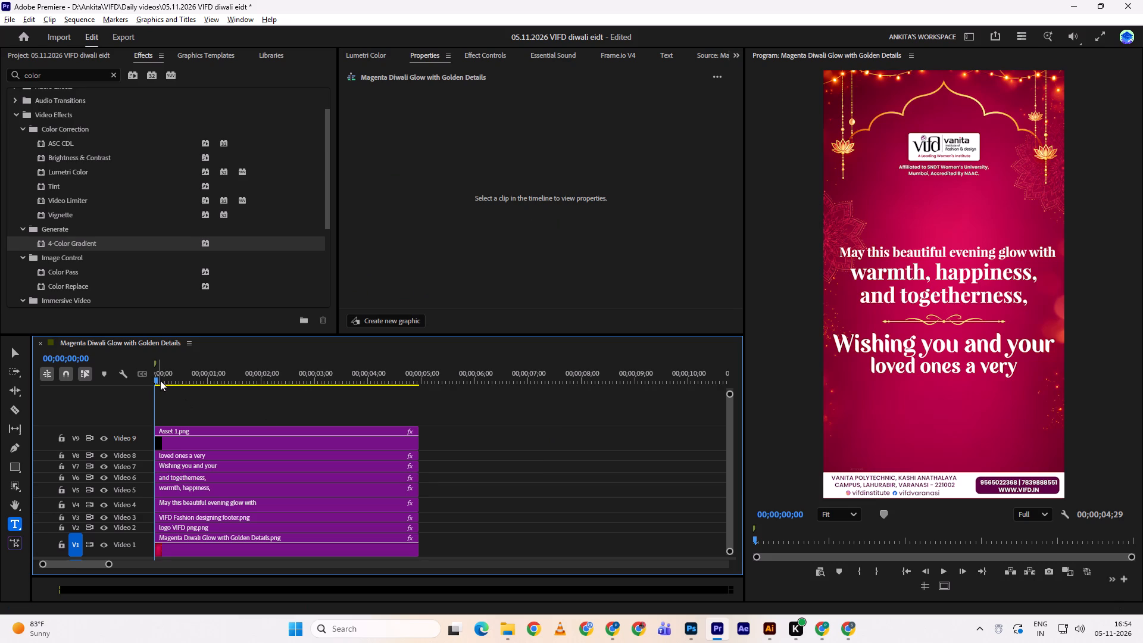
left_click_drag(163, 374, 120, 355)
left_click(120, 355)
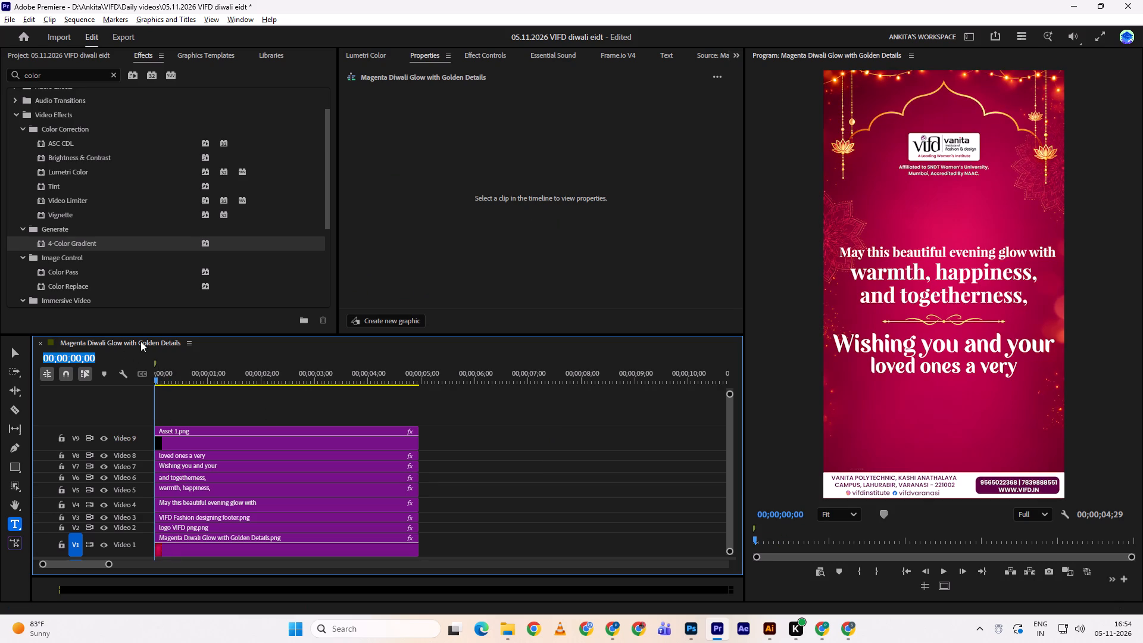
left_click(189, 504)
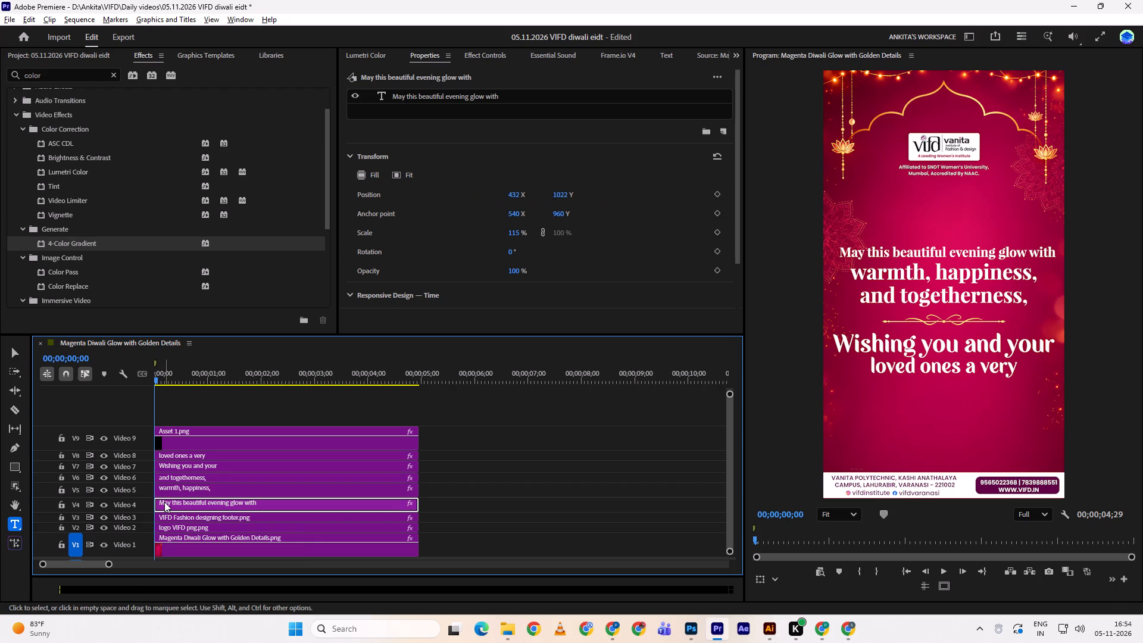
Show the project's imported media items in place of the effects list.
left_click(77, 59)
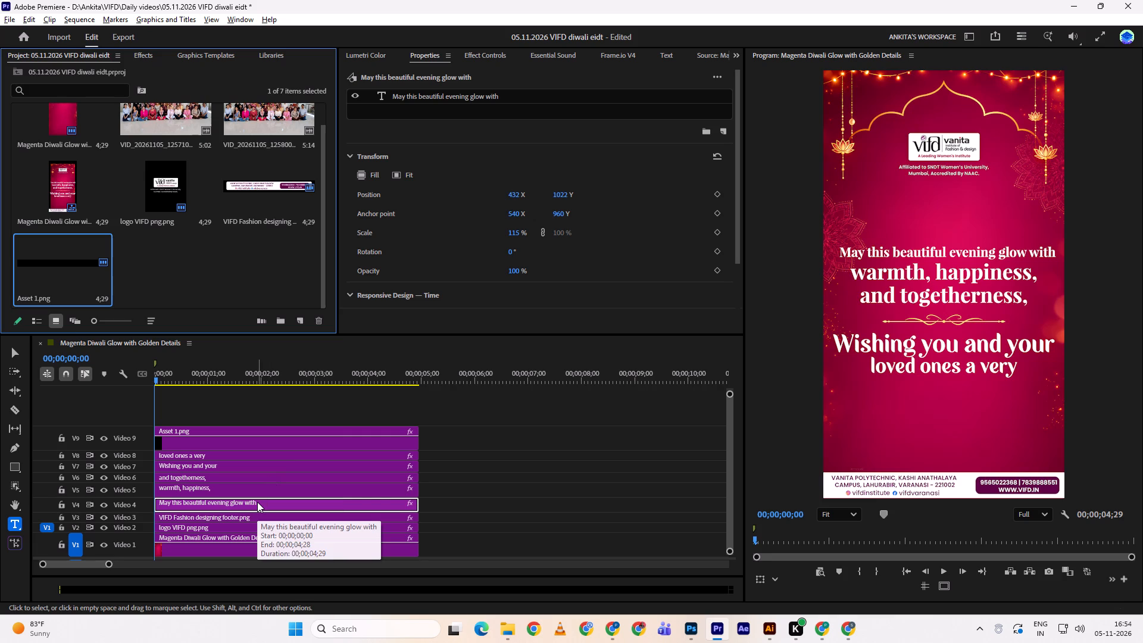
scroll(373, 501, "down", 1)
scroll(391, 495, "up", 3)
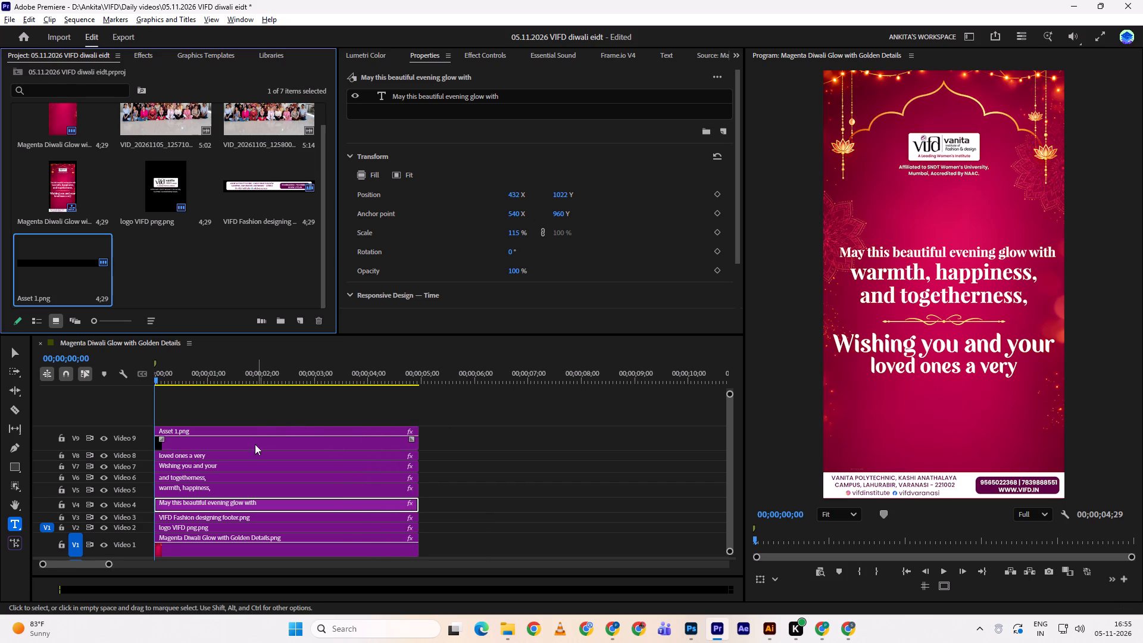
Search the effects library for "text" and bring the text video transitions into view.
left_click(143, 56)
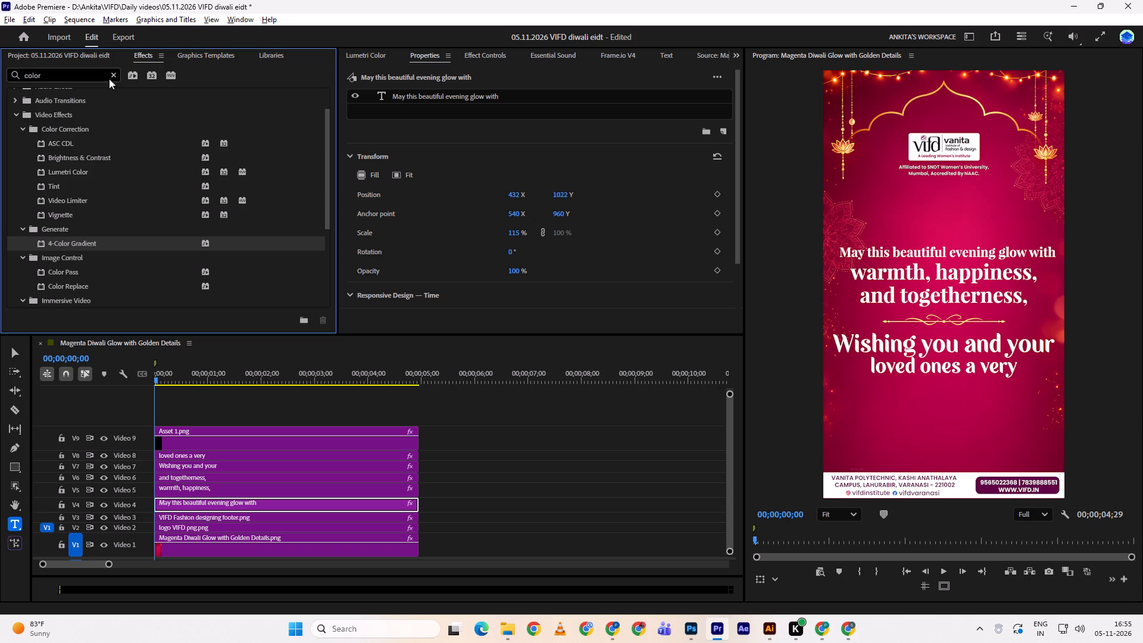
left_click(118, 76)
double_click(88, 77)
type("text")
scroll(99, 248, "down", 4)
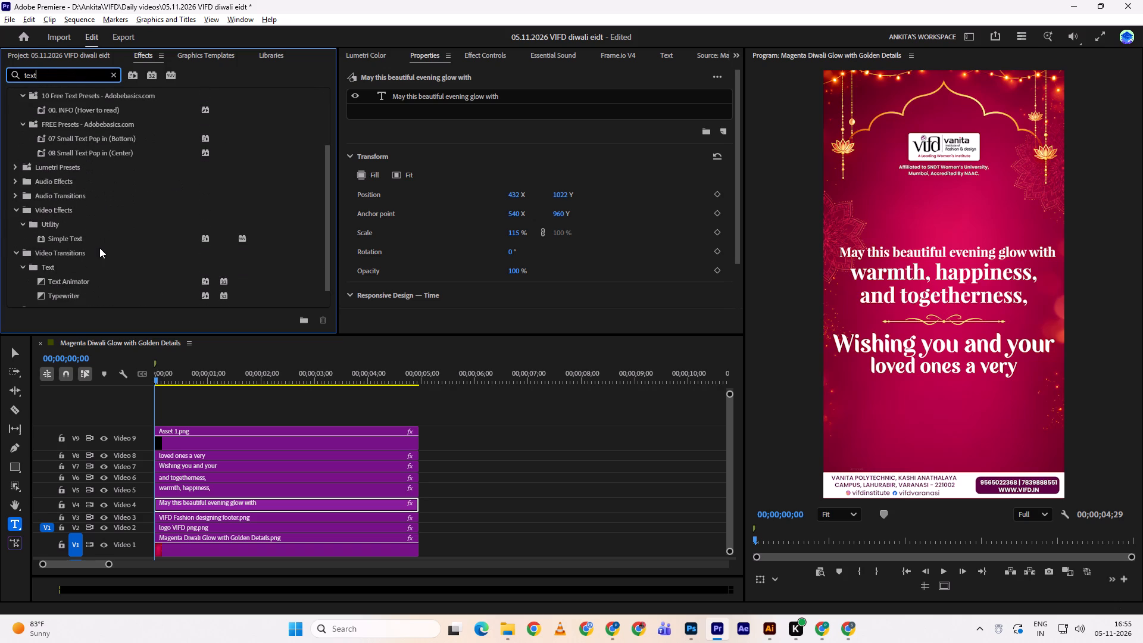
scroll(97, 251, "down", 2)
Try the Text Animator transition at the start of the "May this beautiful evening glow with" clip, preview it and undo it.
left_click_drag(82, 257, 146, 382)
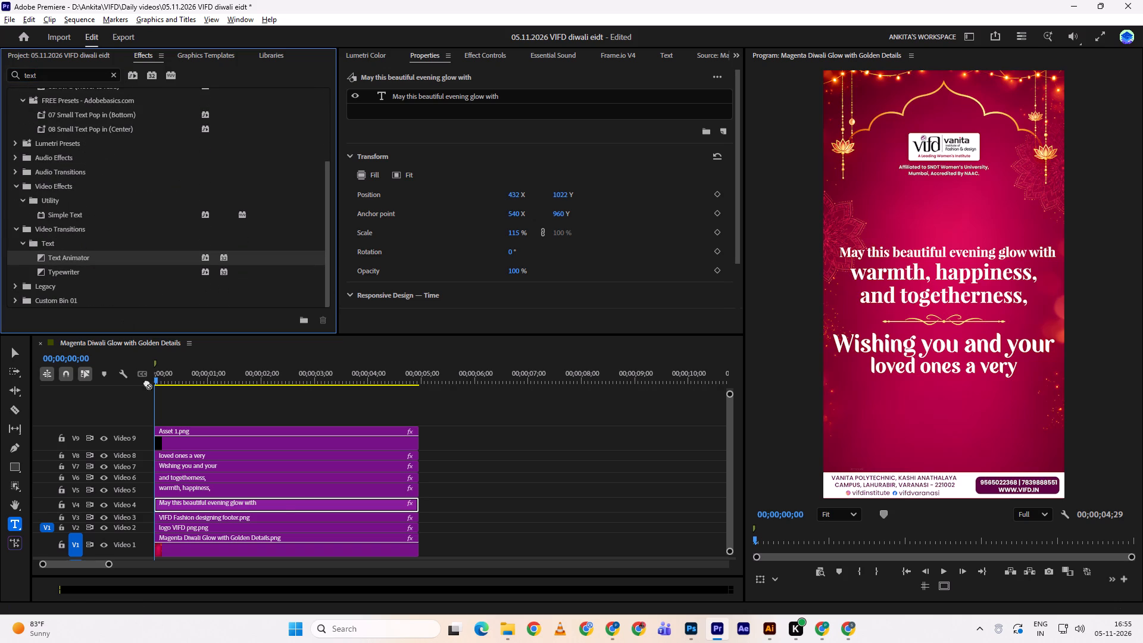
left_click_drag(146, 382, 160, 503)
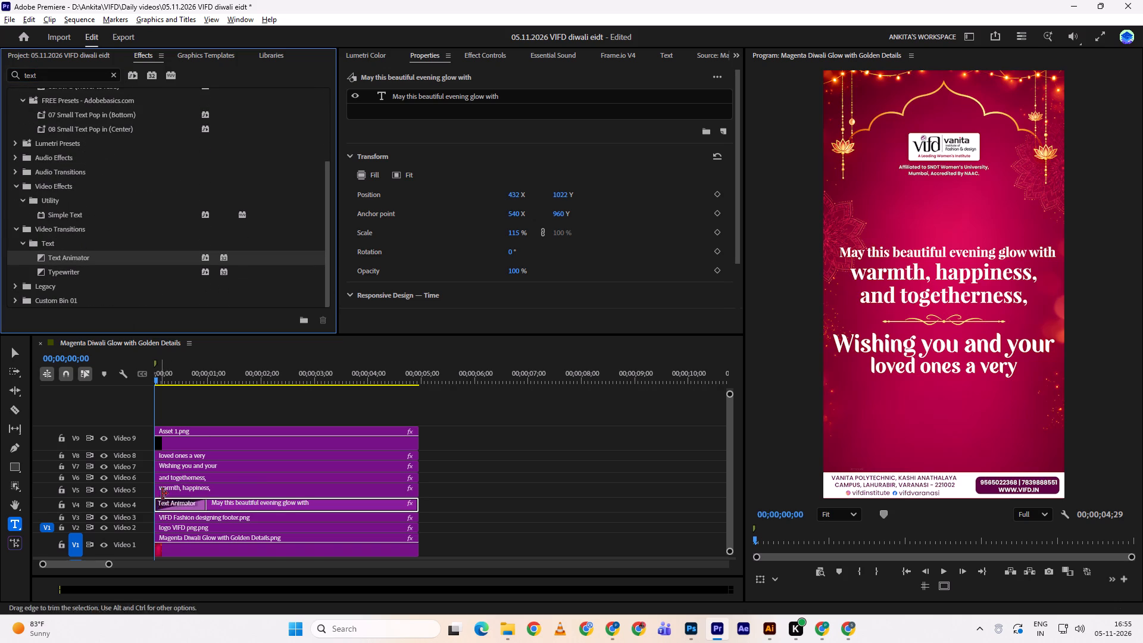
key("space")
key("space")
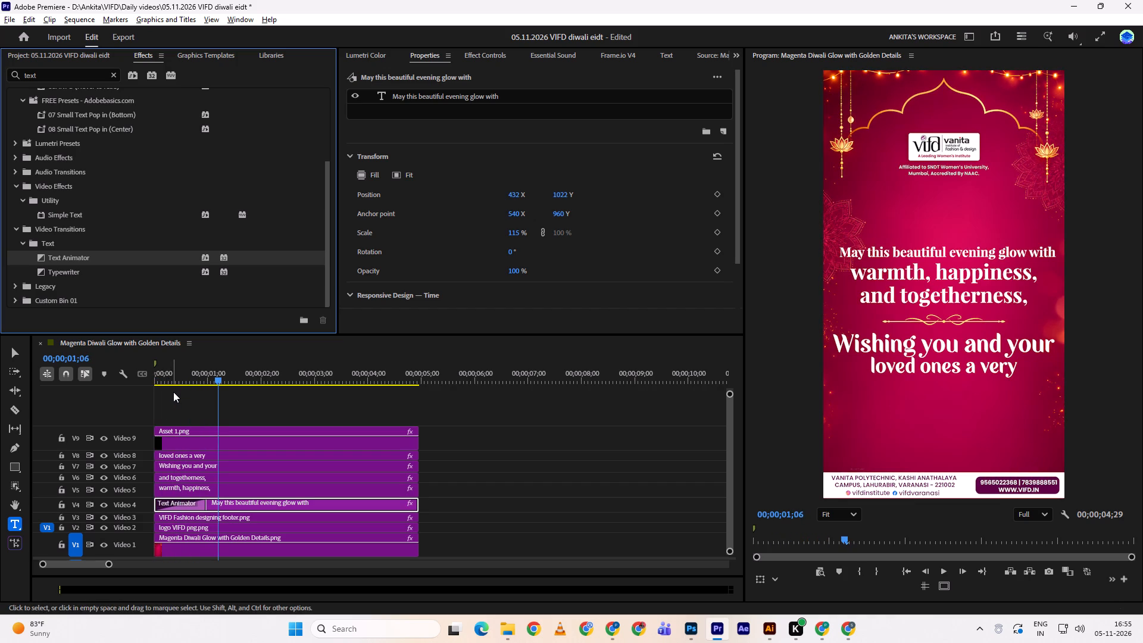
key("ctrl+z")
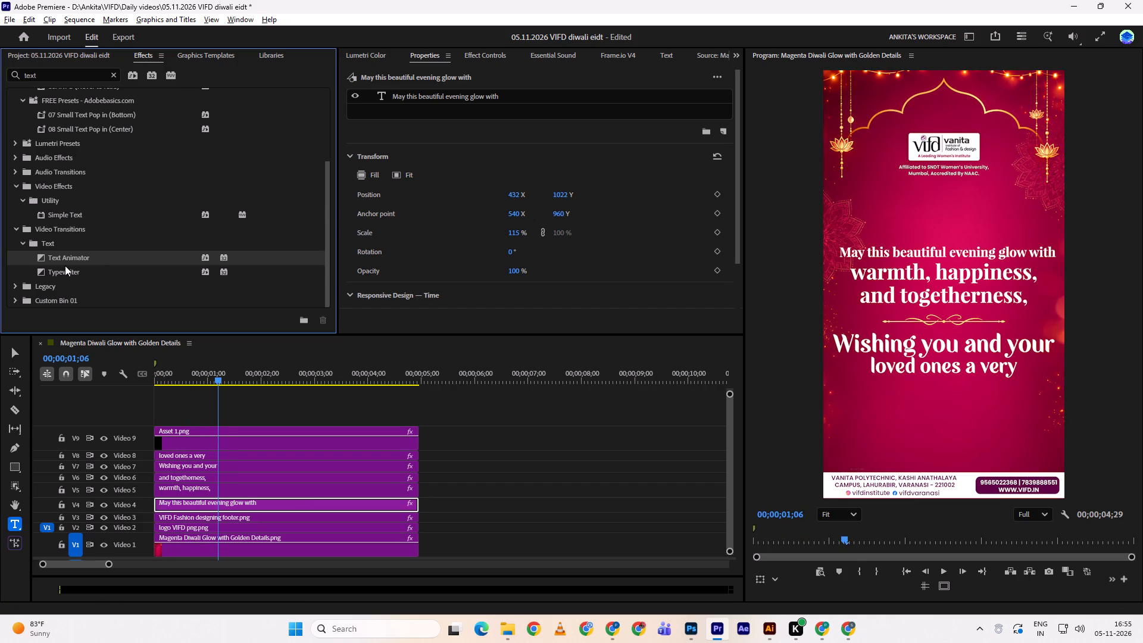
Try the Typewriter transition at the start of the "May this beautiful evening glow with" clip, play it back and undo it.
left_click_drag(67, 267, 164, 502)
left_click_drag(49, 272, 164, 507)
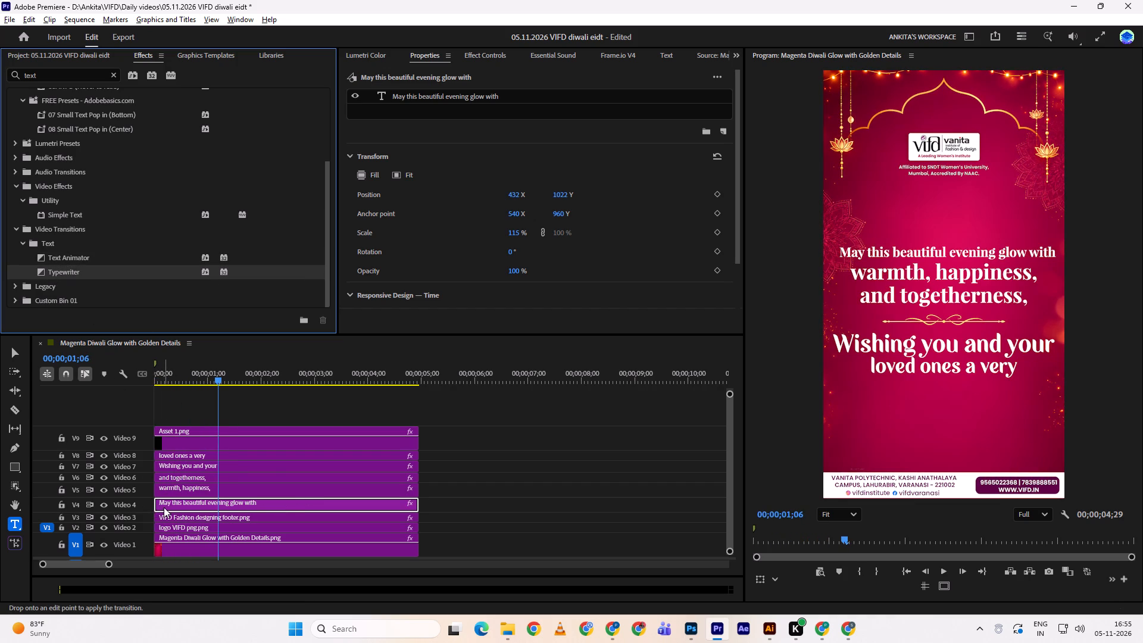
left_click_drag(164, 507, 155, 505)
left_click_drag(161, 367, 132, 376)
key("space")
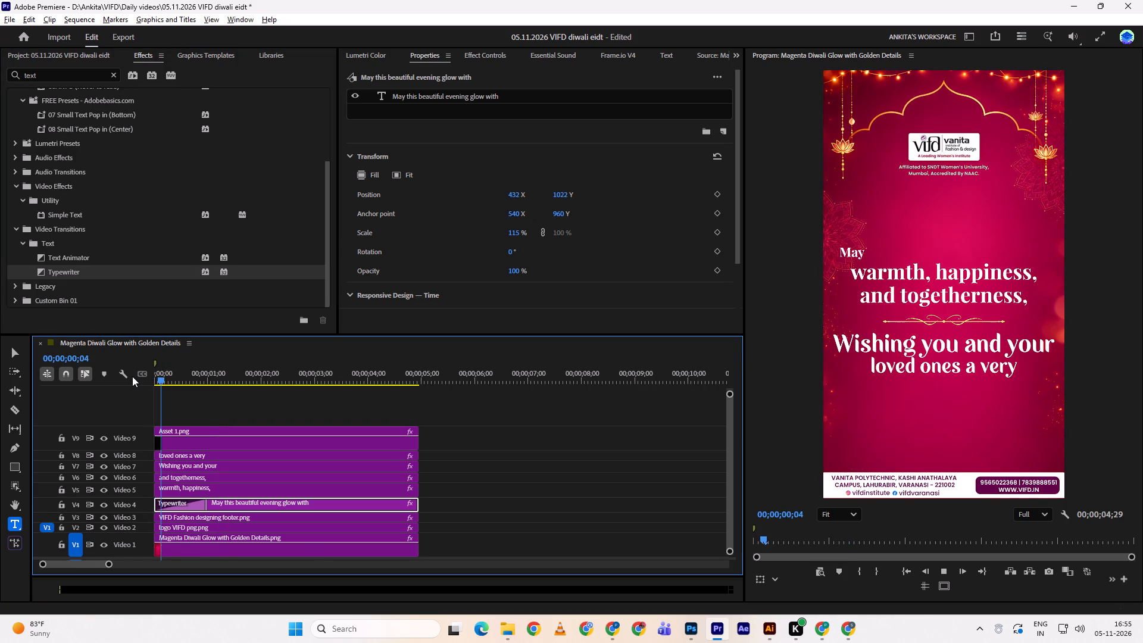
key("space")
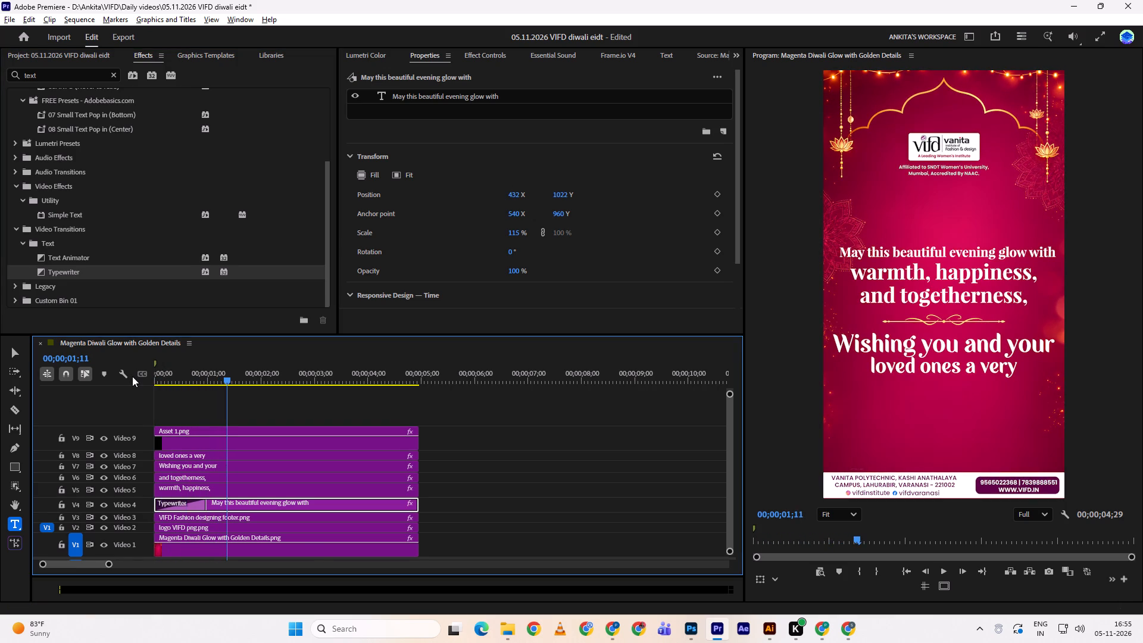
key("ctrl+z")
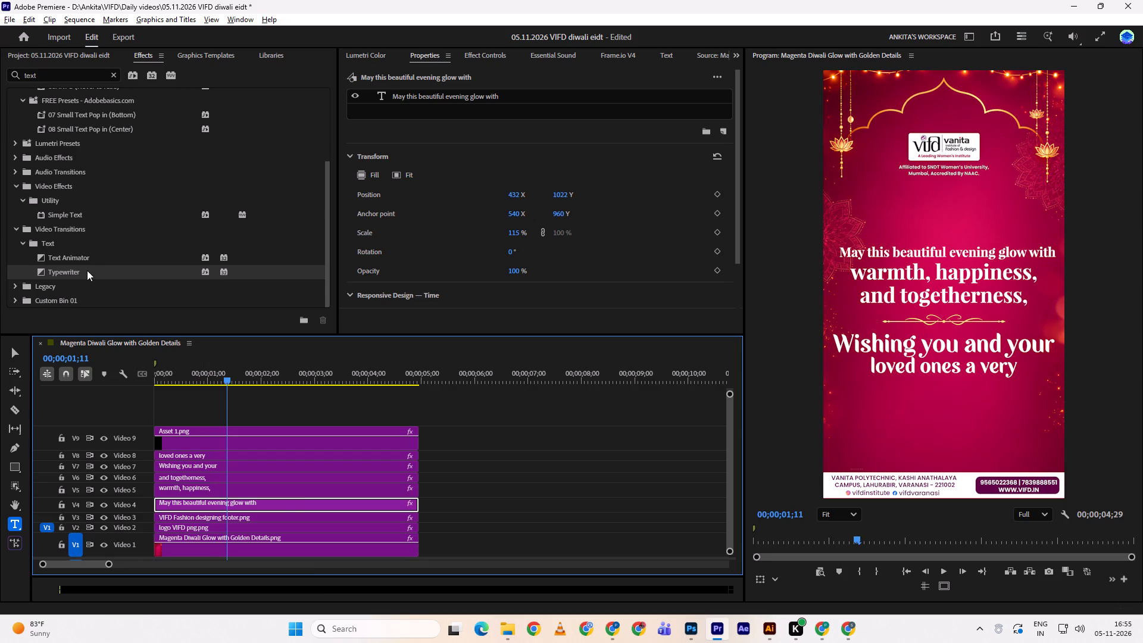
Make tracks Video 8 and Video 7 taller, apply Typewriter to the start of the "Wishing you and your" clip and preview it.
left_click_drag(72, 271, 176, 470)
left_click_drag(71, 274, 169, 465)
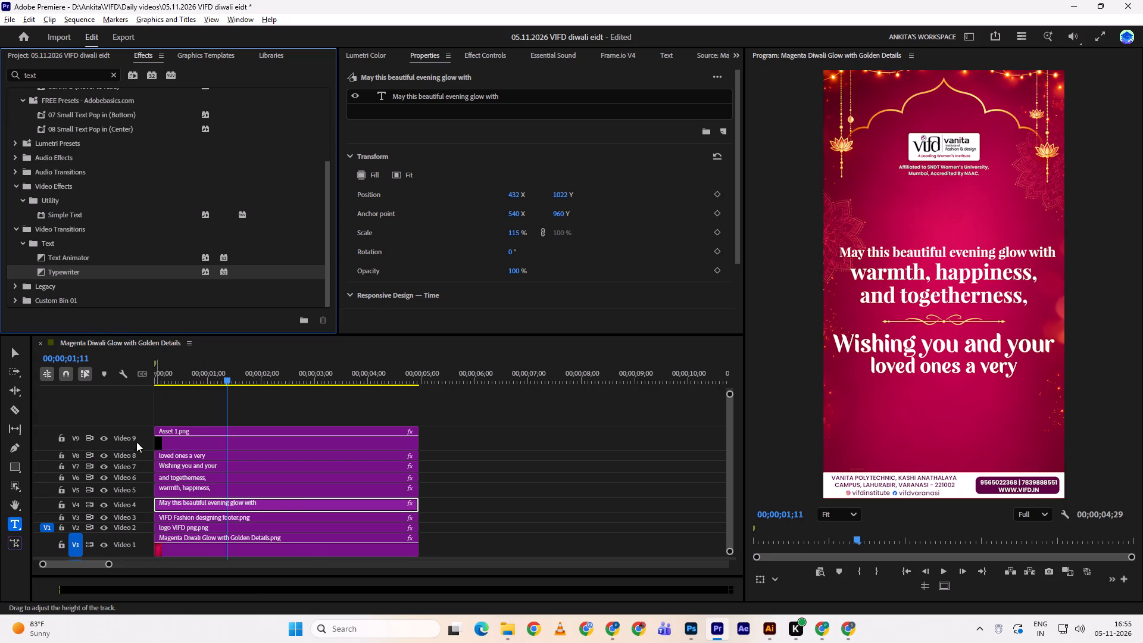
left_click_drag(139, 453, 137, 439)
left_click(137, 439)
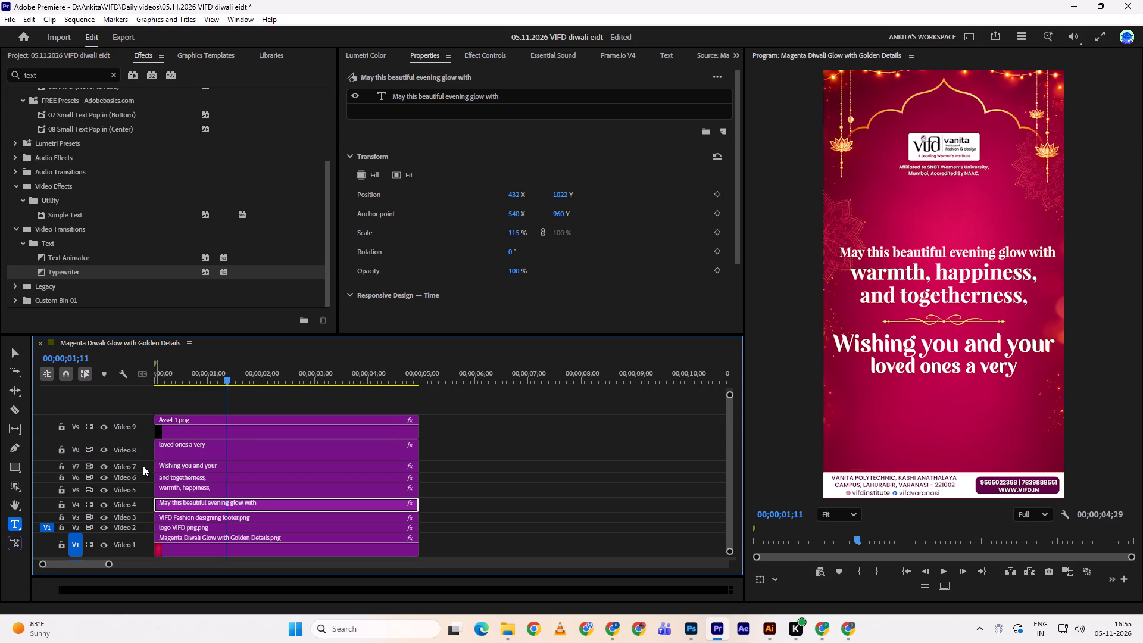
left_click_drag(143, 462, 143, 452)
left_click_drag(68, 271, 139, 357)
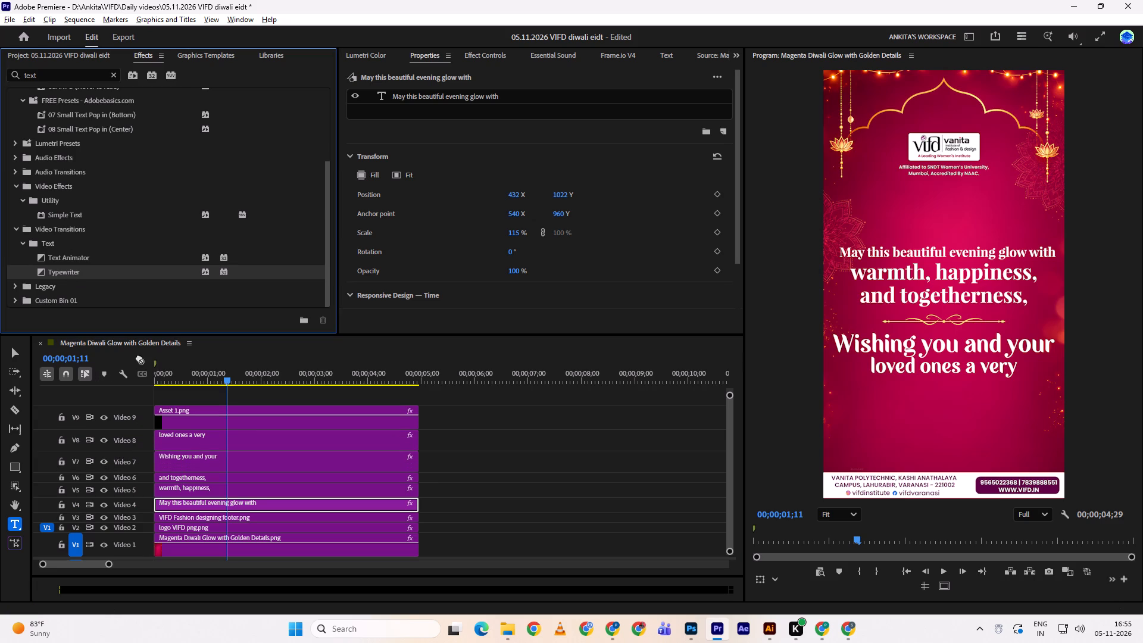
left_click_drag(139, 357, 162, 455)
left_click_drag(173, 372, 141, 375)
key("space")
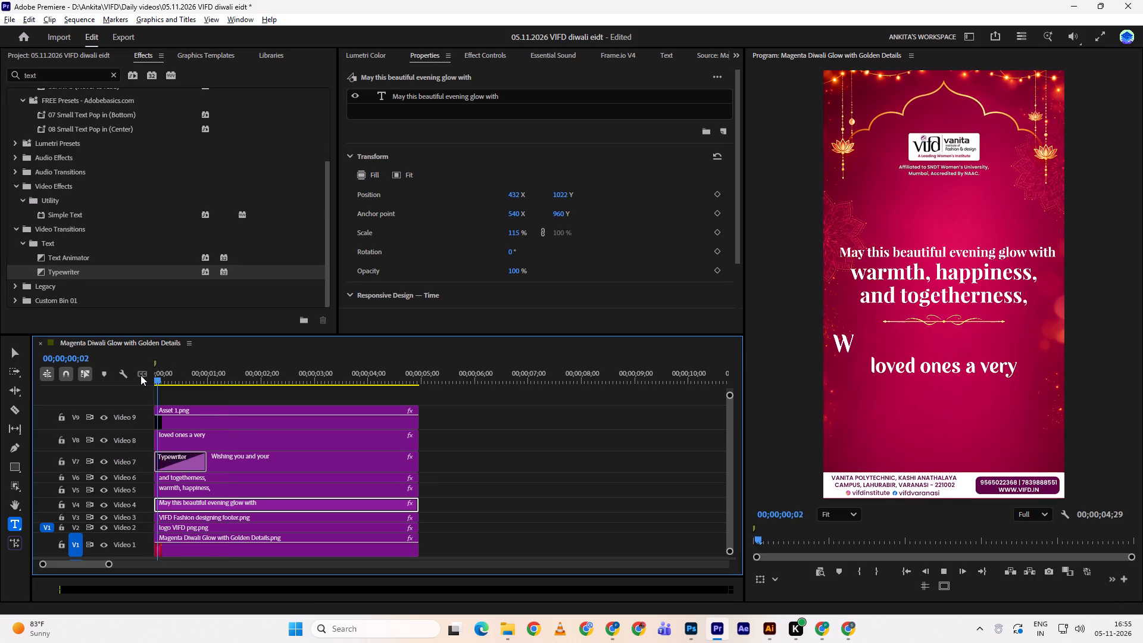
key("space")
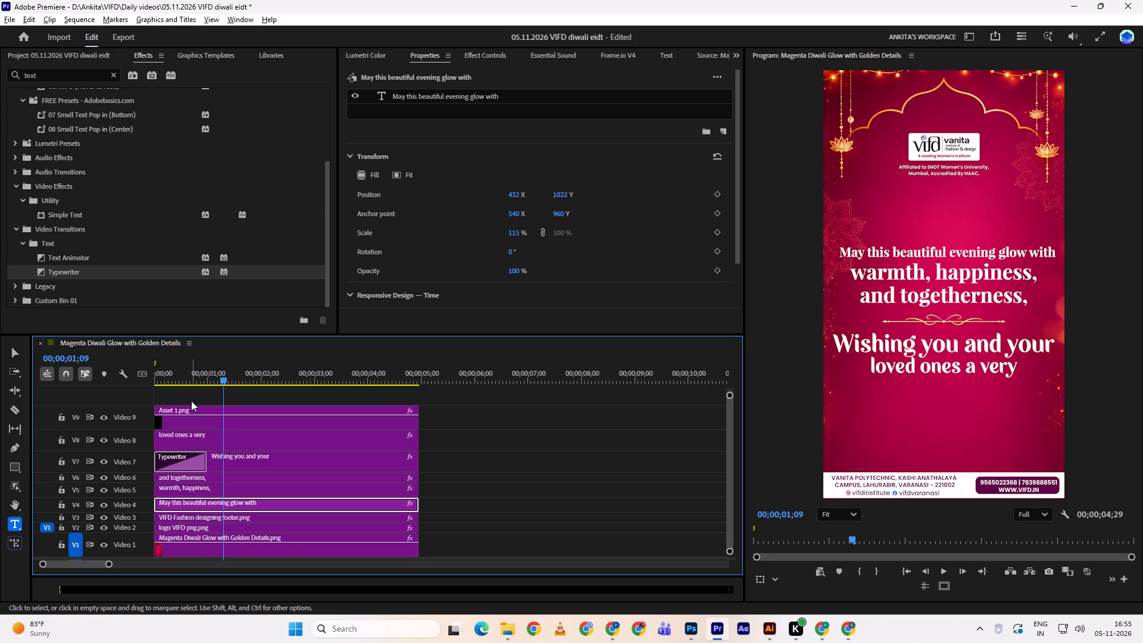
left_click_drag(178, 372, 121, 363)
key("space")
key("space")
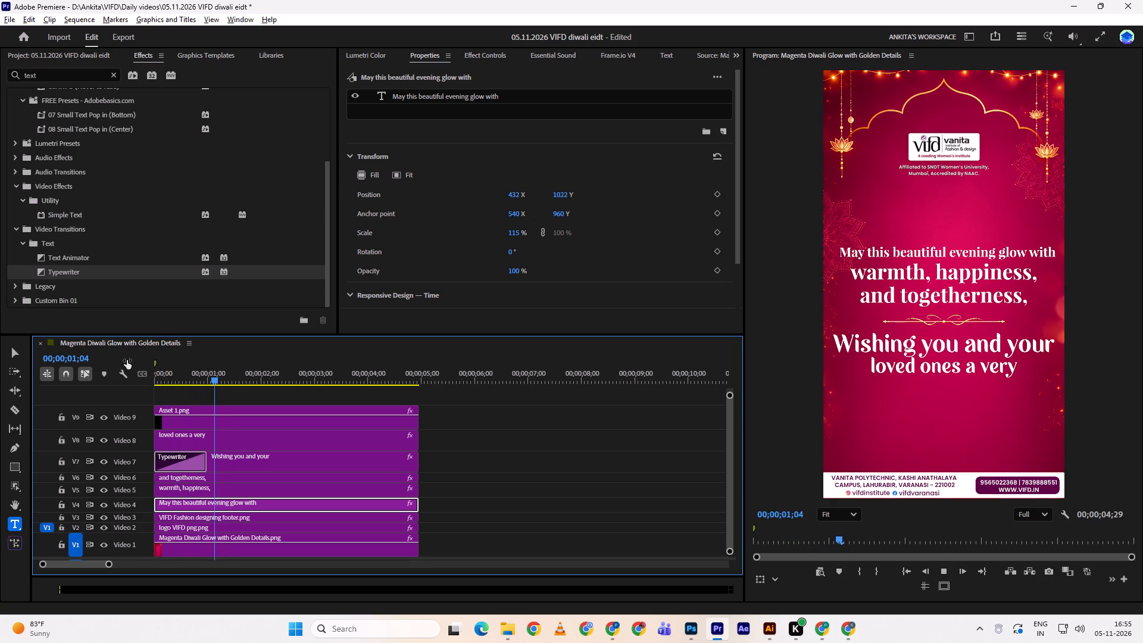
Trim the start of the "loved ones a very" clip to 00;00;01;01, where the "Wishing you and your" line finishes typing.
left_click_drag(195, 377, 182, 379)
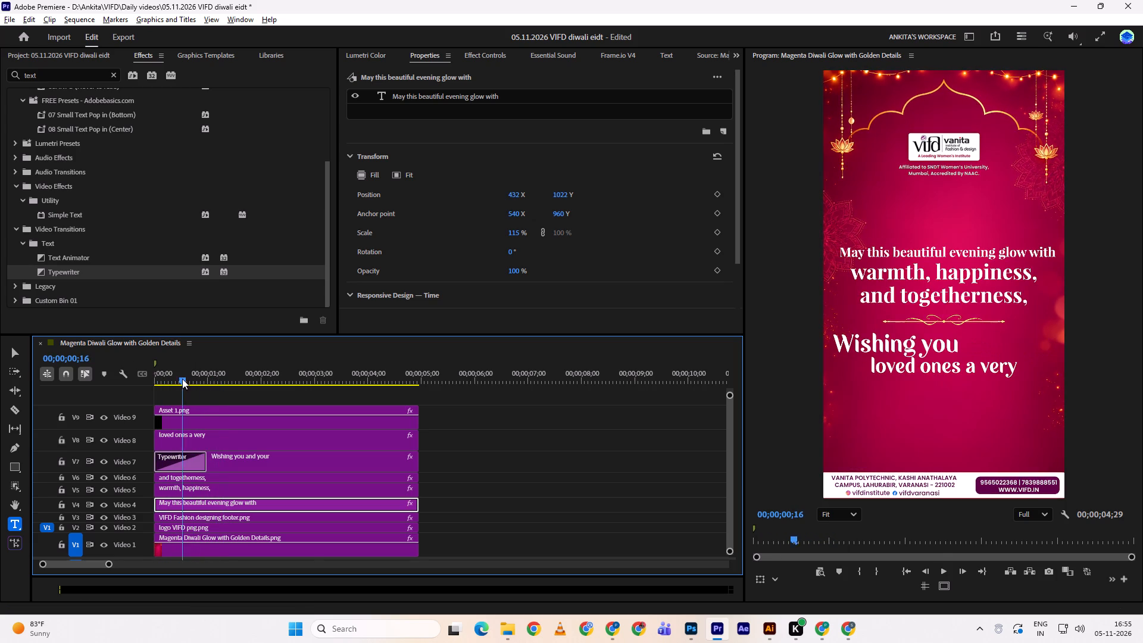
left_click_drag(182, 379, 177, 379)
key("space")
key("space")
key("space")
key("space")
key("space")
key("space")
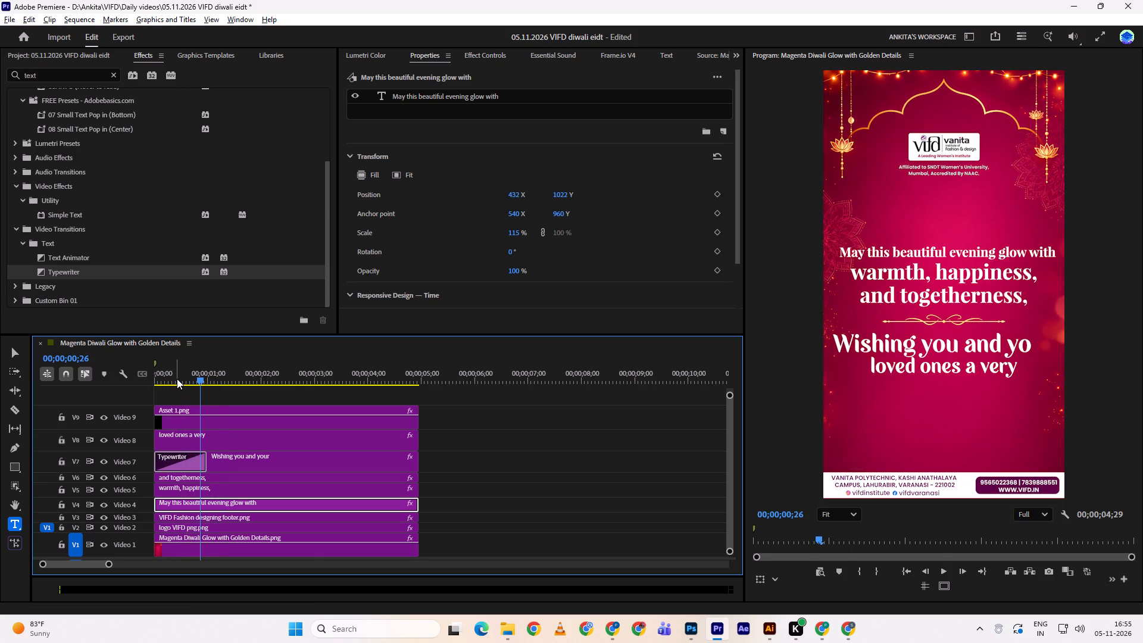
key("space")
key("space")
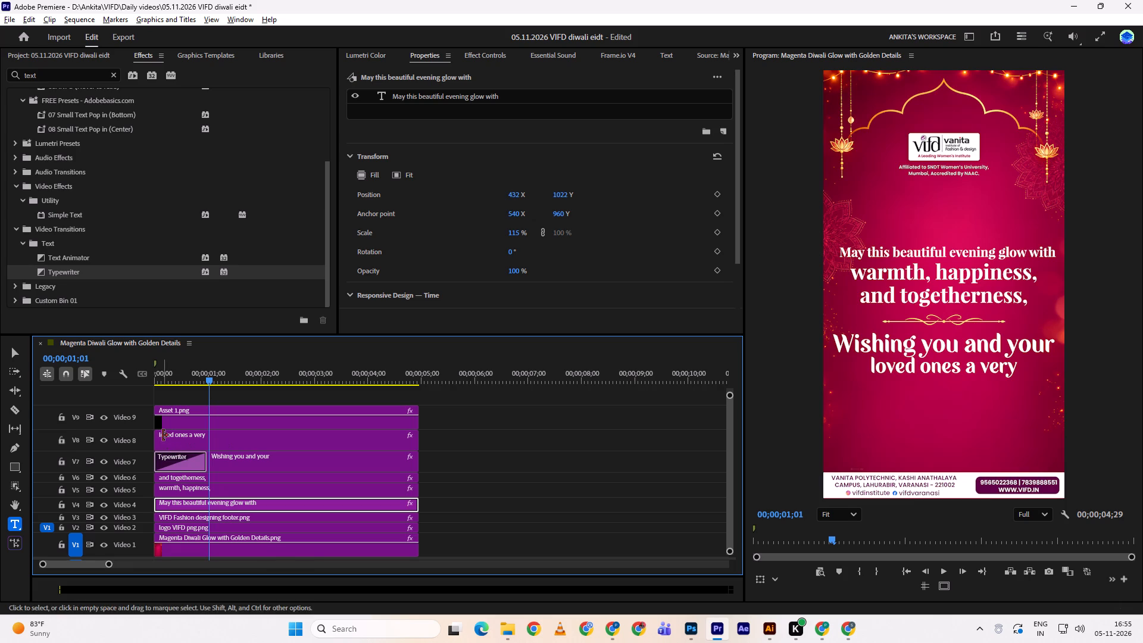
left_click_drag(160, 435, 210, 430)
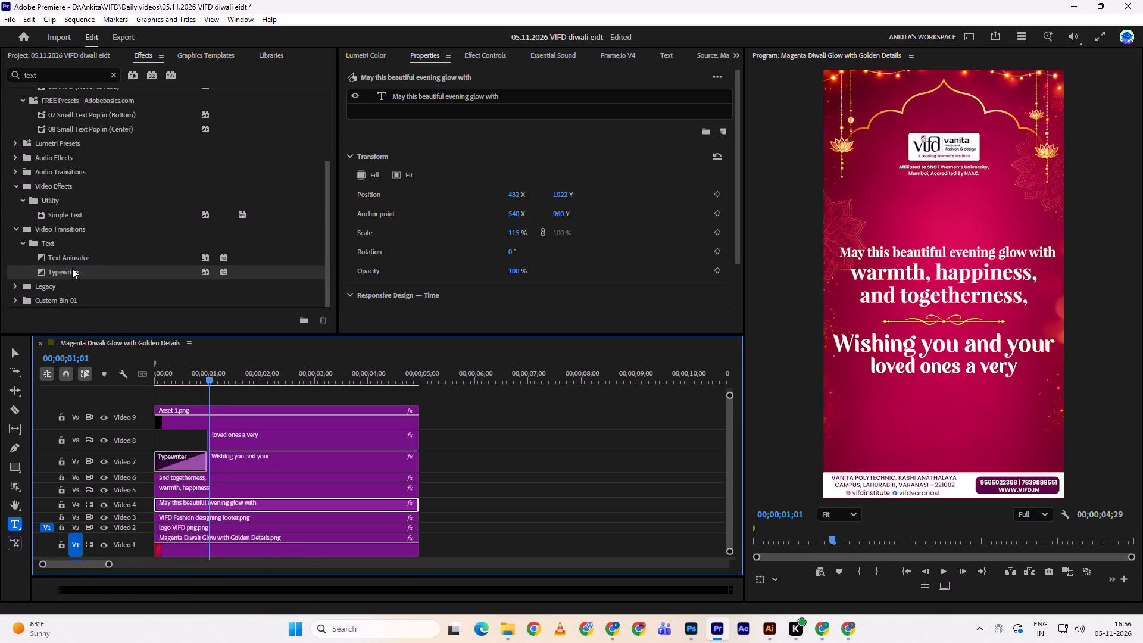
Apply the Typewriter transition to the start of the "loved ones a very" clip, preview both lines and return to the sequence start.
left_click_drag(72, 268, 211, 447)
left_click_drag(207, 374, 192, 378)
key("space")
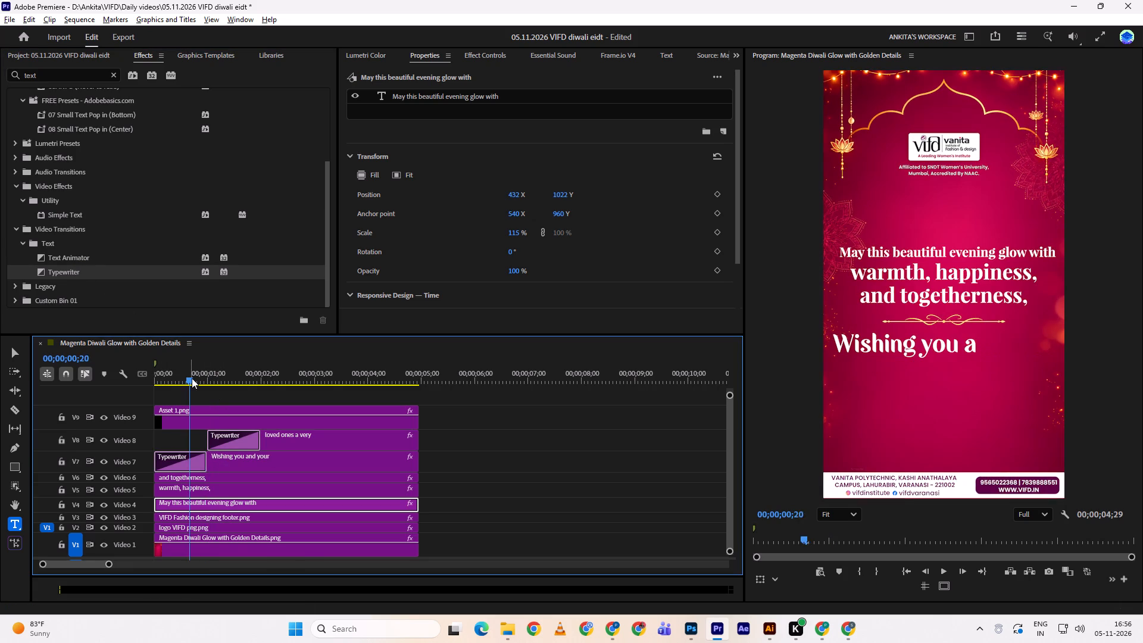
key("space")
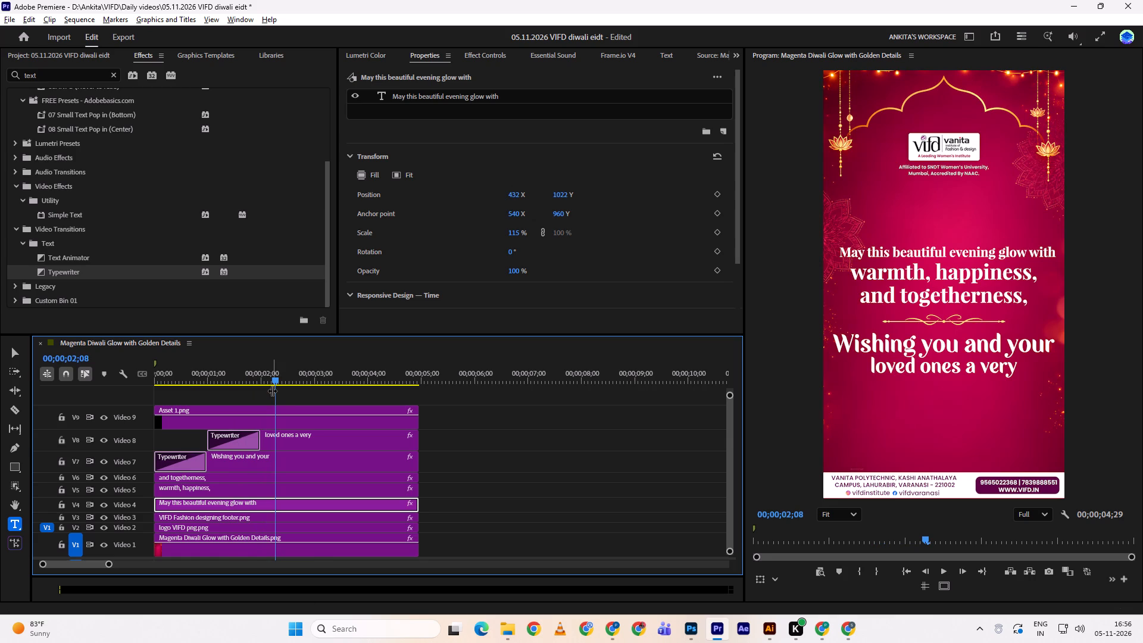
left_click_drag(272, 376, 152, 370)
key("space")
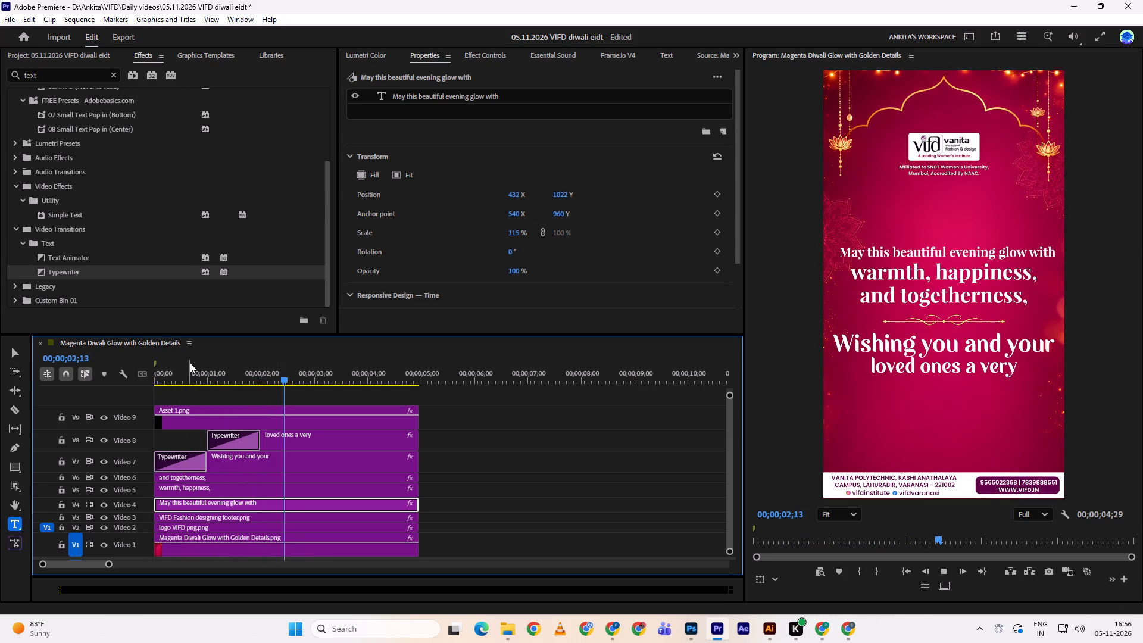
key("space")
left_click_drag(227, 374, 136, 375)
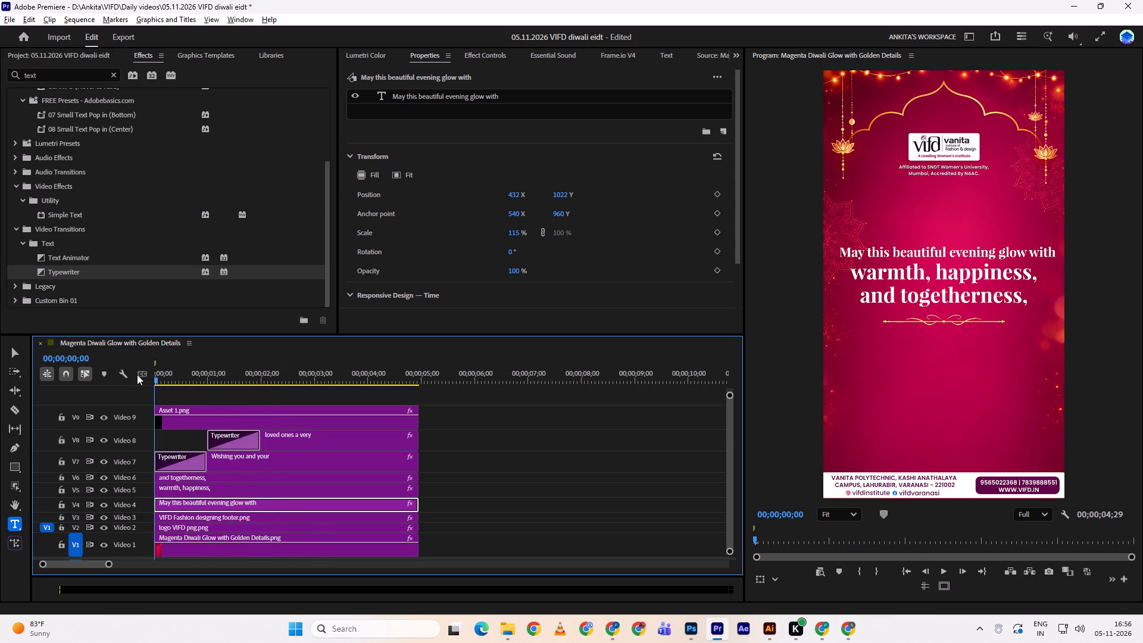
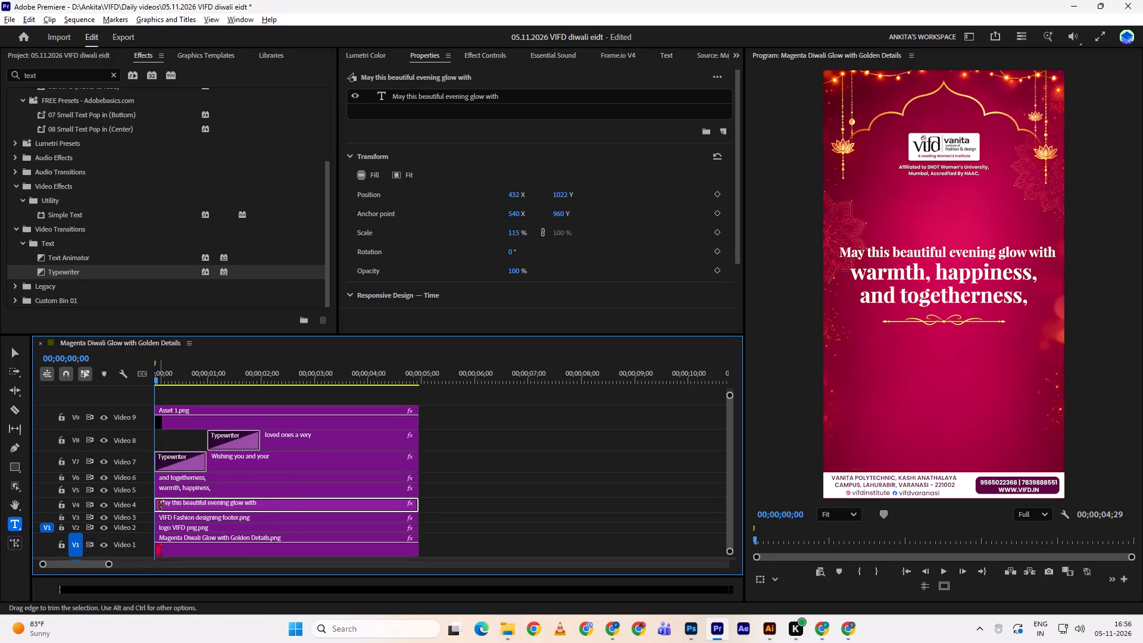
Make tracks Video 4 and Video 3 taller in the timeline.
left_click_drag(146, 533, 145, 542)
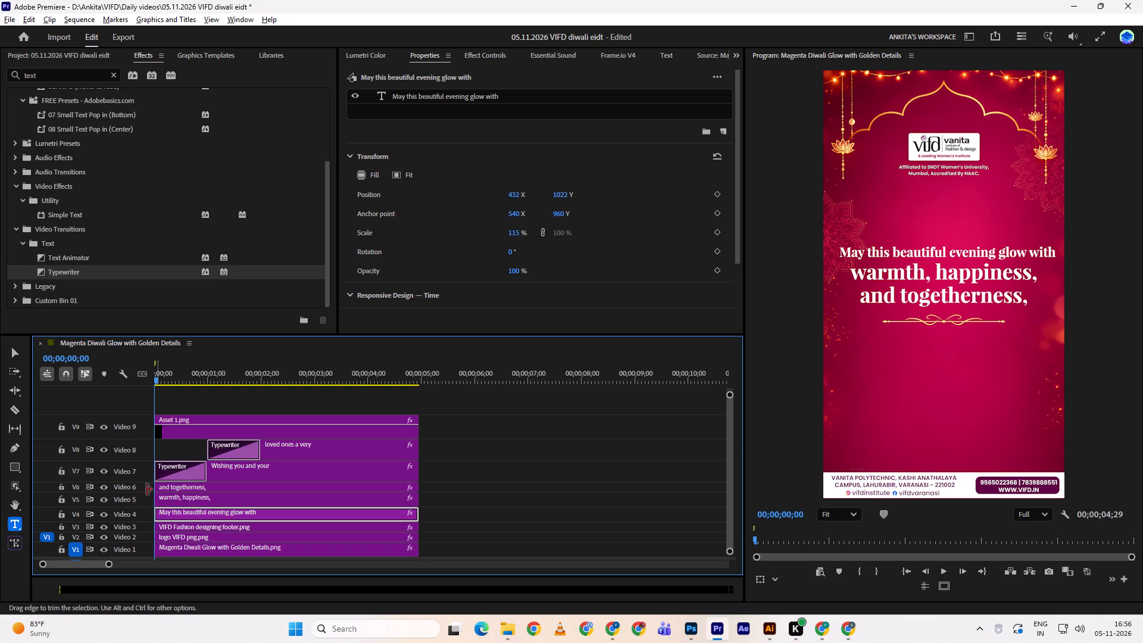
left_click(504, 436)
left_click_drag(146, 507, 145, 498)
left_click_drag(146, 523, 146, 511)
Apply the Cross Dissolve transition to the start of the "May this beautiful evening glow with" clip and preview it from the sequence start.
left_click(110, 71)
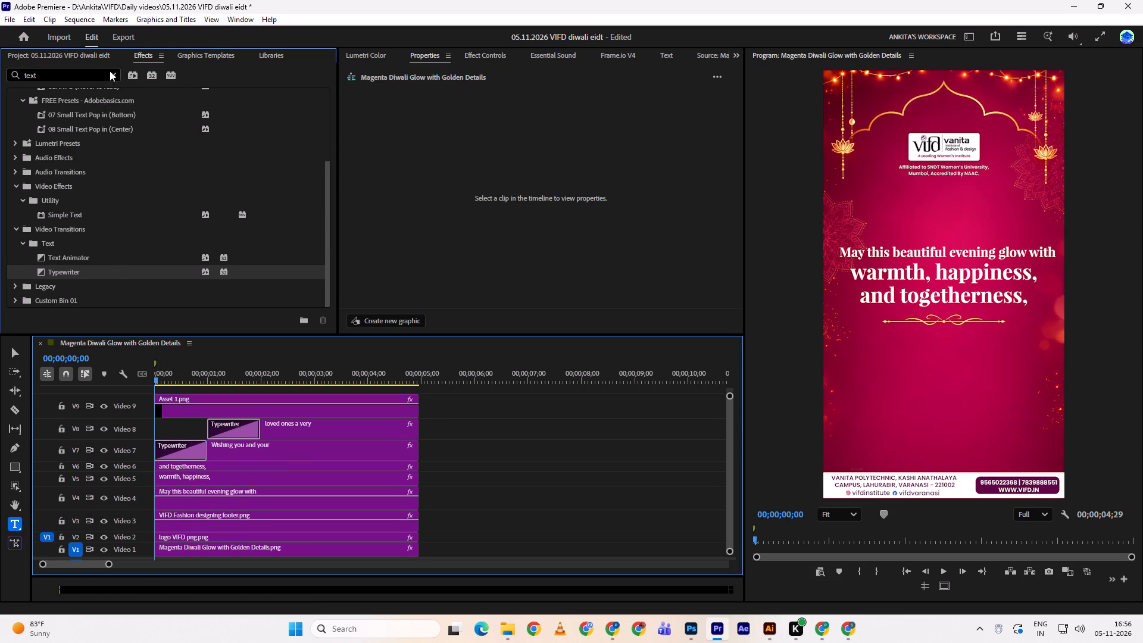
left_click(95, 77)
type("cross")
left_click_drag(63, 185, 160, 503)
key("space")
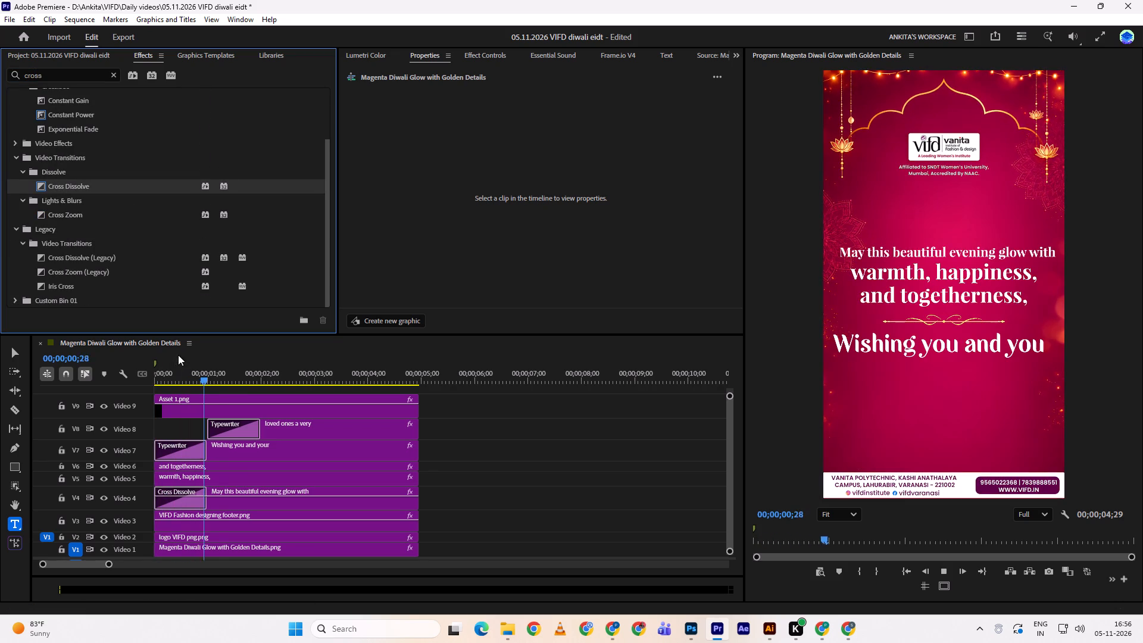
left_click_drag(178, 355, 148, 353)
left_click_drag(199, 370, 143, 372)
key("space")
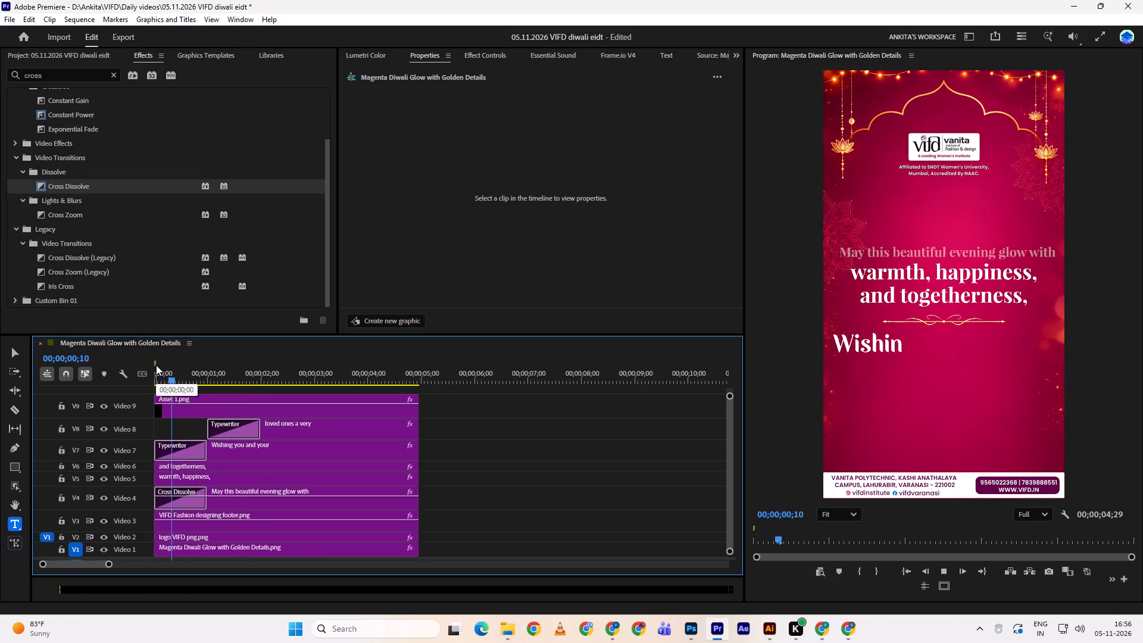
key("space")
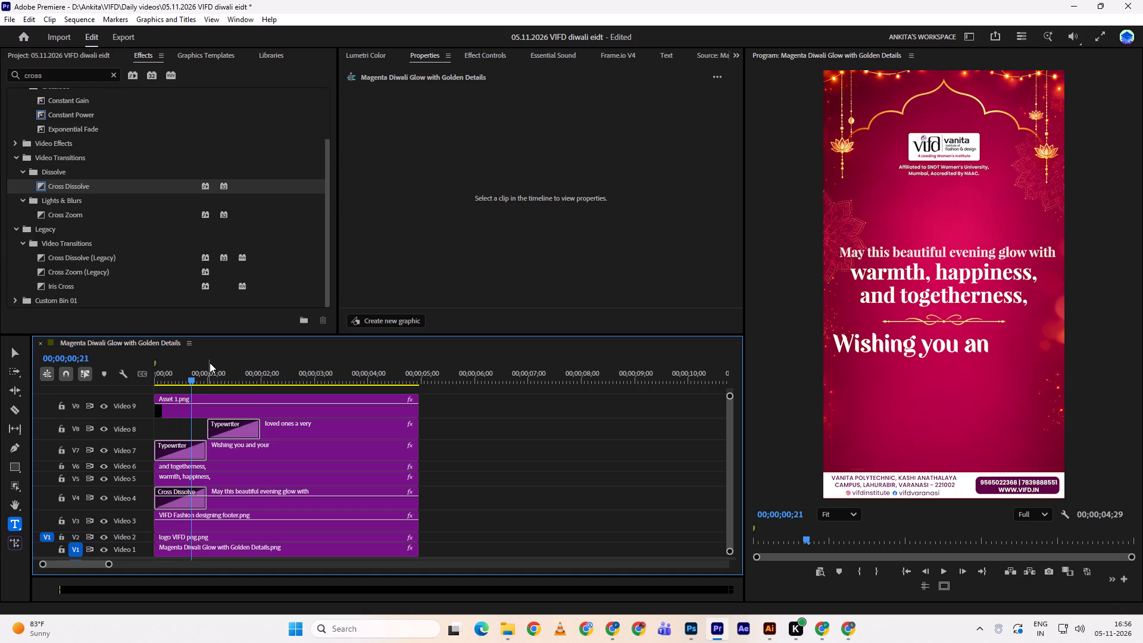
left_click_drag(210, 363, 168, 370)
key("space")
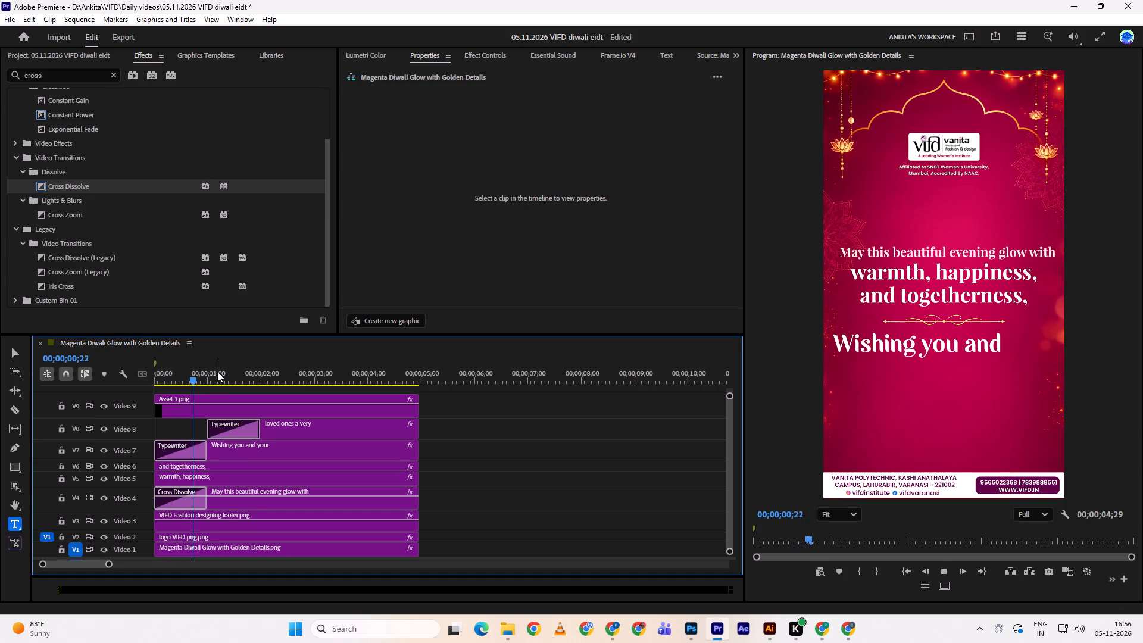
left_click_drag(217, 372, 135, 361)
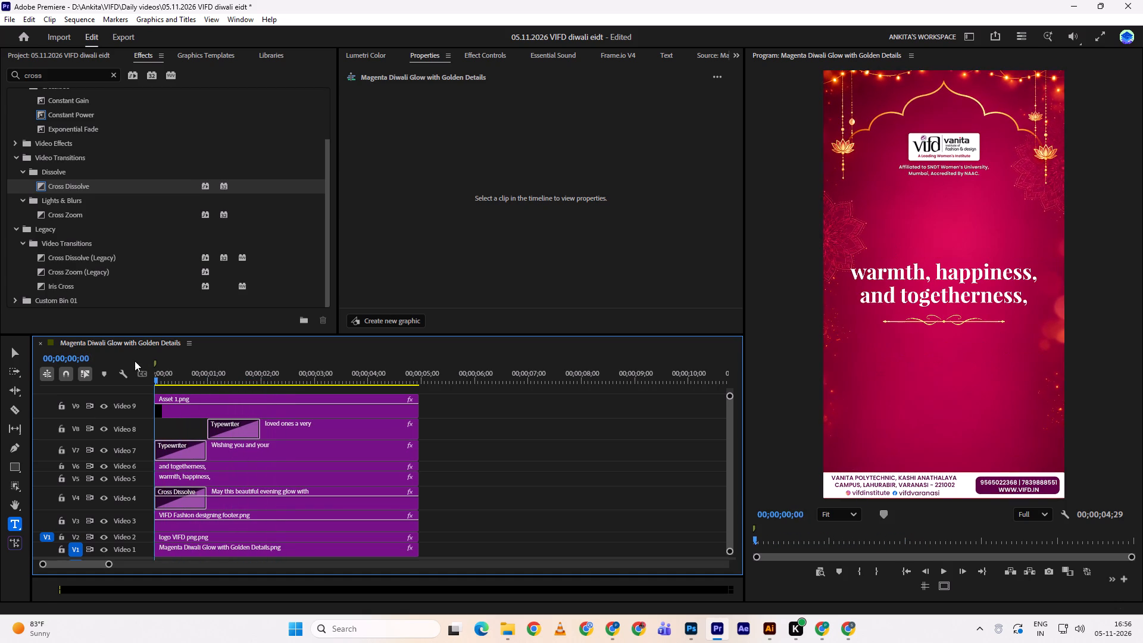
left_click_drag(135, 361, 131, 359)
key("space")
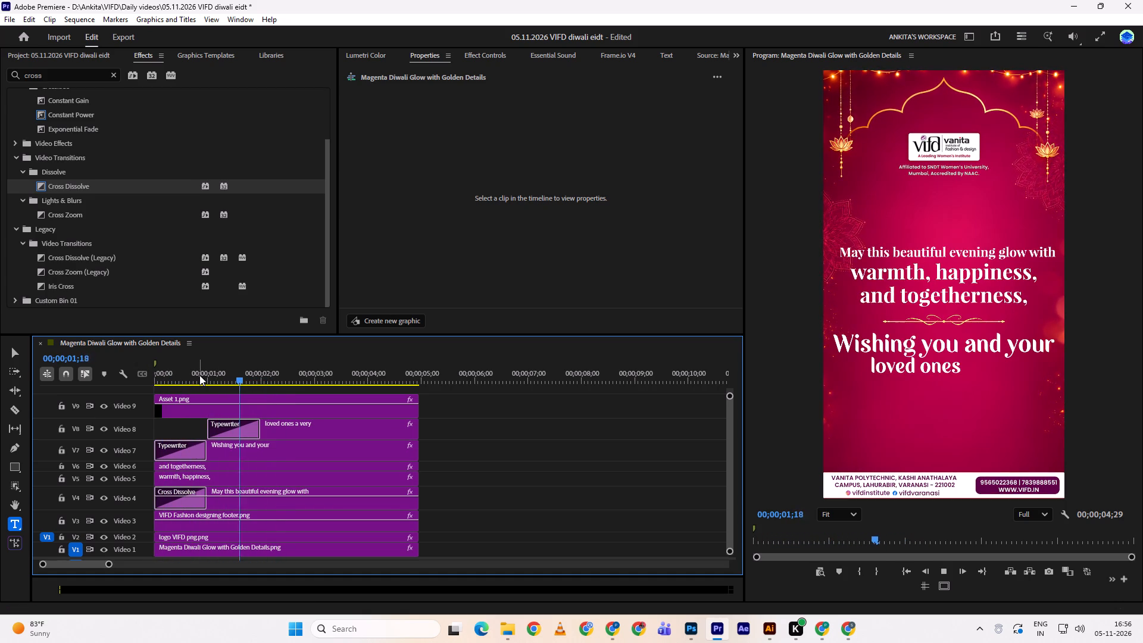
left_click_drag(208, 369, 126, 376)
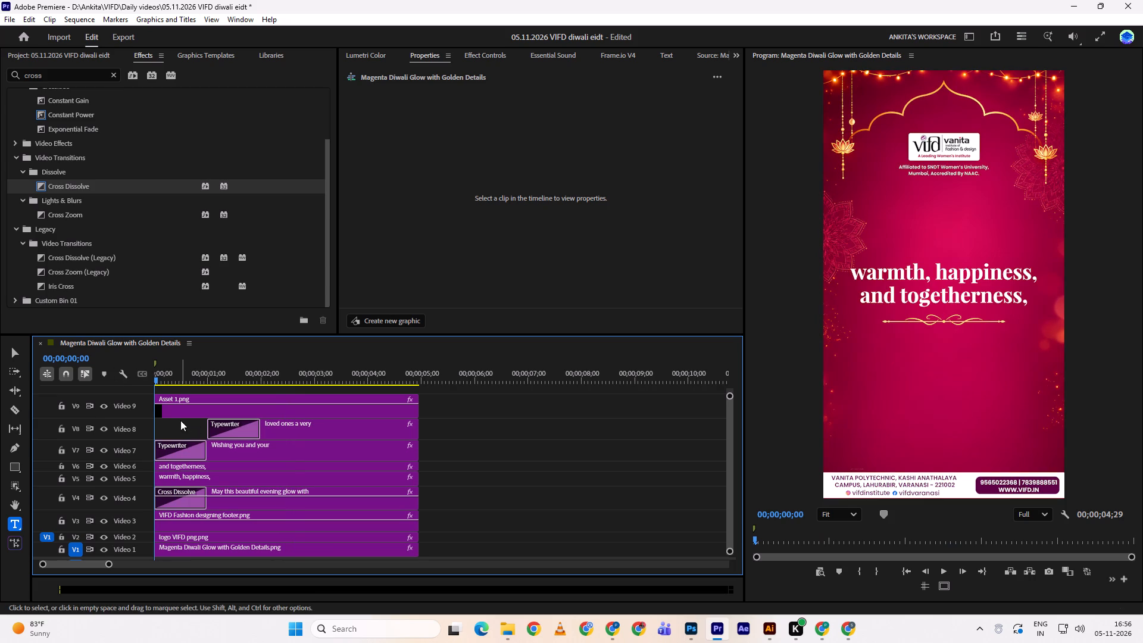
Lengthen the Cross Dissolve at the start of the Asset 1.png divider clip to about one second, previewing the fade.
left_click(189, 412)
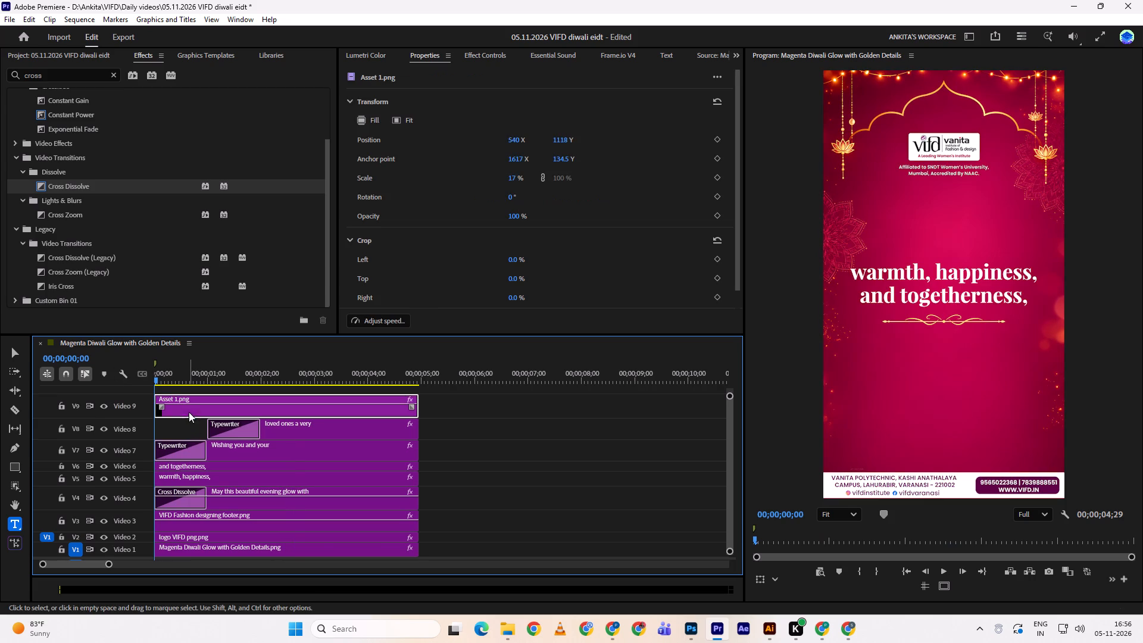
left_click_drag(161, 405, 193, 407)
key("space")
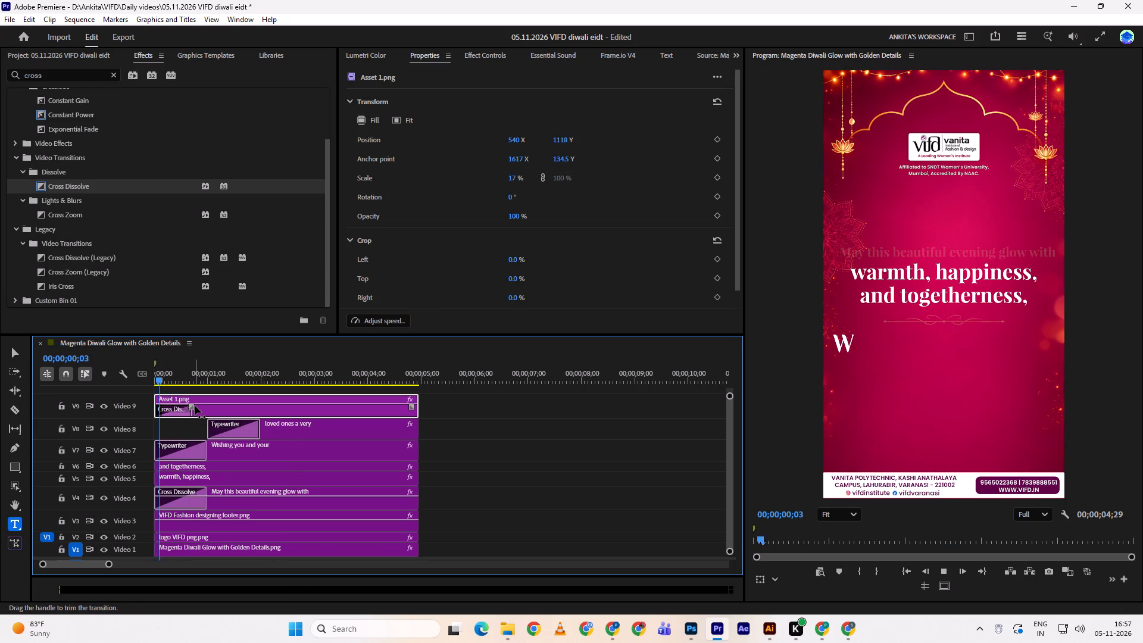
key("space")
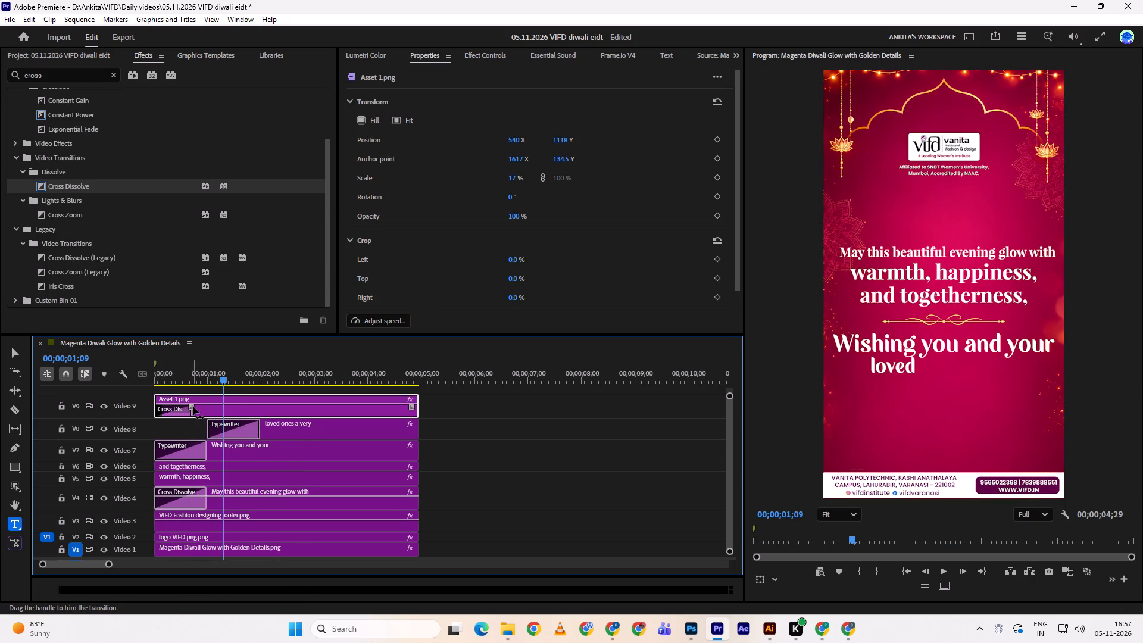
left_click_drag(193, 406, 211, 402)
left_click_drag(194, 382, 135, 392)
key("space")
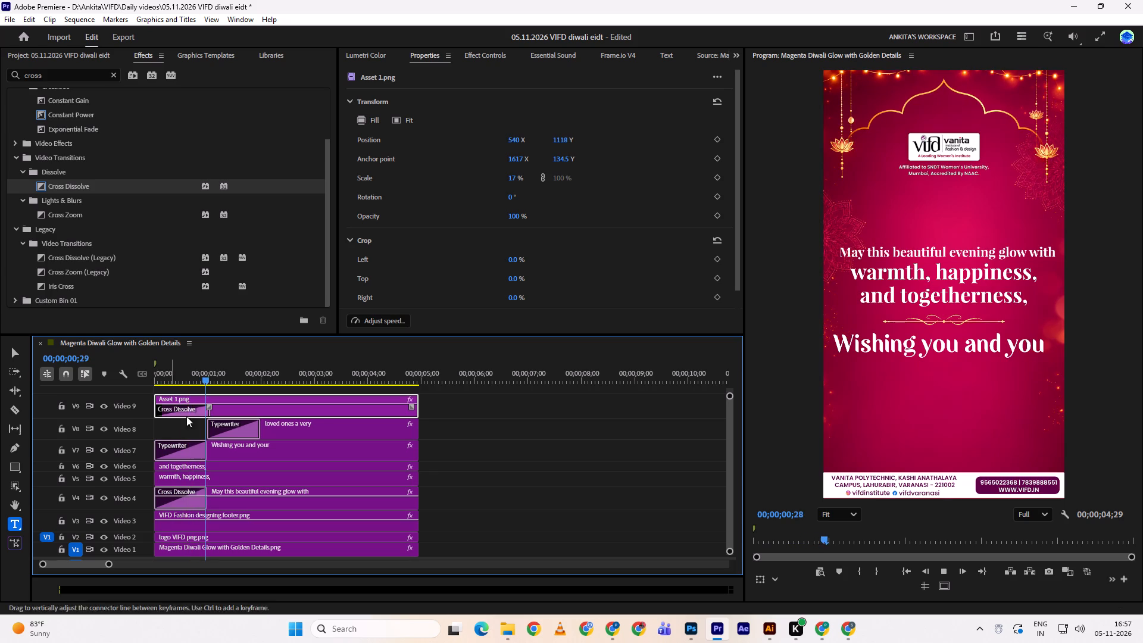
key("space")
left_click_drag(176, 385, 243, 438)
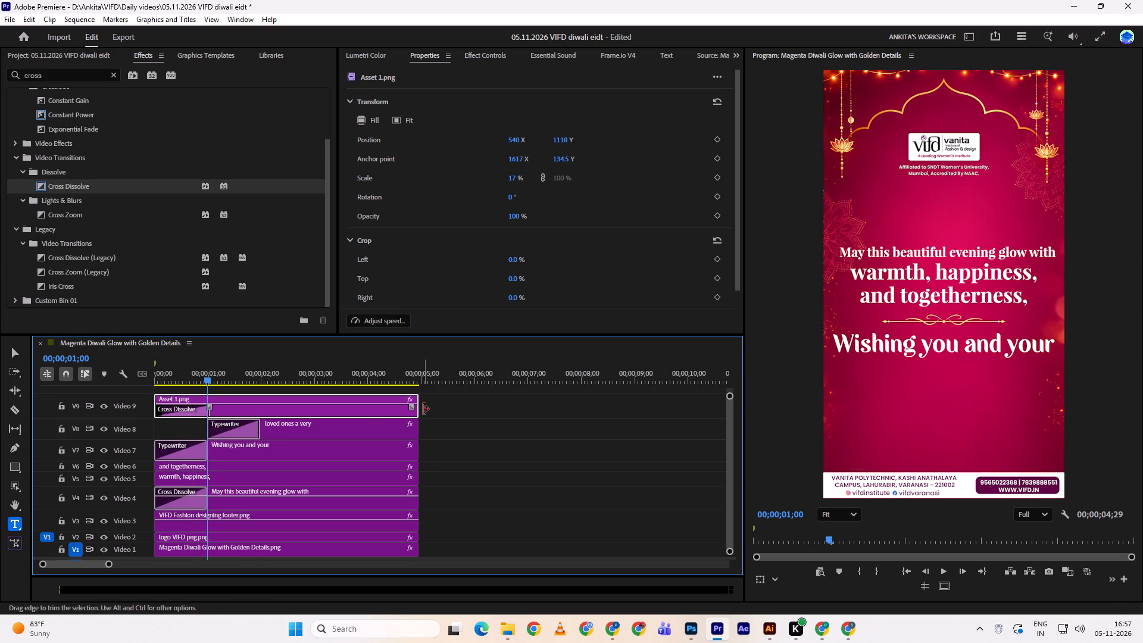
Move the Asset 1.png, "loved ones a very" and "Wishing you and your" clips together about 3 seconds later, ending at 00;00;08;01.
left_click_drag(450, 401, 376, 448)
left_click_drag(342, 450, 455, 447)
left_click_drag(310, 451, 406, 450)
left_click_drag(313, 448, 398, 458)
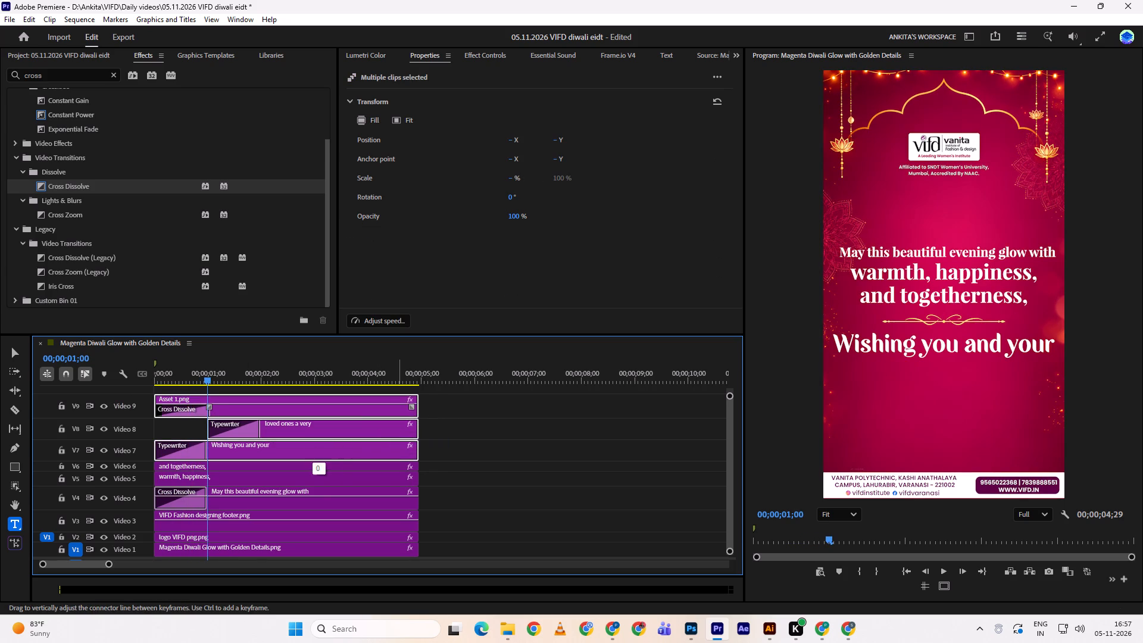
left_click_drag(398, 458, 424, 460)
left_click_drag(246, 451, 417, 466)
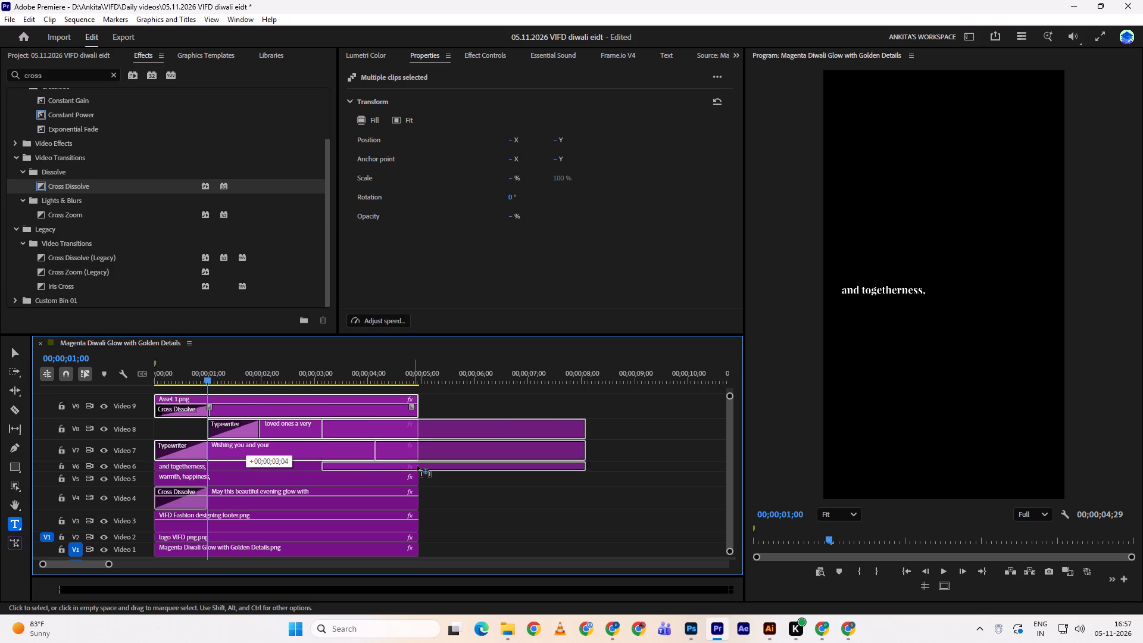
left_click_drag(417, 466, 409, 446)
Play back the opening greeting lines from the sequence start and save the project.
key("space")
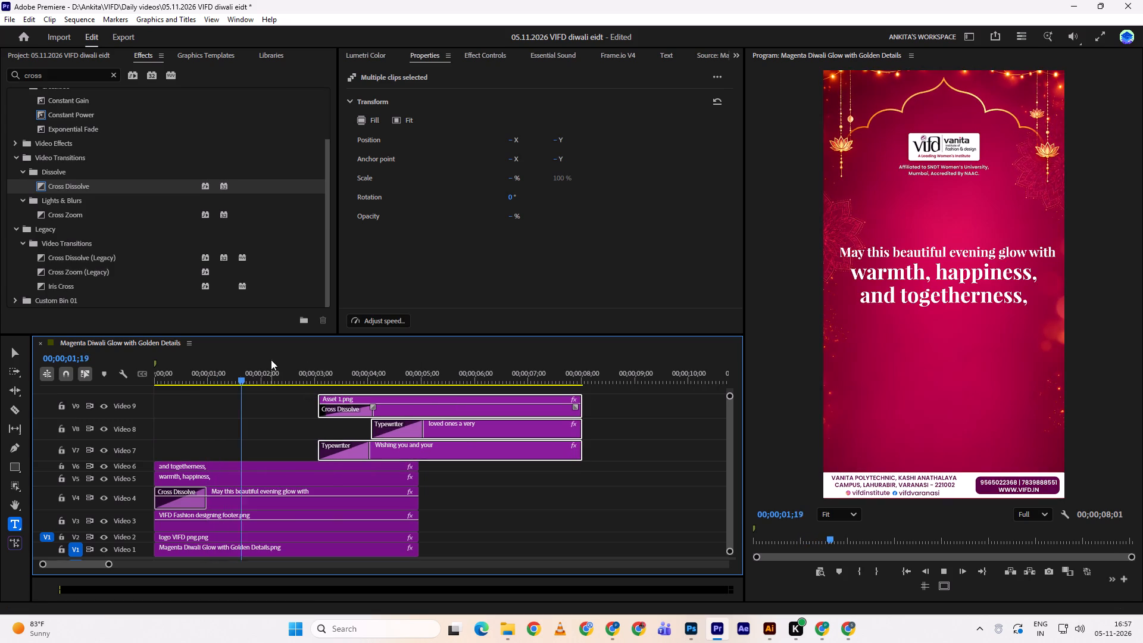
left_click_drag(257, 344, 92, 367)
left_click_drag(195, 374, 123, 364)
left_click(123, 364)
key("space")
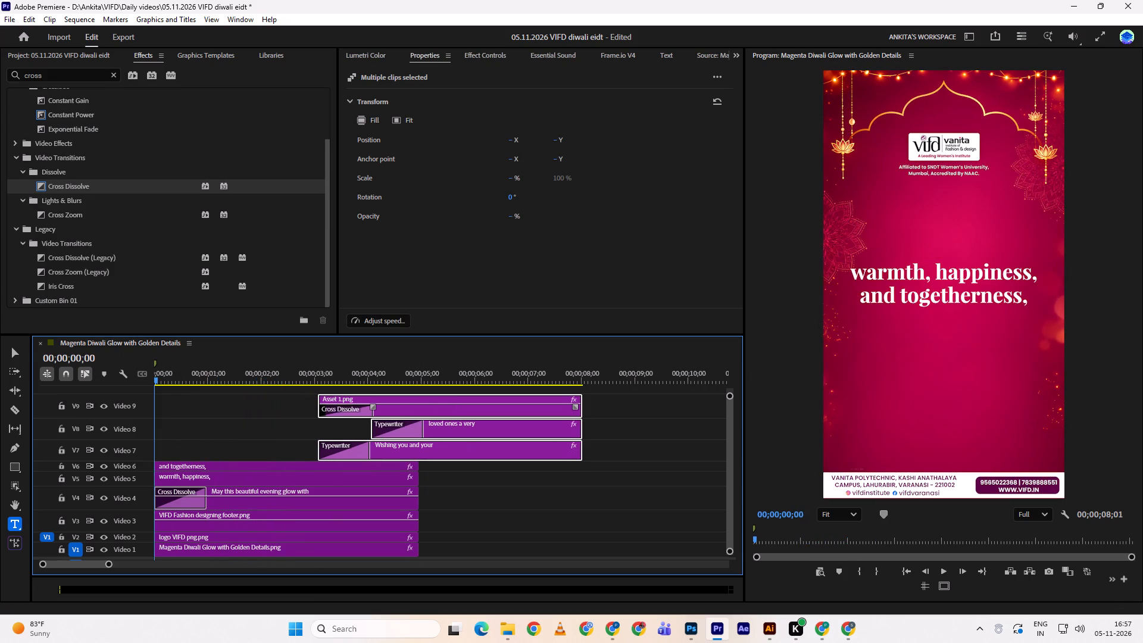
key("space")
left_click_drag(172, 367, 150, 367)
left_click(150, 367)
key("space")
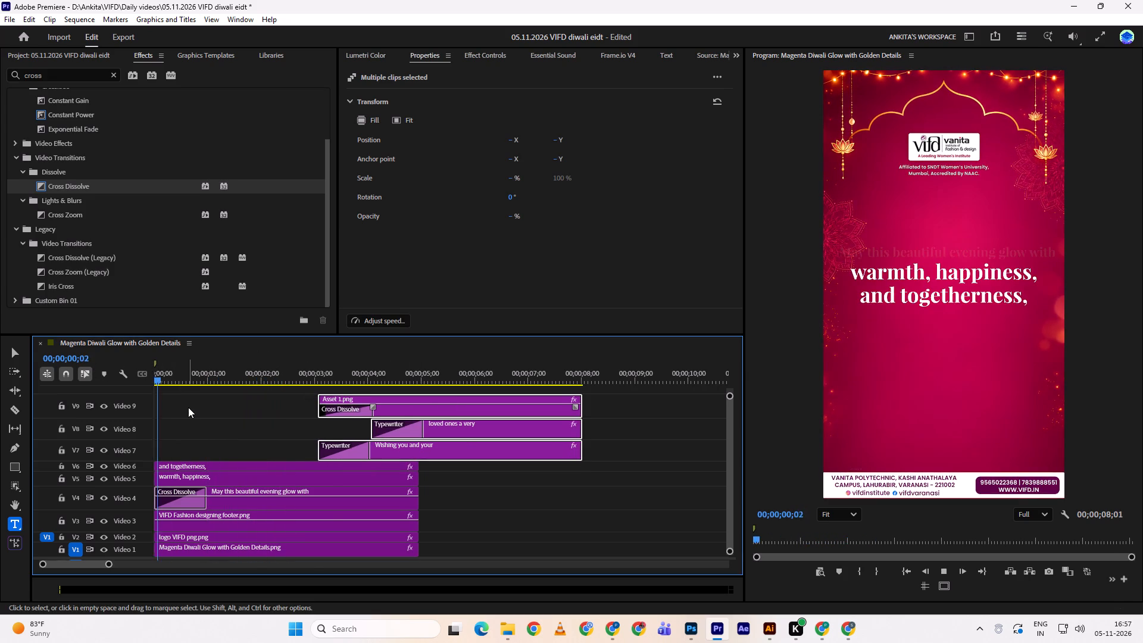
key("space")
key("ctrl+s")
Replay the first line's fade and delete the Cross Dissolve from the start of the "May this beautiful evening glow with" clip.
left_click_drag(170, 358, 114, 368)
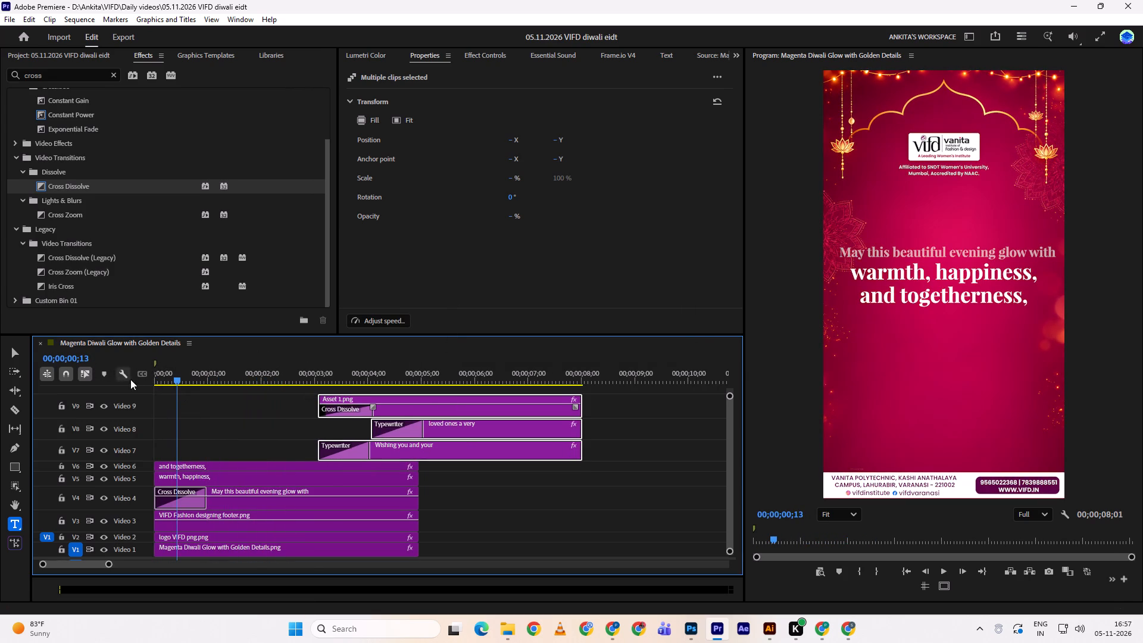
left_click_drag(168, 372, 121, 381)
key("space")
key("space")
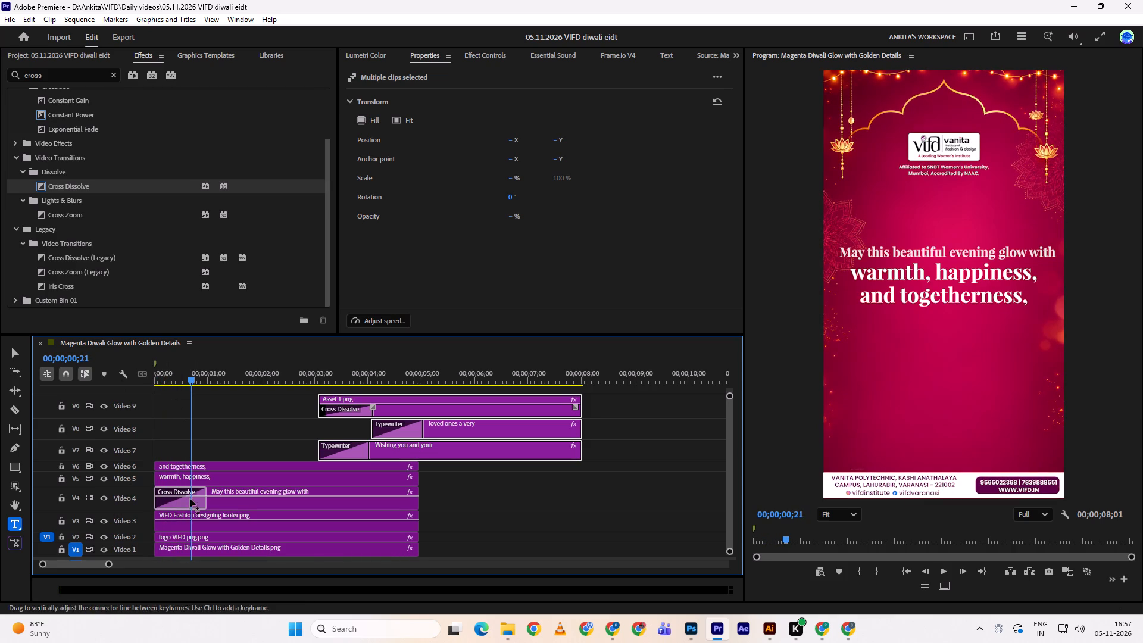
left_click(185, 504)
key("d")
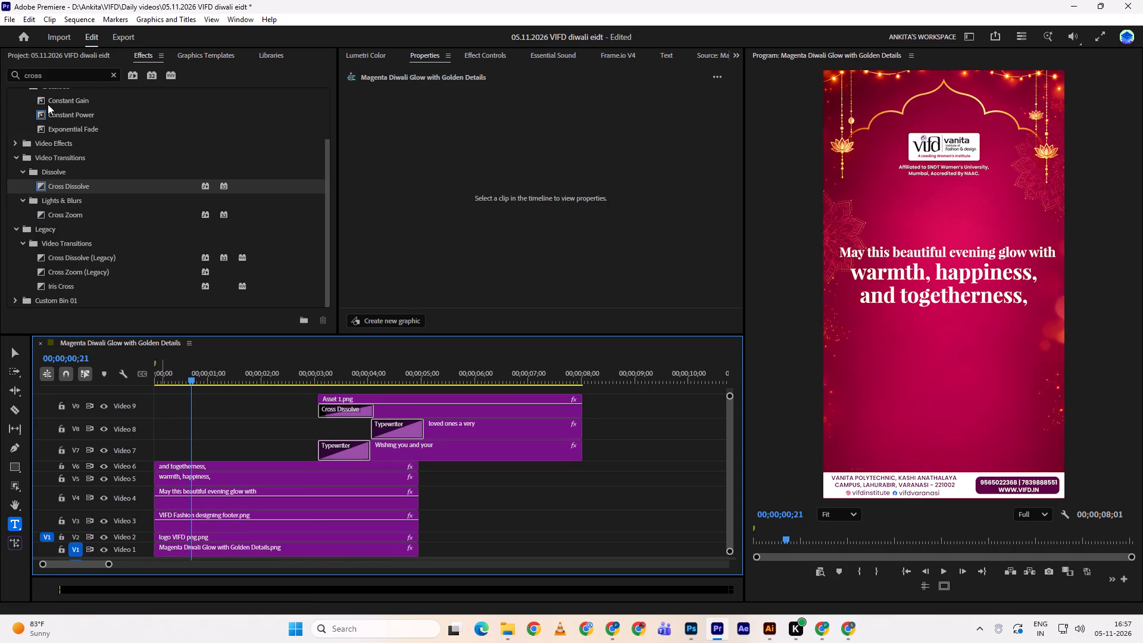
Search the effects for "text" and apply the Typewriter transition to the start of the "May this beautiful evening glow with" clip.
left_click(114, 76)
left_click(99, 76)
type("text")
scroll(61, 264, "down", 7)
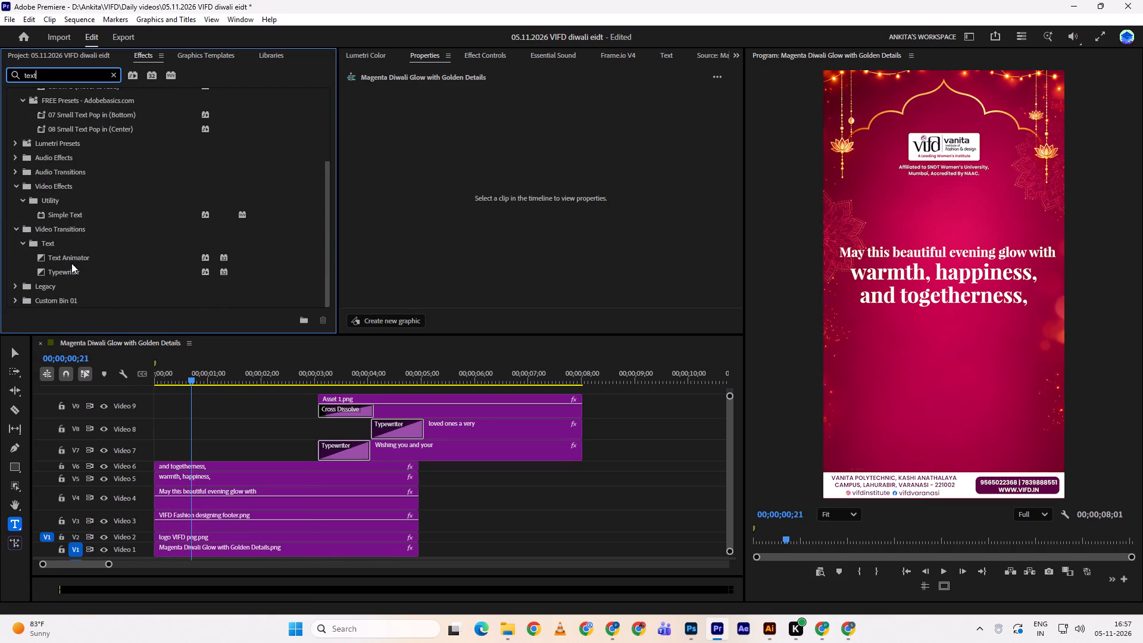
scroll(71, 263, "down", 3)
left_click_drag(66, 273, 168, 430)
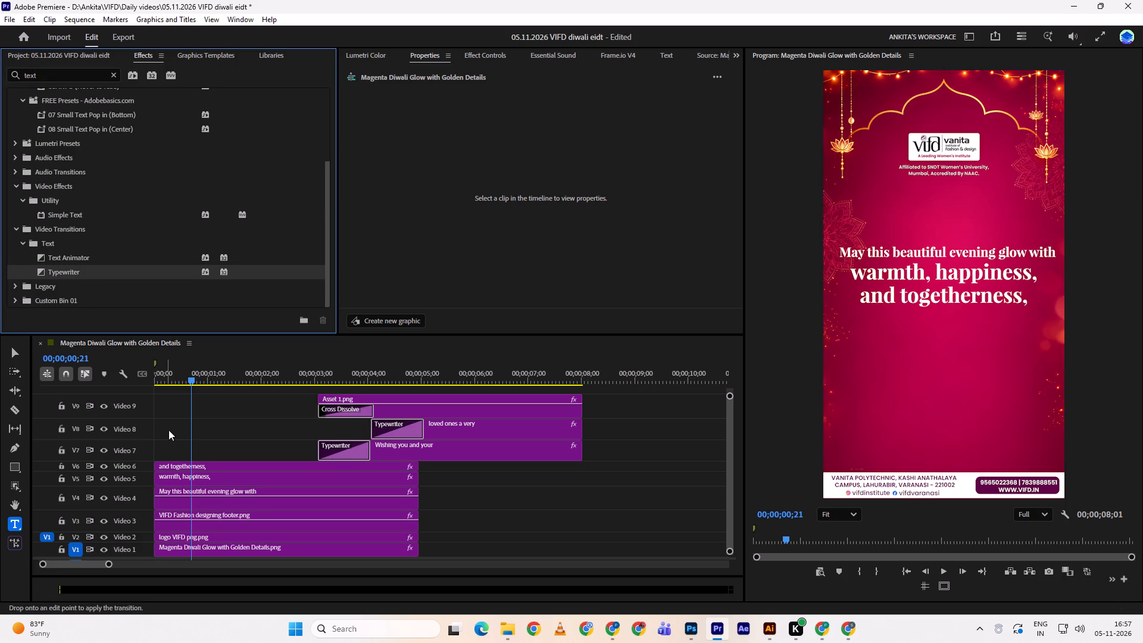
left_click_drag(168, 430, 164, 500)
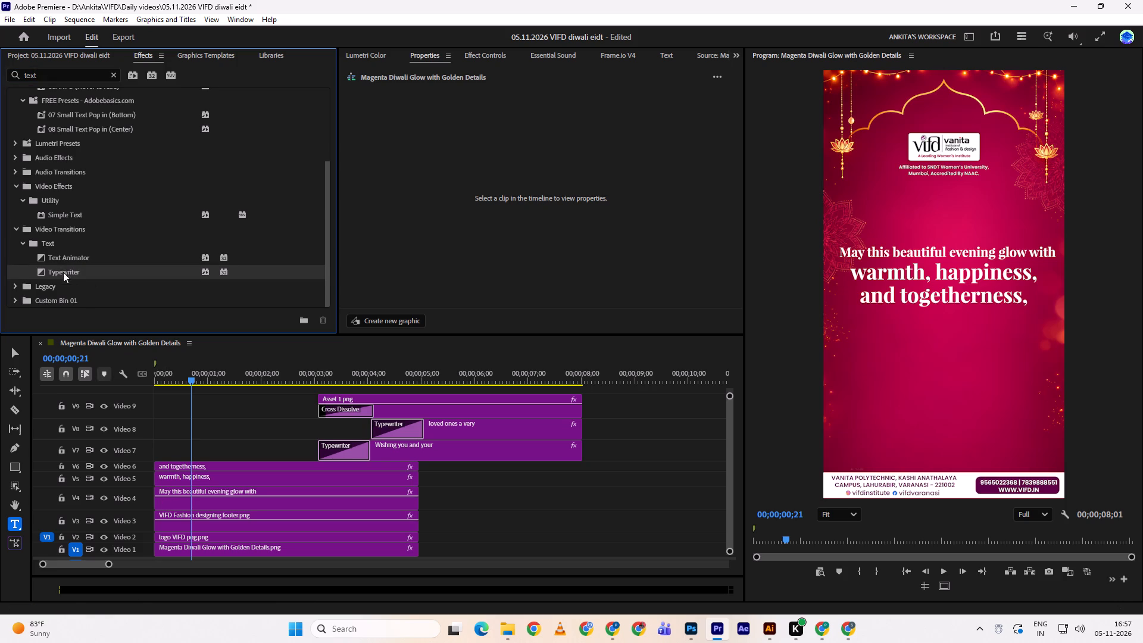
left_click_drag(63, 272, 162, 505)
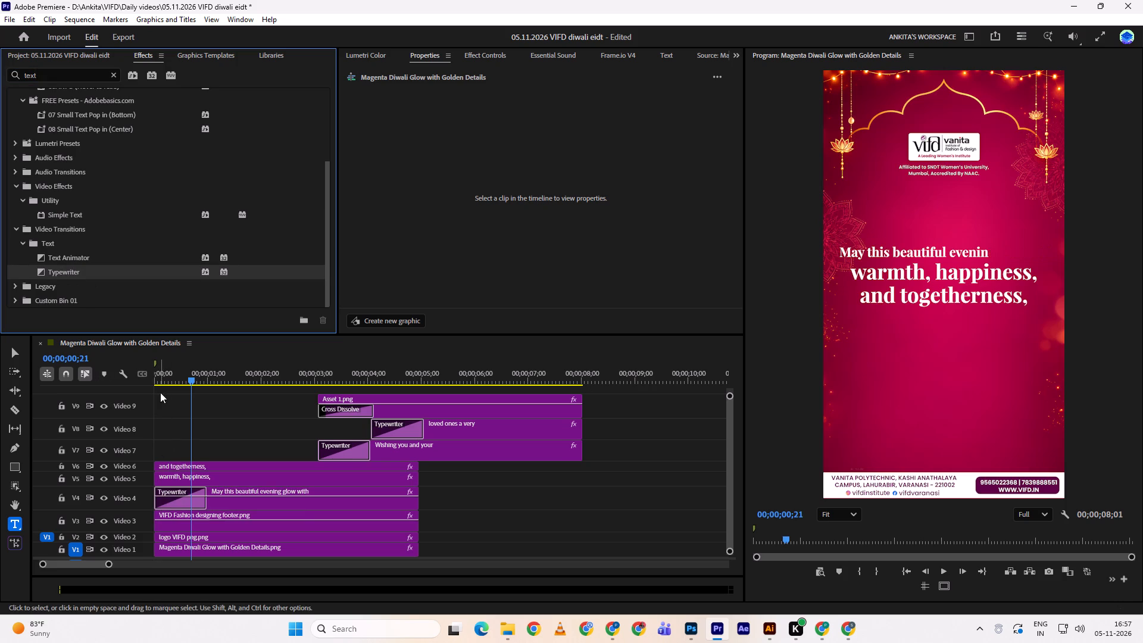
Play back the first line's typewriter animation repeatedly and stop the playhead at 00;00;00;28, near its end.
left_click_drag(164, 373, 126, 380)
key("space")
key("space")
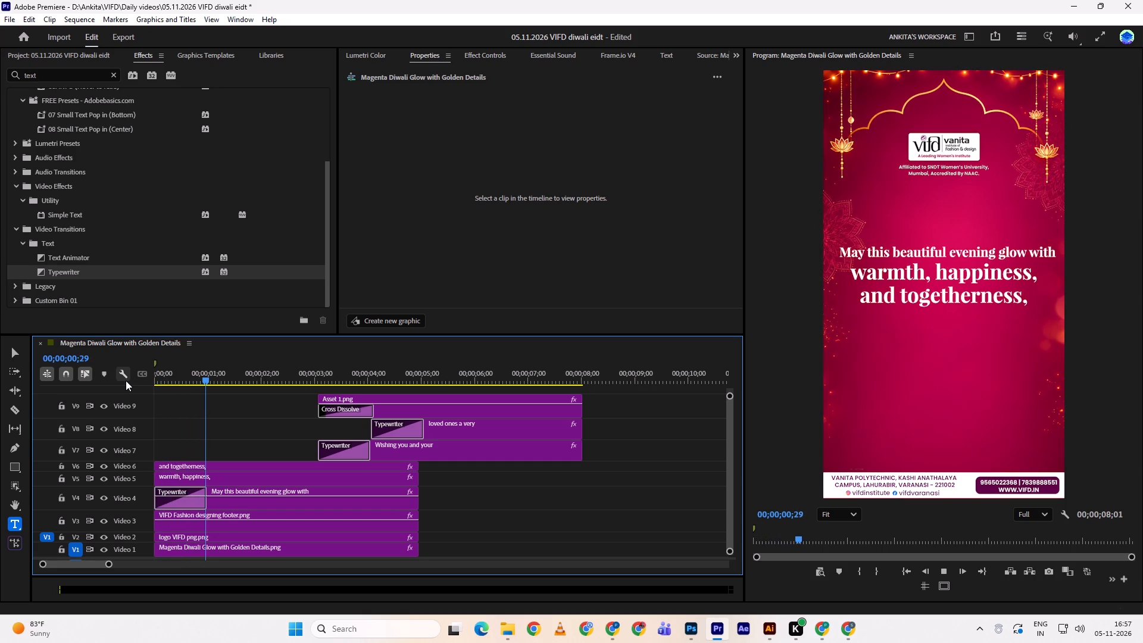
key("space")
key("space")
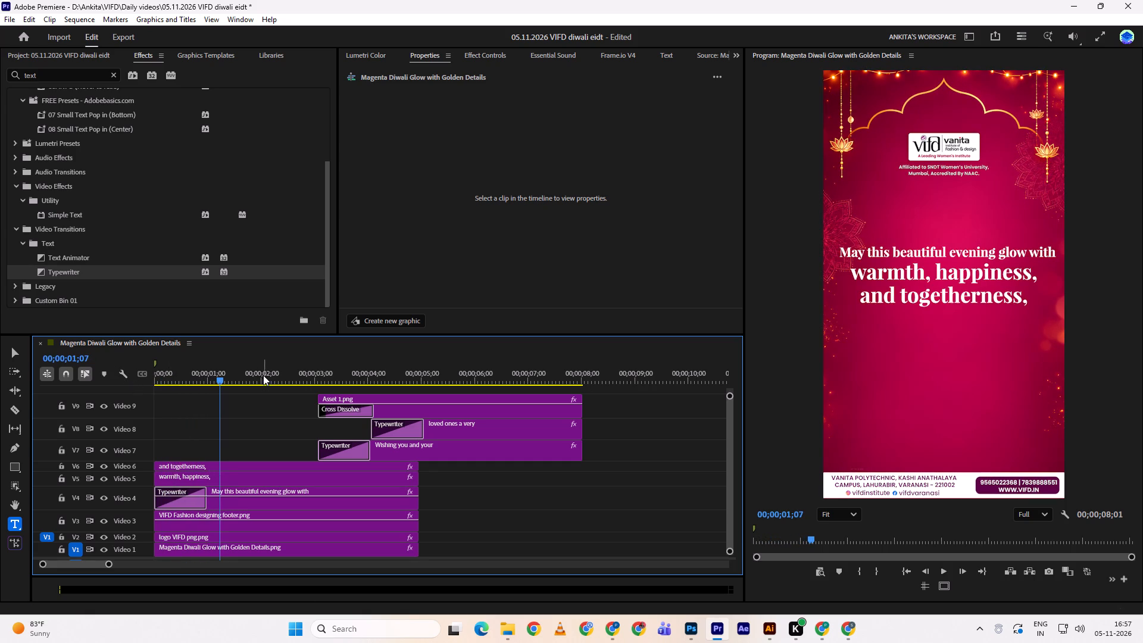
left_click_drag(217, 369, 122, 380)
key("space")
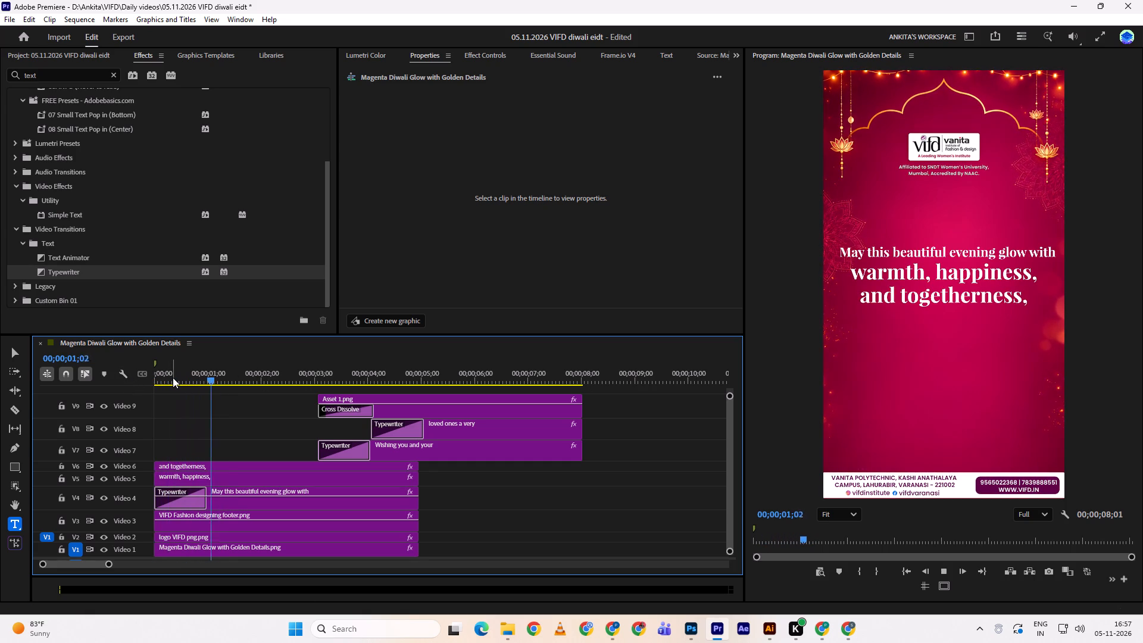
key("space")
left_click_drag(213, 376, 174, 378)
key("space")
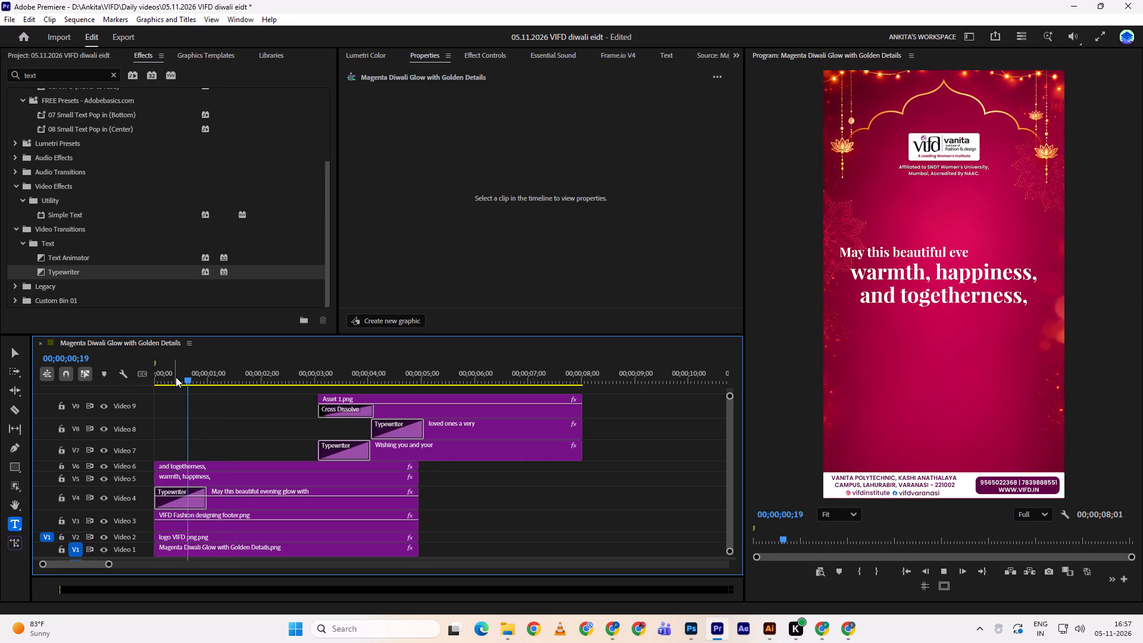
key("space")
key("space")
key("space")
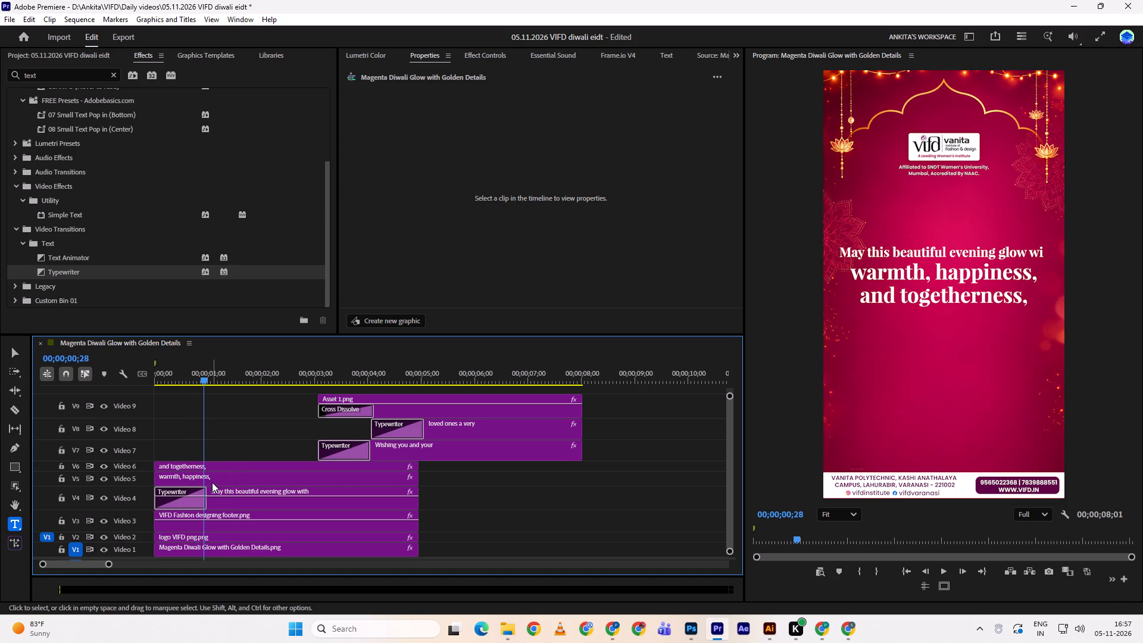
Move the "warmth, happiness," clip on Video 5 to start at the playhead, 00;00;00;28.
left_click_drag(212, 482, 257, 480)
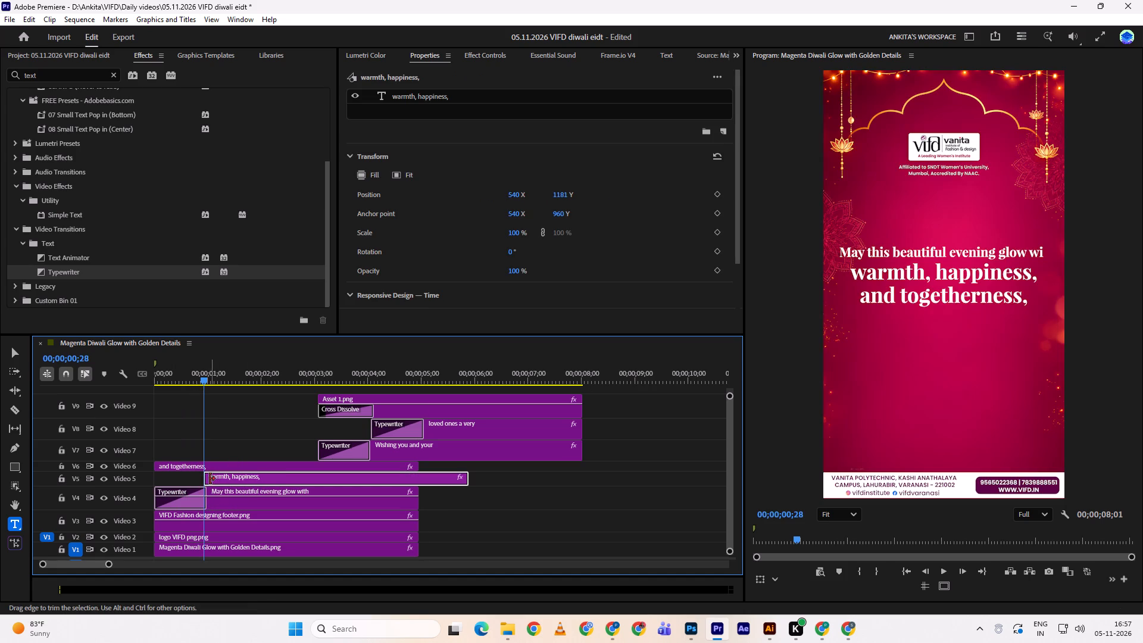
Search the effects for "cross", apply Cross Dissolve to the start of the "warmth, happiness," clip, and play it back.
left_click(116, 79)
left_click(60, 83)
left_click(63, 76)
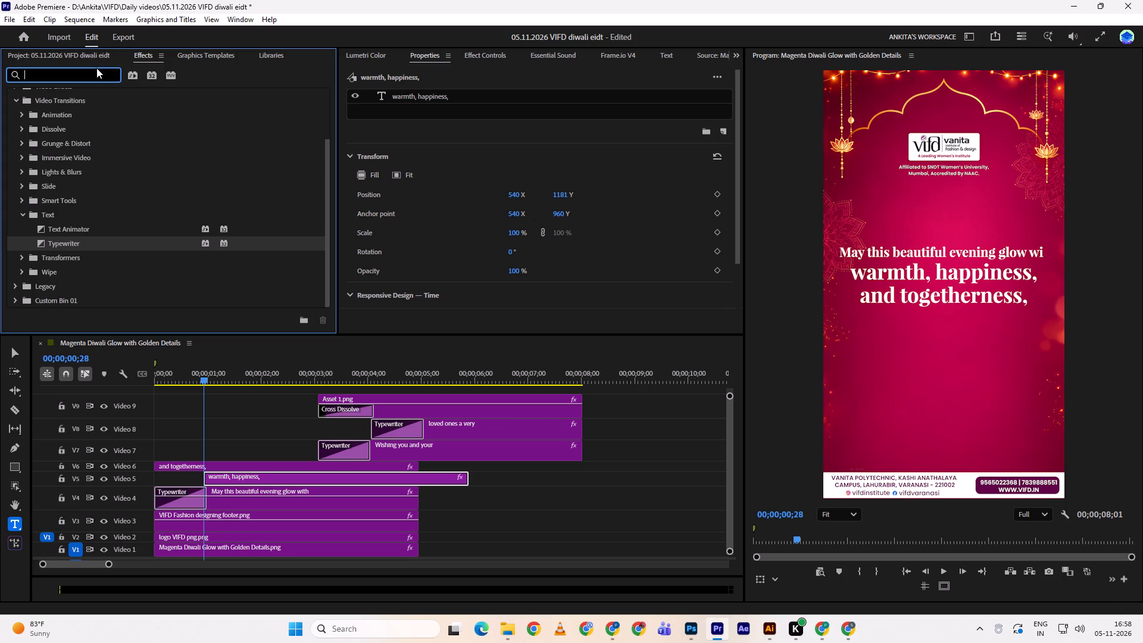
left_click(90, 77)
key("v")
key("BackSpace")
type("cross")
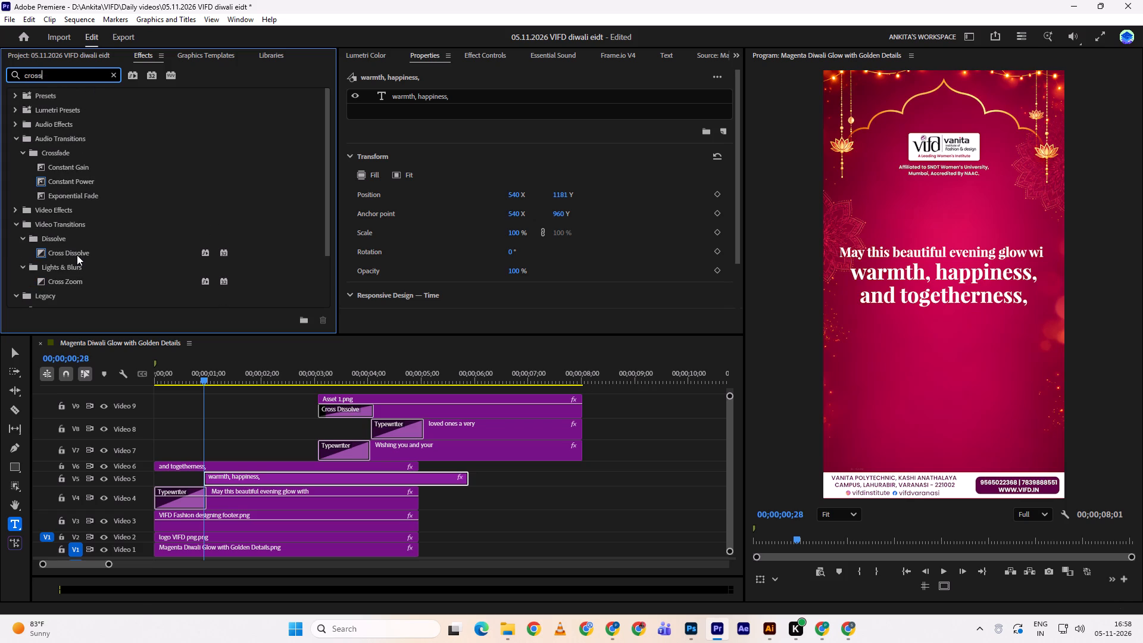
left_click_drag(77, 255, 207, 480)
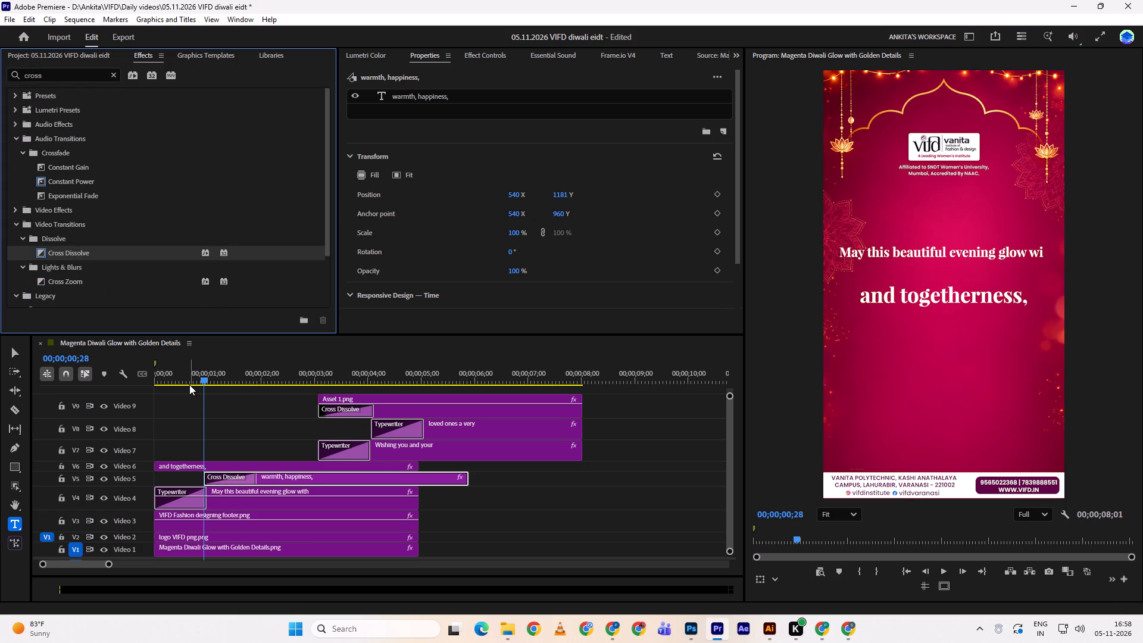
left_click_drag(192, 374, 182, 373)
key("space")
key("space")
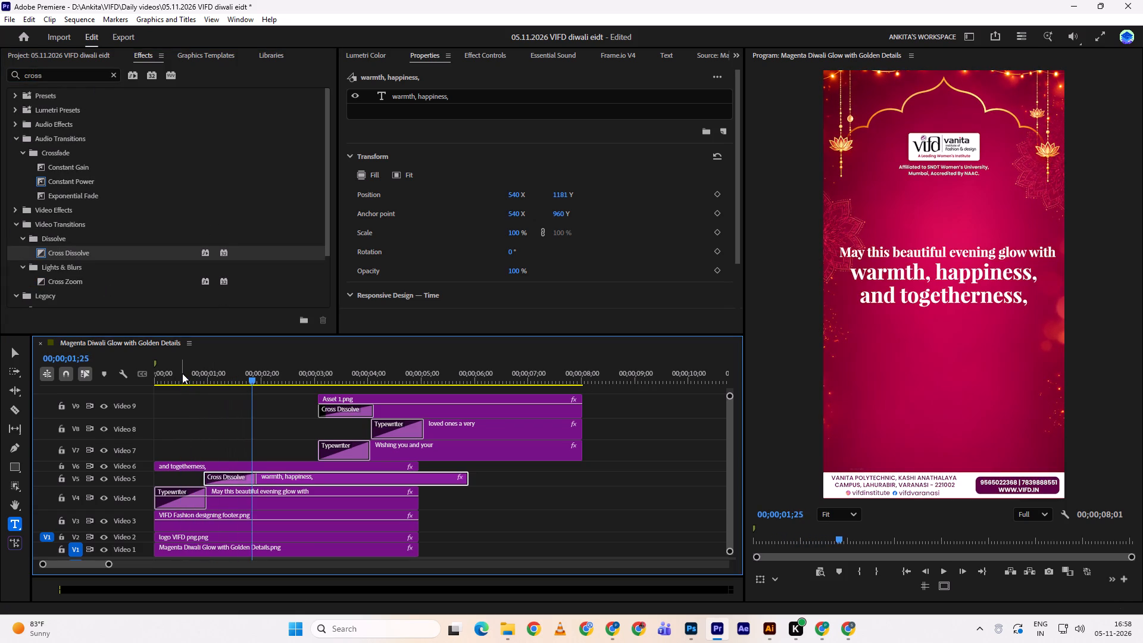
Move the "and togetherness," clip to start about midway through the "warmth, happiness," dissolve and apply Cross Dissolve to its start.
left_click_drag(209, 466, 242, 468)
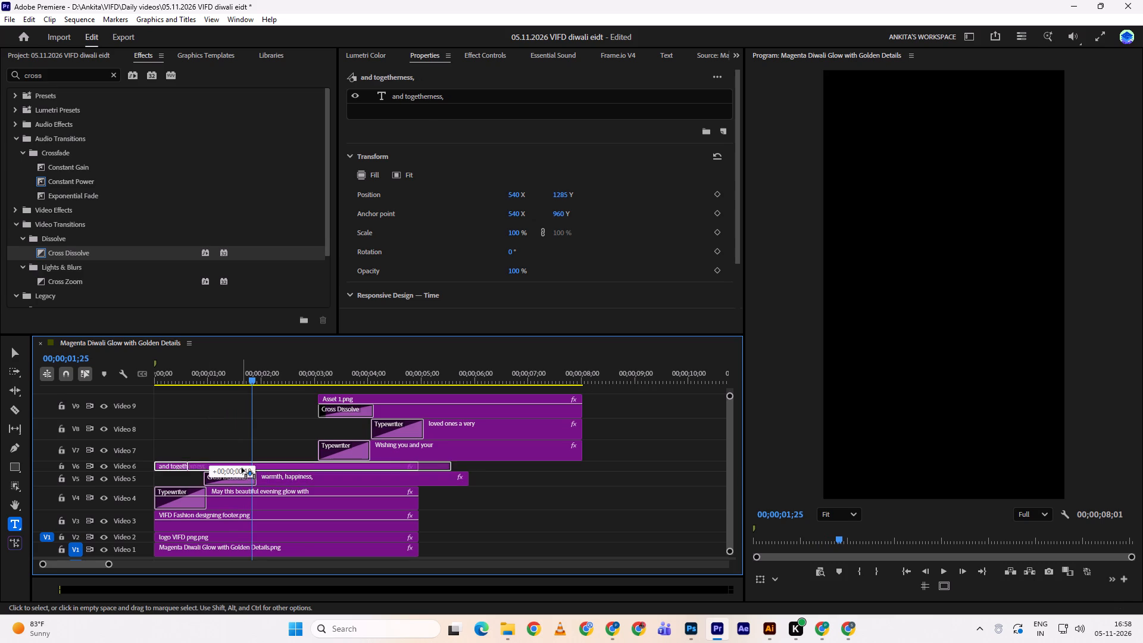
left_click_drag(242, 468, 286, 463)
left_click_drag(48, 253, 242, 465)
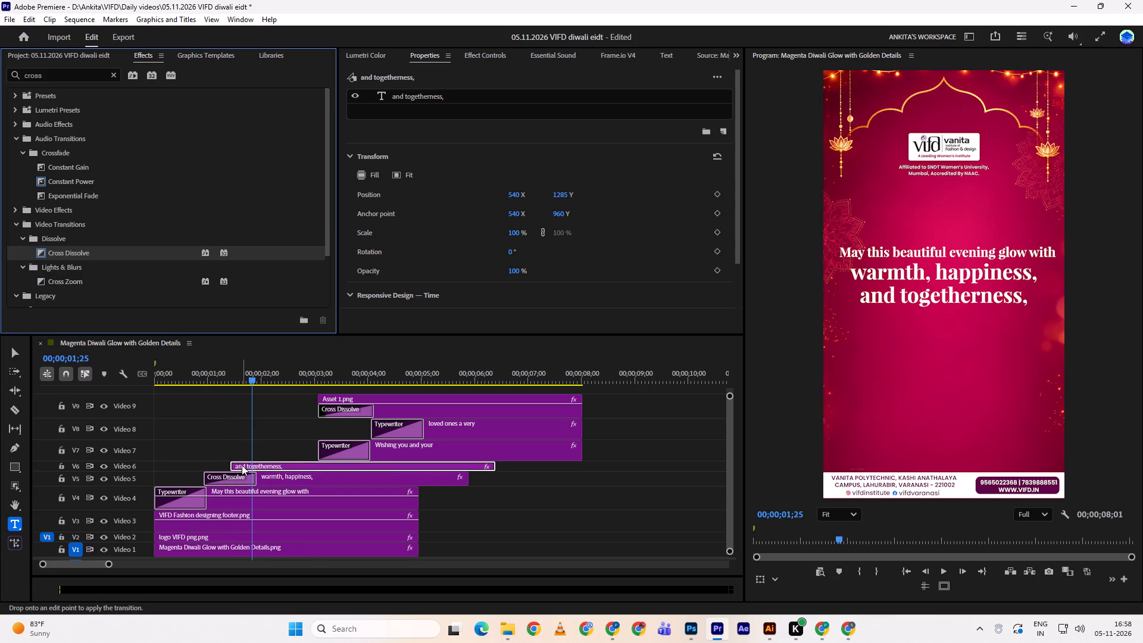
left_click_drag(242, 465, 94, 278)
left_click(94, 277)
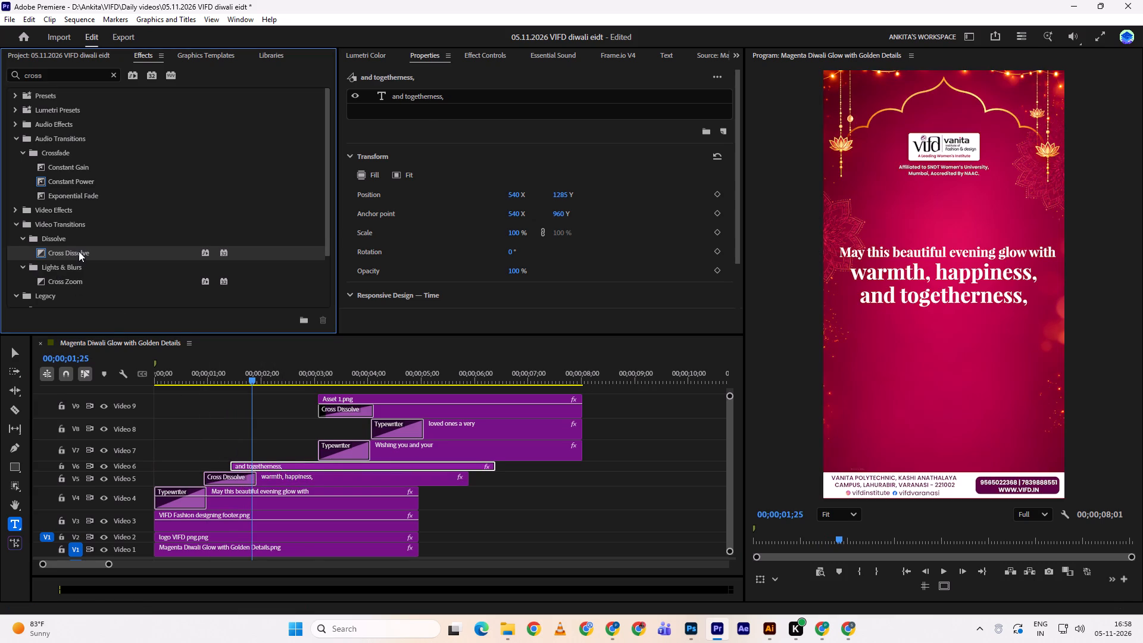
left_click_drag(79, 251, 246, 464)
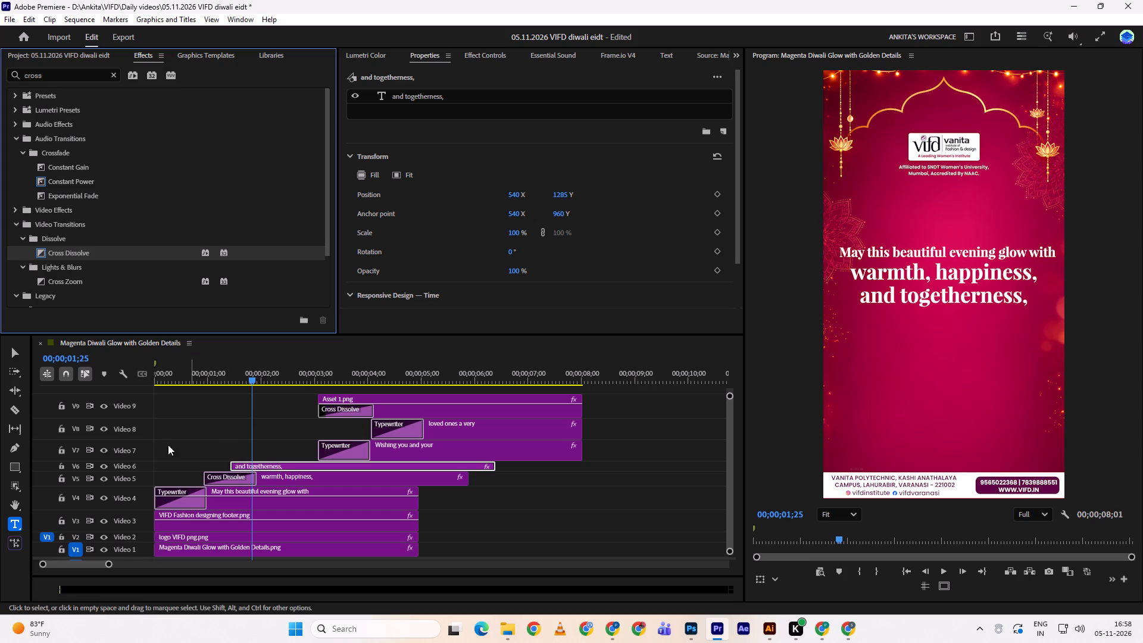
left_click_drag(135, 462, 136, 452)
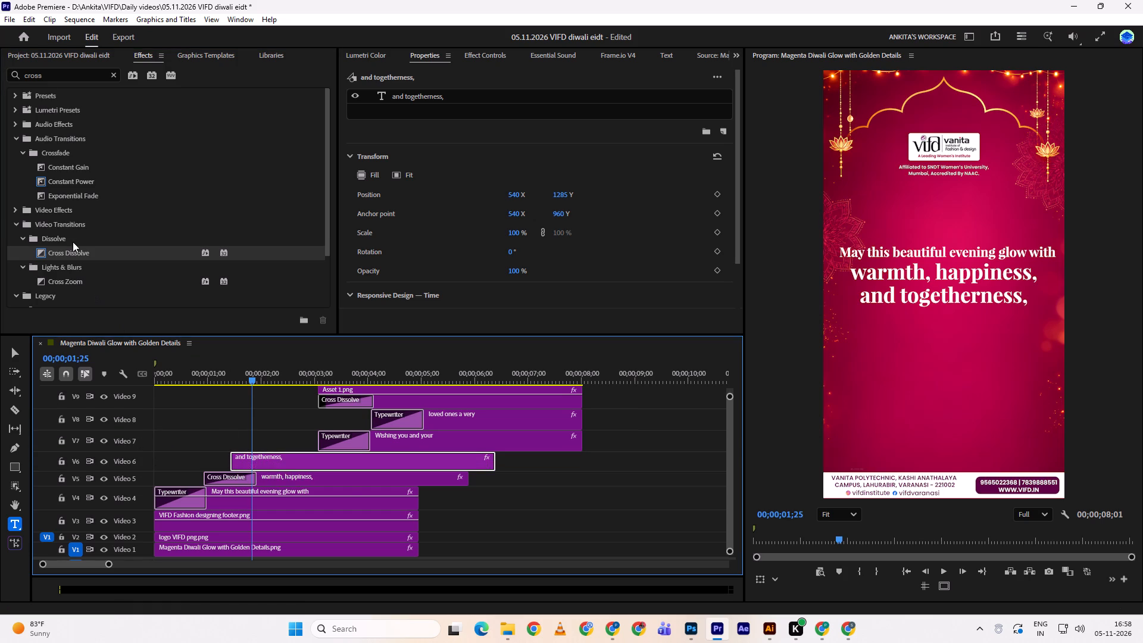
left_click_drag(73, 254, 249, 461)
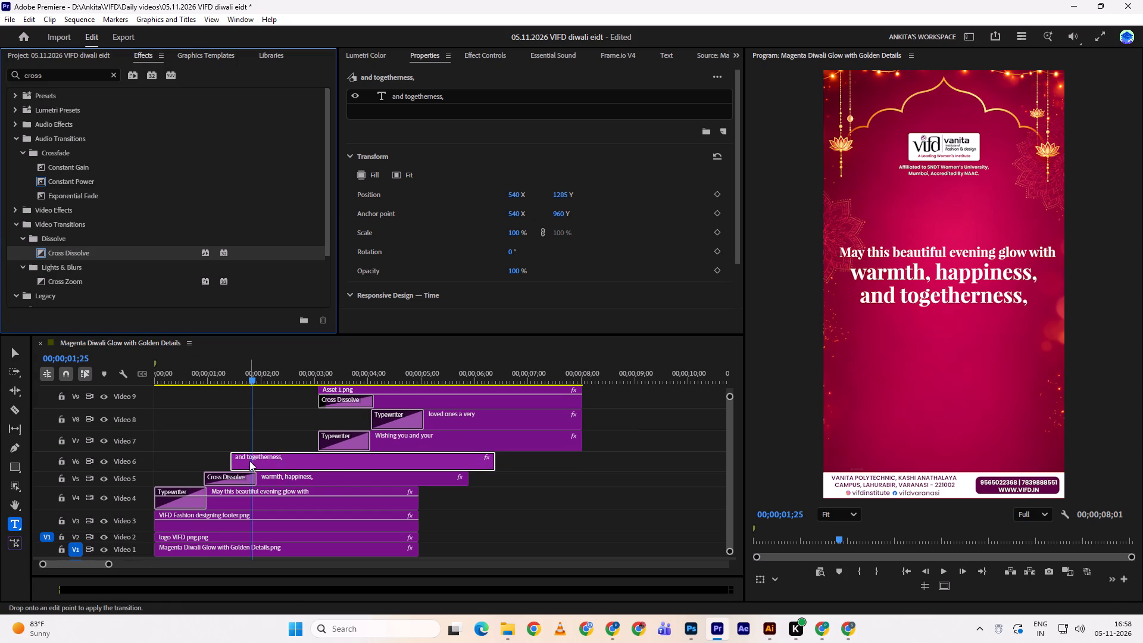
left_click_drag(81, 254, 238, 459)
Play back the greeting from the start of the sequence to check the timing of its three lines.
left_click_drag(245, 372, 145, 379)
key("space")
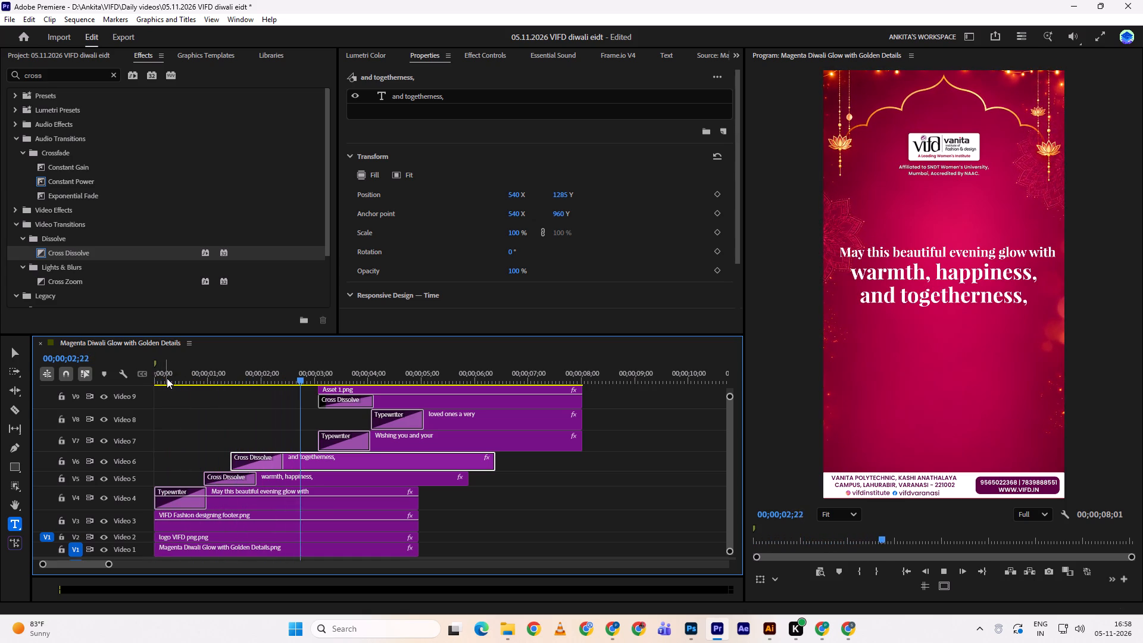
key("space")
left_click_drag(292, 375, 135, 366)
key("space")
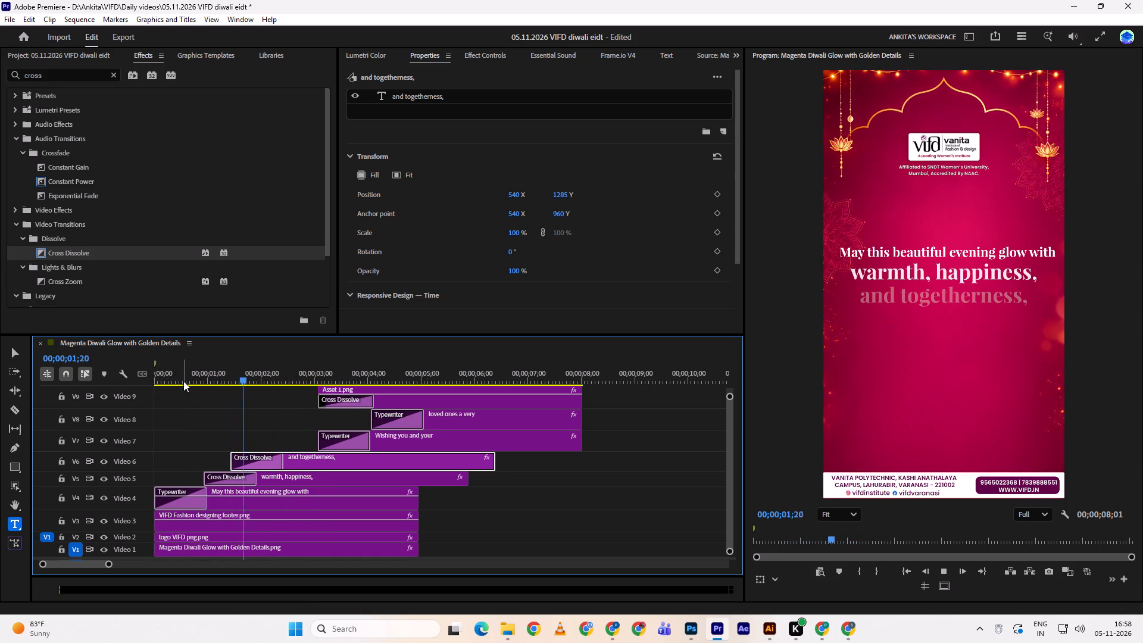
key("space")
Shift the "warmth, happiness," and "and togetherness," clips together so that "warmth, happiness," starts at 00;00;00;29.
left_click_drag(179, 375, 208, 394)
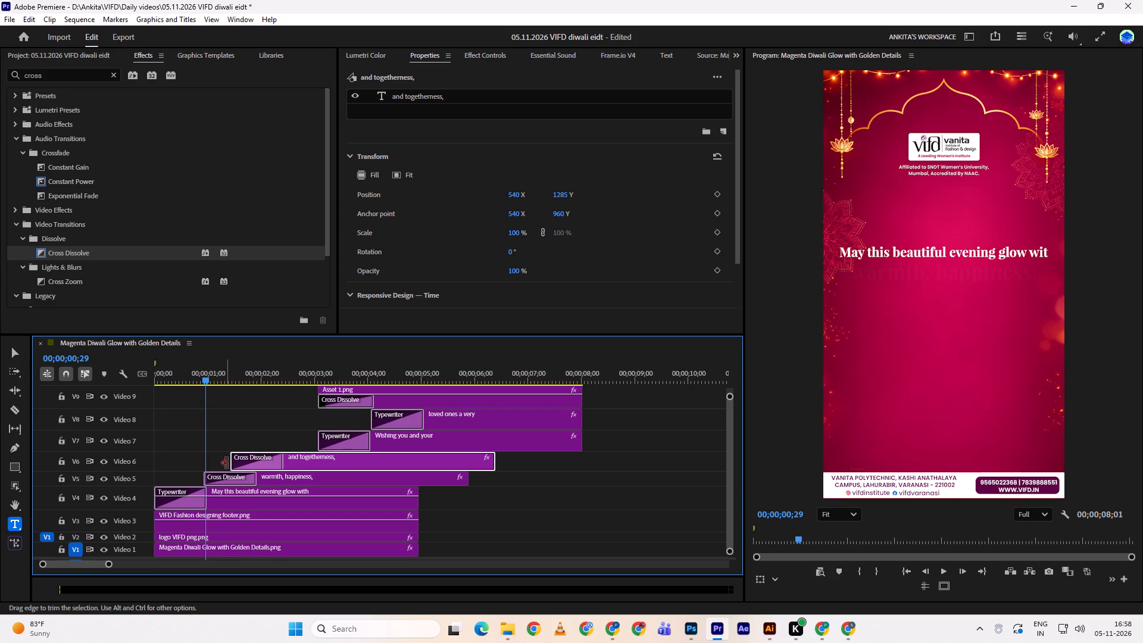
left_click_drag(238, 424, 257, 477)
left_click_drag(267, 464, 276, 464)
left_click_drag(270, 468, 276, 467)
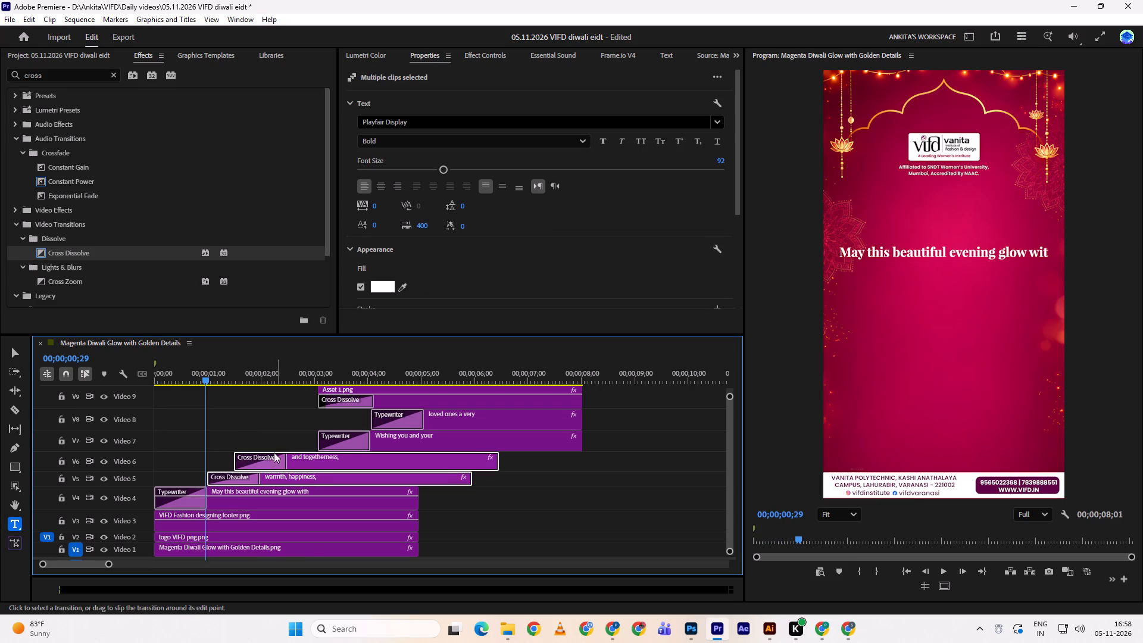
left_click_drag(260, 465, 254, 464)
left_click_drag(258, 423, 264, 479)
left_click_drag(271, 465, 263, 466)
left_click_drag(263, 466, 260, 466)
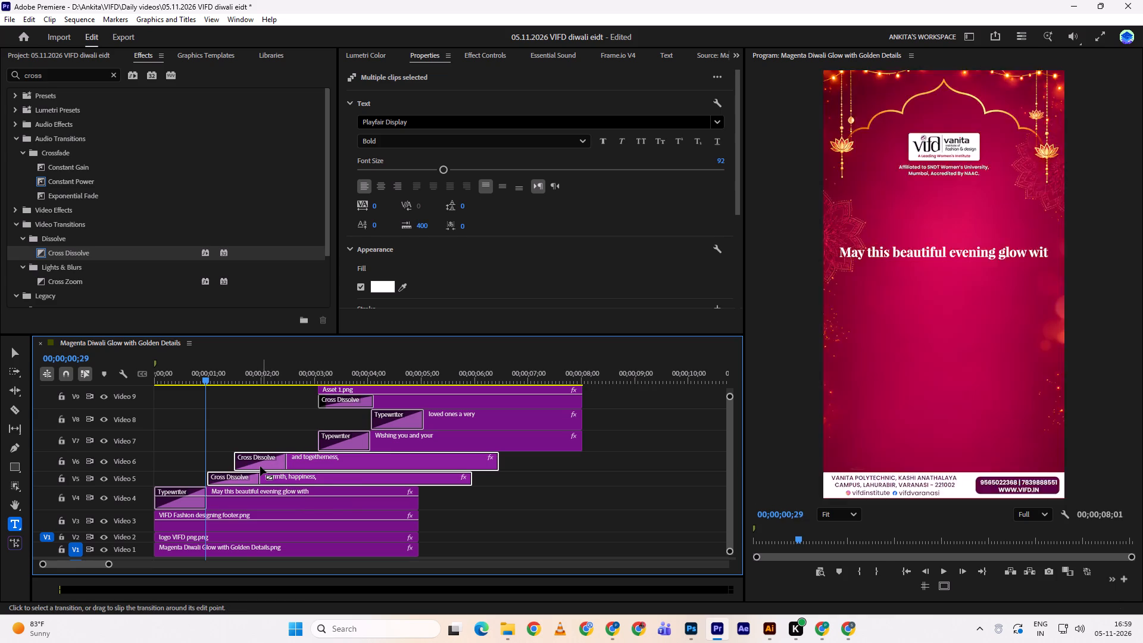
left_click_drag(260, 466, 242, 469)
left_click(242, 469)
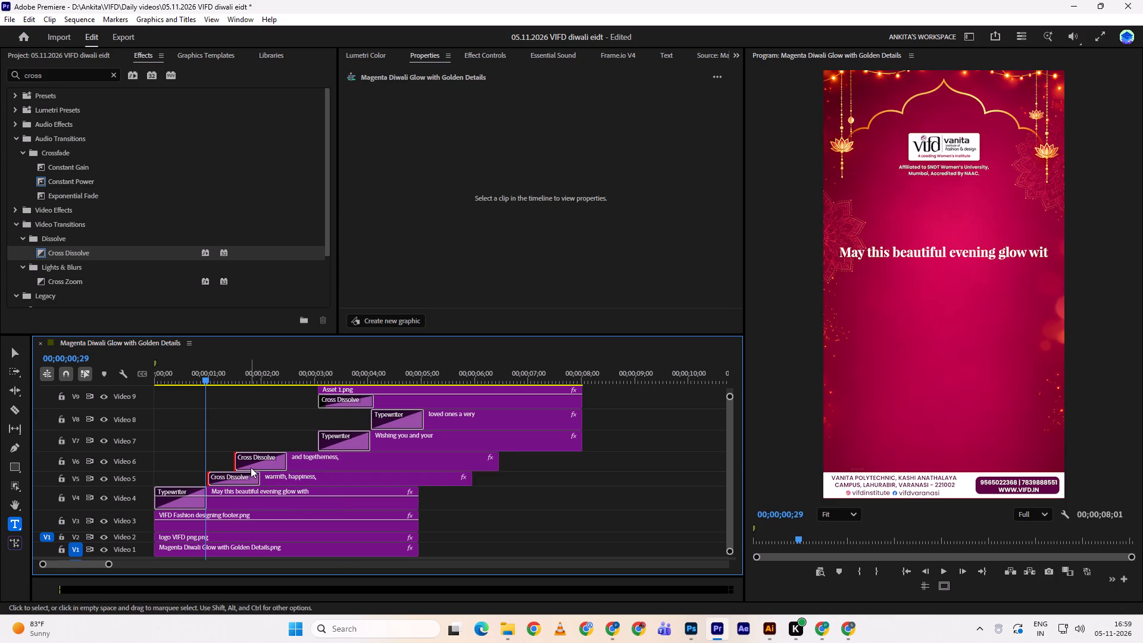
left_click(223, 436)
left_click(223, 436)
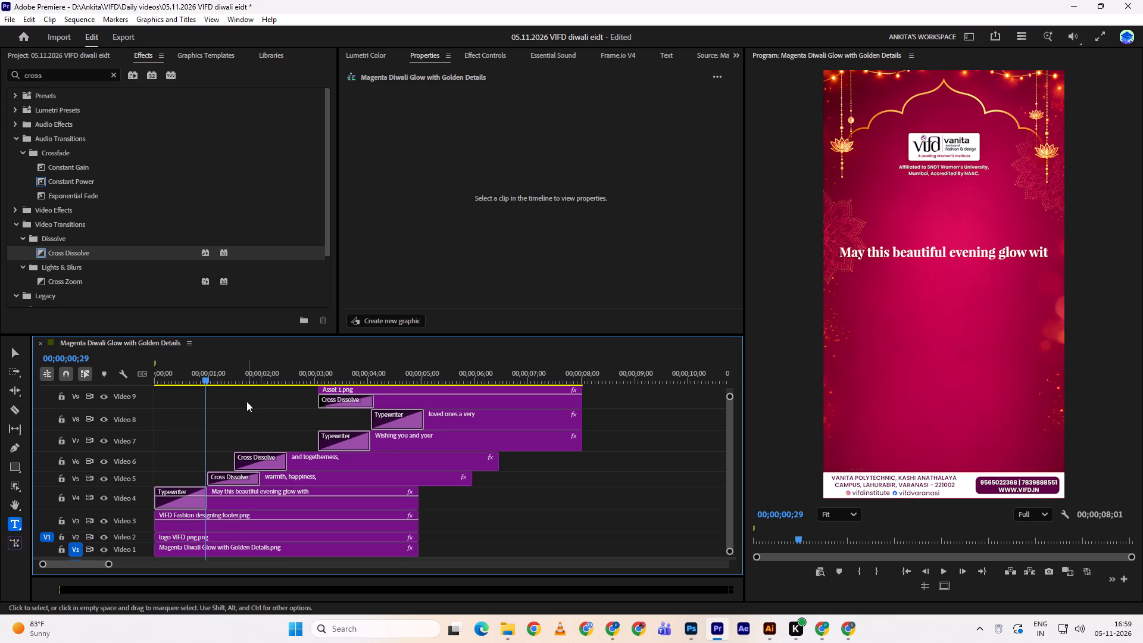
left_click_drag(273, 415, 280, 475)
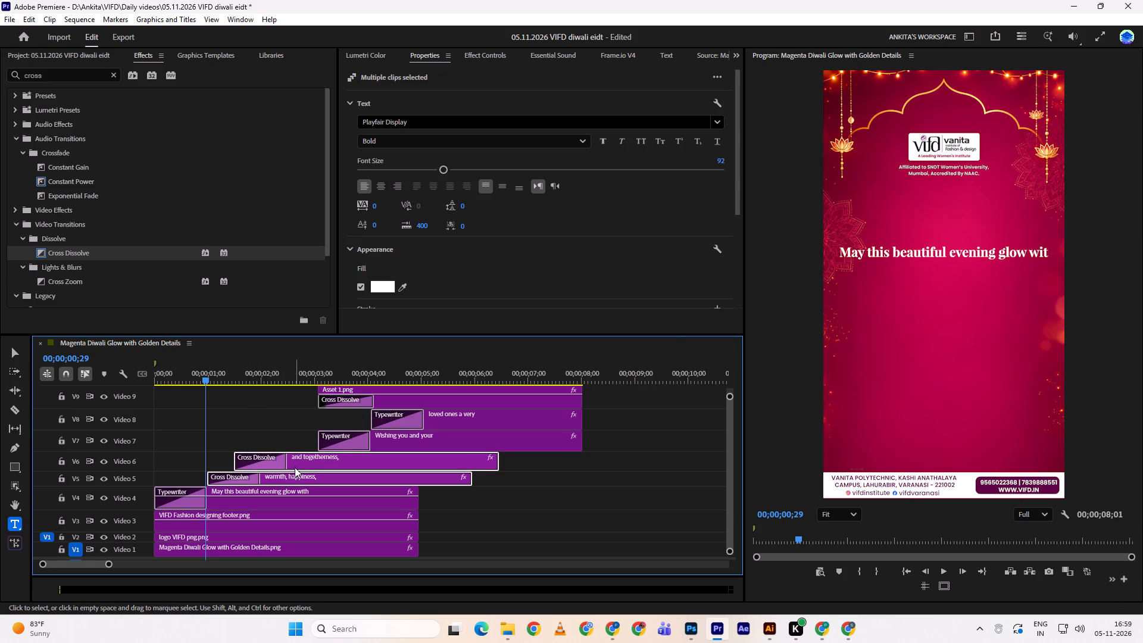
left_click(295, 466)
Replay the three-line greeting animation repeatedly and stop the playhead at 00;00;01;18, near the third line's fade-in.
left_click_drag(208, 364, 129, 381)
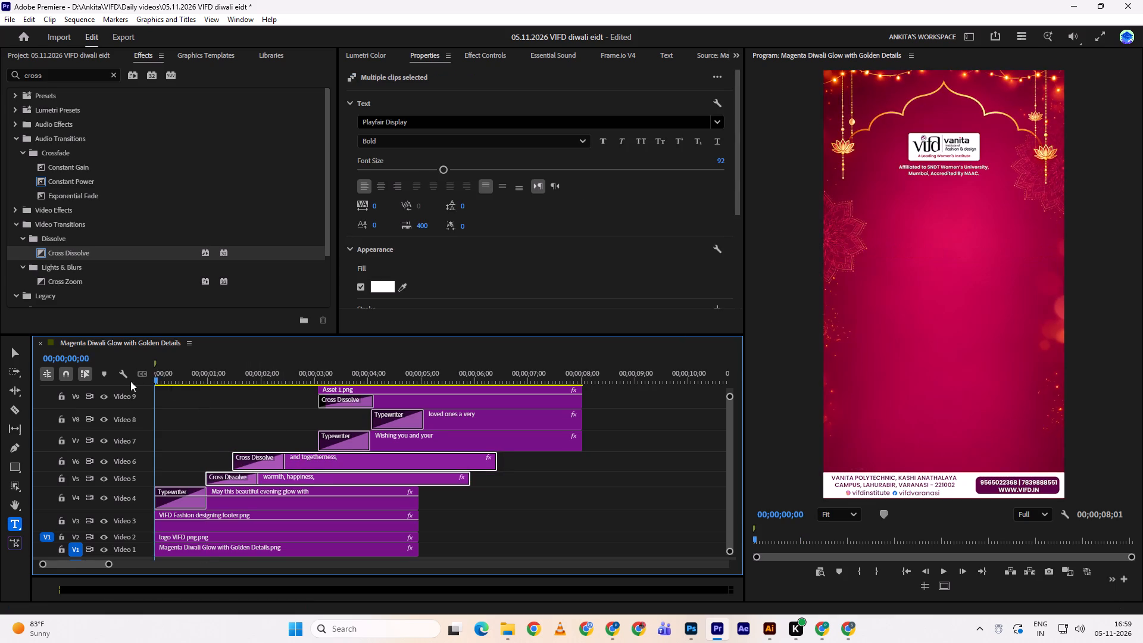
key("space")
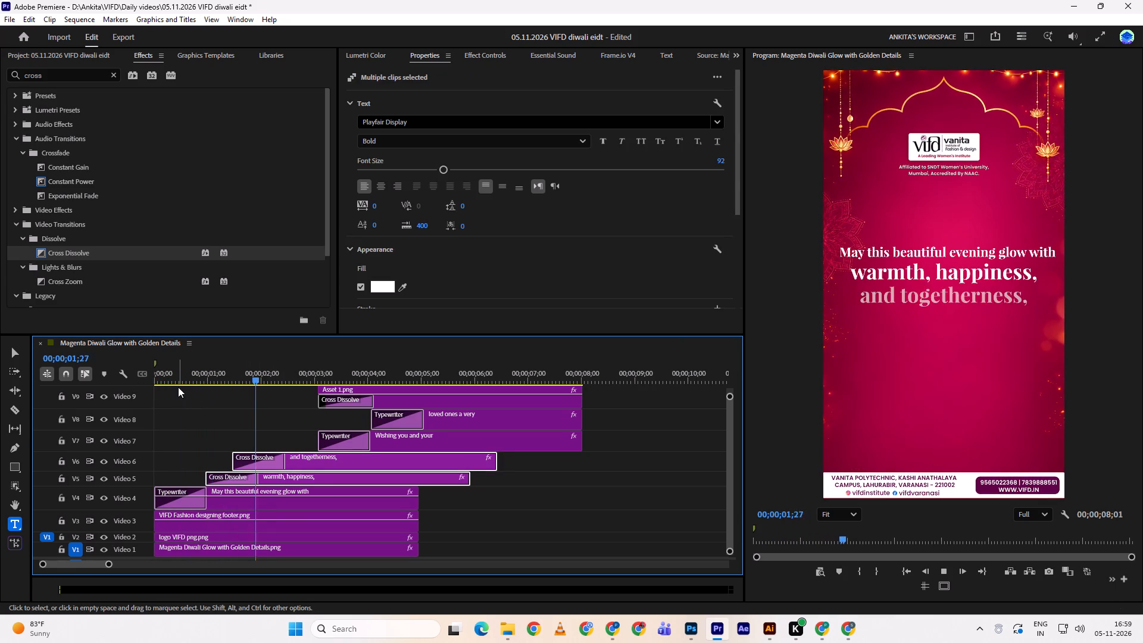
key("space")
left_click_drag(186, 369, 123, 386)
key("space")
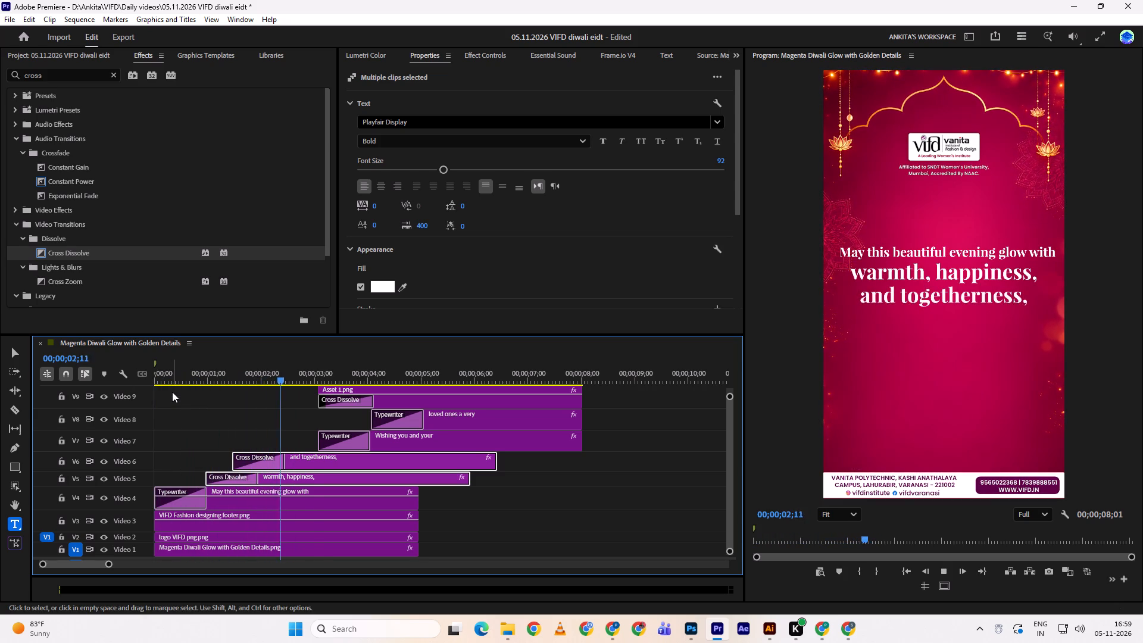
left_click_drag(175, 371, 146, 363)
key("space")
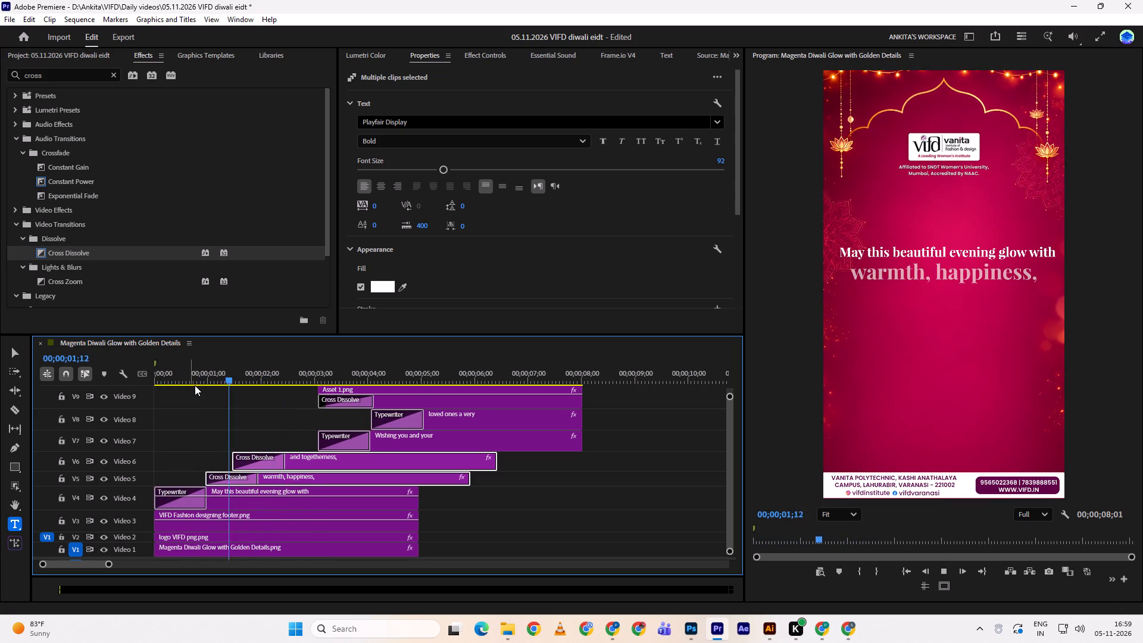
key("space")
left_click_drag(228, 372, 201, 376)
key("space")
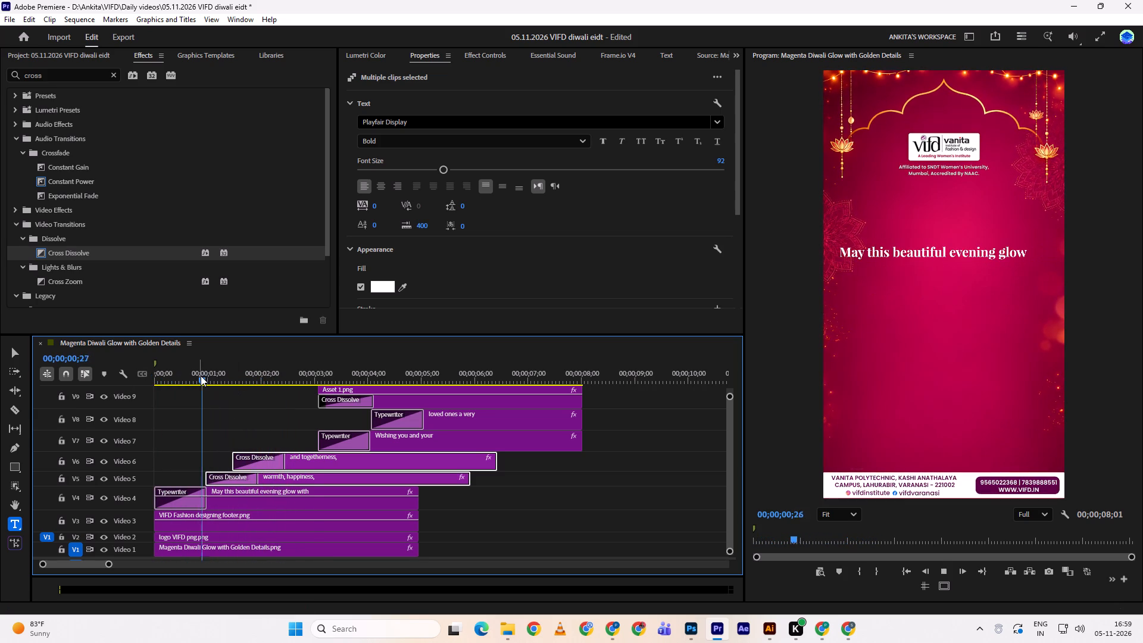
key("space")
key("space")
key("space")
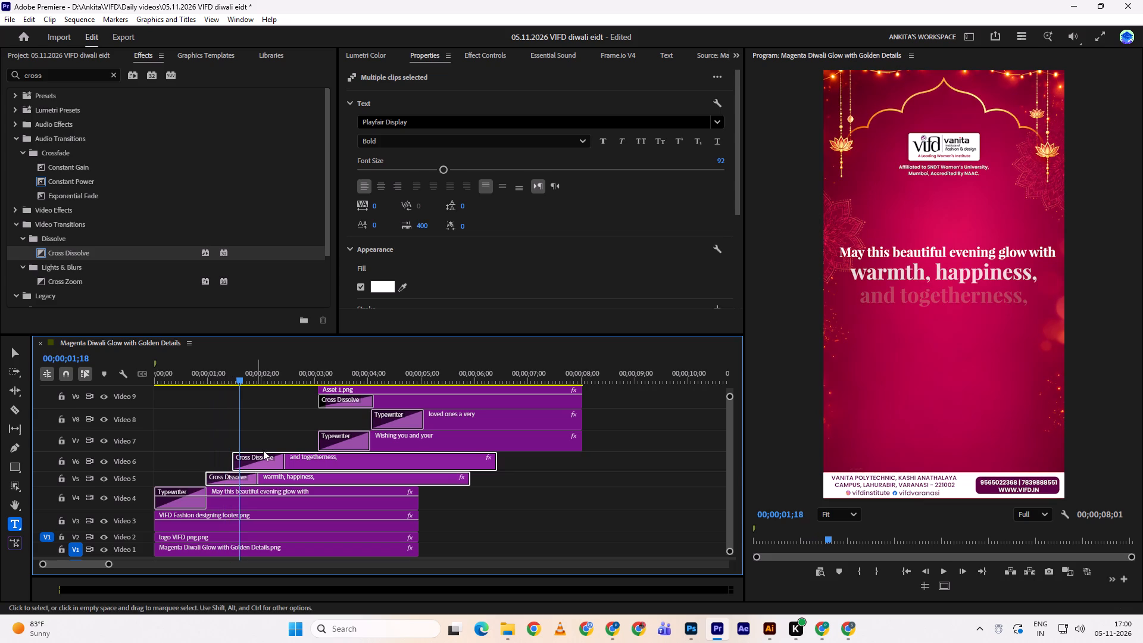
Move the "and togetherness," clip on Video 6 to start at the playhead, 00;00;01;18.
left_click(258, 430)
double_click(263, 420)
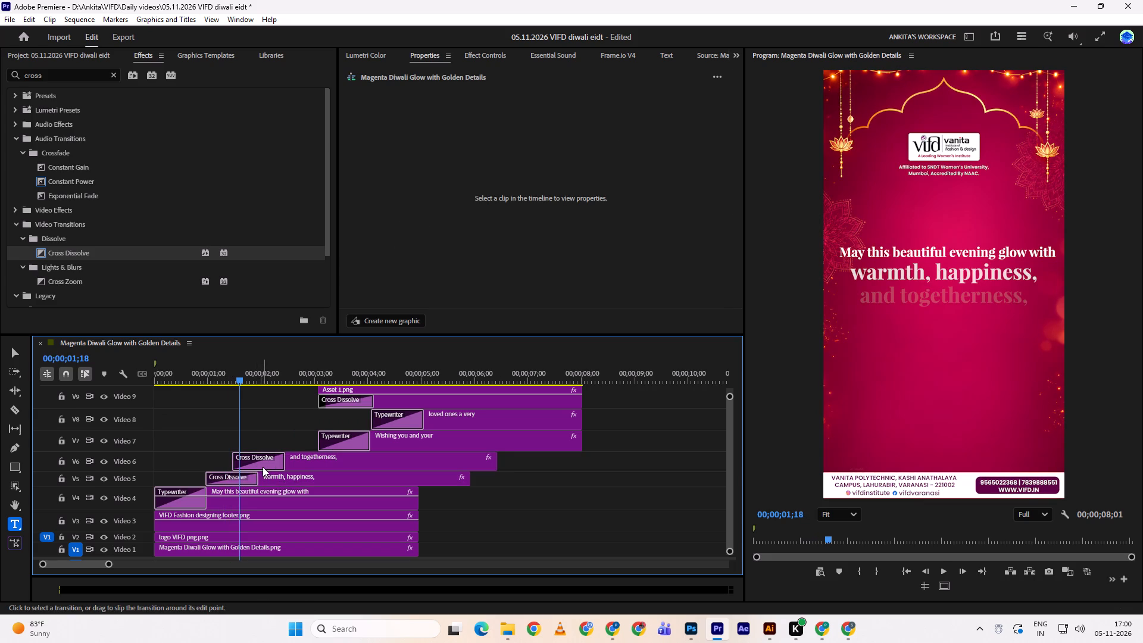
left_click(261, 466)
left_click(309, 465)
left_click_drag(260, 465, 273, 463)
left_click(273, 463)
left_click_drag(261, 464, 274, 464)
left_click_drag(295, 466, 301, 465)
Play back the opening greeting again to check when the second and third lines fade in.
left_click_drag(230, 369, 219, 373)
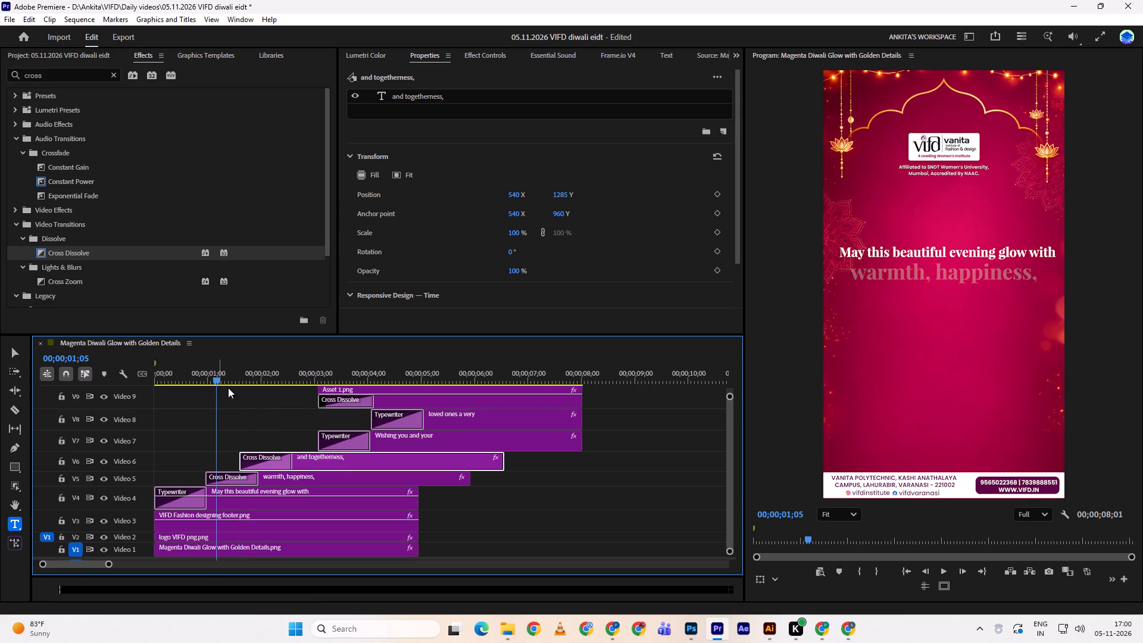
left_click(250, 402)
key("space")
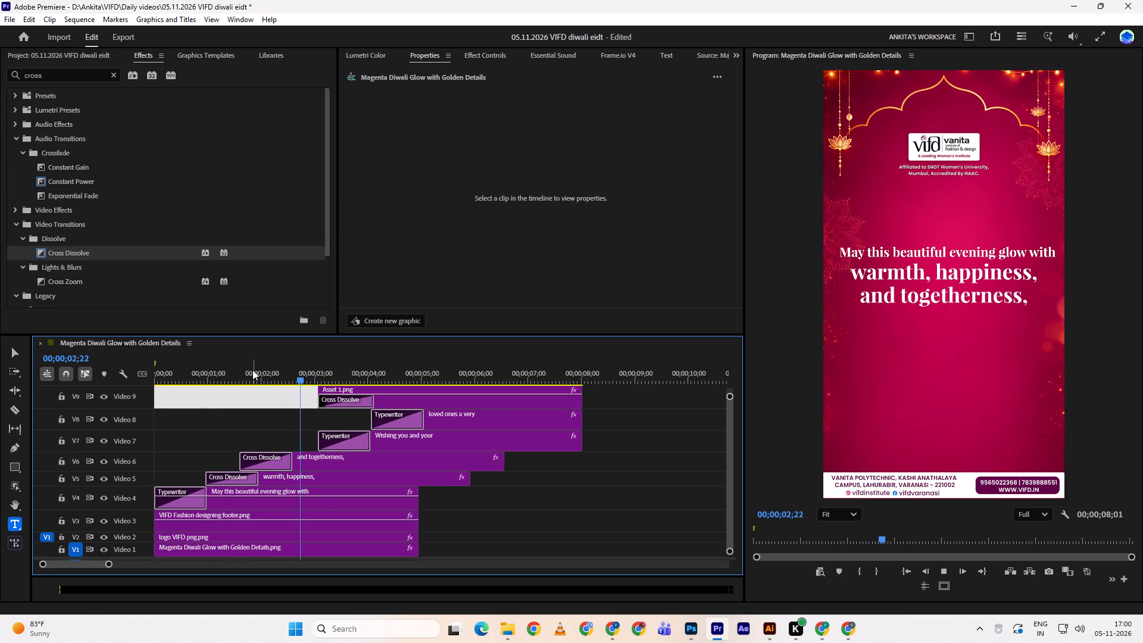
left_click_drag(252, 370, 158, 378)
left_click(207, 407)
key("space")
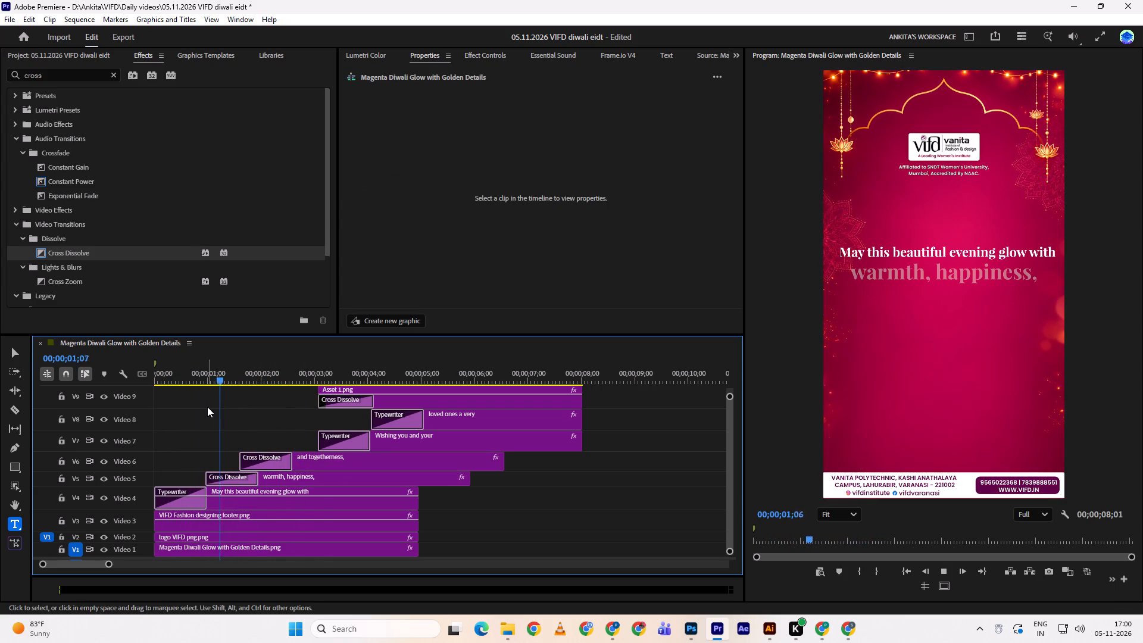
key("space")
Move the "warmth, happiness," clip on Video 5 to start at 00;00;01;01, just after the first line's typewriter animation.
left_click(207, 375)
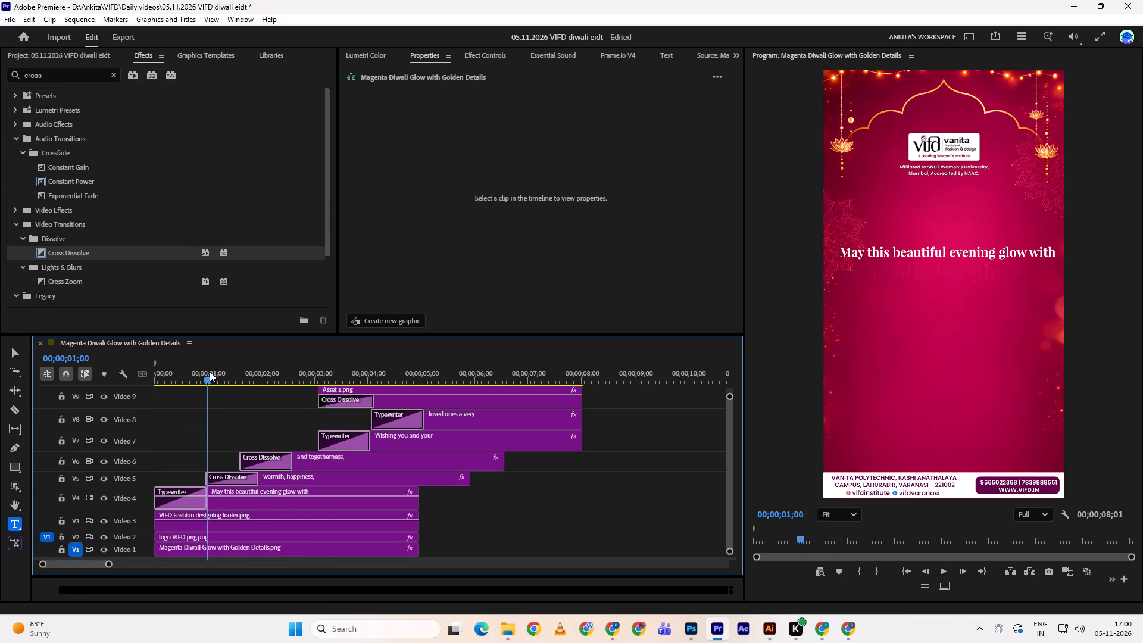
left_click(220, 482)
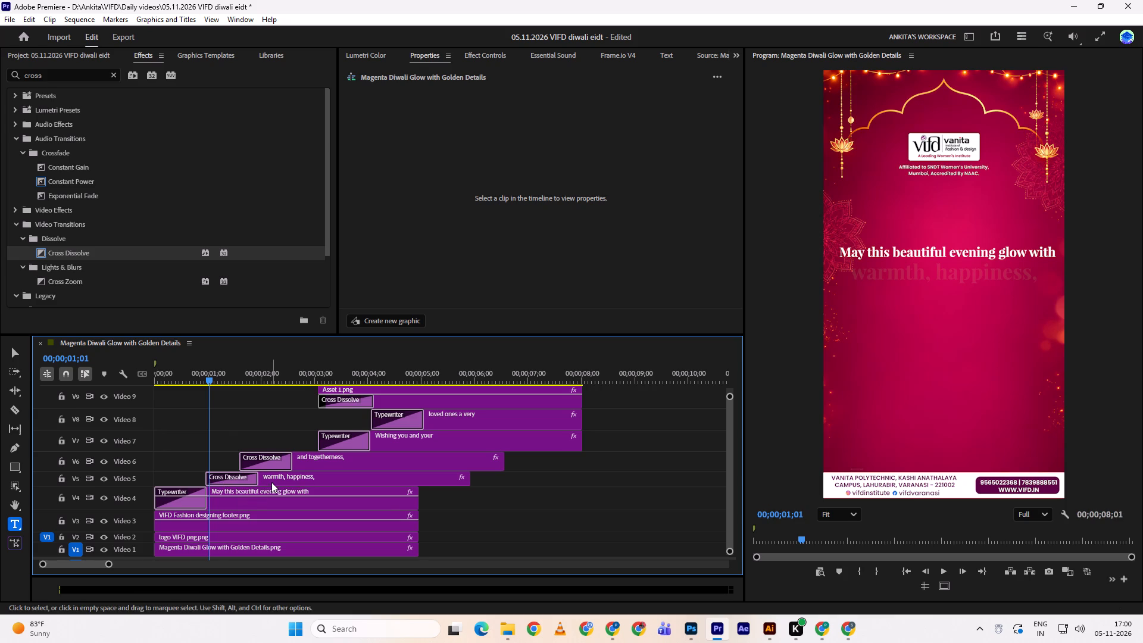
left_click(271, 482)
left_click_drag(270, 482, 276, 480)
left_click(276, 480)
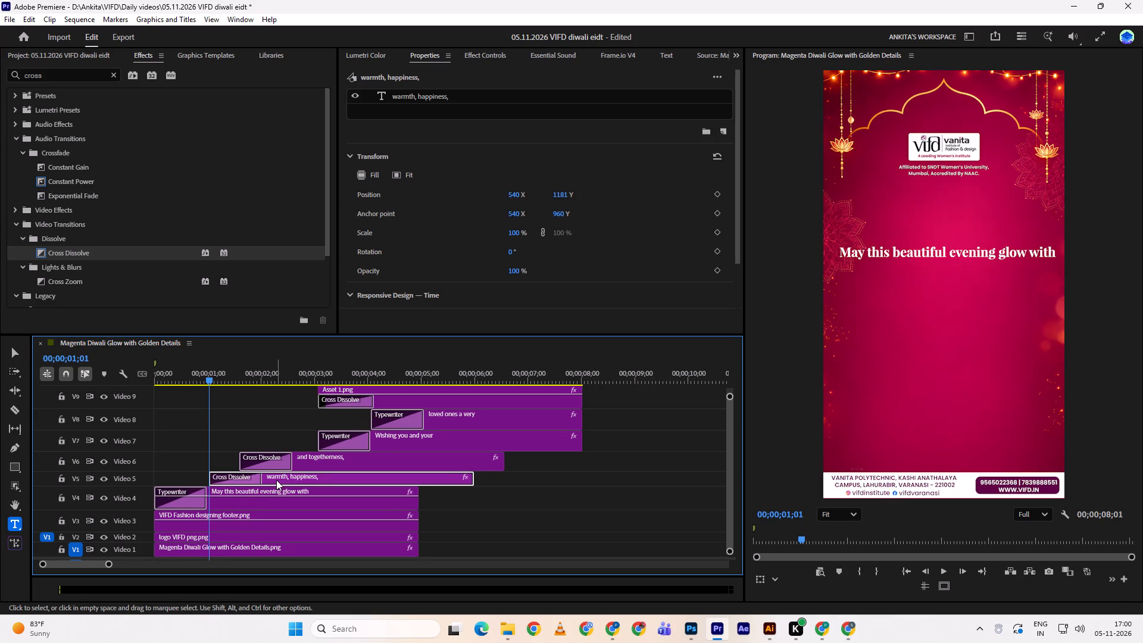
Position the playhead at 00;00;01;21 and move the "and togetherness," clip on Video 6 to start there.
key("space")
key("space")
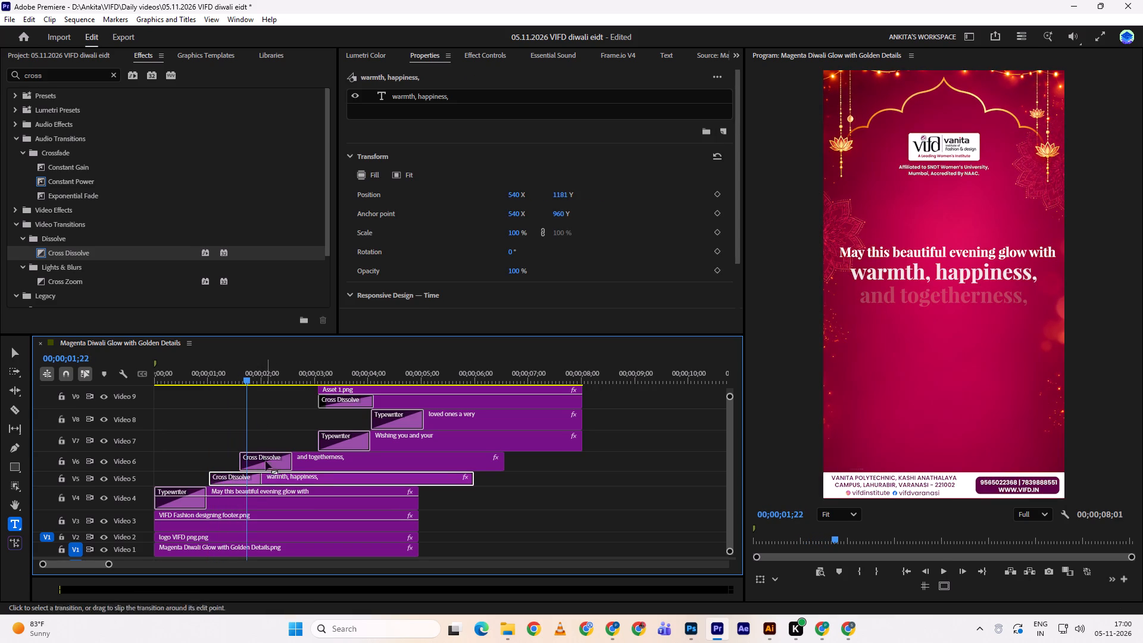
key("Left")
left_click(304, 464)
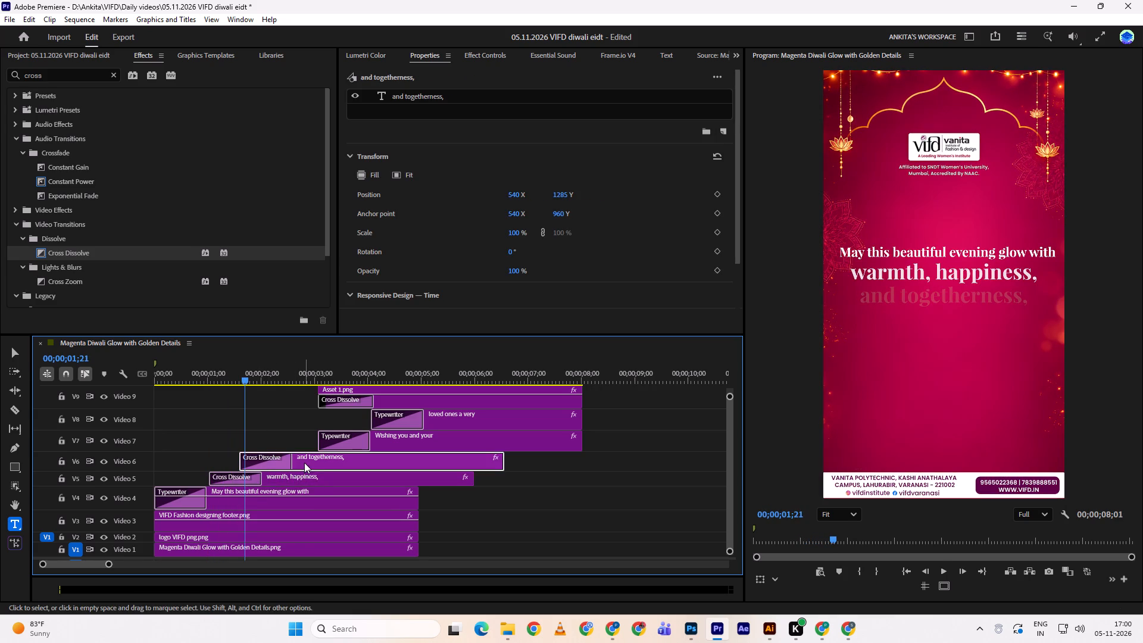
left_click_drag(304, 463, 312, 462)
Play back the greeting from the start to check the timing of its first three lines.
left_click_drag(239, 374, 134, 384)
left_click(134, 384)
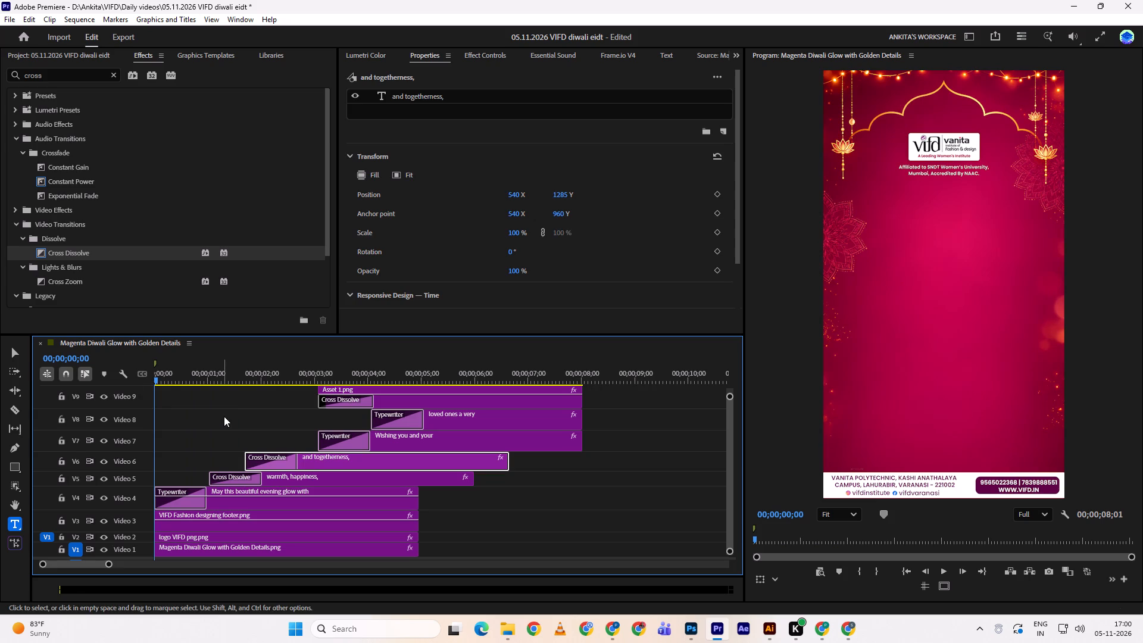
left_click(224, 416)
left_click(224, 416)
key("space")
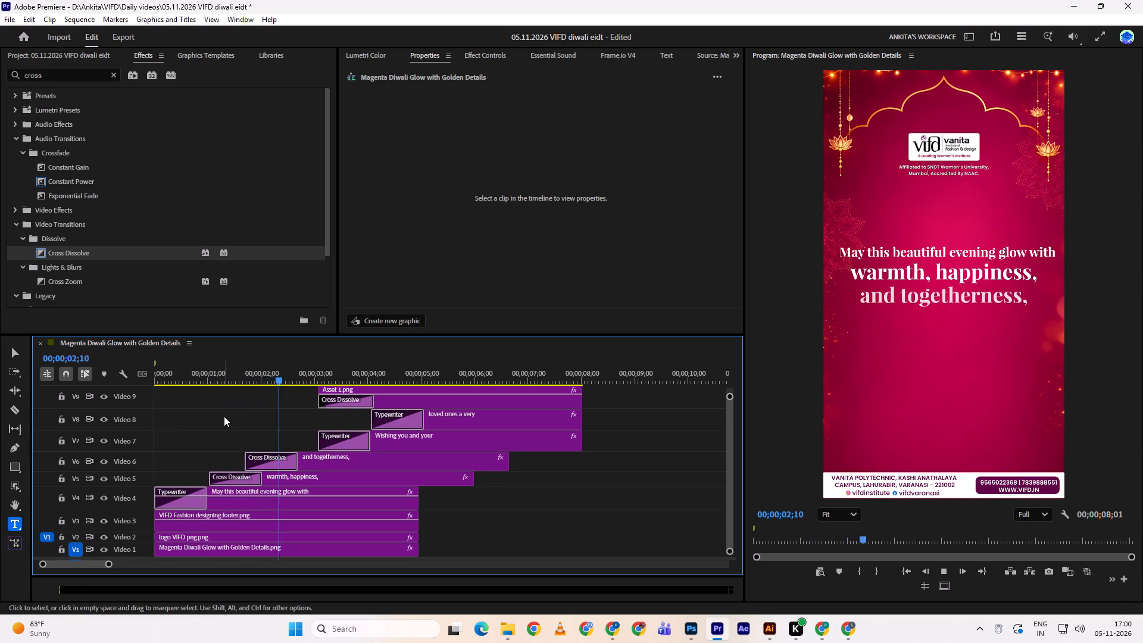
key("space")
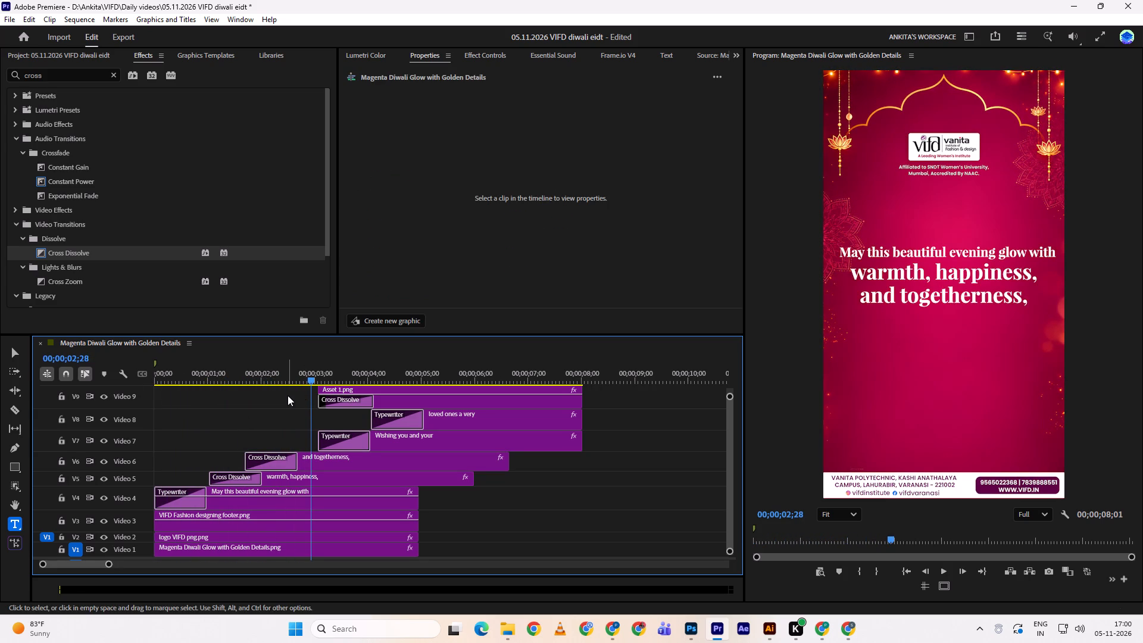
Position the playhead at 00;00;02;27 and move the divider clip Asset 1.png on Video 9 to start there.
key("Left")
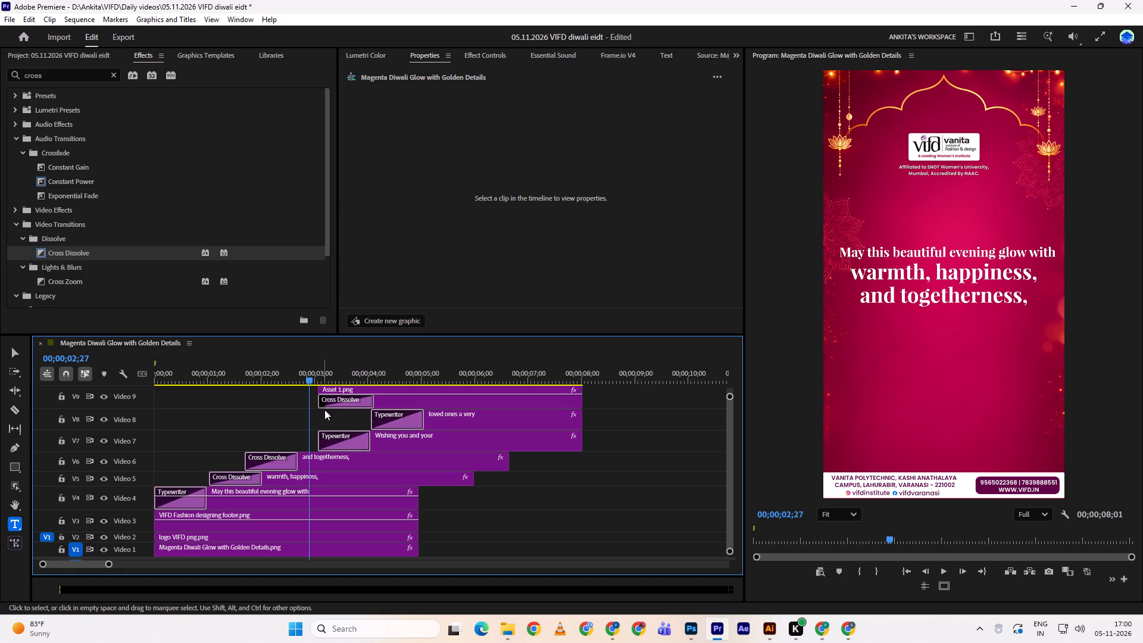
left_click_drag(404, 391, 395, 390)
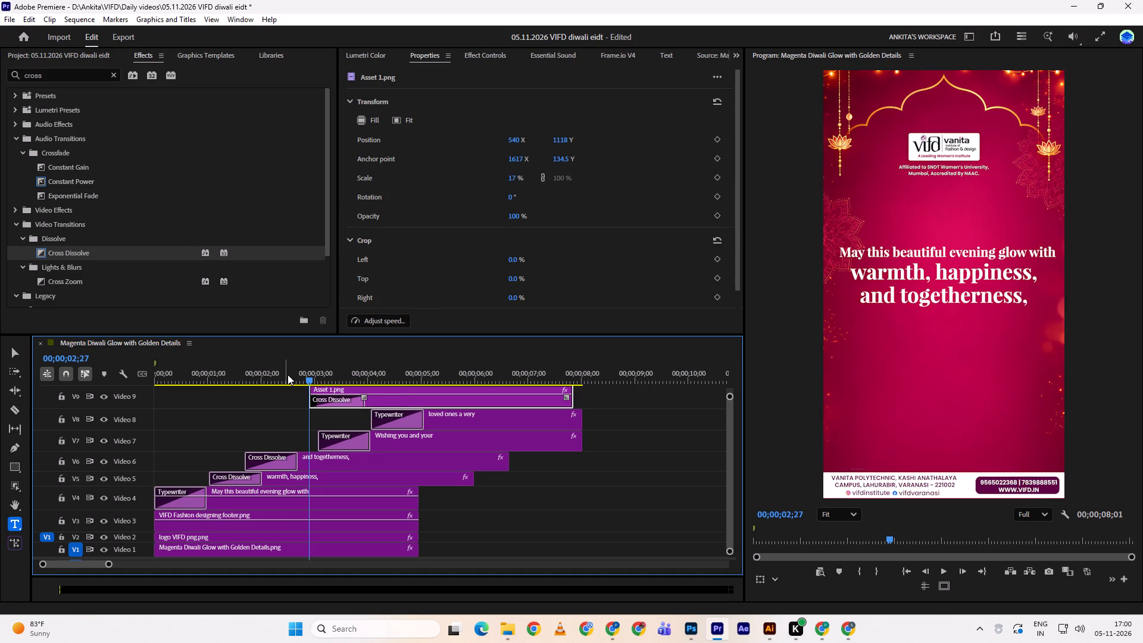
Play back the divider's fade-in and stop the playhead at 00;00;03;25.
left_click_drag(288, 373, 271, 373)
key("space")
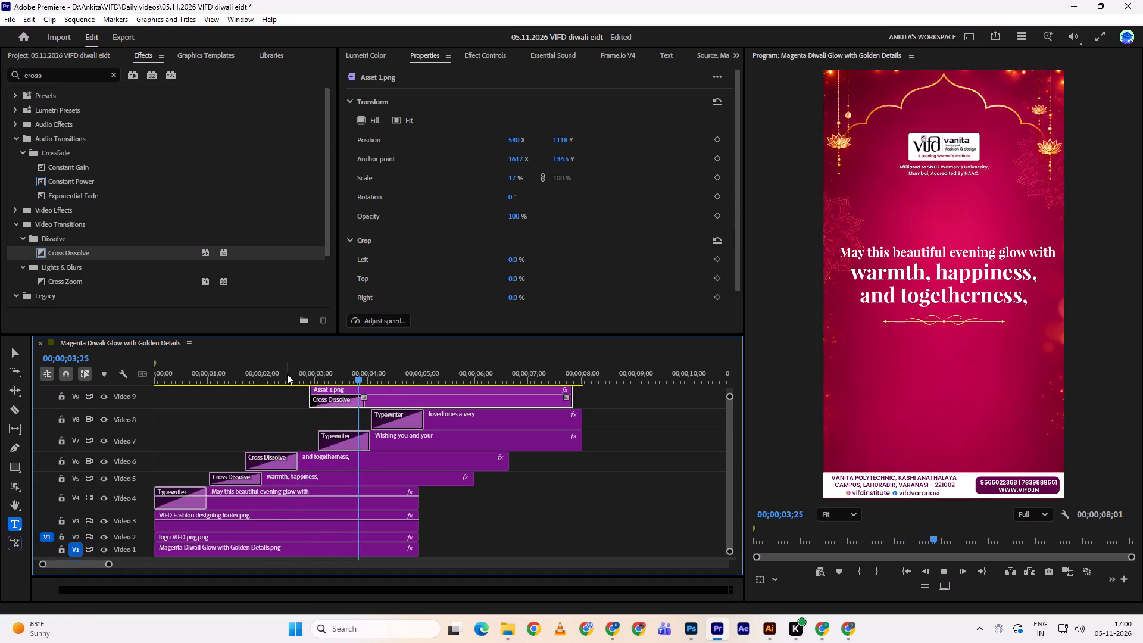
key("space")
left_click_drag(346, 371, 341, 368)
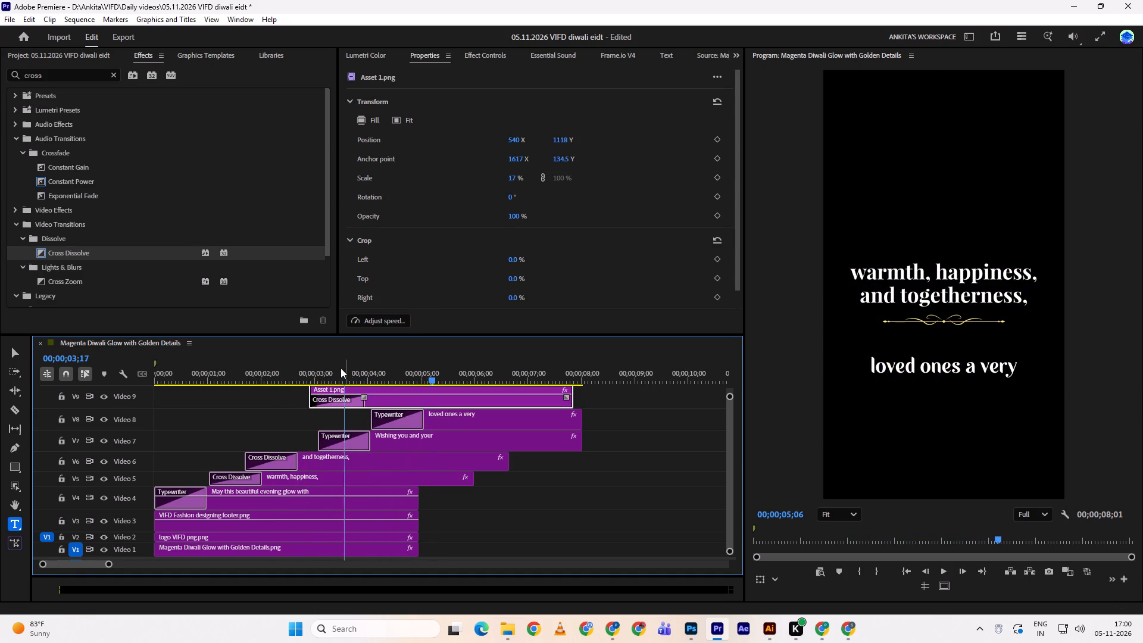
left_click_drag(341, 368, 316, 367)
key("space")
key("space")
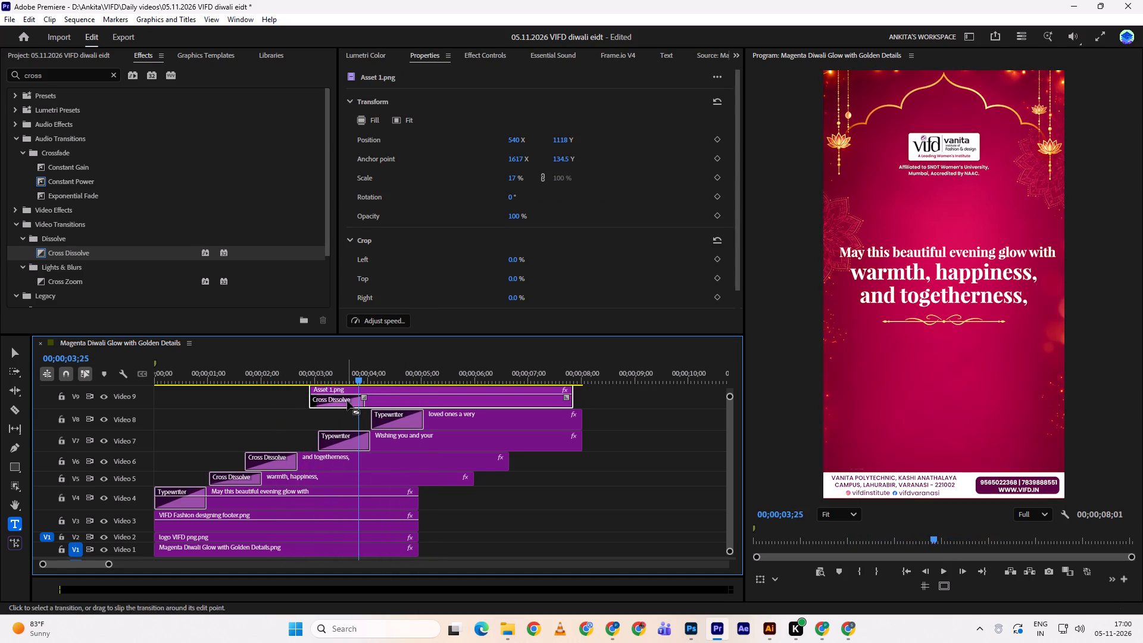
Move the "loved ones a very" clip on Video 8 to start at the playhead, 00;00;03;25.
left_click_drag(444, 419, 435, 419)
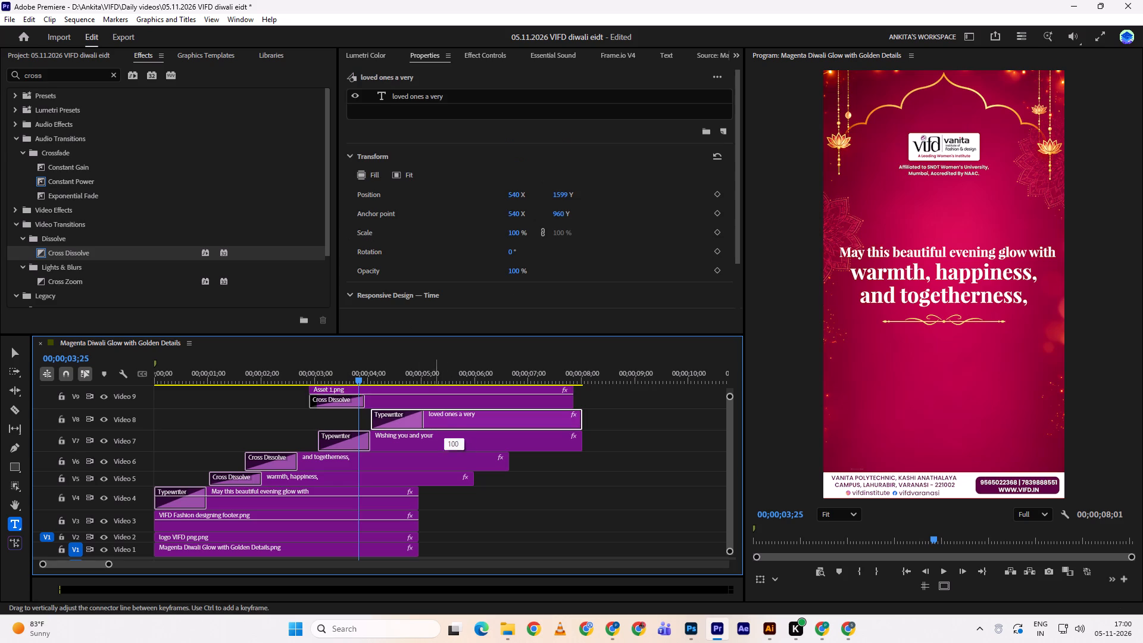
left_click_drag(435, 419, 431, 417)
left_click_drag(452, 424, 438, 426)
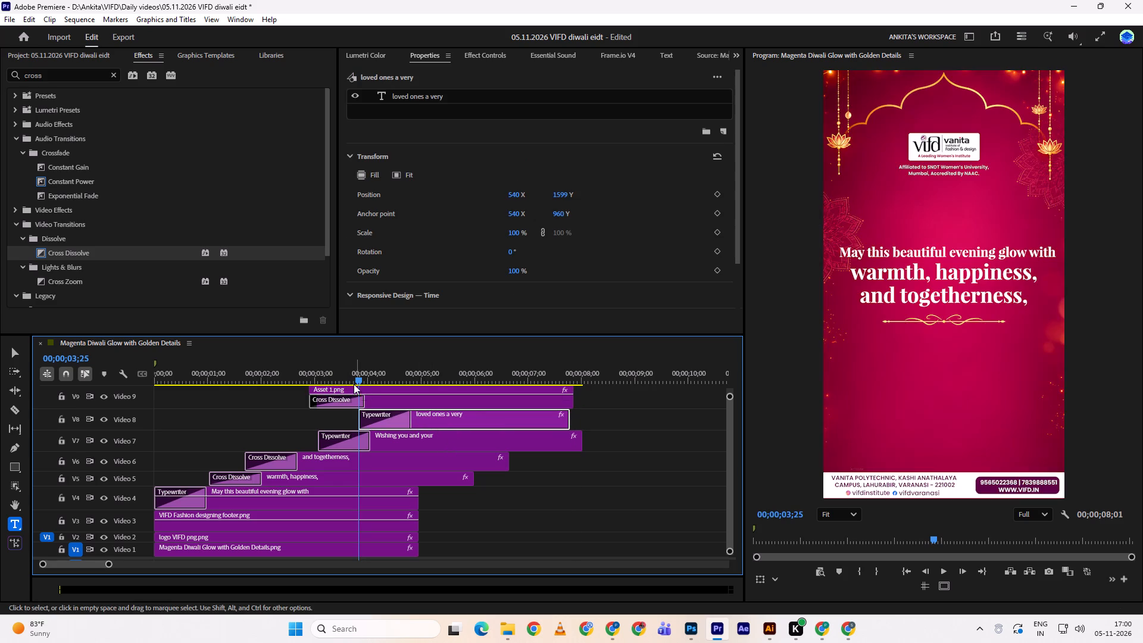
Replay the section from the divider onward to check the two lower lines' typewriter animations, and select the "Wishing you and your" clip.
left_click_drag(357, 374, 296, 377)
key("space")
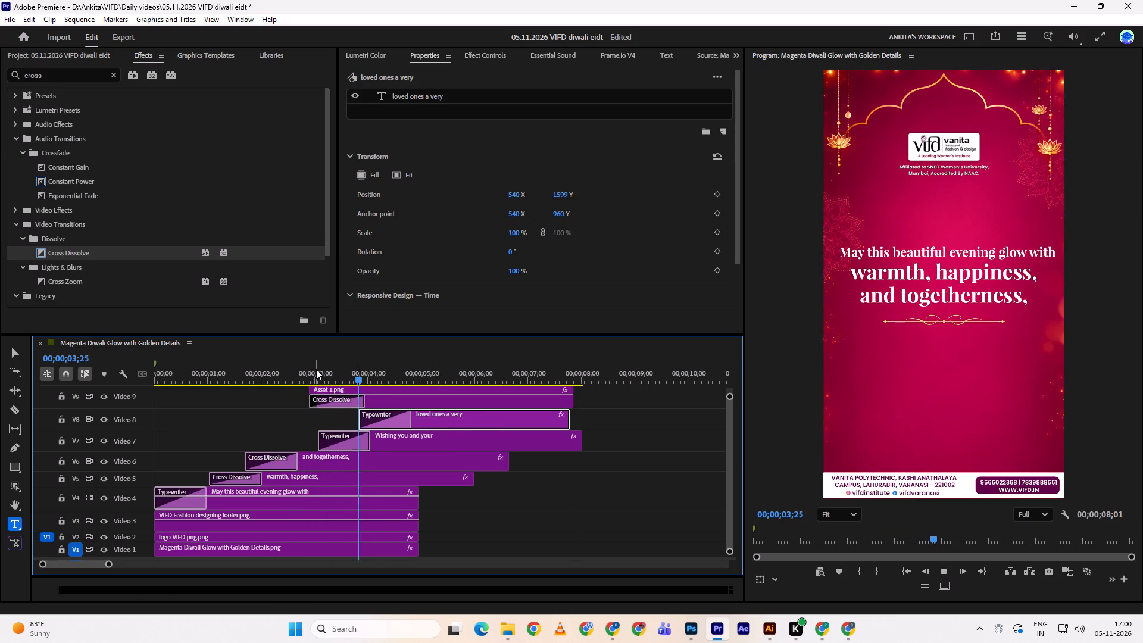
key("space")
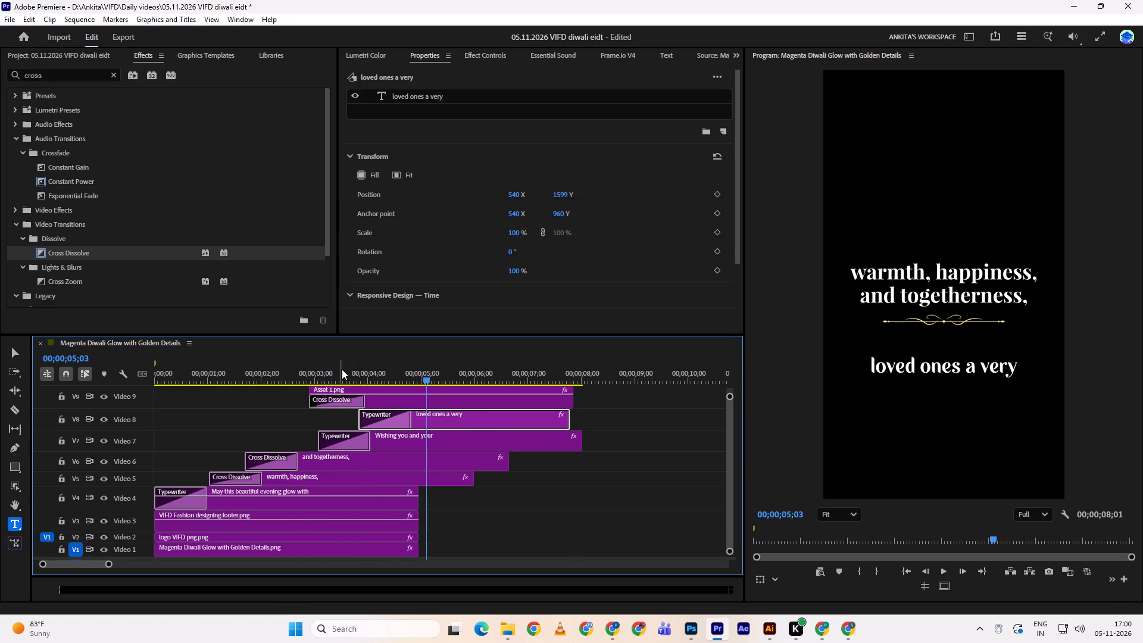
left_click_drag(345, 379, 327, 377)
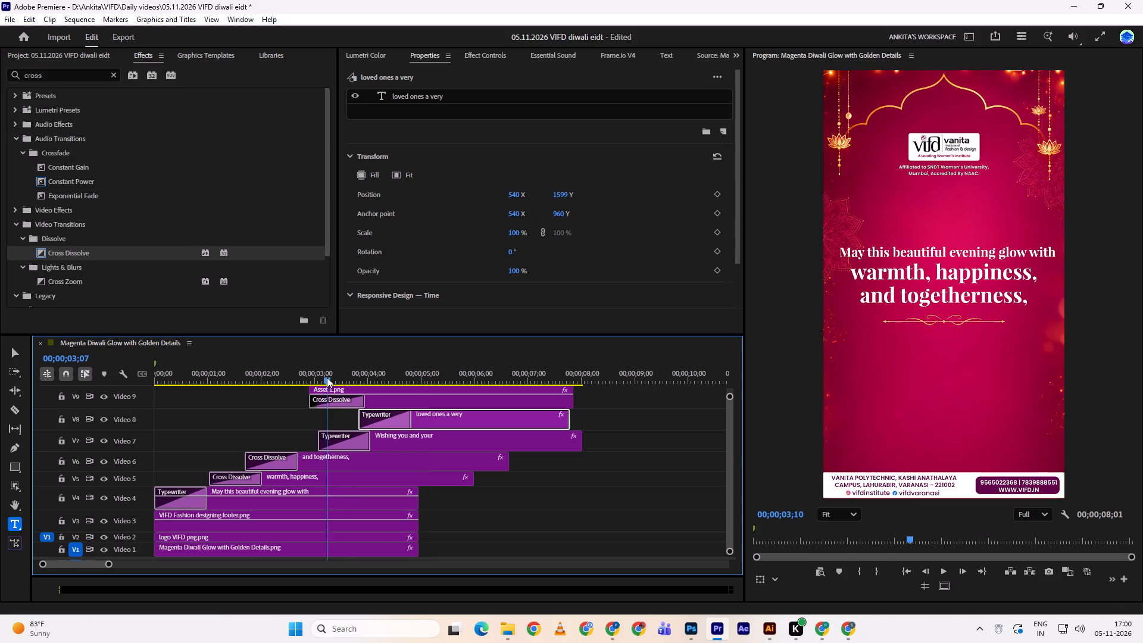
left_click_drag(327, 377, 381, 389)
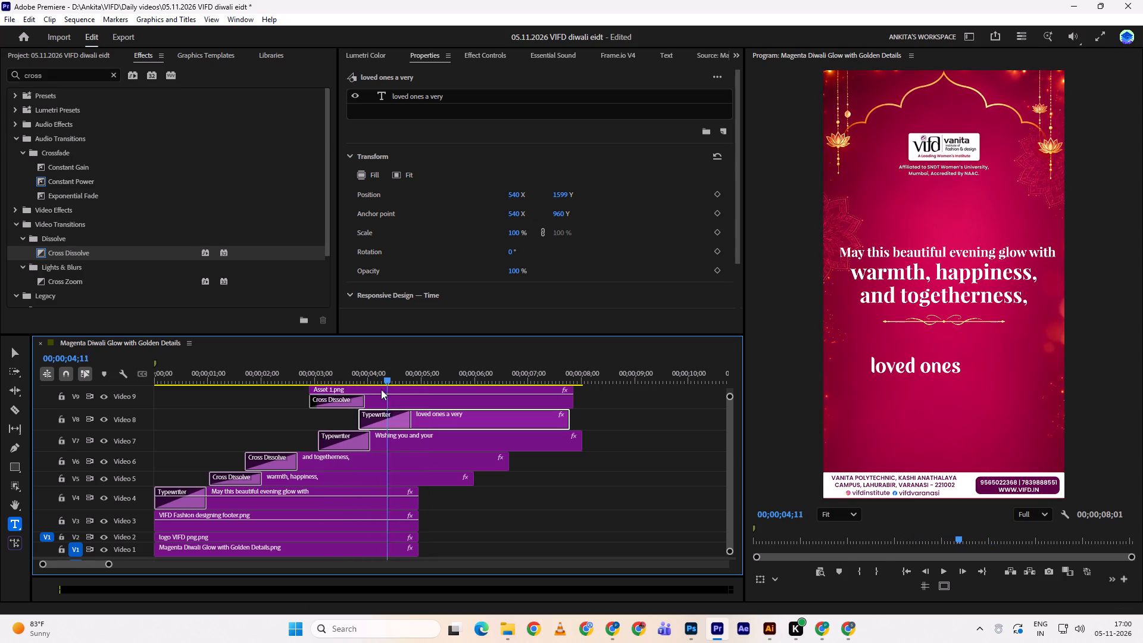
left_click_drag(381, 389, 309, 390)
key("space")
key("space")
left_click(338, 442)
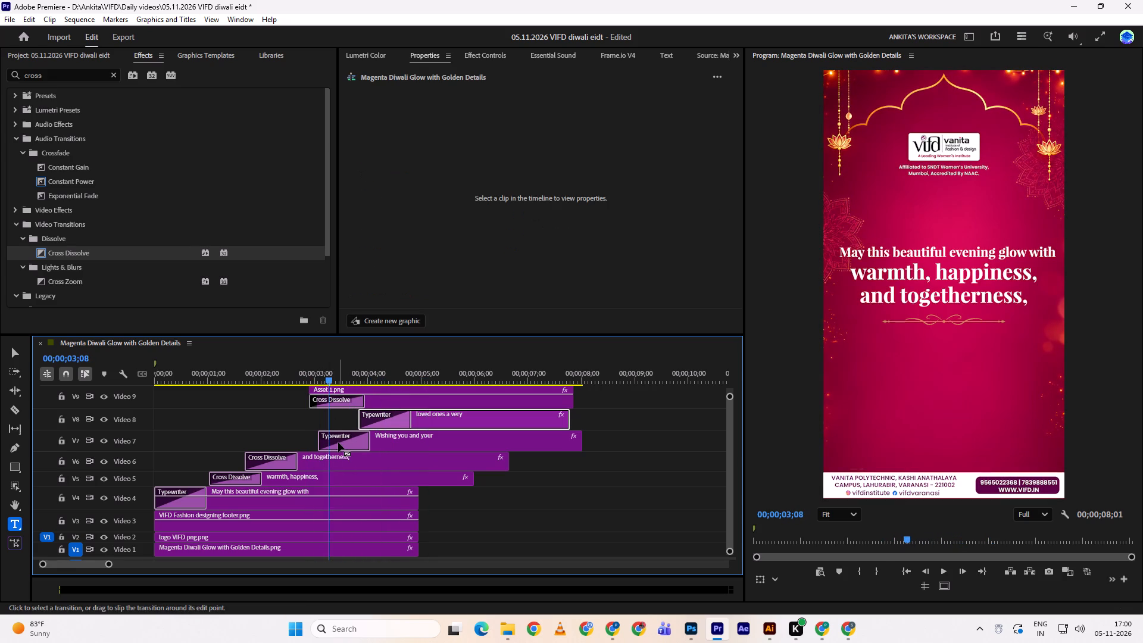
key("space")
key("space")
left_click(393, 444)
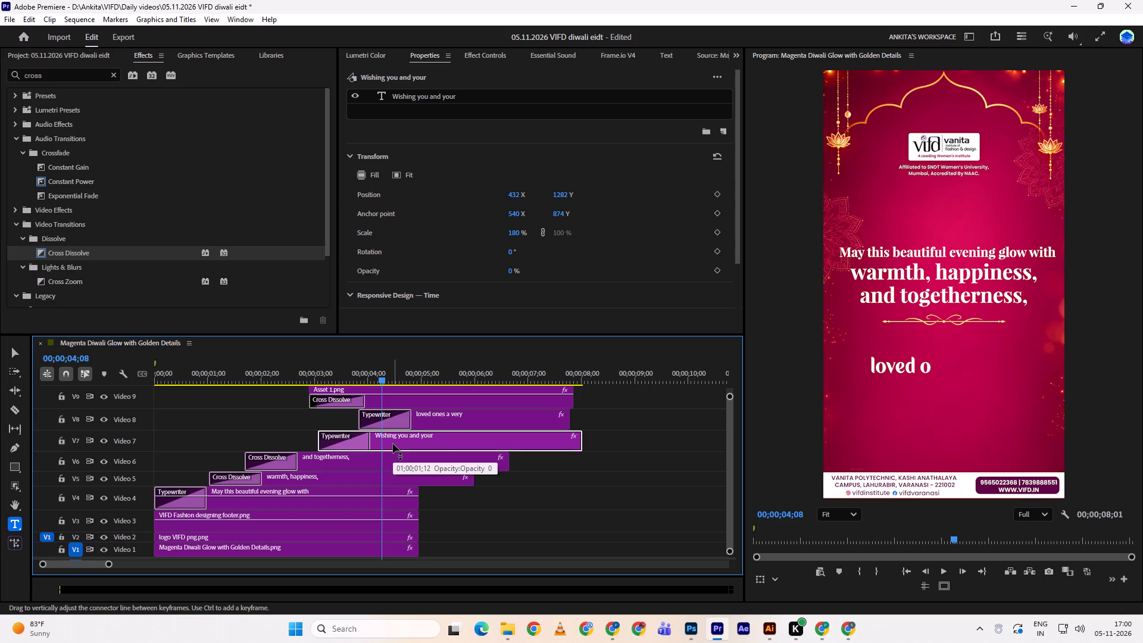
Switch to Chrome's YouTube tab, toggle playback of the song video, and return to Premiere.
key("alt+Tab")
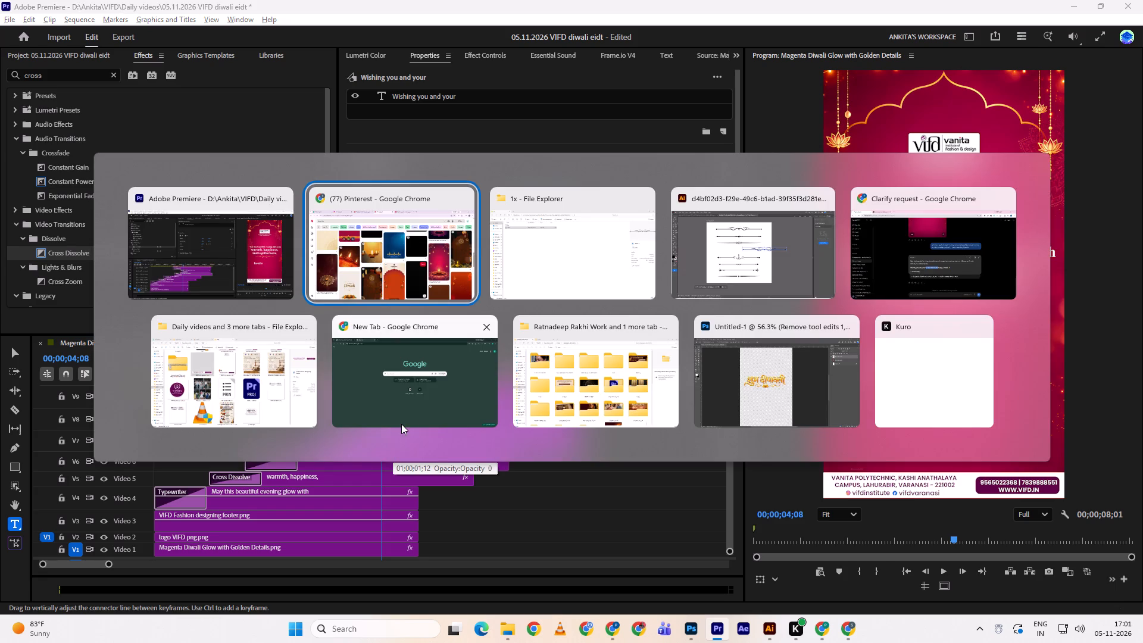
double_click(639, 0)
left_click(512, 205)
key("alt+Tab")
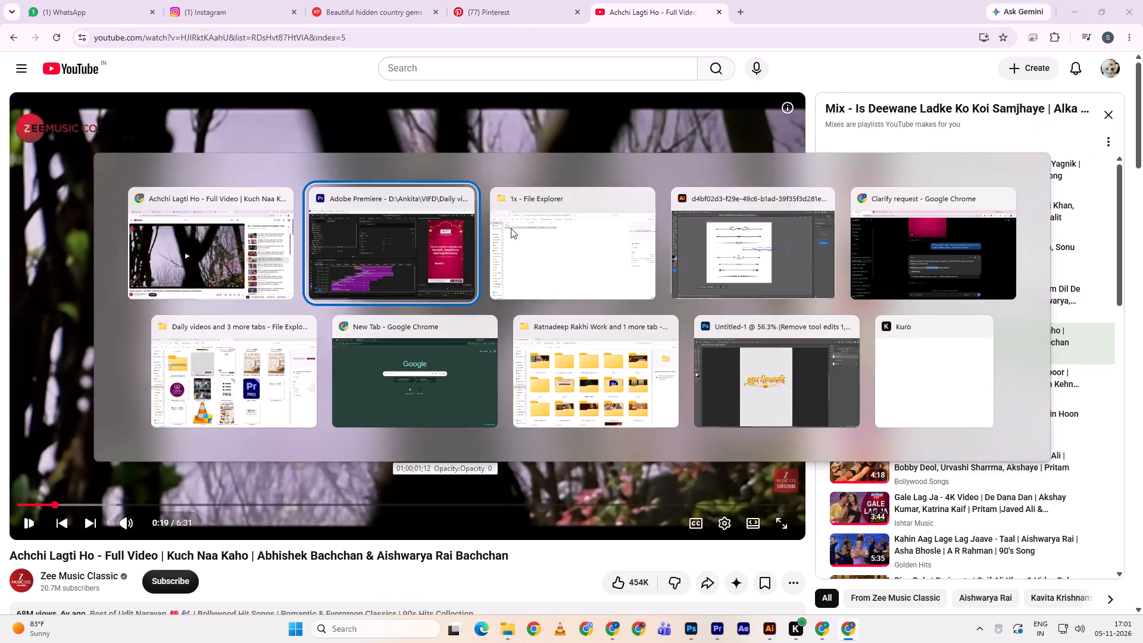
Play back from about 00;00;02;00 to check how the divider and lower greeting lines appear.
left_click_drag(354, 369, 260, 368)
left_click(260, 368)
key("space")
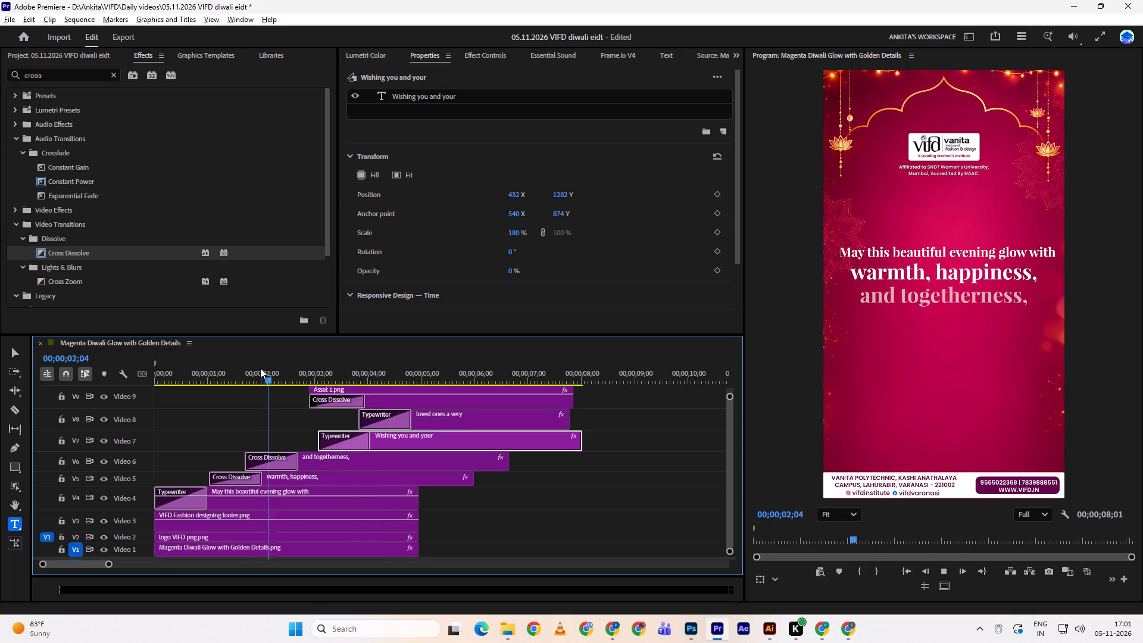
key("space")
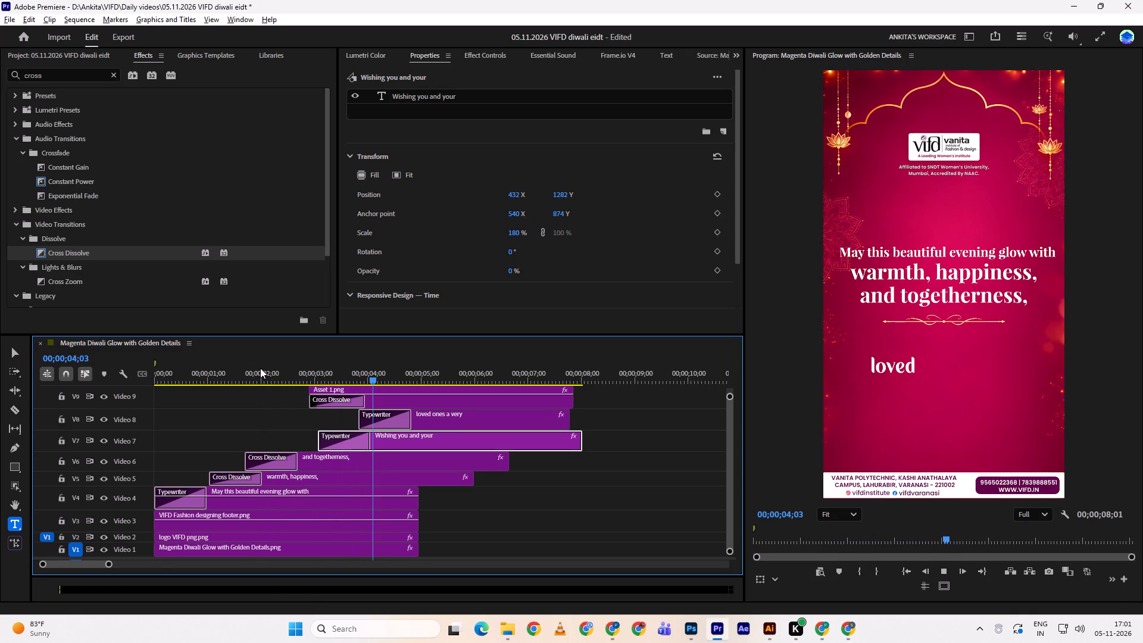
Remove the Typewriter transition from the start of the "Wishing you and your" clip on Video 7.
left_click(282, 411)
left_click(282, 411)
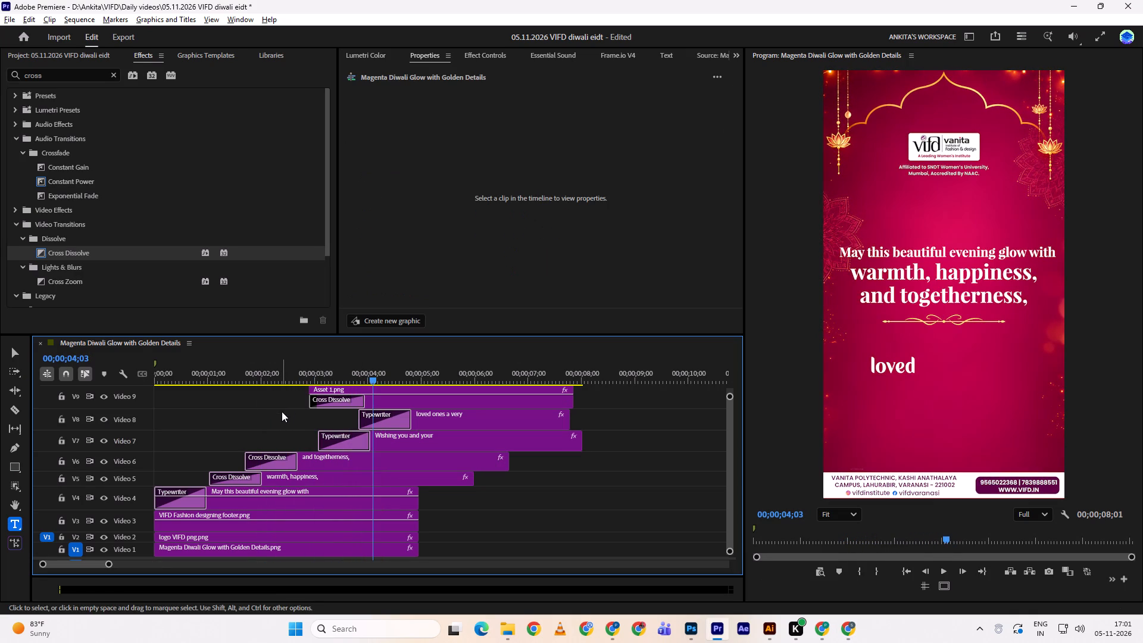
left_click(364, 447)
left_click(353, 444)
left_click(347, 438)
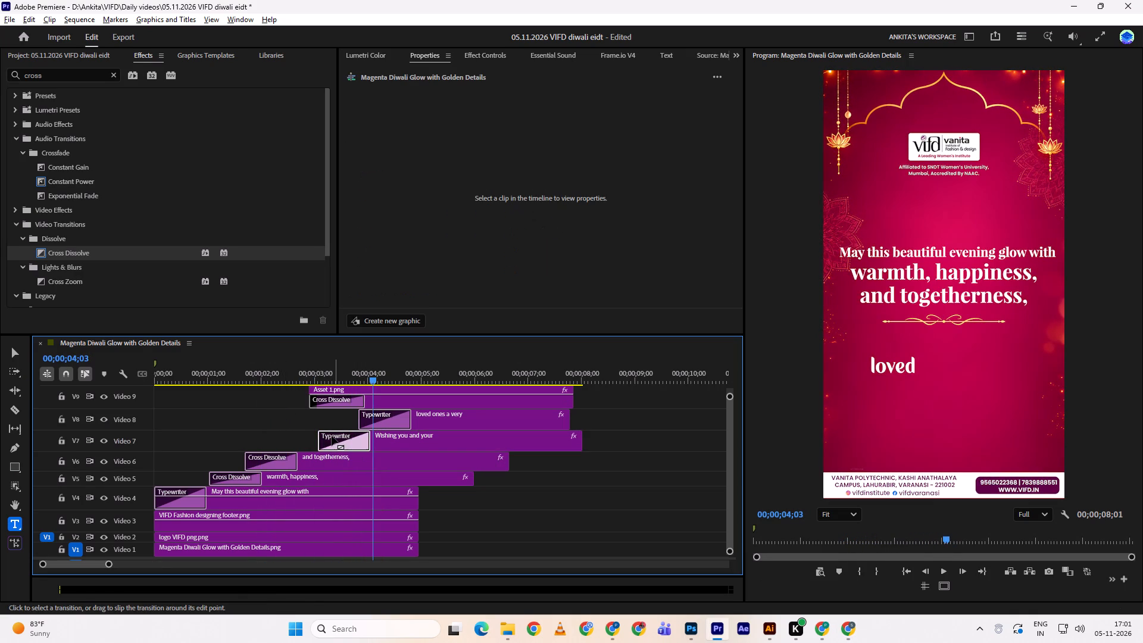
left_click(332, 436)
key("d")
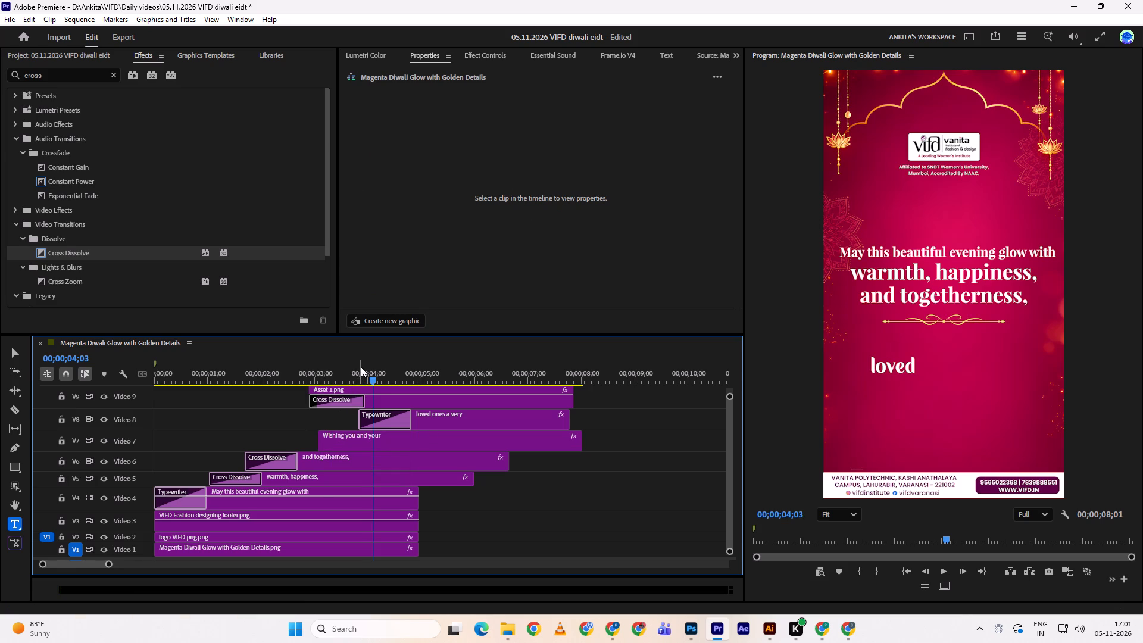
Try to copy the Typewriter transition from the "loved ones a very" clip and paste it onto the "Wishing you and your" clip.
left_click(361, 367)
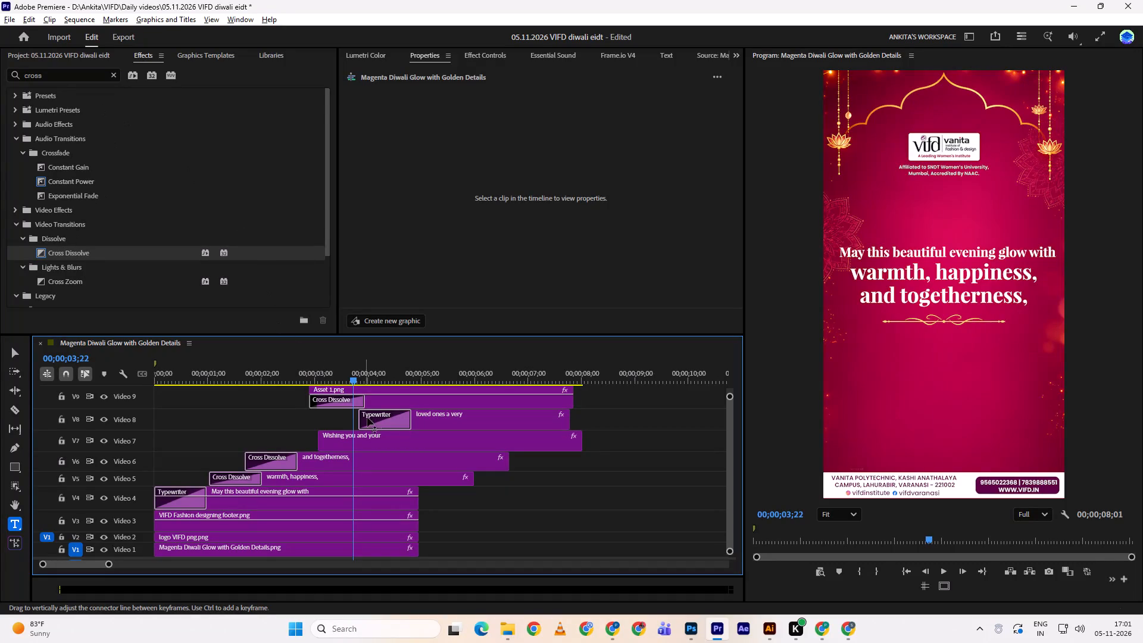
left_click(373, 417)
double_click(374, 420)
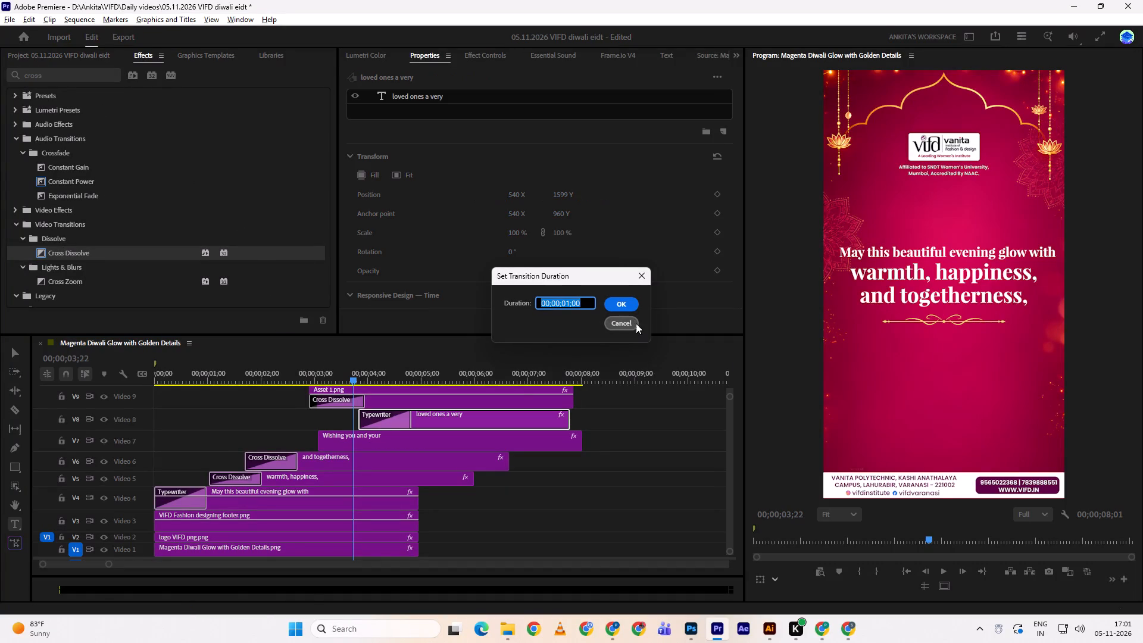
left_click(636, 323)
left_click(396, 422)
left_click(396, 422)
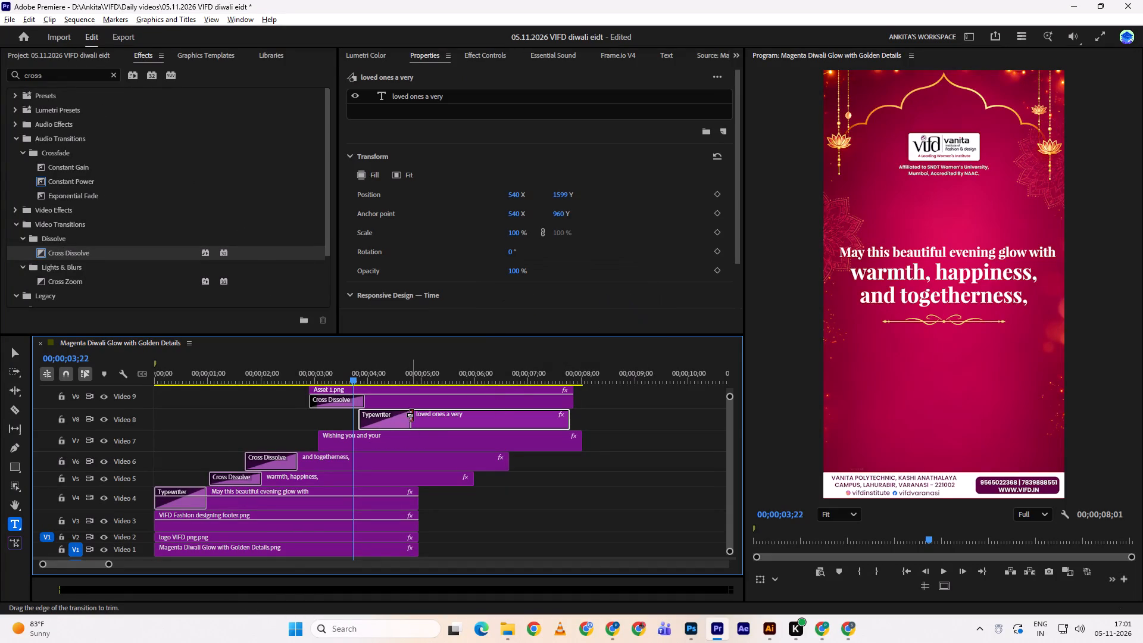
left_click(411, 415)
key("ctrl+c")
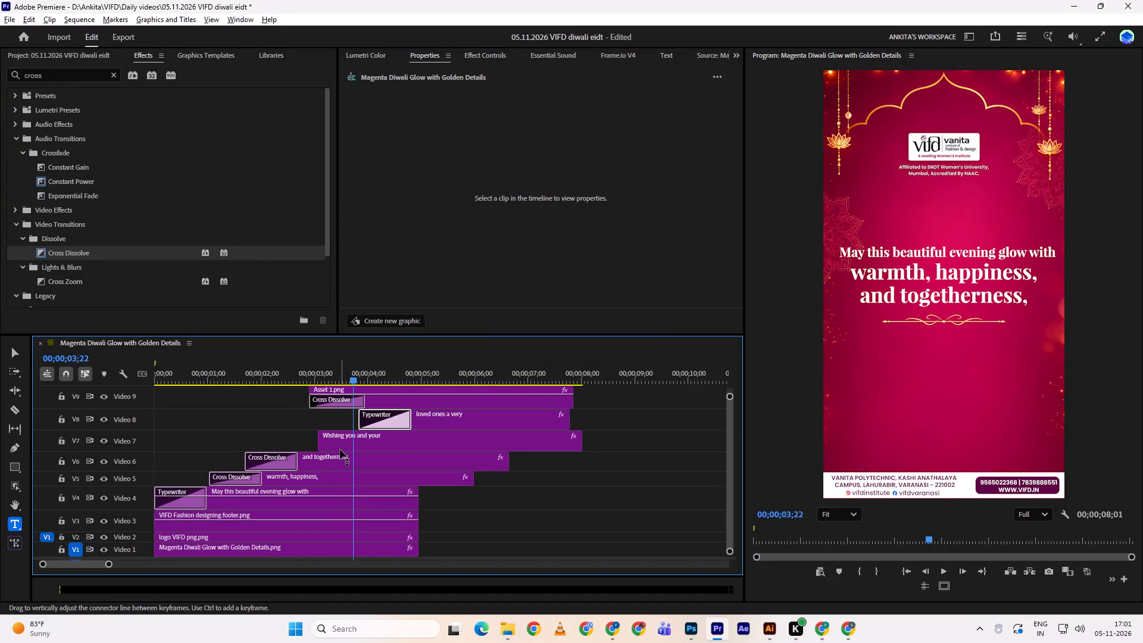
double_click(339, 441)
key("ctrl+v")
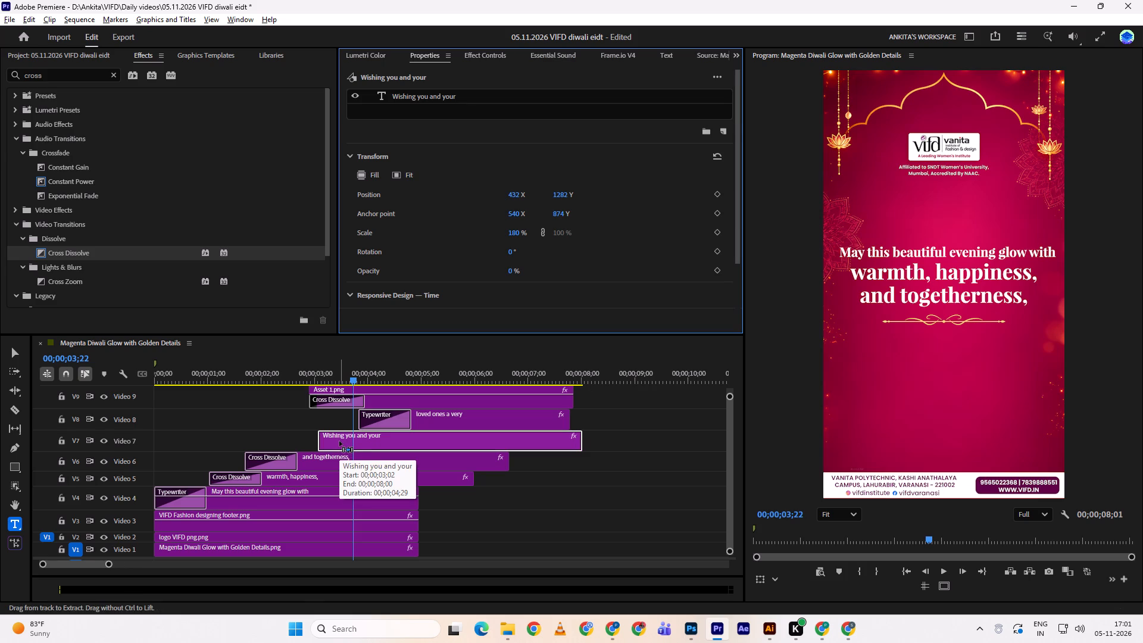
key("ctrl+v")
Search the effects for "type" and apply the Typewriter transition to the start of the "Wishing you and your" clip on Video 7.
left_click(112, 76)
left_click(94, 73)
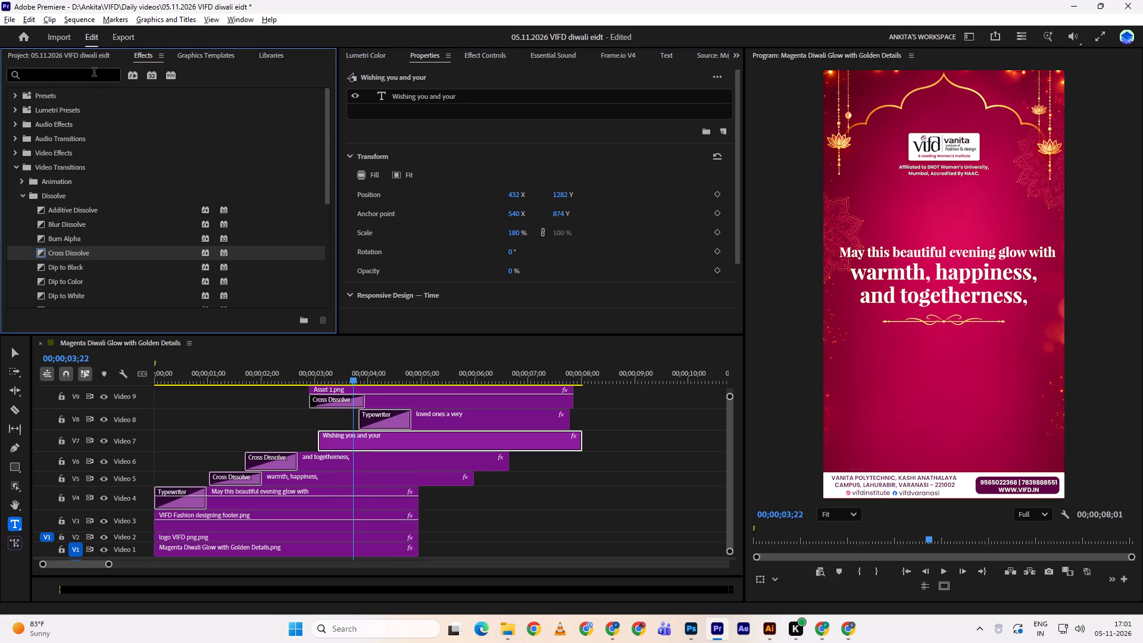
type("type")
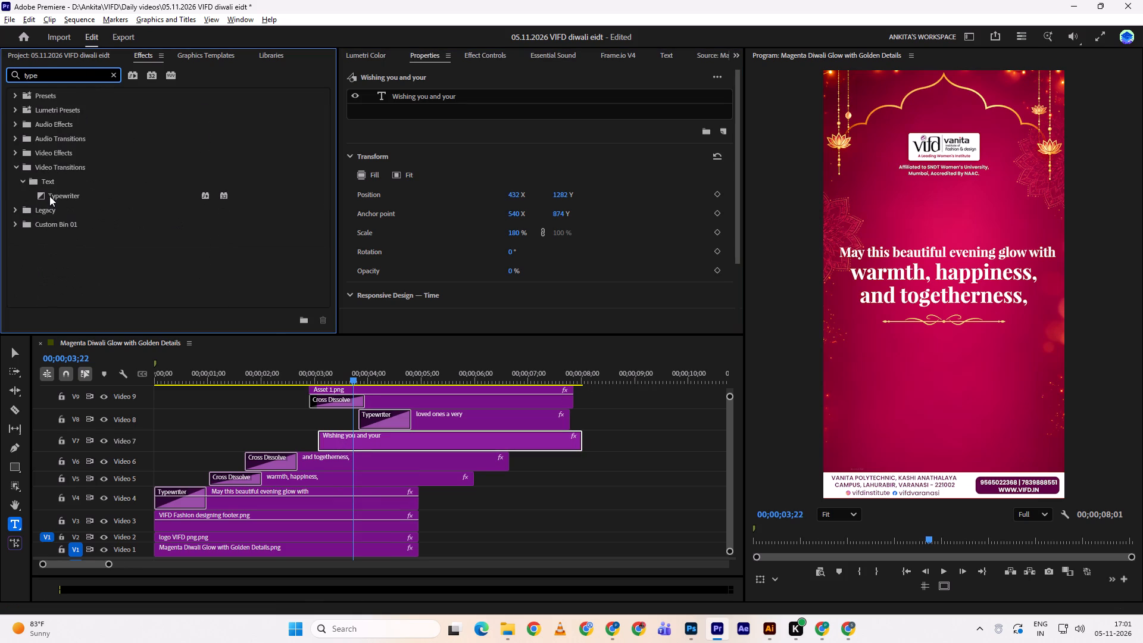
left_click_drag(54, 191, 330, 433)
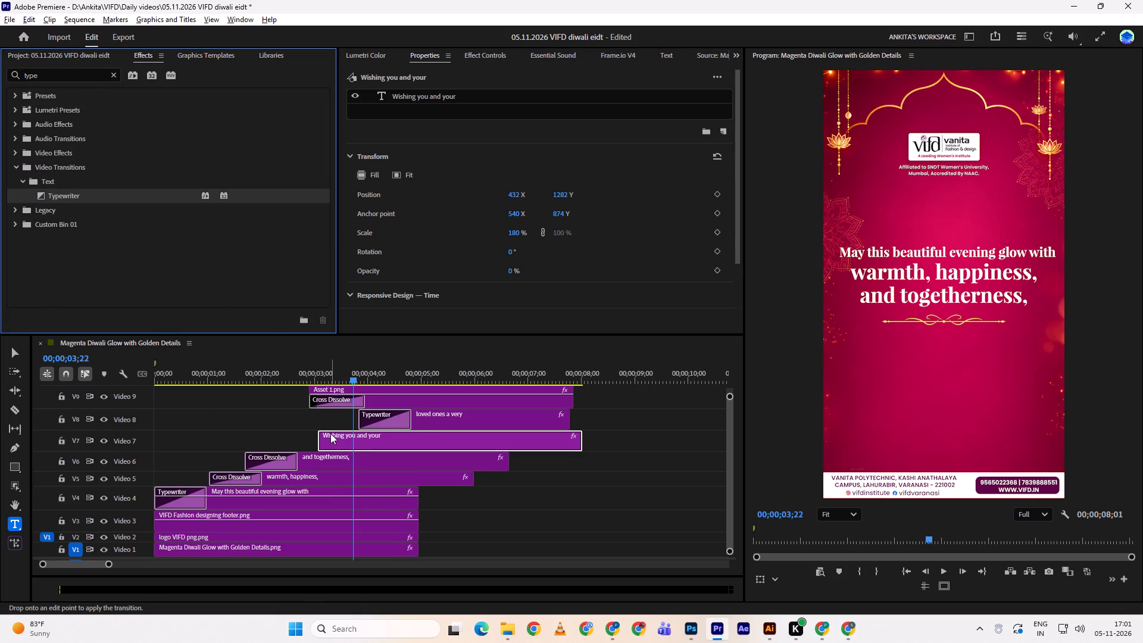
left_click_drag(330, 433, 323, 438)
Play back from just before the divider to check the "Wishing you and your" line's typewriter animation.
left_click_drag(317, 362, 305, 366)
key("space")
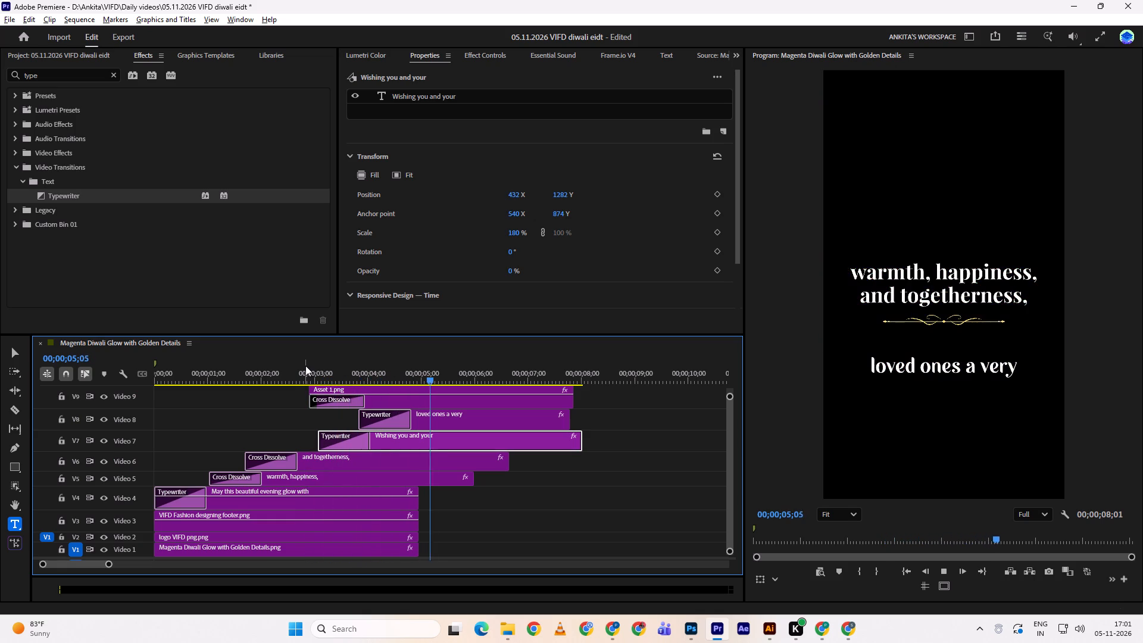
key("space")
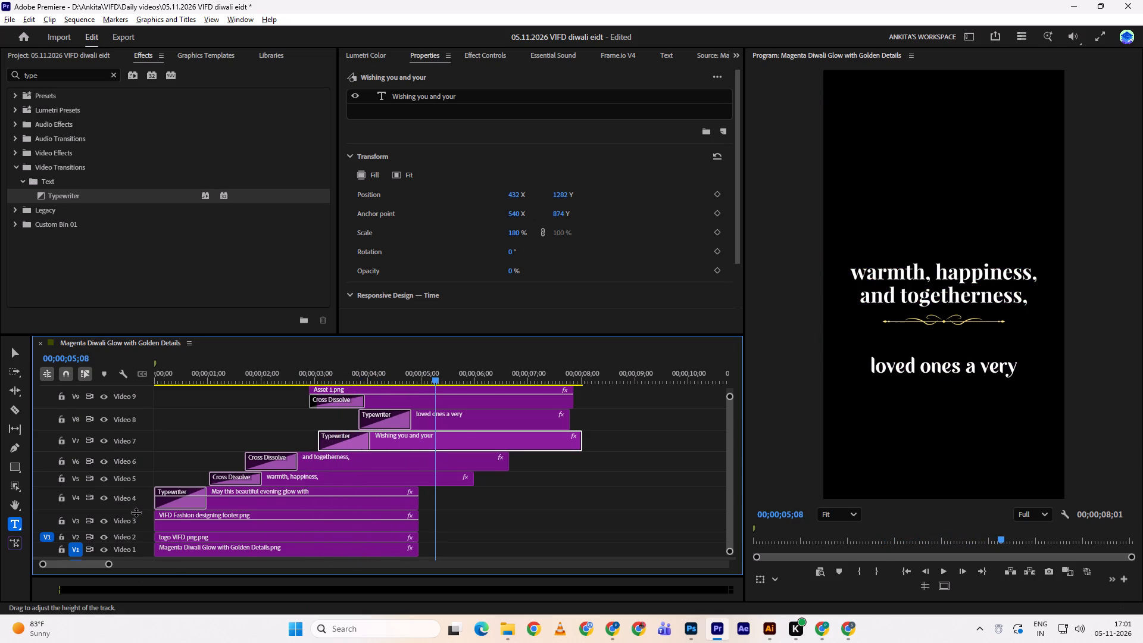
Reduce the timeline track heights of Video 3, Video 4 and Video 6.
left_click_drag(136, 512, 136, 523)
left_click_drag(139, 498, 139, 513)
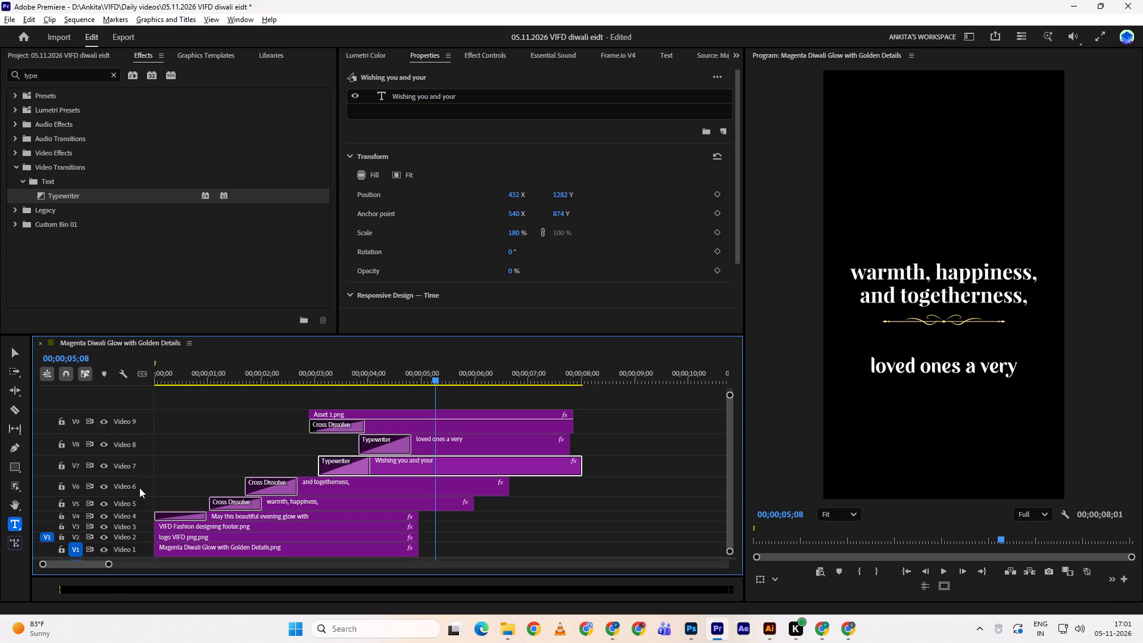
left_click(142, 476)
left_click_drag(143, 479, 143, 485)
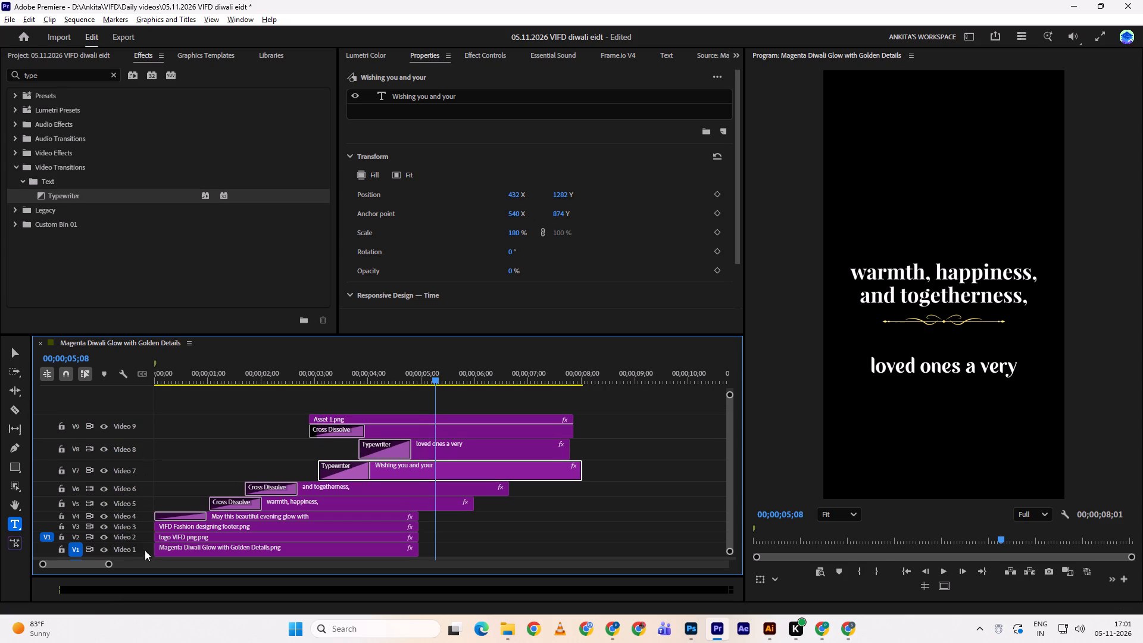
Extend the background, logo, footer and "May this beautiful evening glow with" clips on Video 1 to Video 4 to about 00;00;08;16.
left_click_drag(138, 559, 137, 539)
left_click_drag(454, 498, 400, 530)
left_click(400, 530)
left_click_drag(419, 520, 610, 504)
left_click(610, 504)
Play back from the start to check the timing of the greeting lines and the divider's entrance.
left_click_drag(400, 375, 87, 365)
left_click(87, 365)
left_click(189, 397)
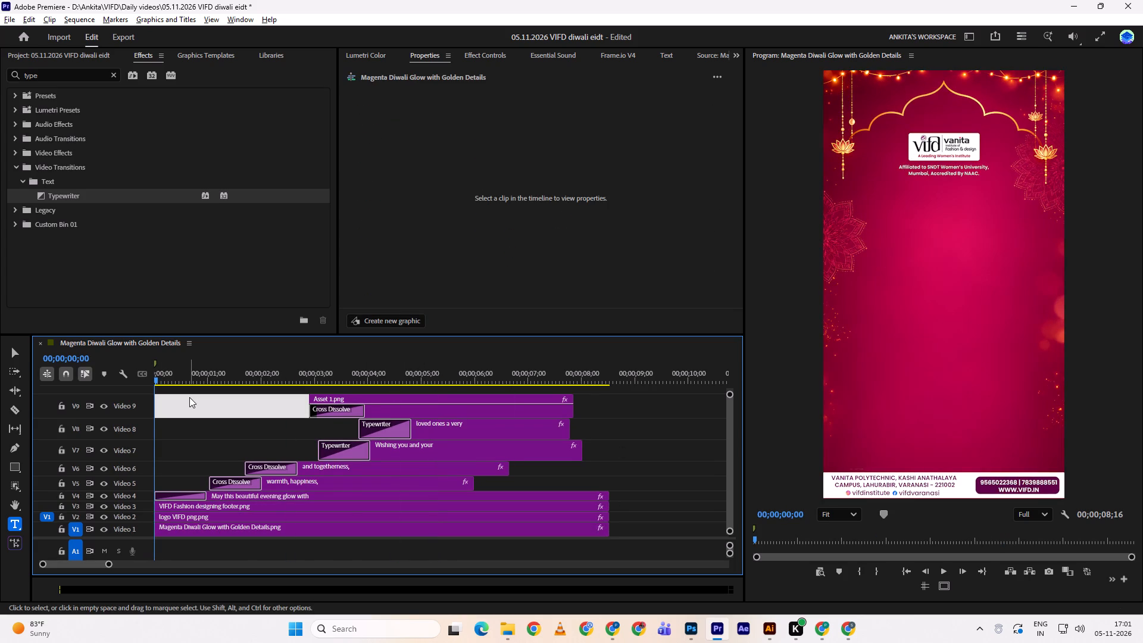
left_click(189, 397)
left_click(189, 397)
left_click(189, 401)
key("space")
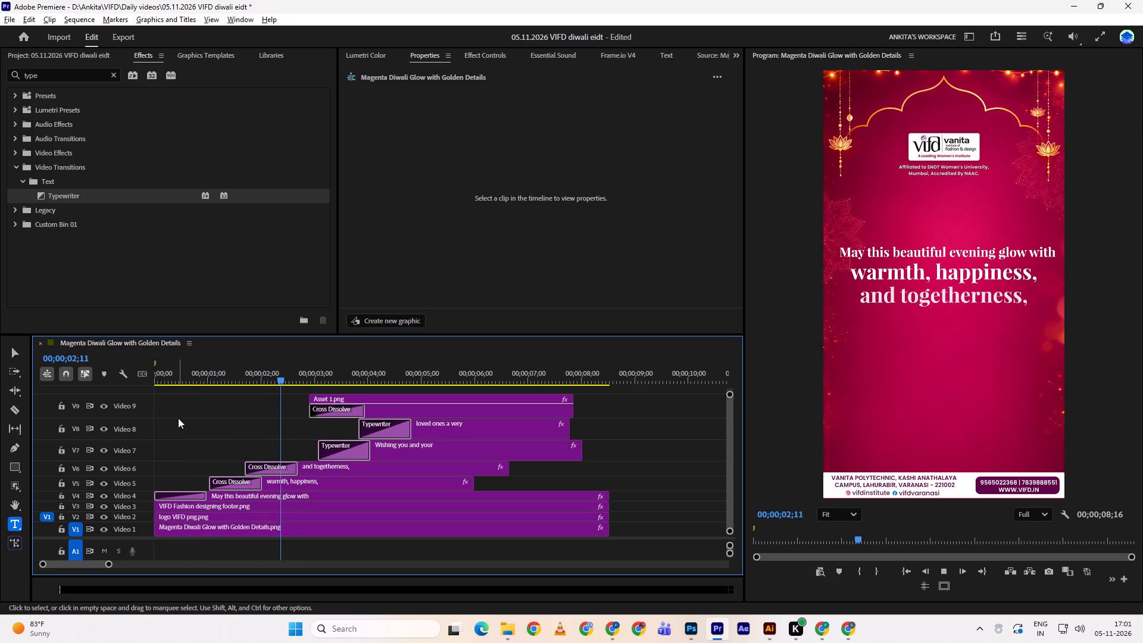
left_click_drag(320, 369, 285, 375)
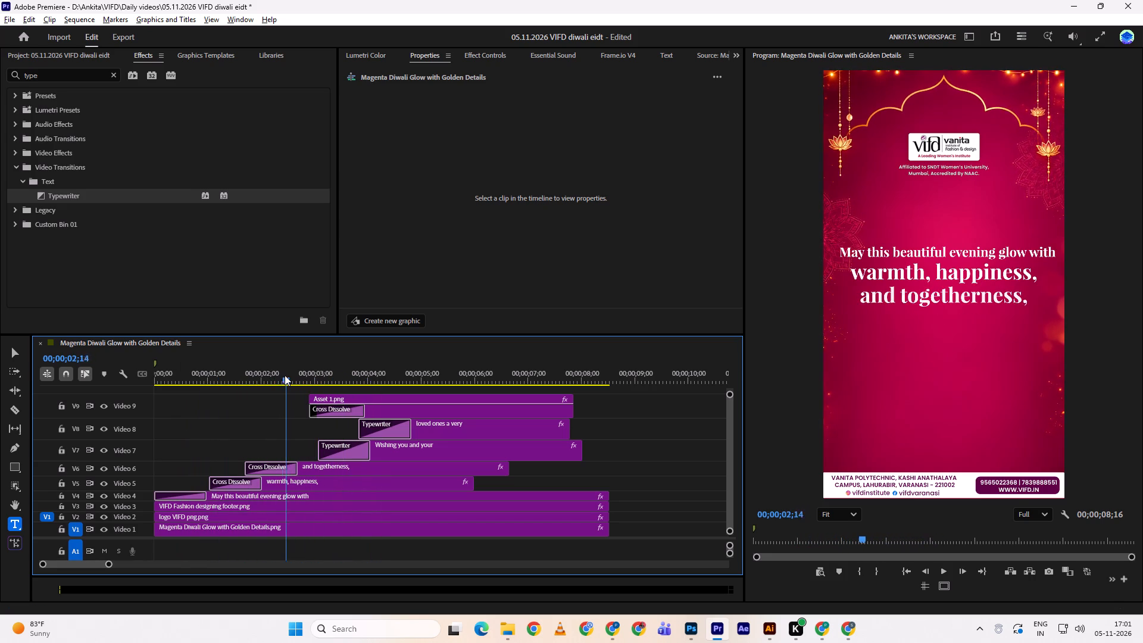
left_click_drag(285, 375, 279, 375)
key("space")
key("space")
key("space")
key("space")
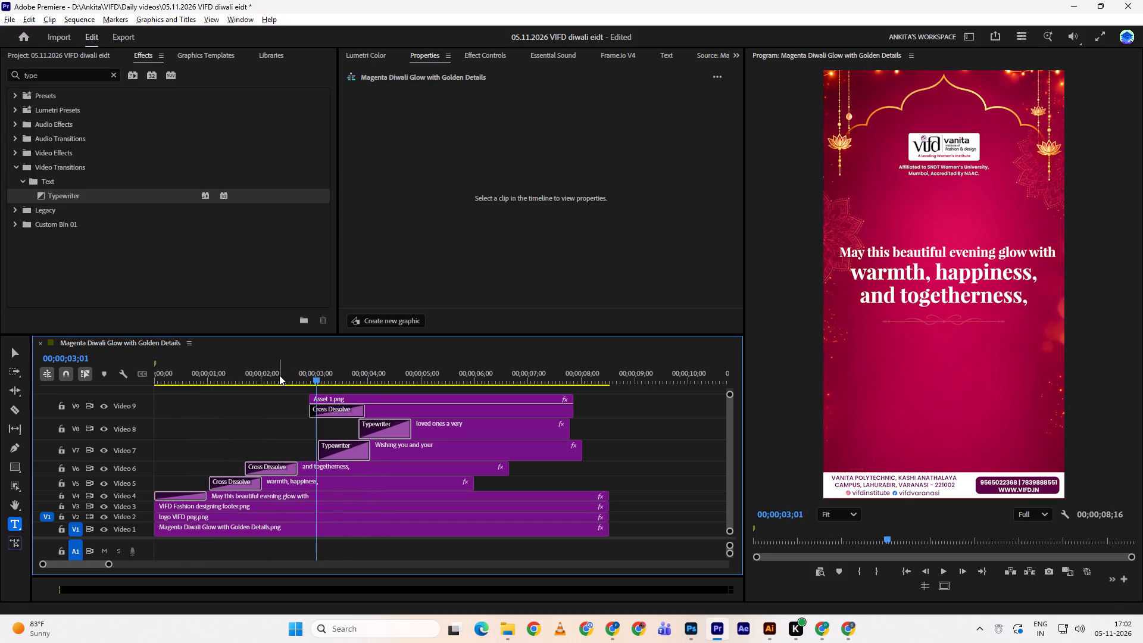
left_click_drag(279, 371, 186, 381)
key("space")
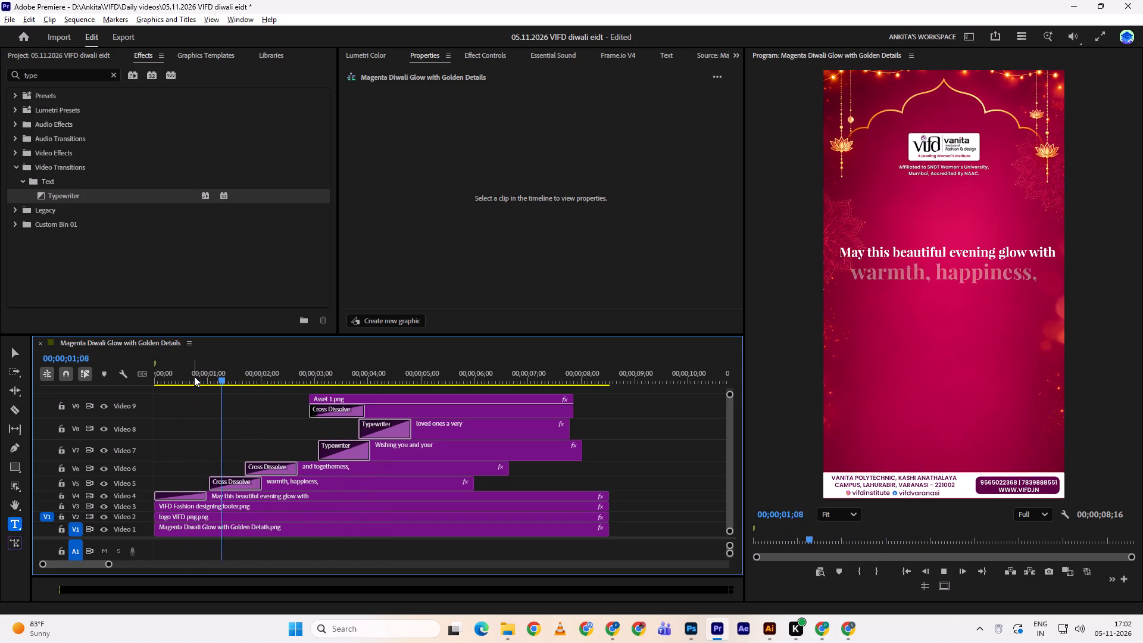
Shift the "warmth, happiness," and "and togetherness," clips slightly later together, so "warmth, happiness," starts at 00;00;01;03.
left_click_drag(202, 370, 216, 366)
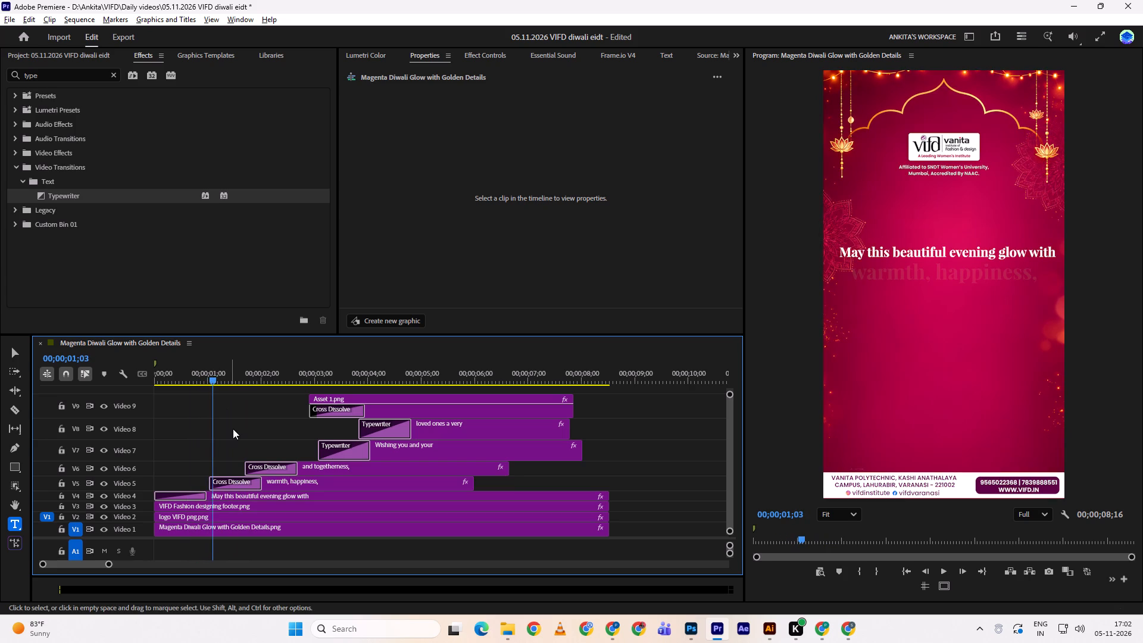
left_click_drag(233, 429, 267, 481)
left_click_drag(271, 473, 278, 470)
Play back from the beginning to check the sequence of text lines through "loved ones a very".
left_click_drag(213, 367, 165, 374)
double_click(214, 411)
key("space")
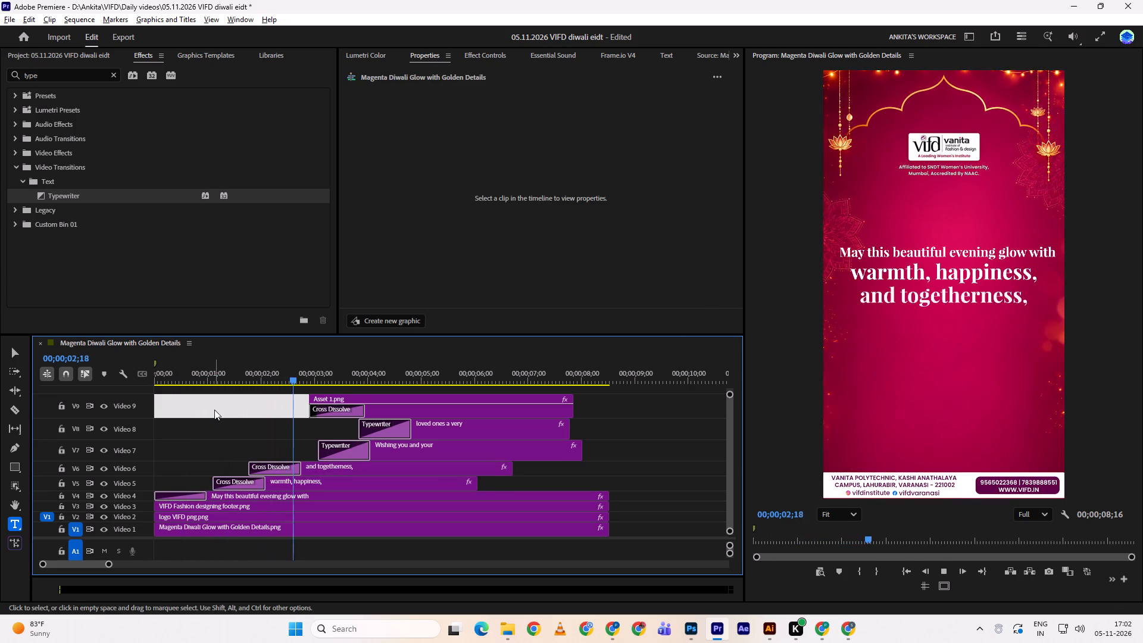
left_click_drag(216, 383, 128, 394)
left_click(182, 438)
key("space")
left_click(182, 438)
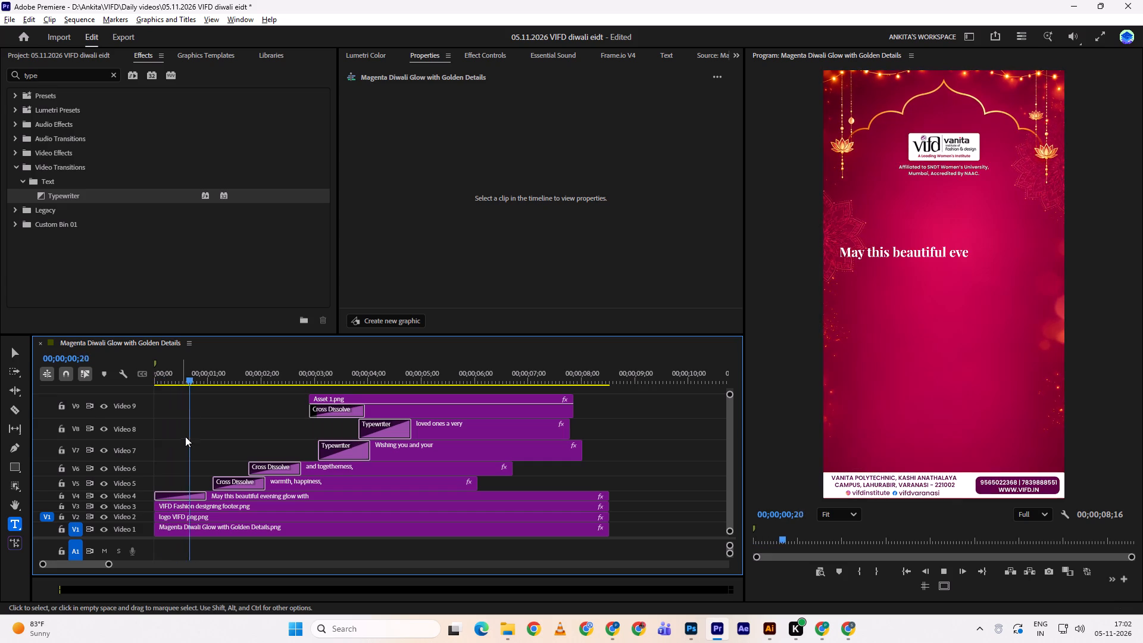
left_click_drag(180, 377, 129, 378)
key("space")
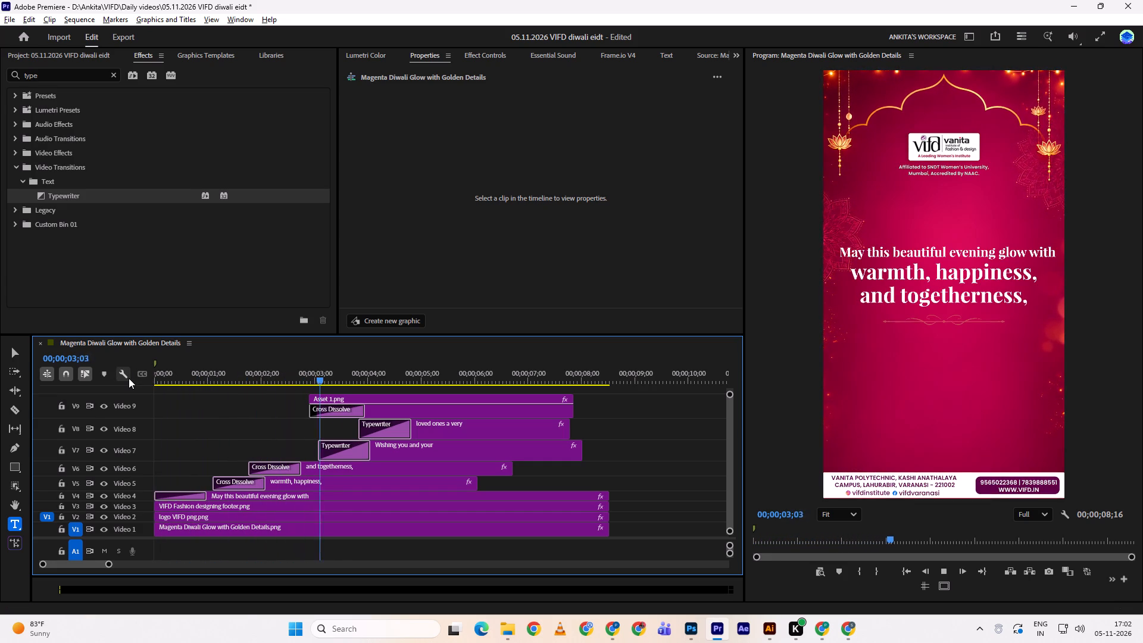
key("space")
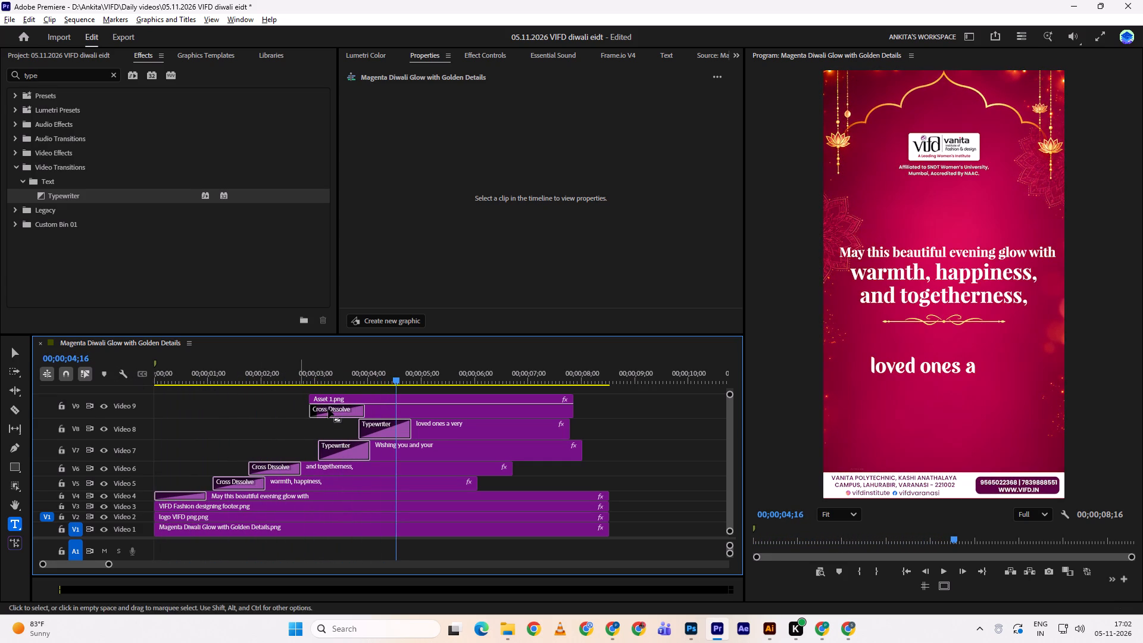
Toggle Video 7's visibility off and on and play briefly to check the "Wishing you and your" clip.
left_click(428, 447)
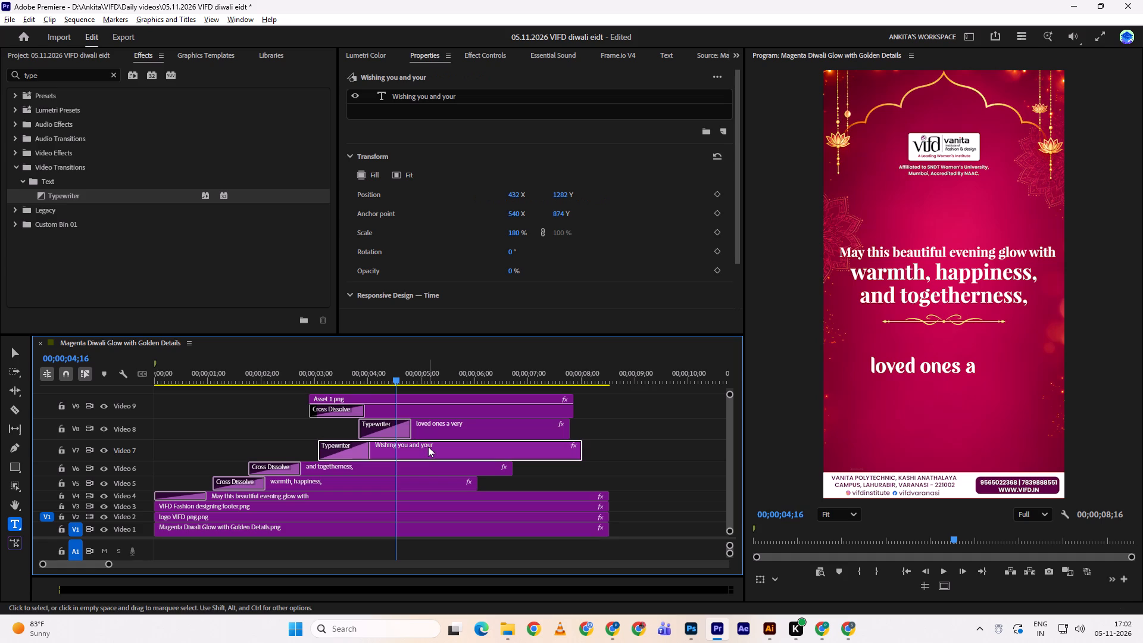
left_click(104, 450)
left_click(104, 450)
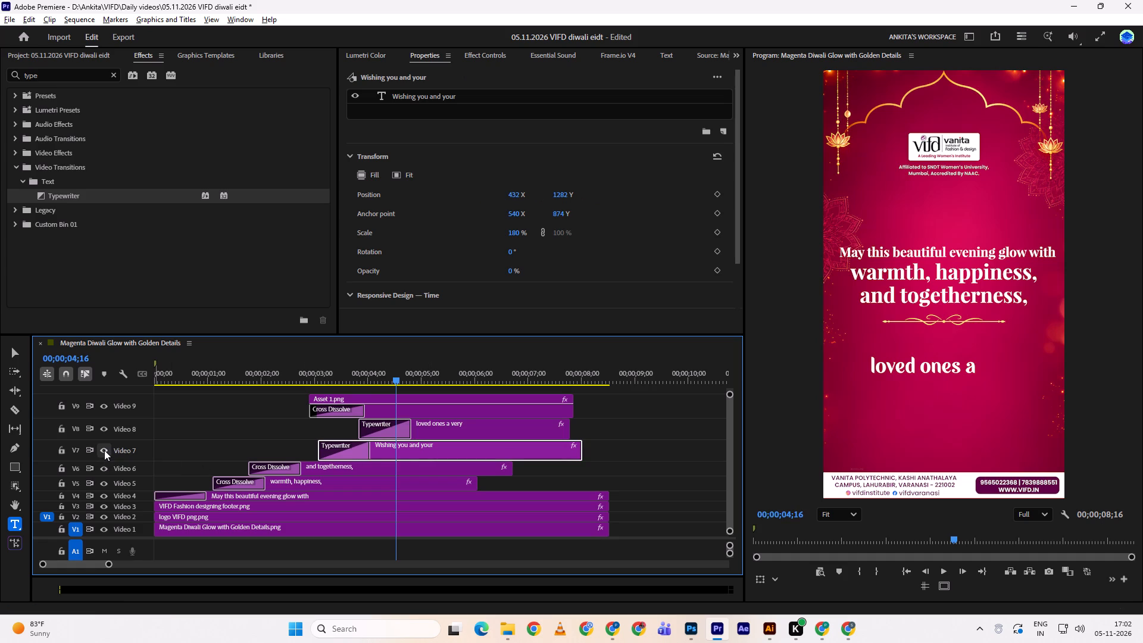
key("space")
key("space")
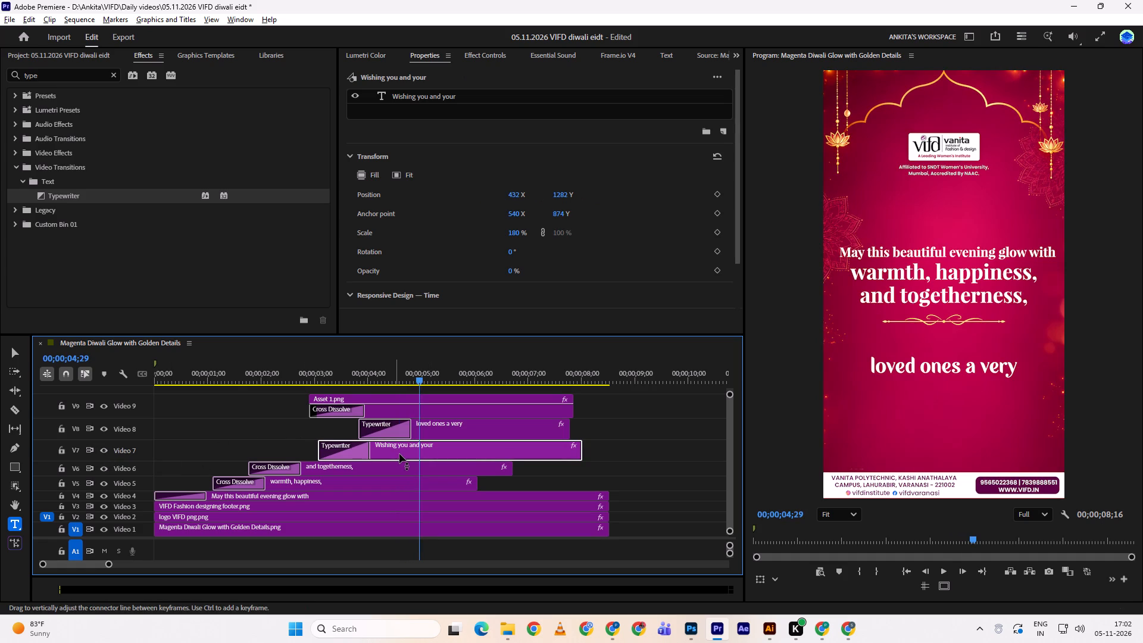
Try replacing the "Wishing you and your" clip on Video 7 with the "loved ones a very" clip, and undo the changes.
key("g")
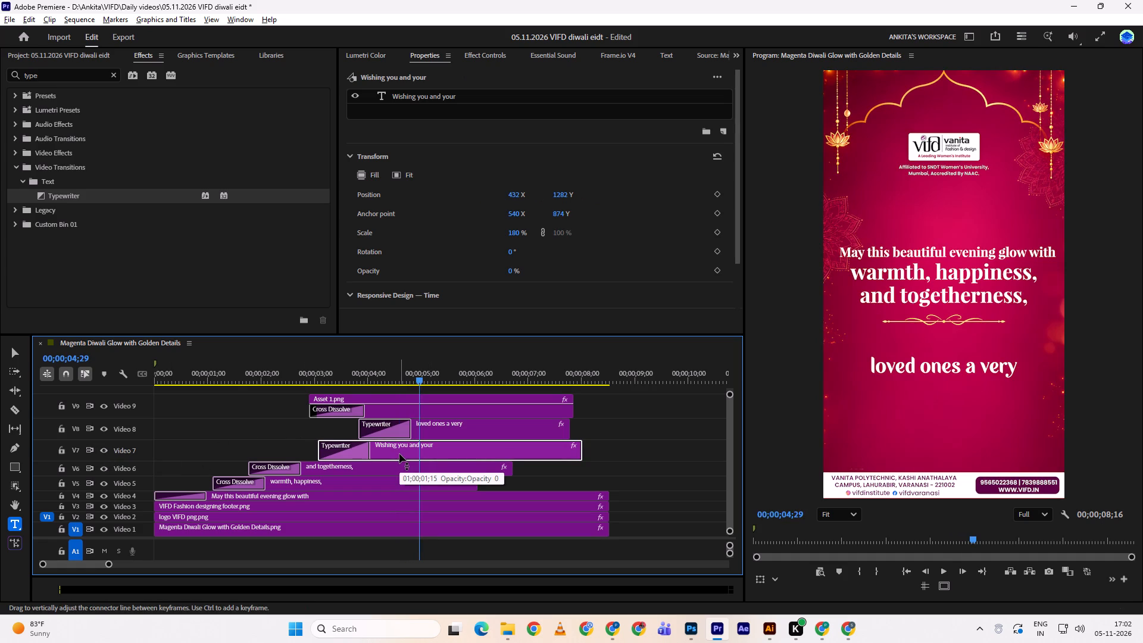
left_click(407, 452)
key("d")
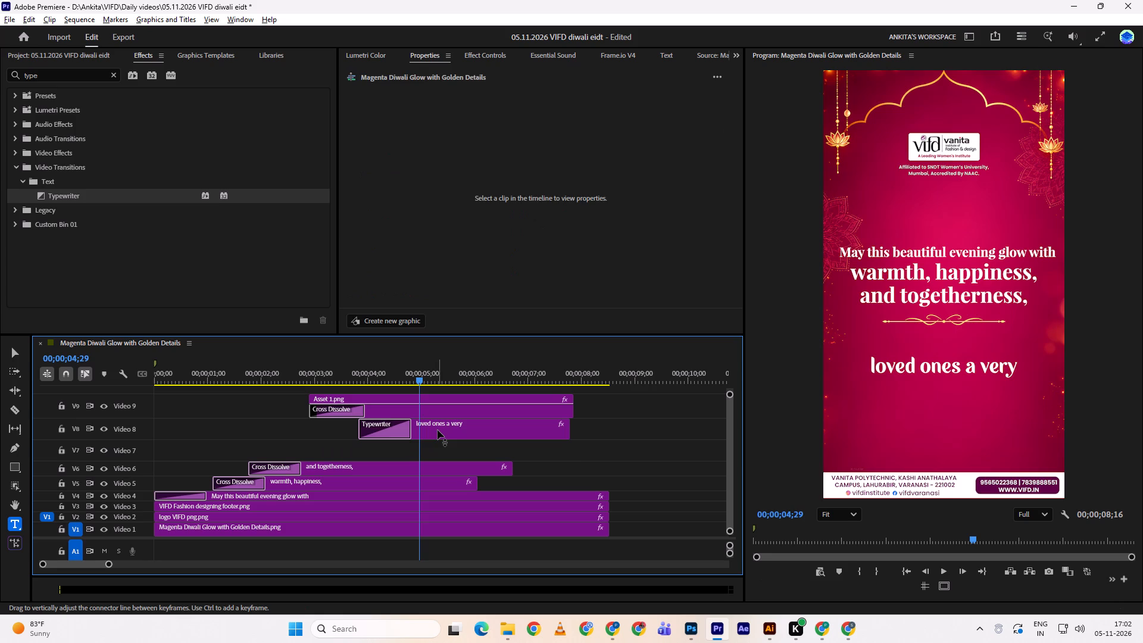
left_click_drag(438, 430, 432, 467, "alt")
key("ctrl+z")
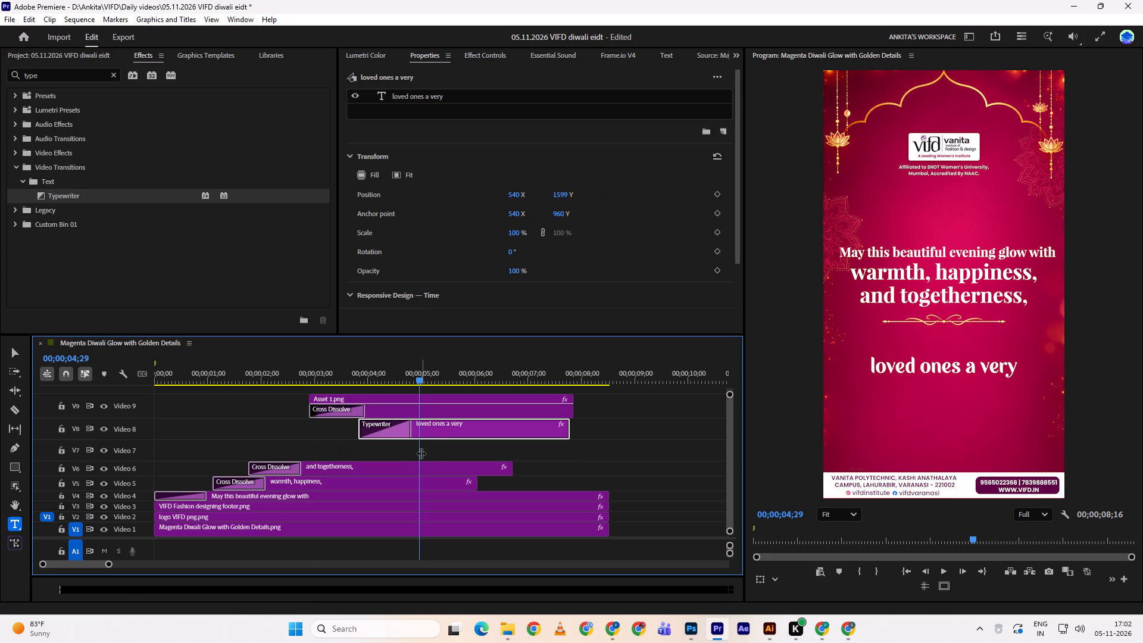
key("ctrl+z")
Raise the "Wishing you and your" clip's video opacity to 100% in Effect Controls.
left_click(421, 453)
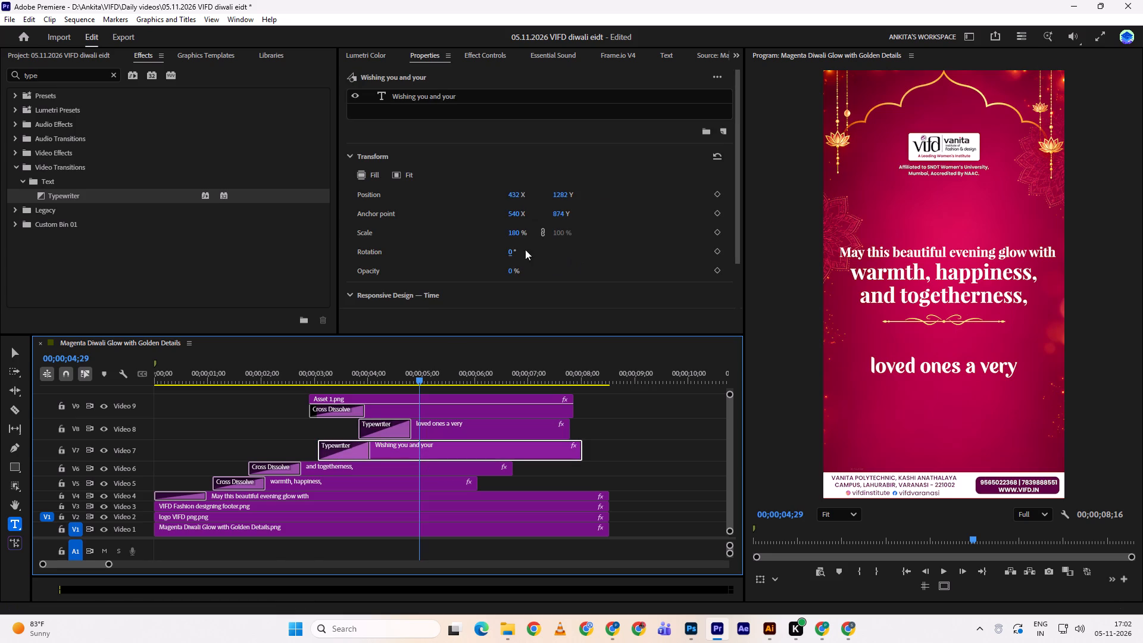
left_click(371, 55)
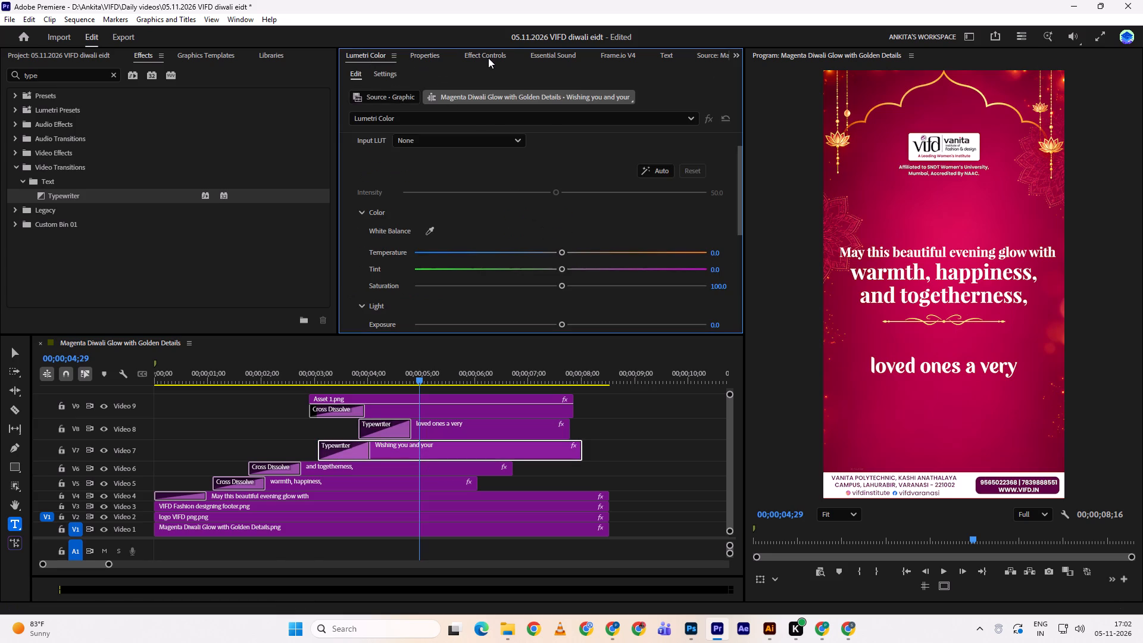
left_click(488, 58)
scroll(496, 195, "up", 4)
scroll(496, 195, "down", 2)
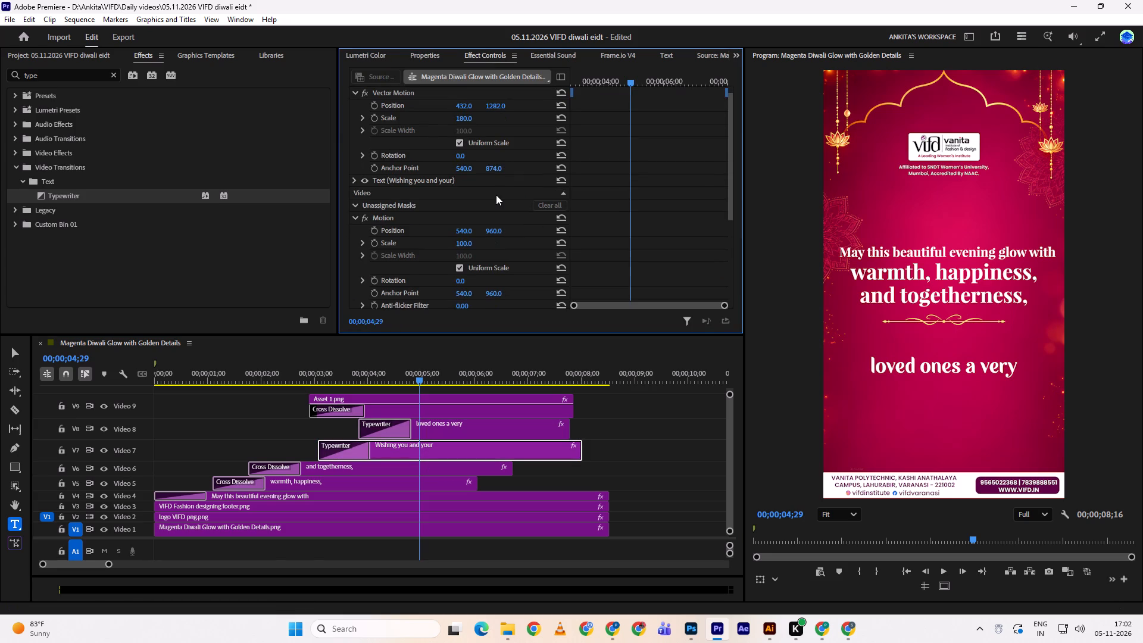
scroll(496, 195, "down", 12)
left_click_drag(466, 241, 585, 252)
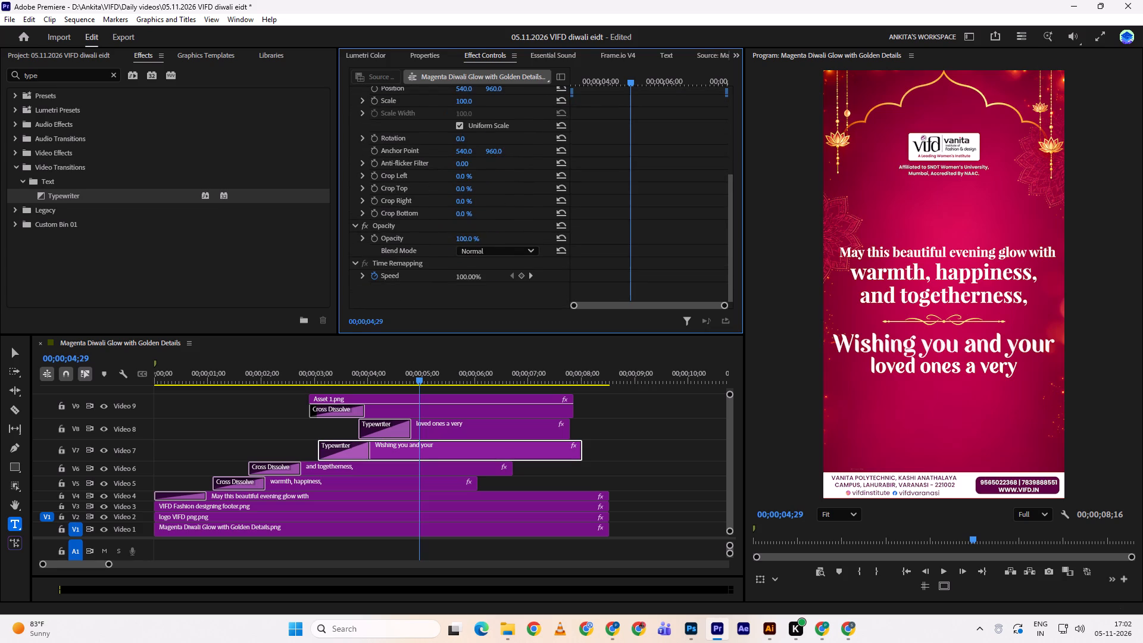
left_click_drag(585, 252, 682, 260)
left_click(472, 236)
Play back from before the divider to check the "Wishing you and your" typewriter animation.
left_click_drag(335, 370, 286, 382)
key("space")
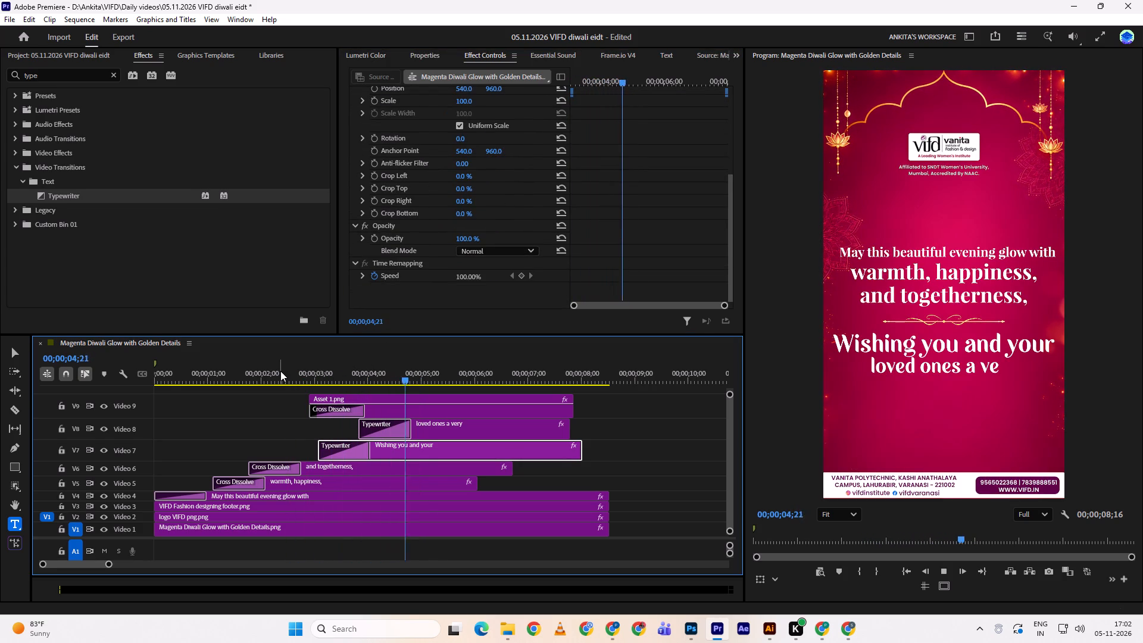
left_click_drag(304, 373, 292, 364)
key("space")
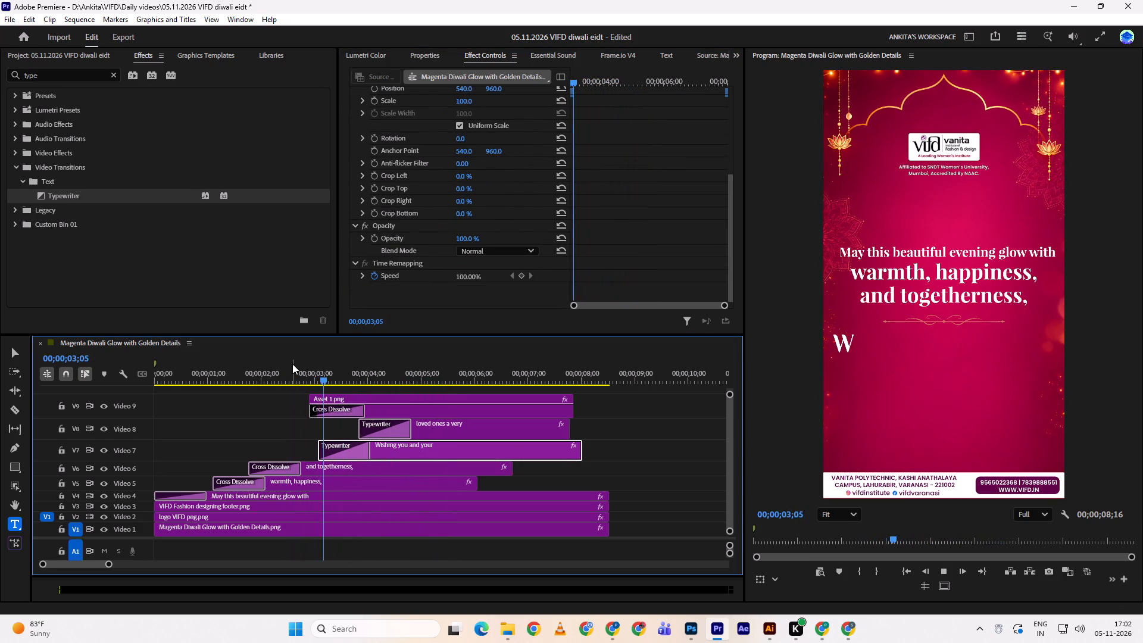
key("space")
left_click_drag(296, 362, 273, 357)
key("space")
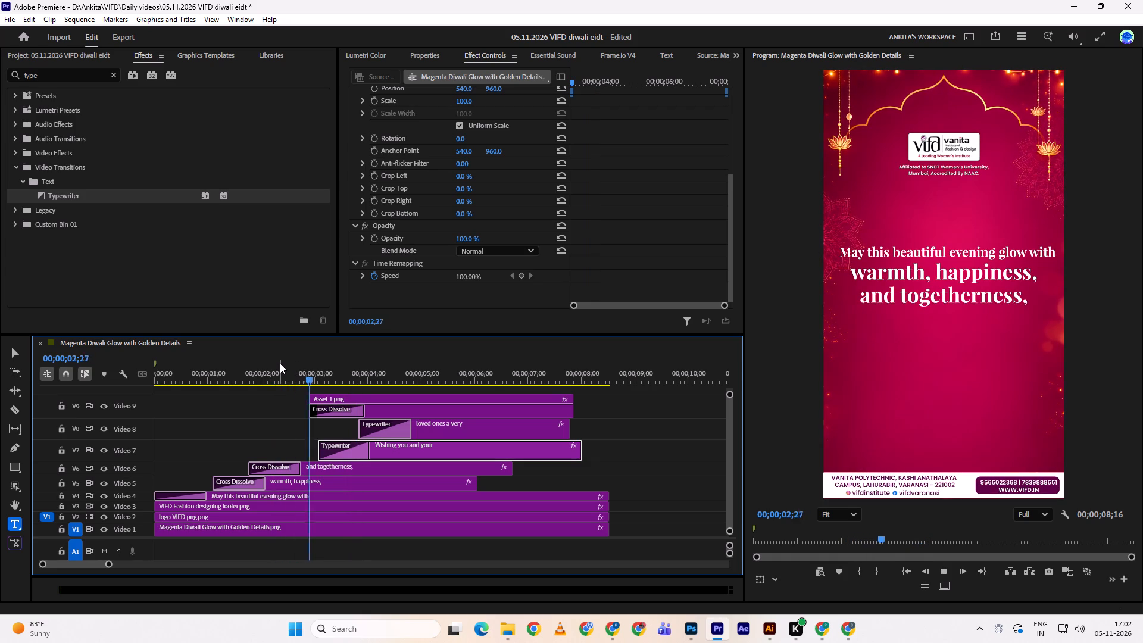
key("space")
Shift the Asset 1.png divider clip on Video 9 slightly earlier, to start at about 00;00;02;24.
left_click_drag(288, 365, 302, 372)
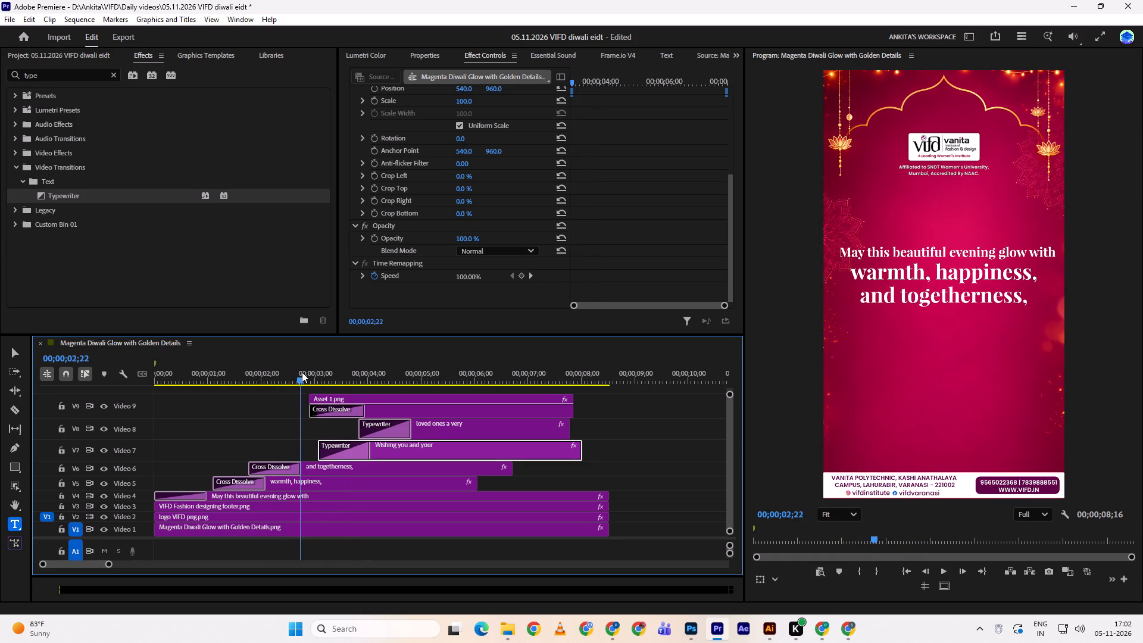
left_click_drag(302, 372, 305, 372)
left_click(305, 372)
left_click(384, 399)
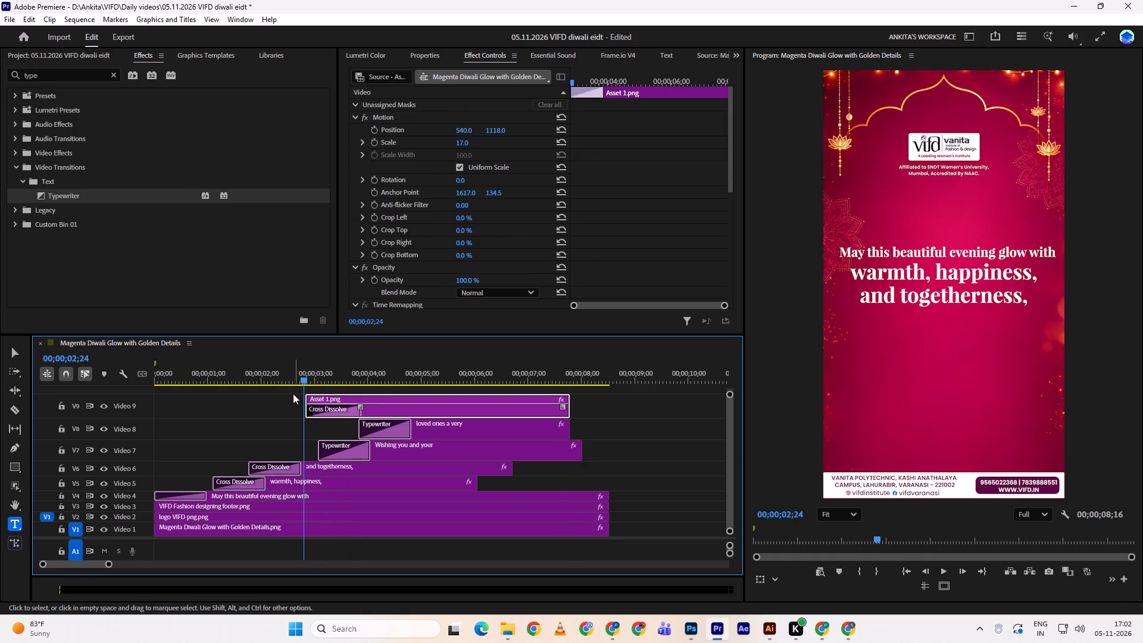
Play back from the opening line and the middle lines to check the divider's timing against the text.
left_click_drag(304, 379, 268, 377)
triple_click(268, 377)
double_click(262, 377)
key("space")
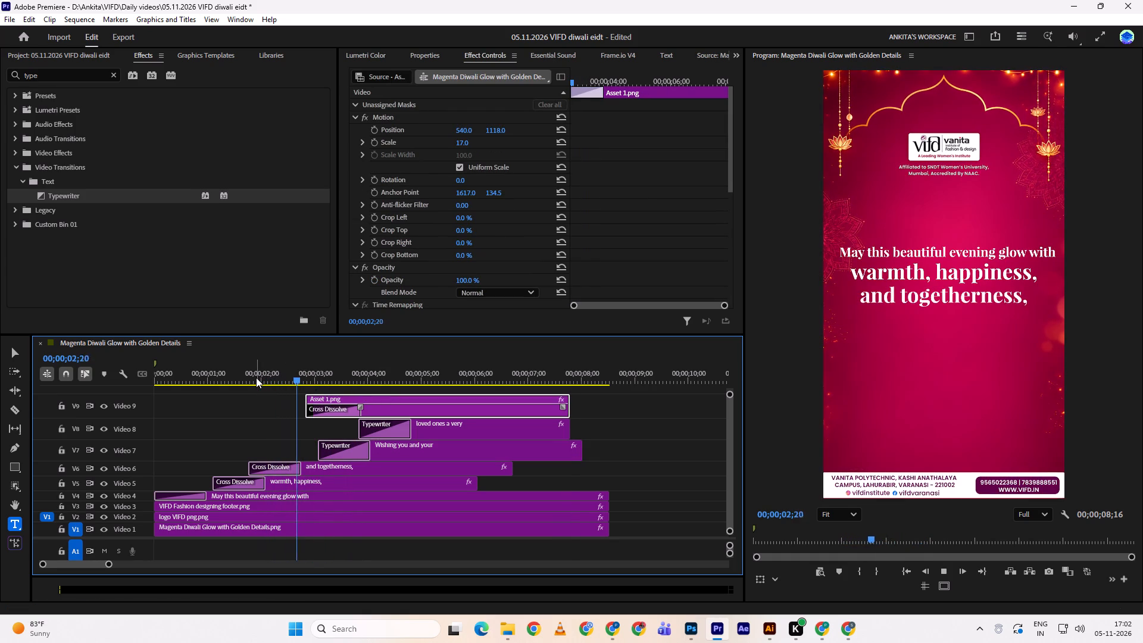
left_click_drag(283, 374, 182, 374)
left_click(180, 374)
left_click_drag(174, 375, 167, 376)
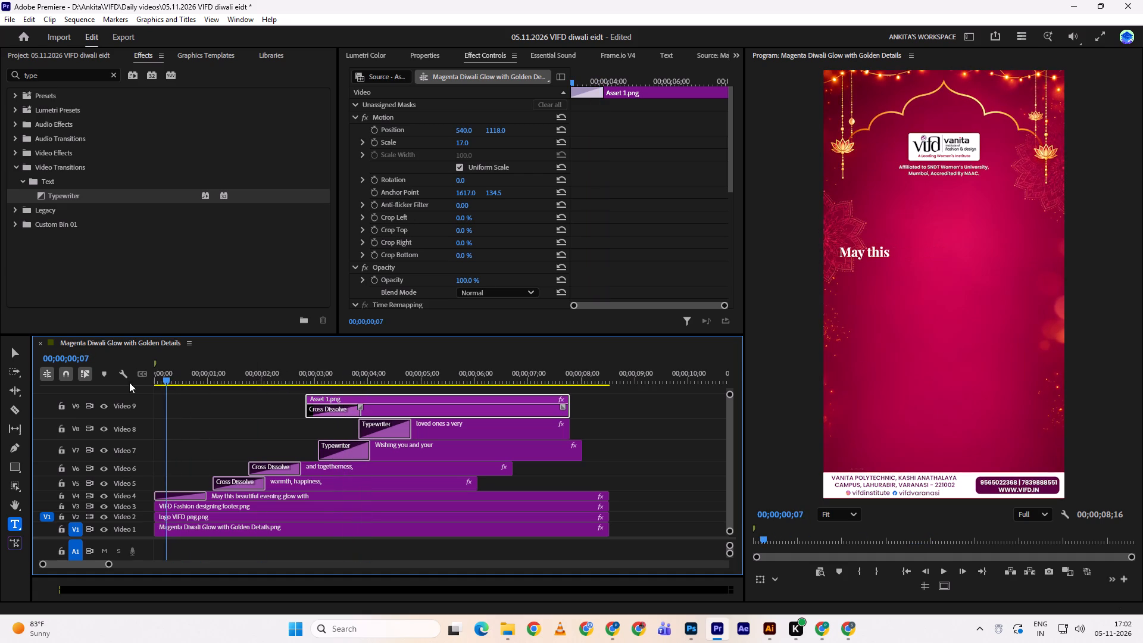
key("space")
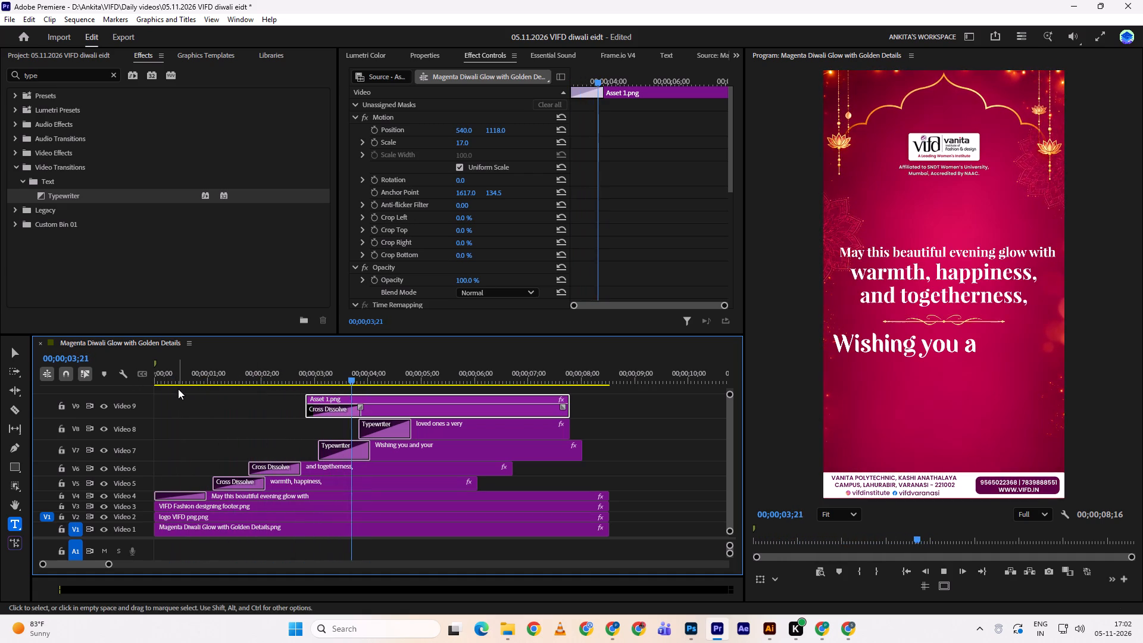
key("space")
left_click_drag(281, 367, 291, 367)
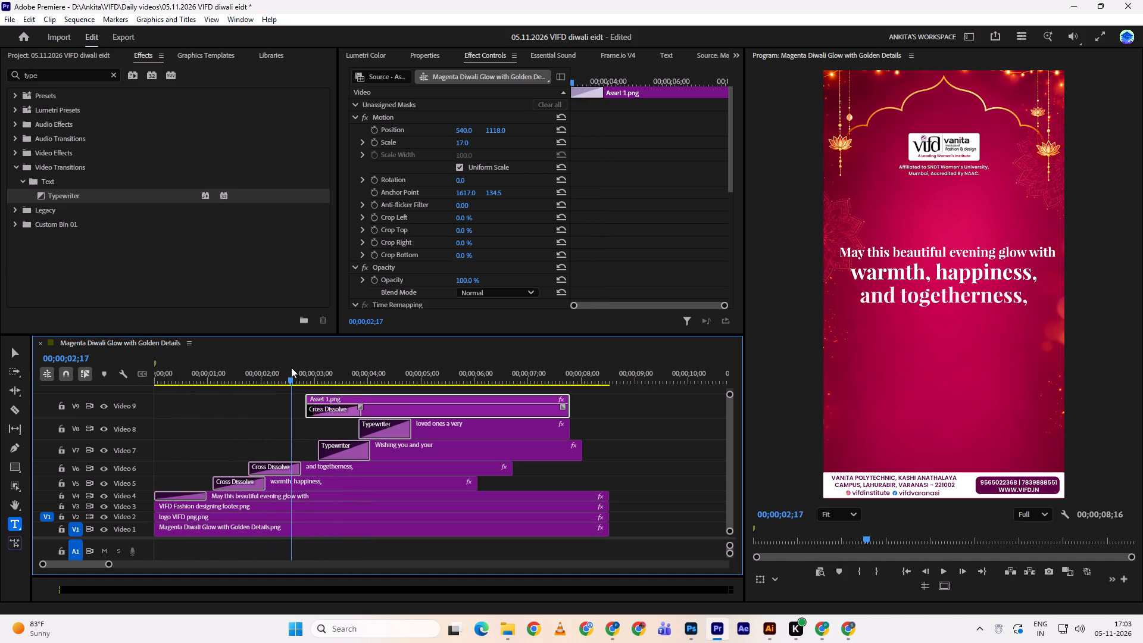
left_click_drag(291, 367, 227, 354)
key("space")
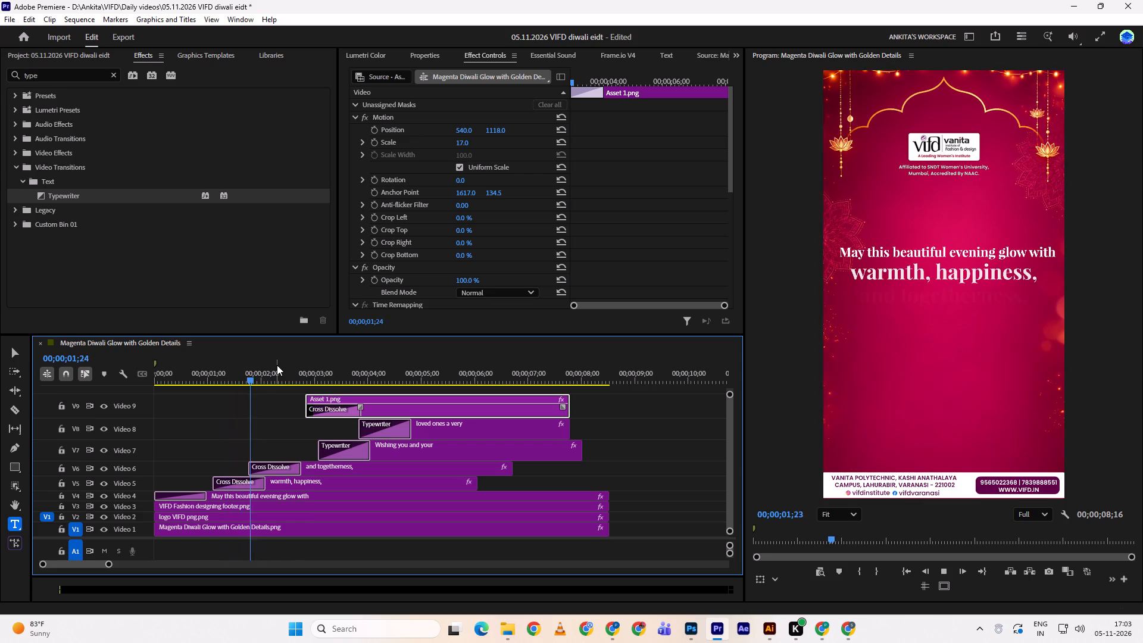
key("space")
key("space")
key("space")
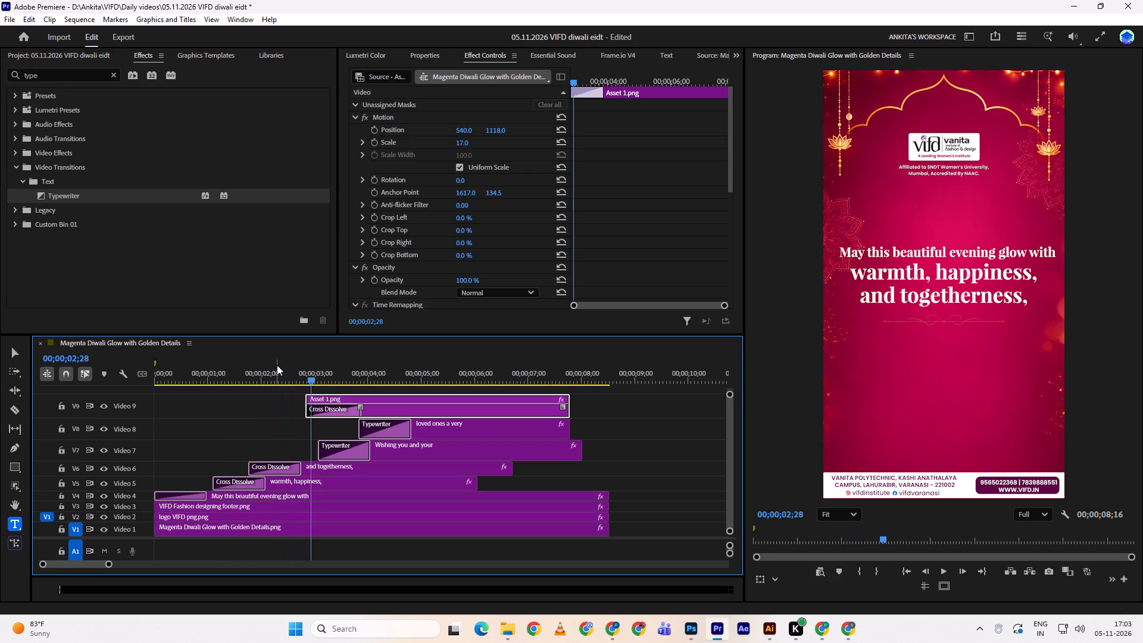
Move the "Wishing you and your" clip on Video 7 later, to start at 00;00;03;09.
key("space")
key("space")
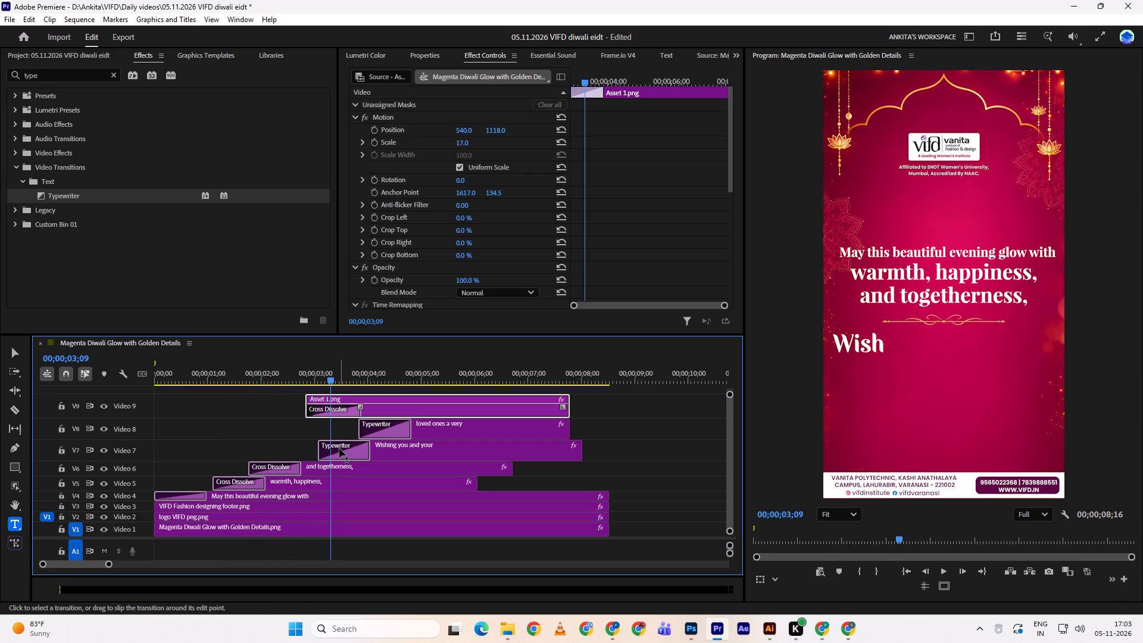
left_click_drag(352, 453, 365, 450)
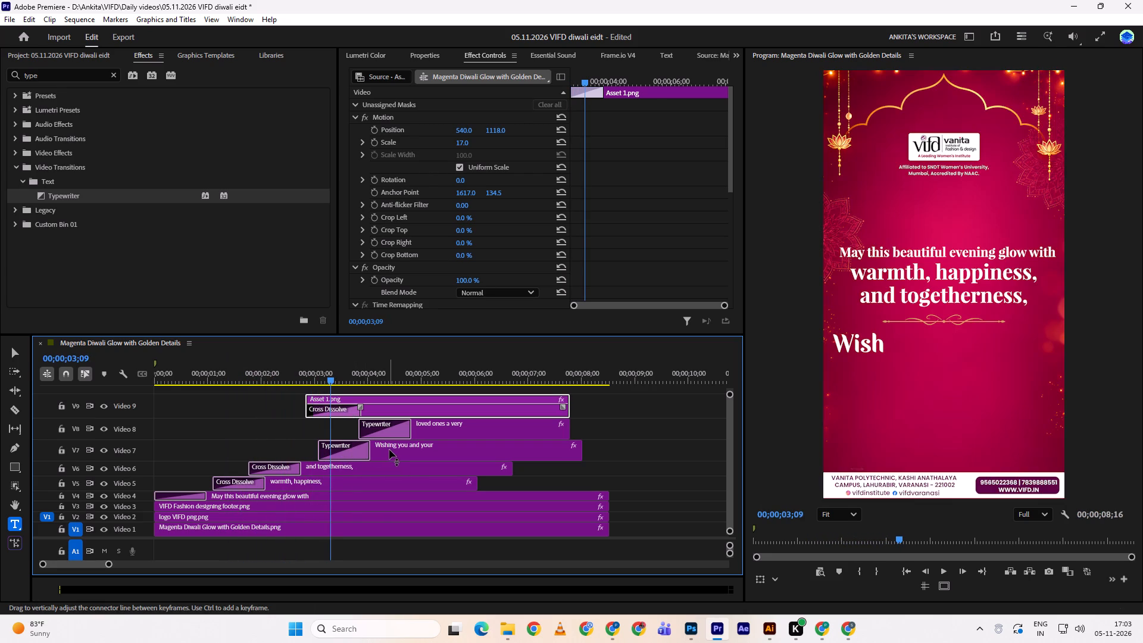
left_click_drag(389, 450, 402, 449)
left_click(389, 449)
left_click_drag(374, 452, 407, 445)
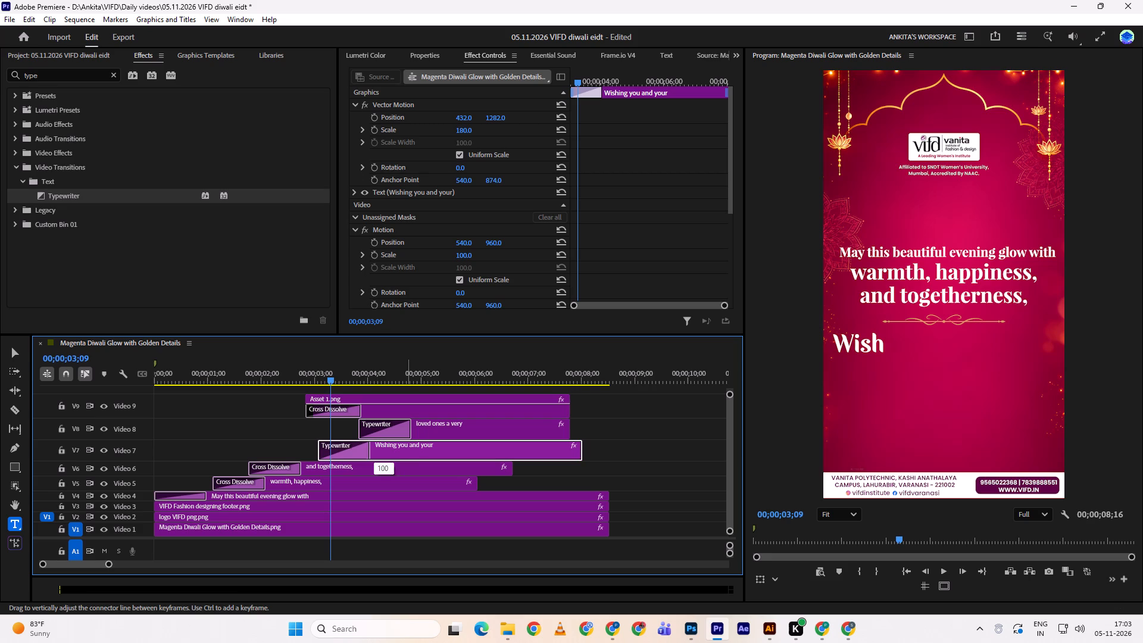
left_click_drag(407, 445, 407, 444)
left_click_drag(392, 456, 404, 454)
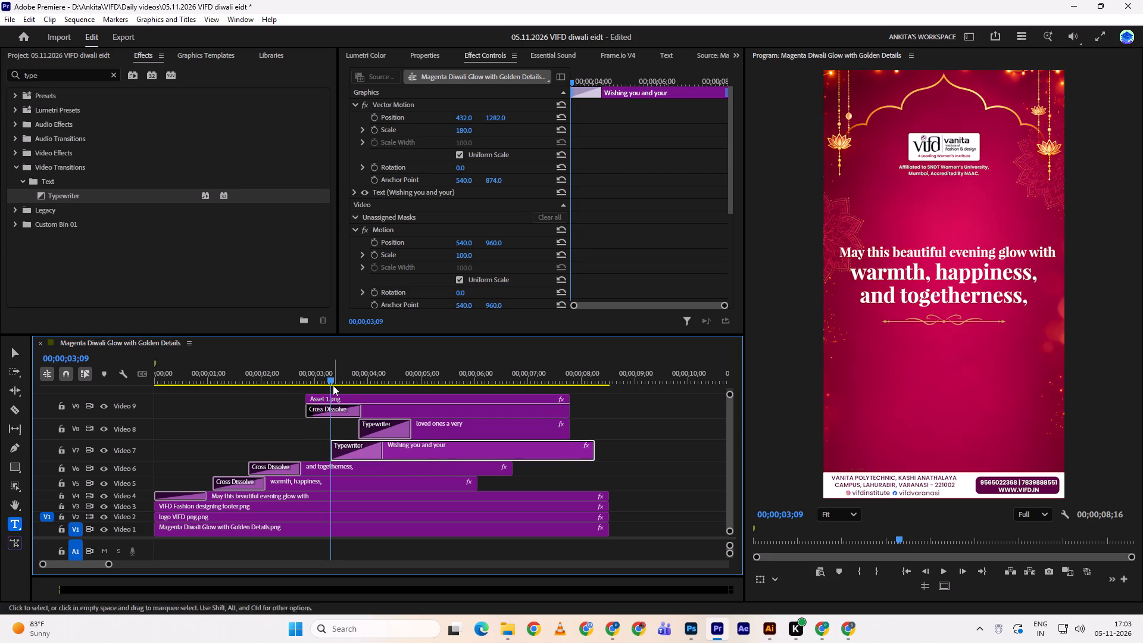
Play back from just before the divider to check the new timing of the "Wishing you and your" line.
left_click_drag(328, 369, 303, 379)
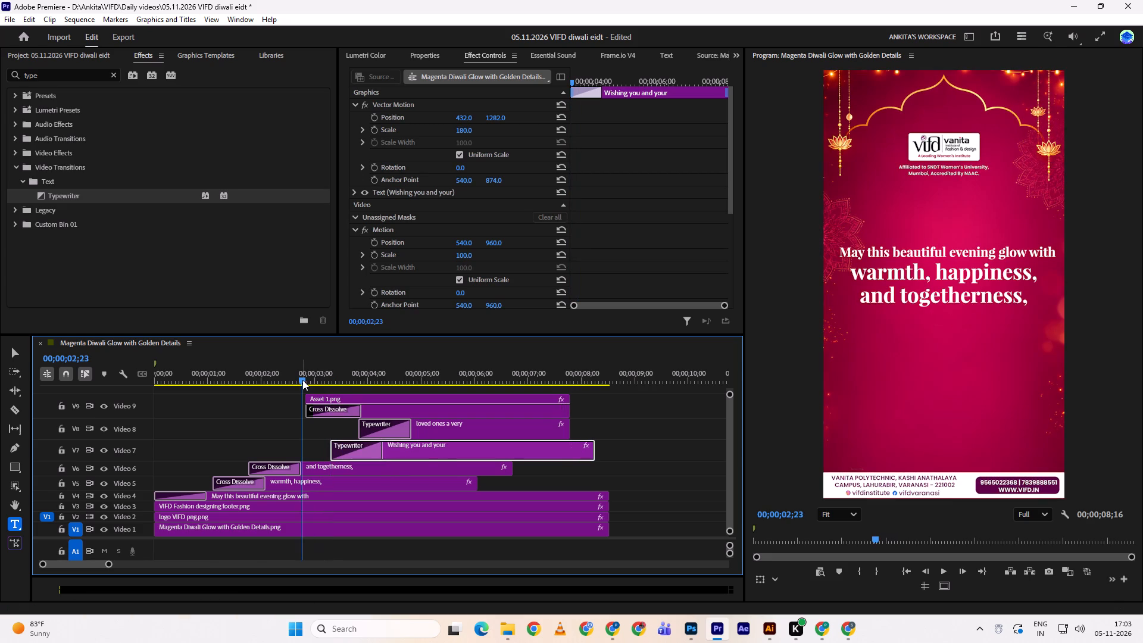
key("space")
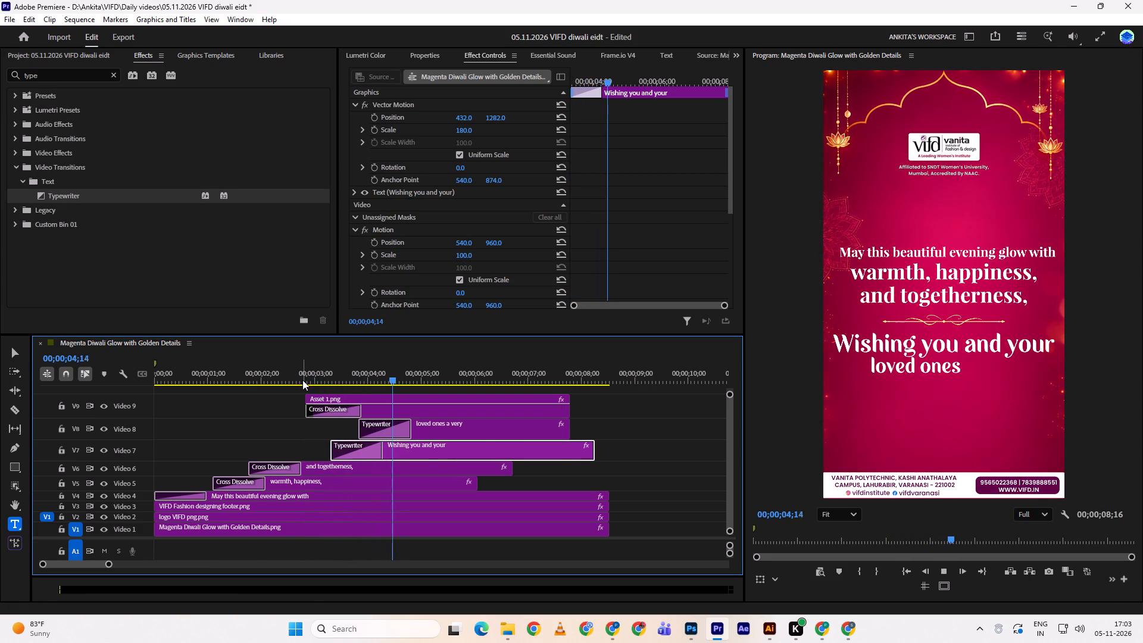
key("space")
Move the "loved ones a very" clip on Video 8 later, to start at 00;00;04;07.
left_click(388, 380)
left_click_drag(427, 429, 432, 429)
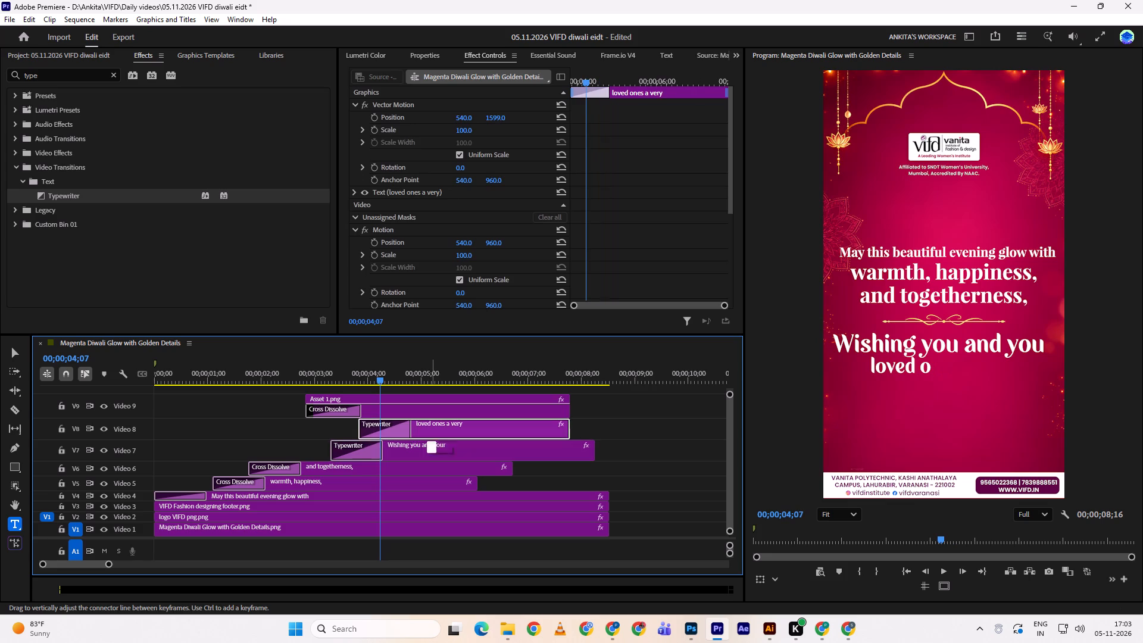
left_click_drag(432, 429, 444, 427)
left_click_drag(429, 432, 430, 432)
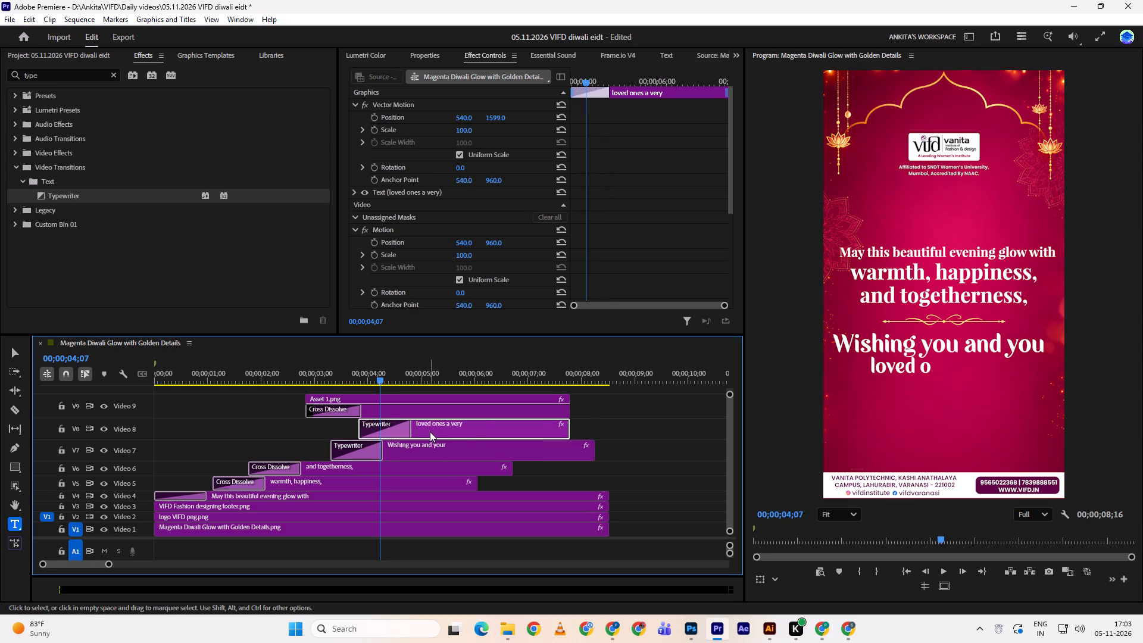
left_click_drag(430, 432, 452, 428)
left_click_drag(454, 432, 447, 430)
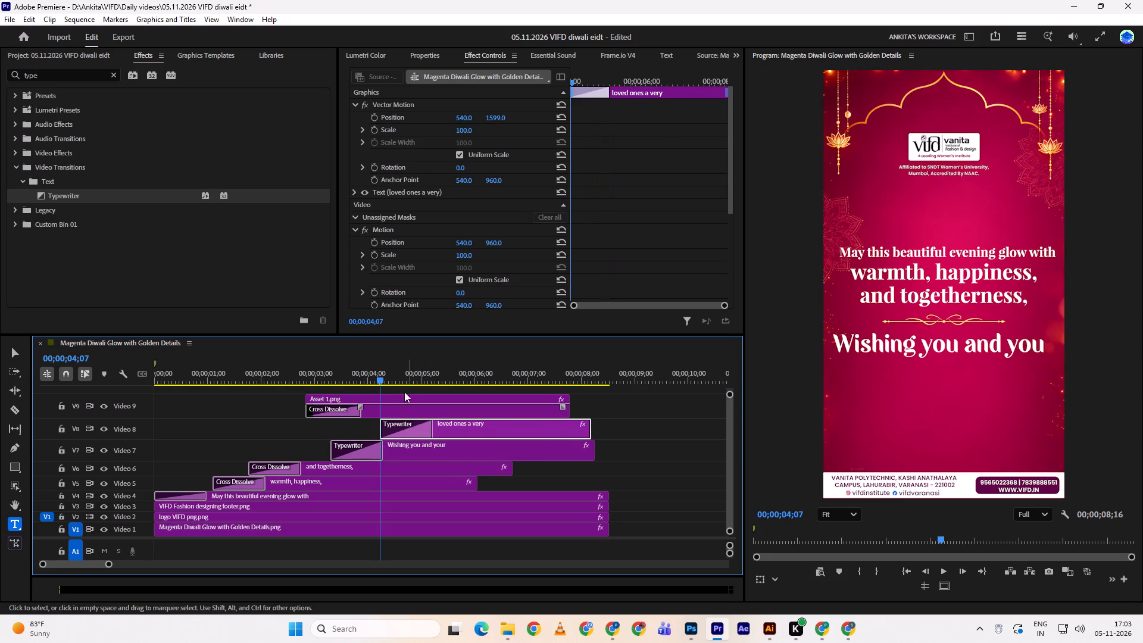
Play back from around the divider to check how "loved ones a very" follows "Wishing you and your".
left_click_drag(380, 373, 327, 378)
key("space")
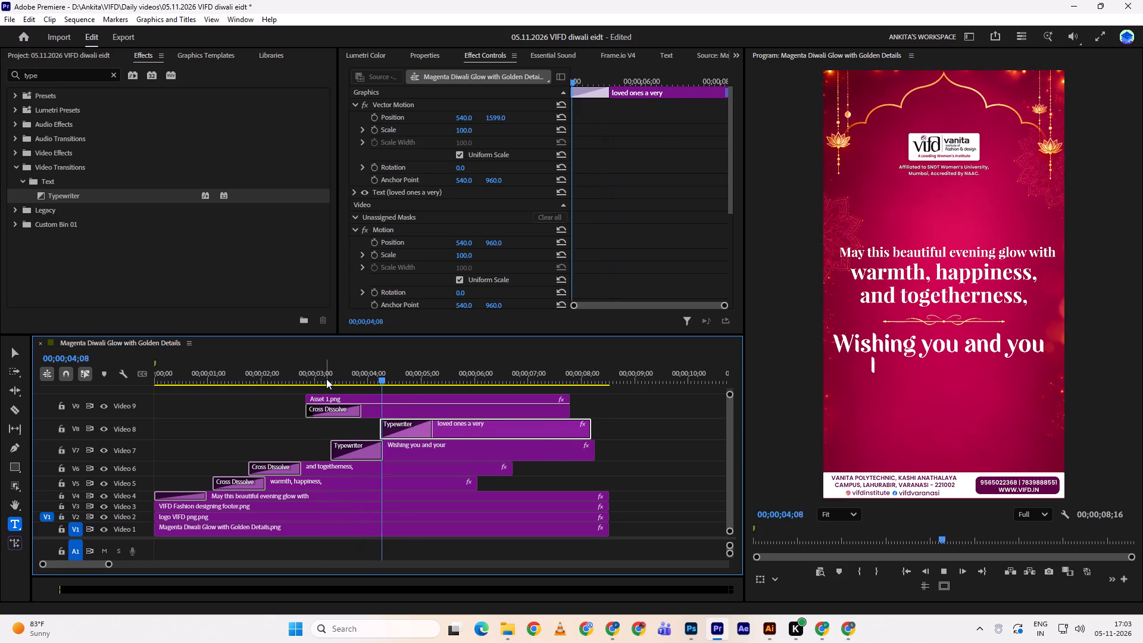
left_click_drag(369, 376, 294, 380)
key("space")
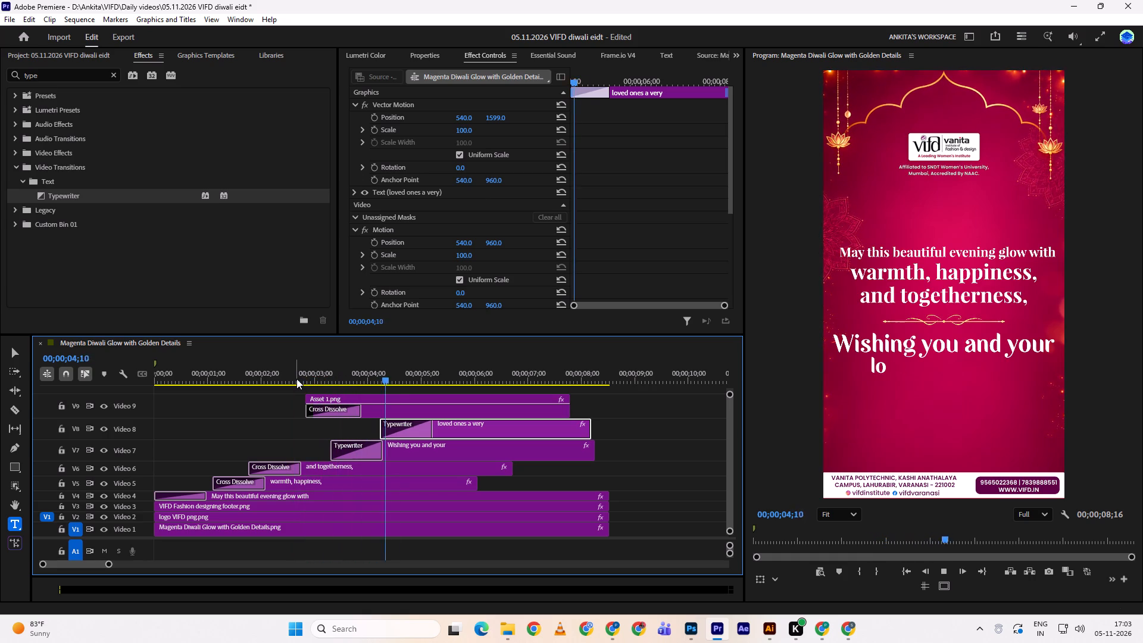
left_click_drag(337, 373, 317, 374)
key("space")
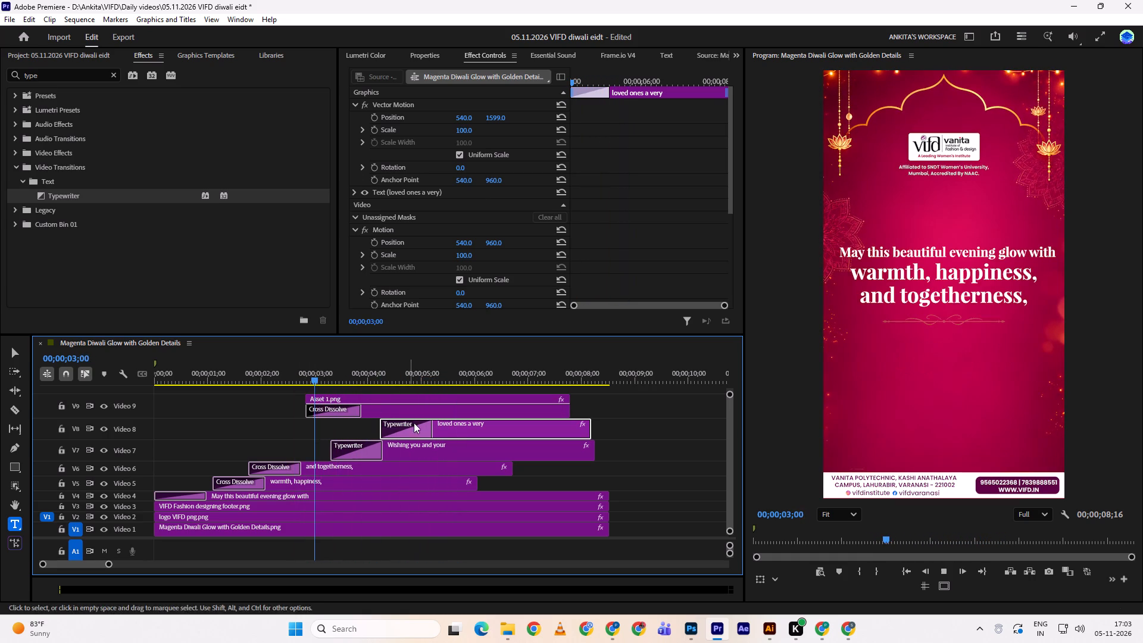
key("space")
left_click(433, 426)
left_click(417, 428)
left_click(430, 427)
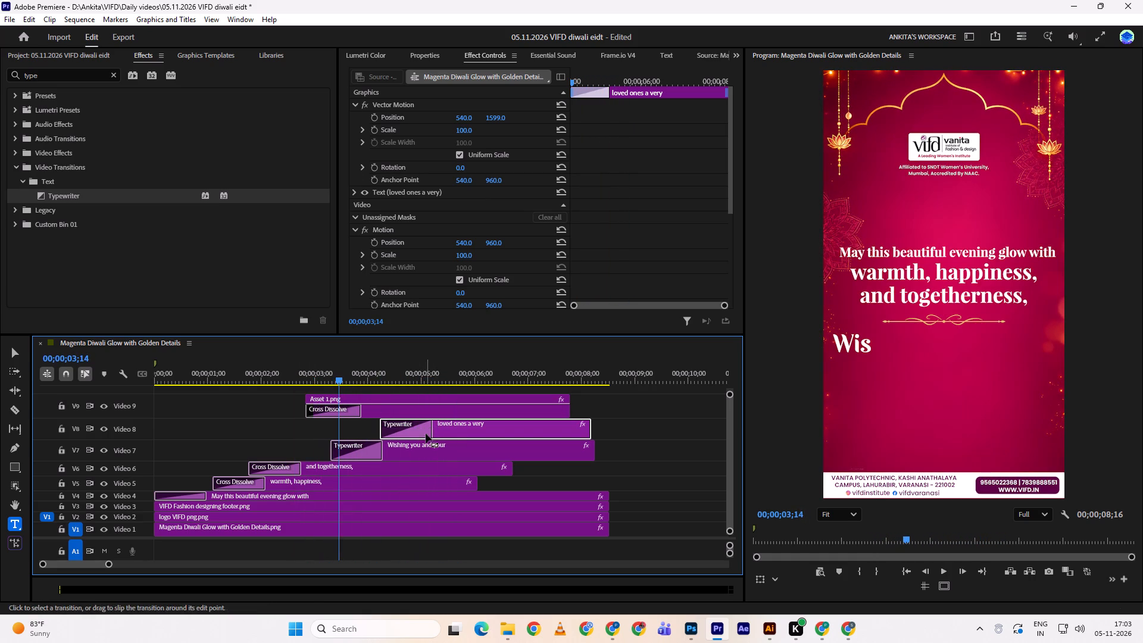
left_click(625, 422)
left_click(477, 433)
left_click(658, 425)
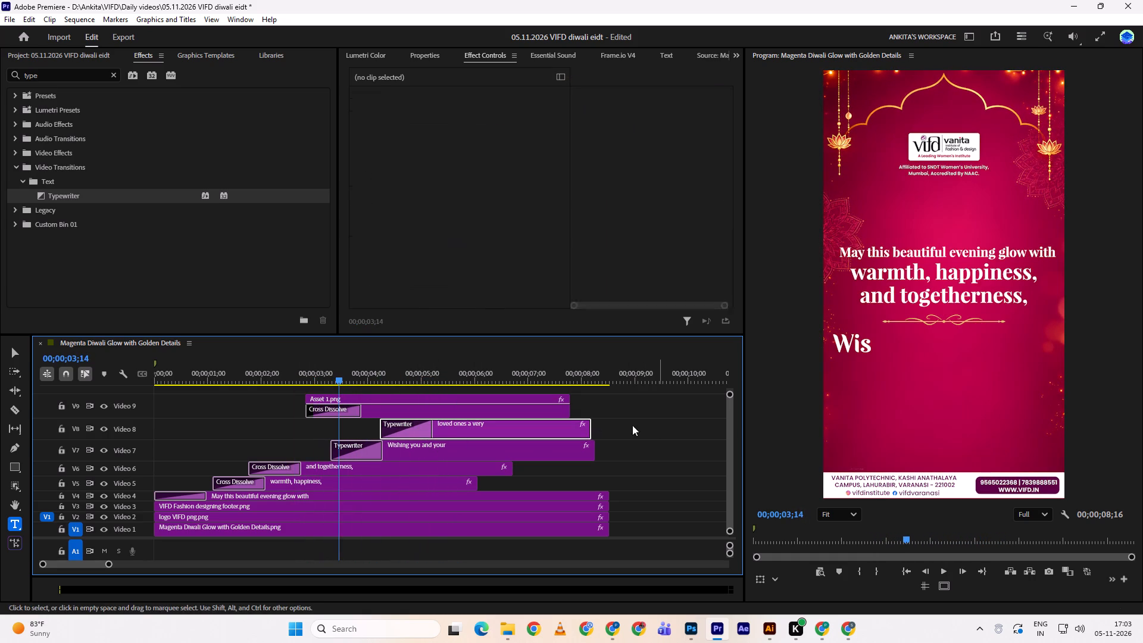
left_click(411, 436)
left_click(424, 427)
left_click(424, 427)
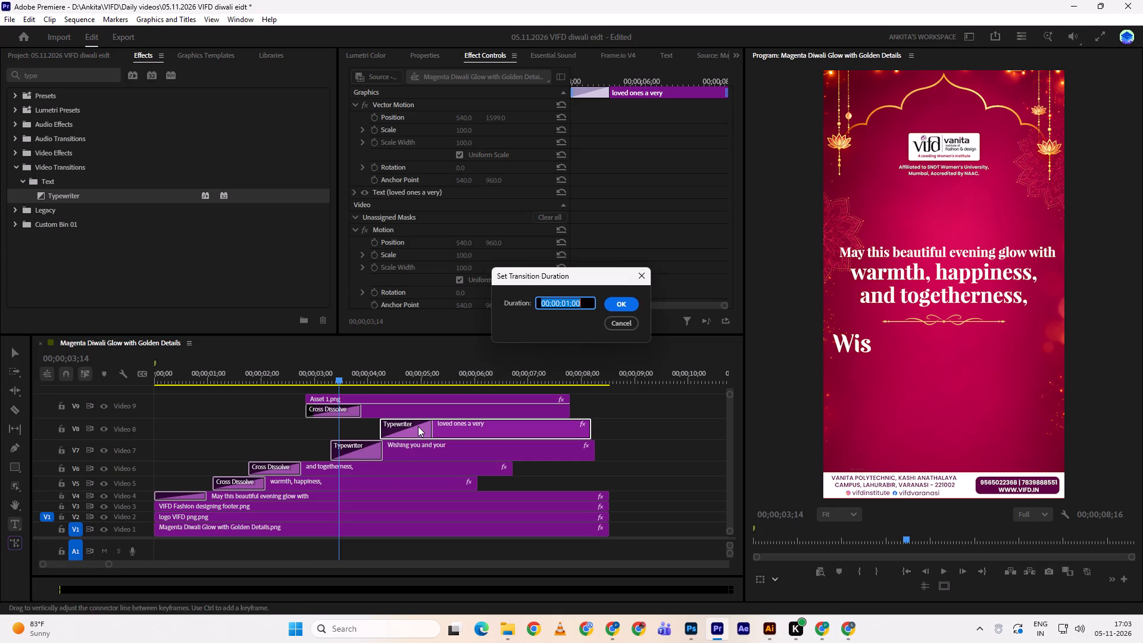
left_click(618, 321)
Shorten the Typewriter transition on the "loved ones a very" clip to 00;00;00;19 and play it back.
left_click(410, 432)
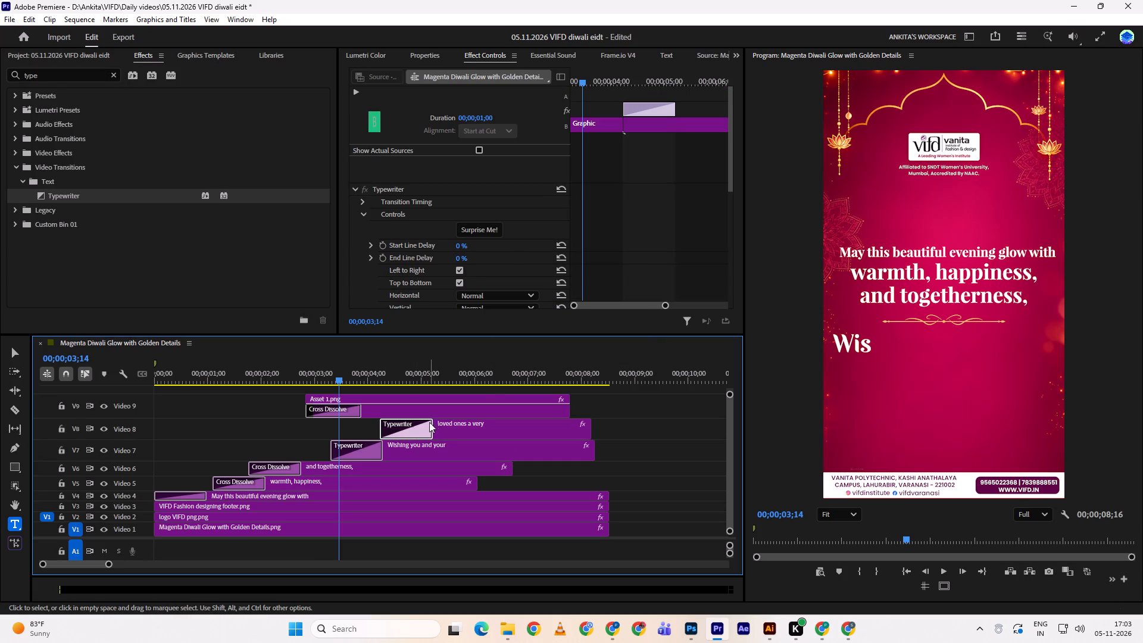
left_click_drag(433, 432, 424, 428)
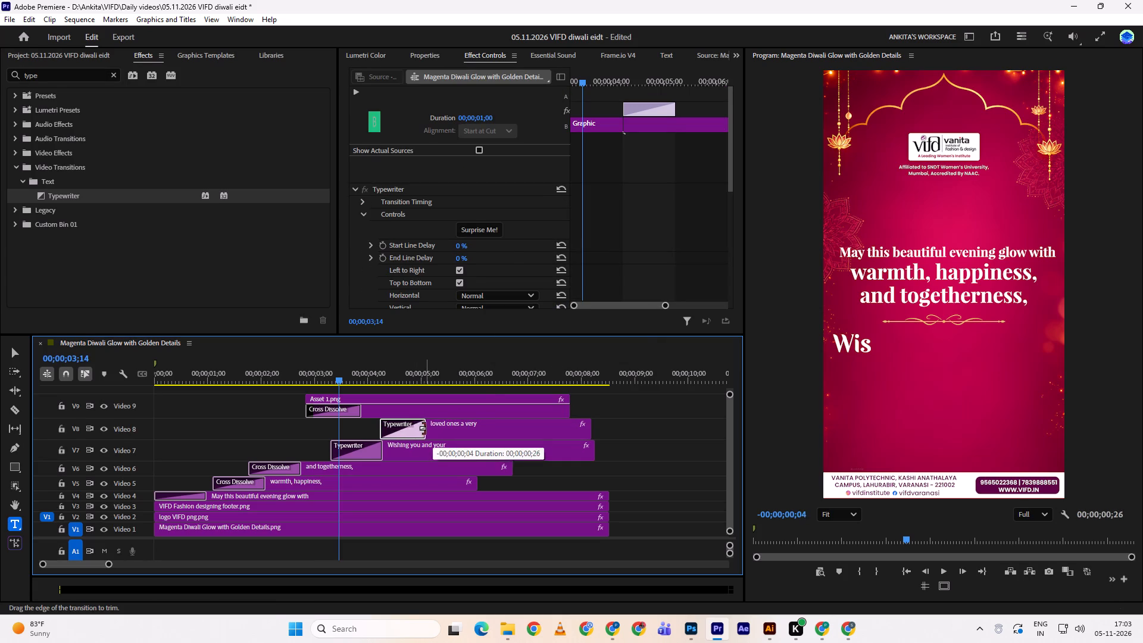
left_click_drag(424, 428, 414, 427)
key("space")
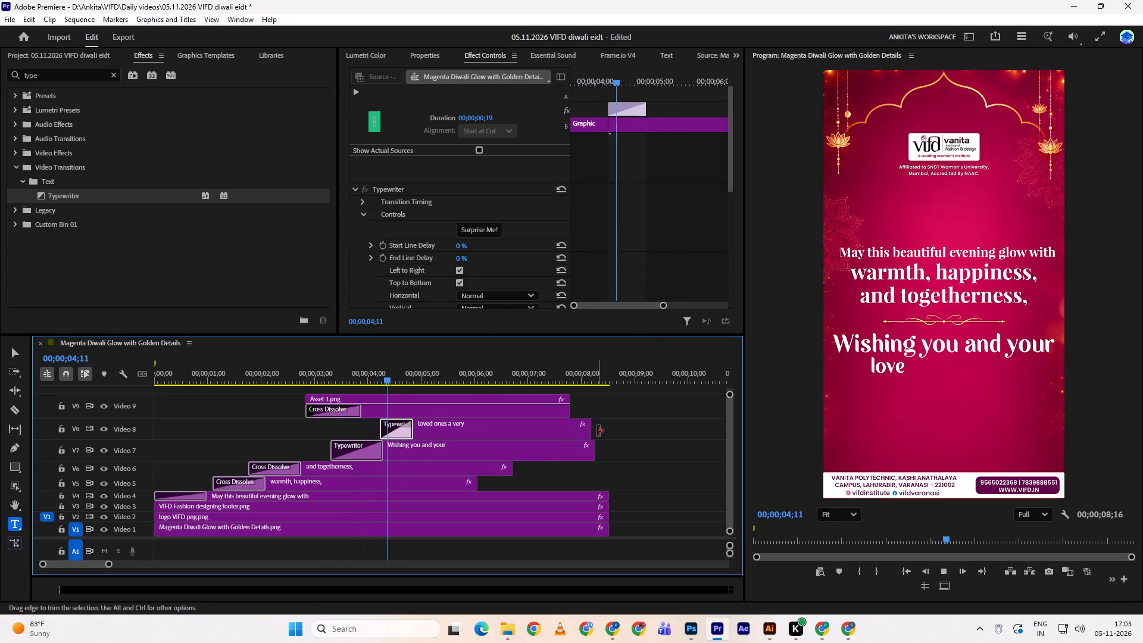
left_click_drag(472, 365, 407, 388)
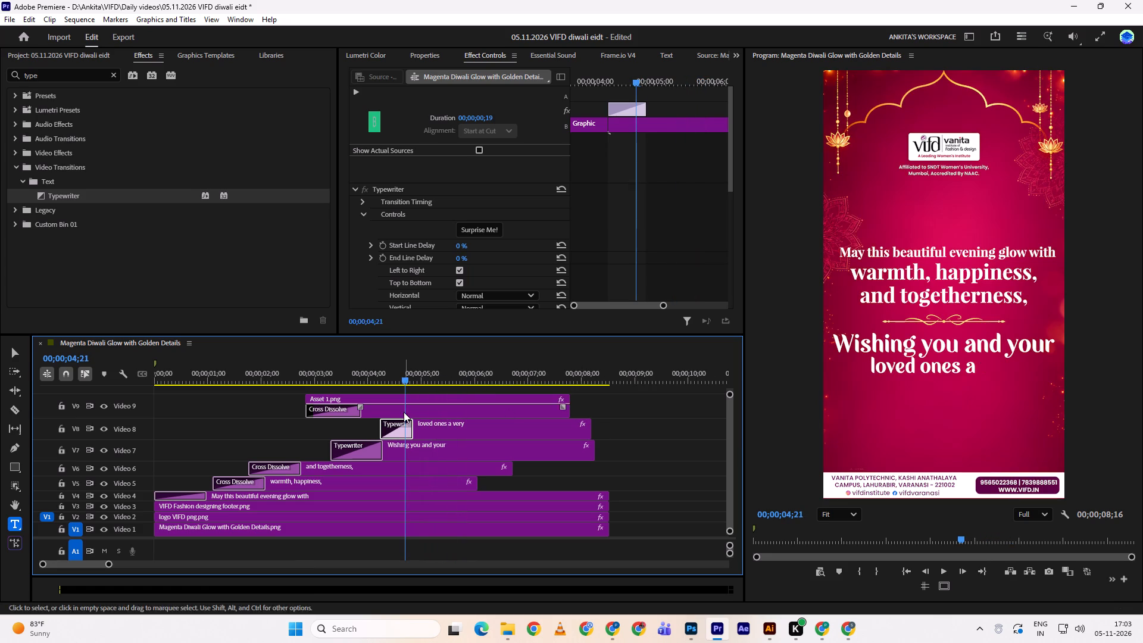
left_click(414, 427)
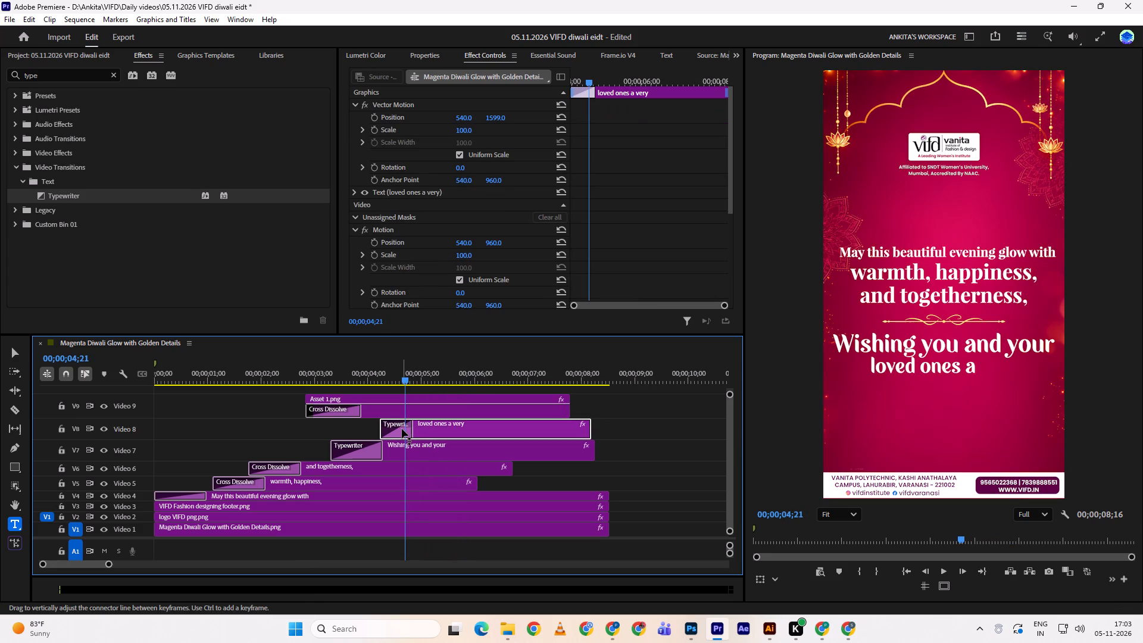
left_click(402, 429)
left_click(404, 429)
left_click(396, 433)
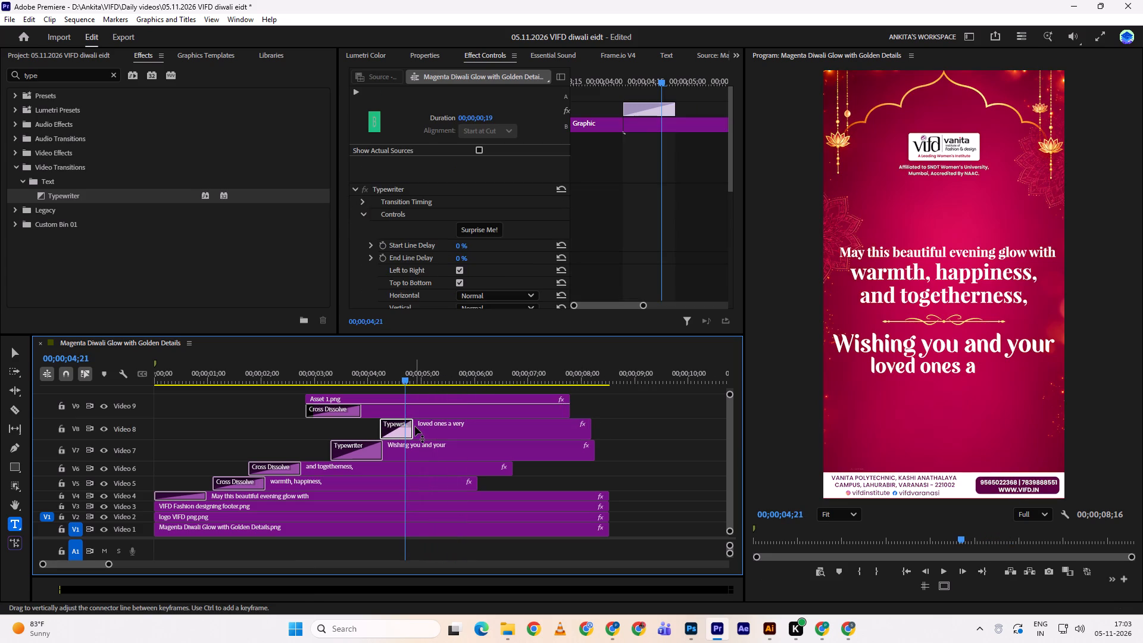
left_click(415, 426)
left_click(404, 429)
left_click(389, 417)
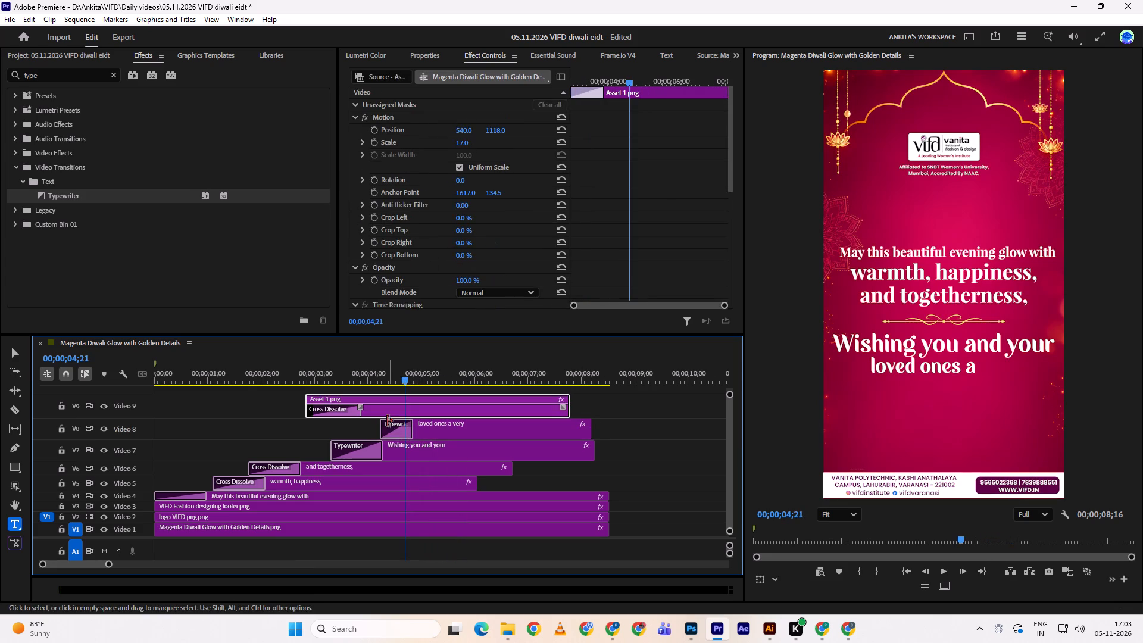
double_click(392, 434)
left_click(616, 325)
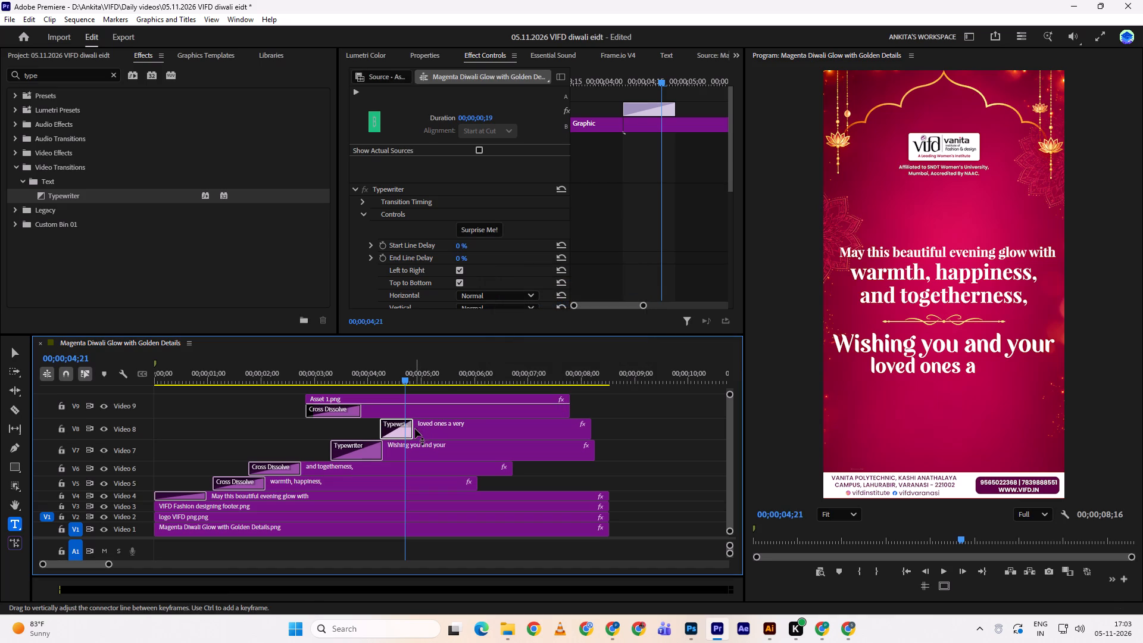
Set the length of the Typewriter transition on the "loved ones a very" clip to 00;00;00;23.
left_click_drag(410, 424, 417, 422)
Play back from before the divider to check the typing speed of the last two greeting lines.
key("space")
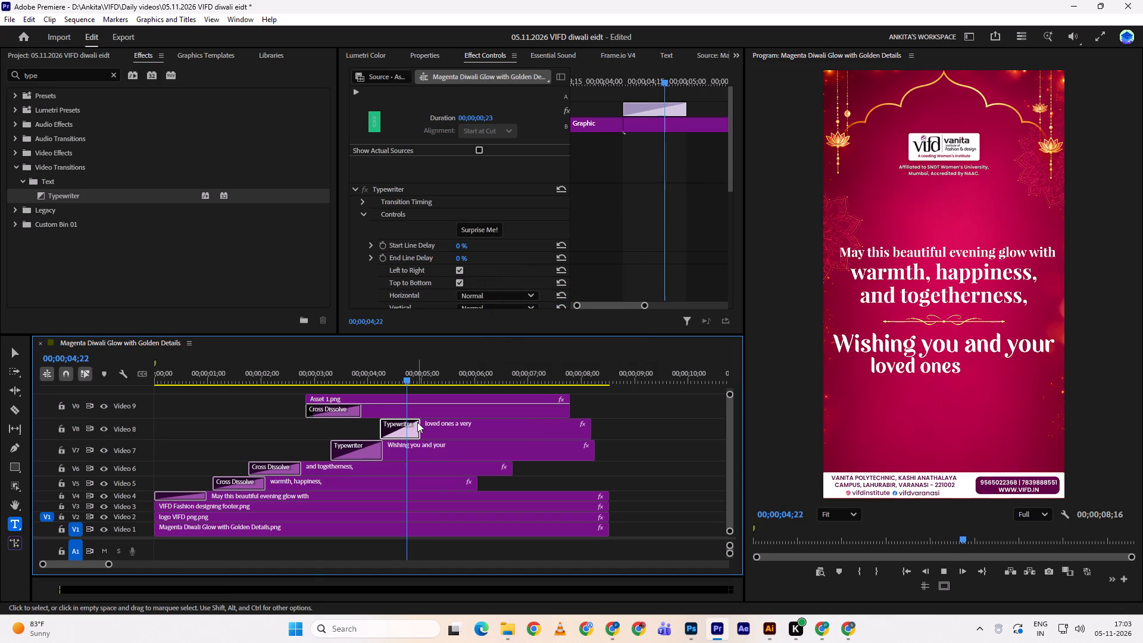
left_click_drag(403, 367, 293, 385)
left_click(293, 385)
key("space")
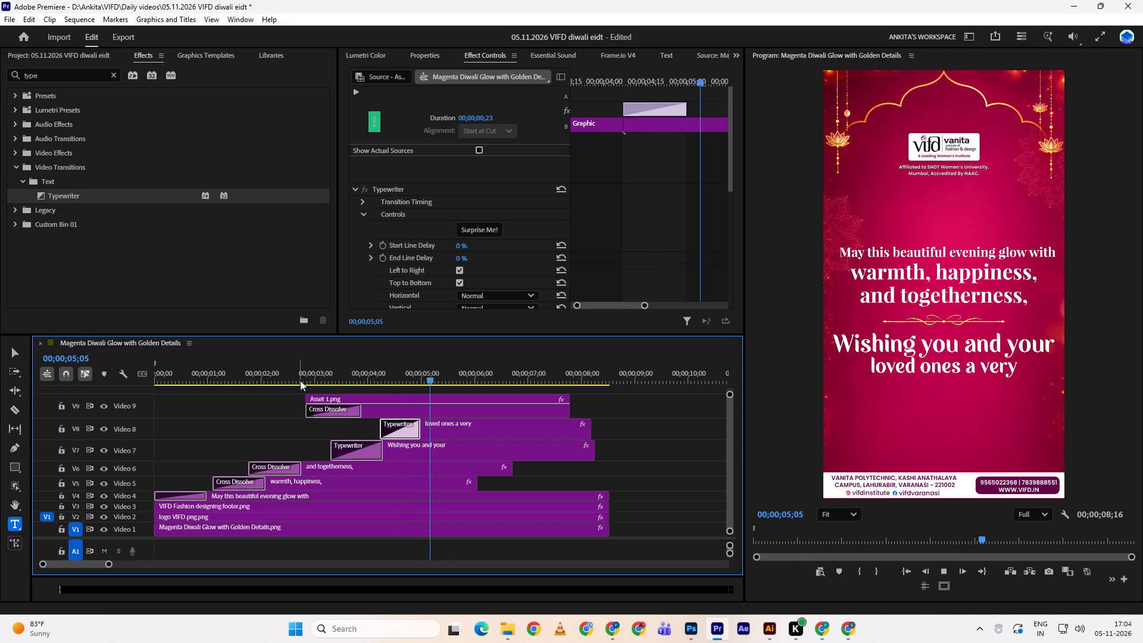
key("space")
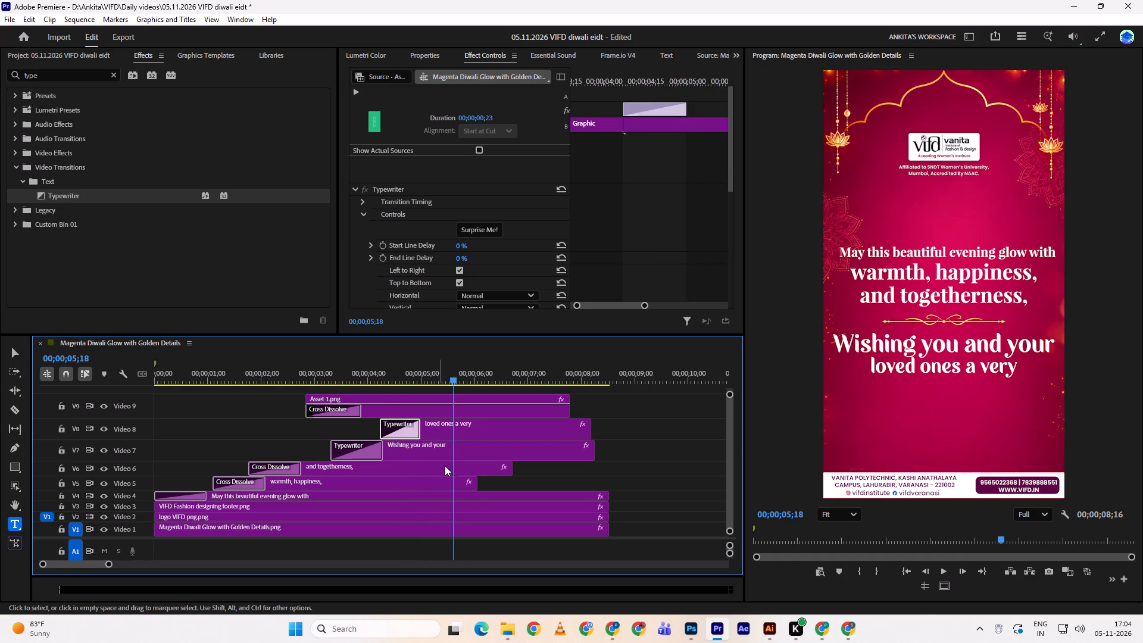
Trim the ends of the Asset 1.png, "loved ones a very", "Wishing you and your" and "and togetherness," clips to 00;00;06;01.
key("space")
key("space")
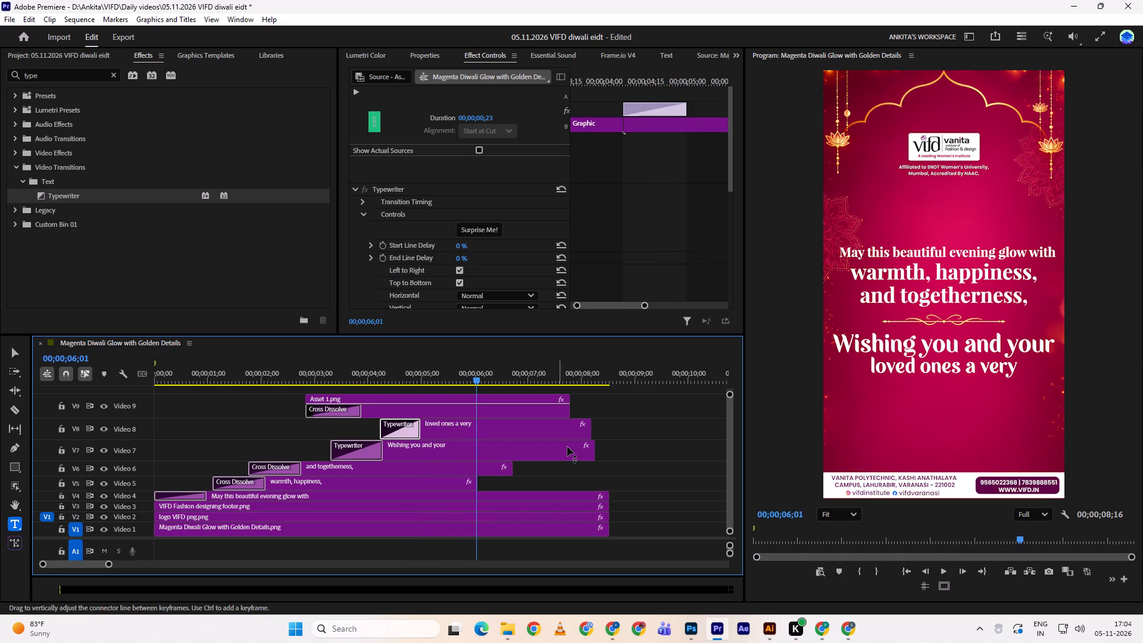
left_click_drag(608, 402, 501, 467)
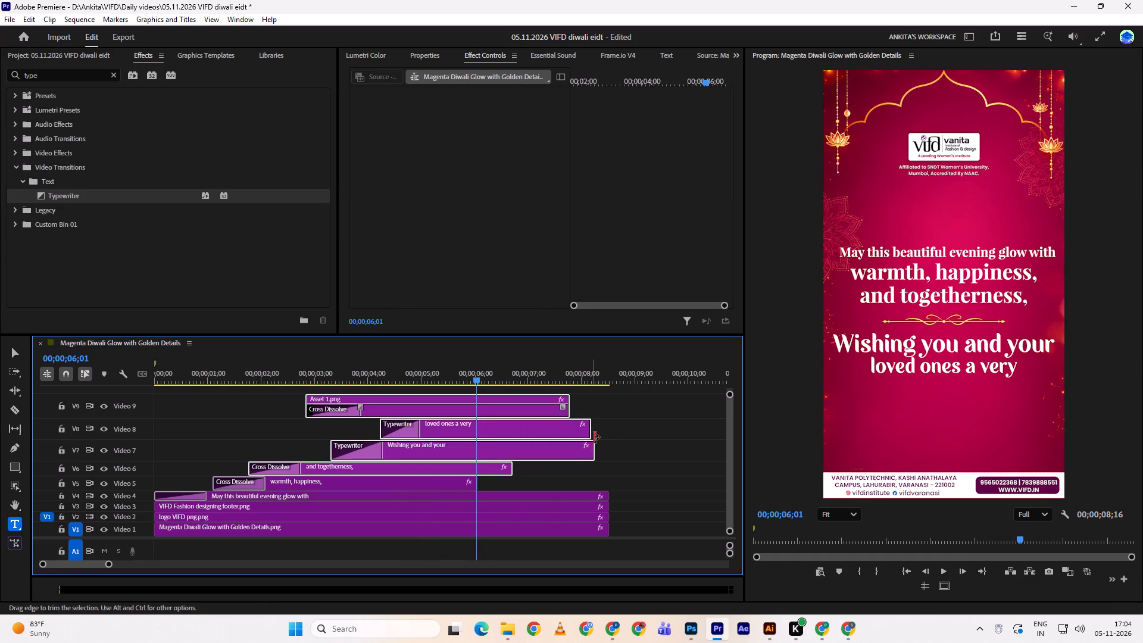
left_click(594, 403)
left_click_drag(574, 399, 478, 411)
left_click_drag(595, 423, 478, 432)
left_click_drag(597, 442, 482, 460)
left_click(482, 460)
left_click(482, 447)
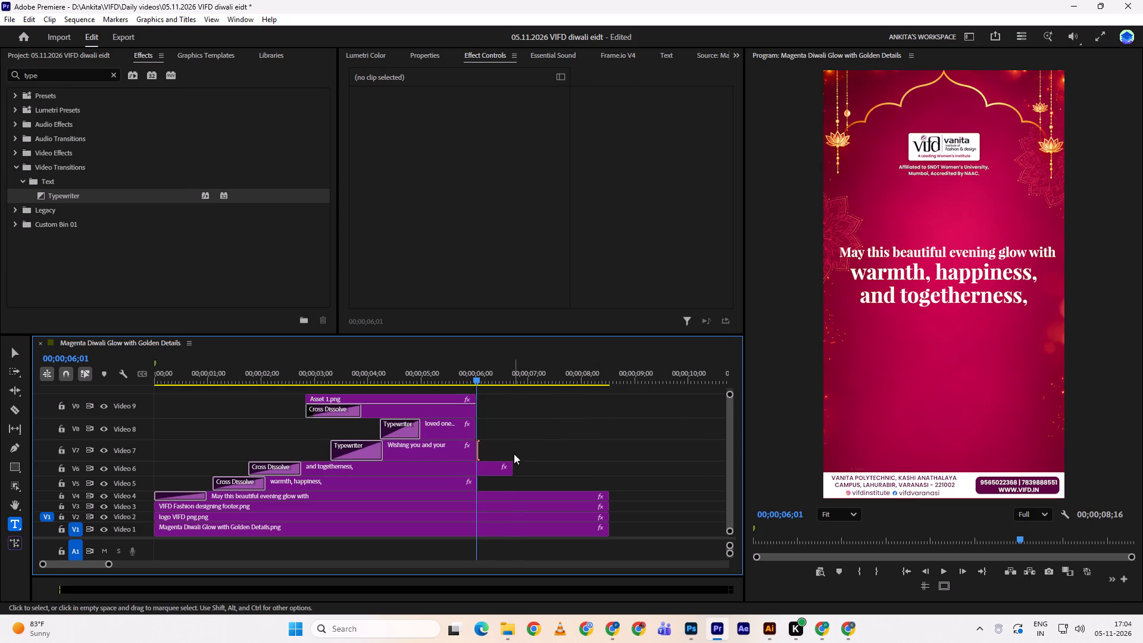
left_click_drag(517, 464, 480, 466)
left_click(480, 466)
Trim the end of the "warmth, happiness," clip on Video 5 to 00;00;06;01, level with the clips above.
left_click_drag(473, 374, 433, 385)
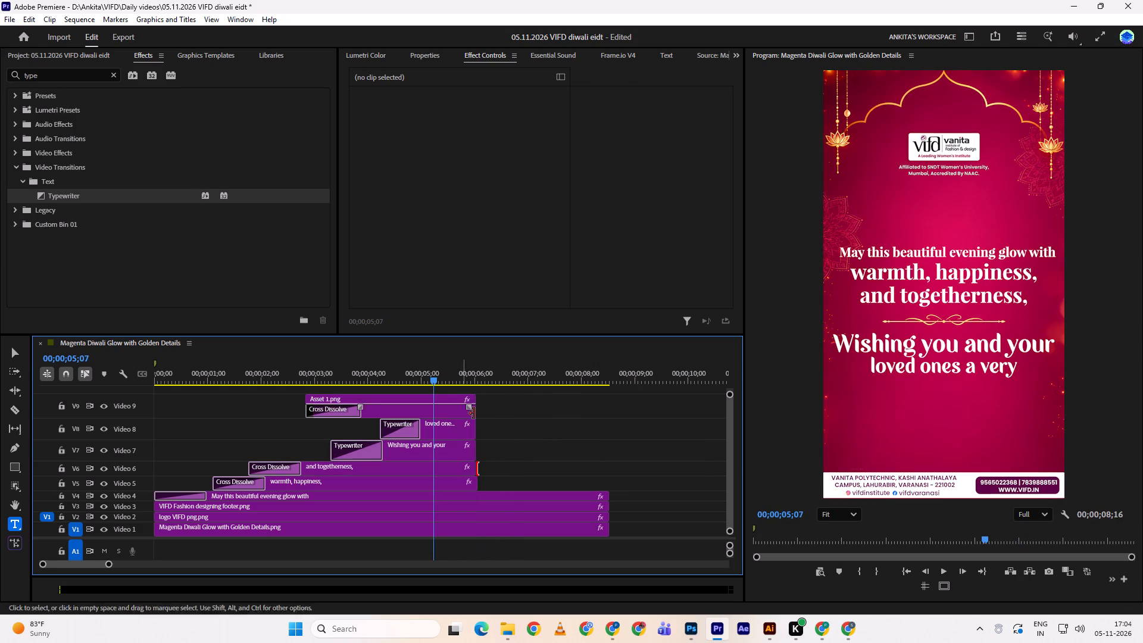
left_click(492, 422)
key("space")
key("space")
key("space")
key("space")
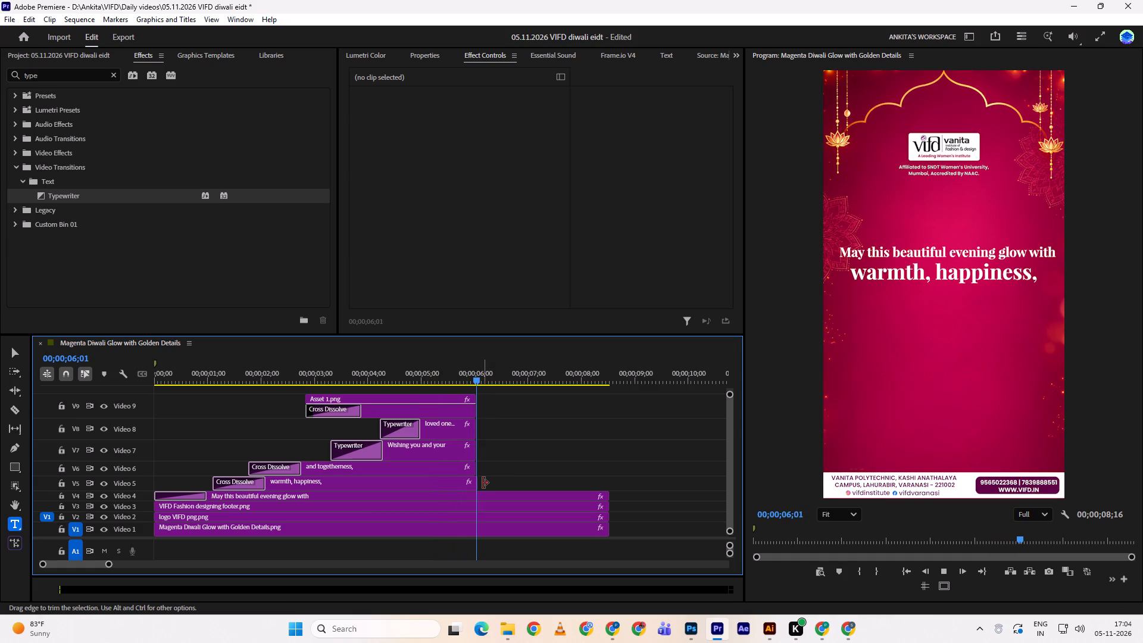
left_click(483, 483)
Play back the trimmed ending and the whole sequence from the start to check the greeting's timing.
left_click_drag(473, 376, 451, 380)
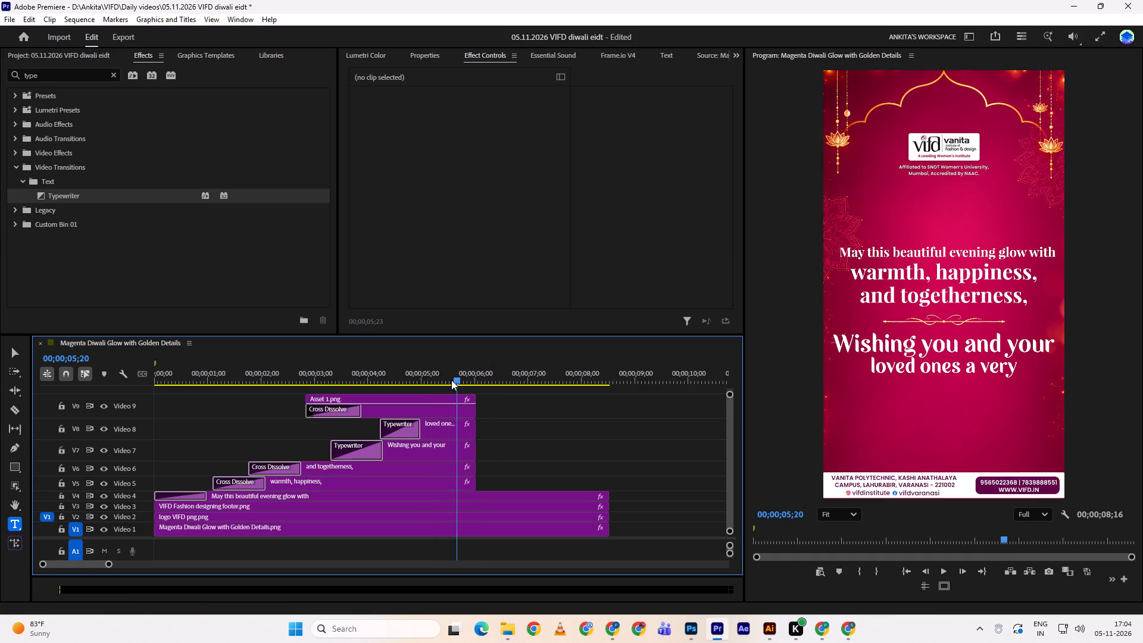
left_click_drag(451, 380, 442, 383)
left_click(442, 383)
left_click(513, 435)
key("space")
left_click_drag(502, 381, 155, 380)
key("space")
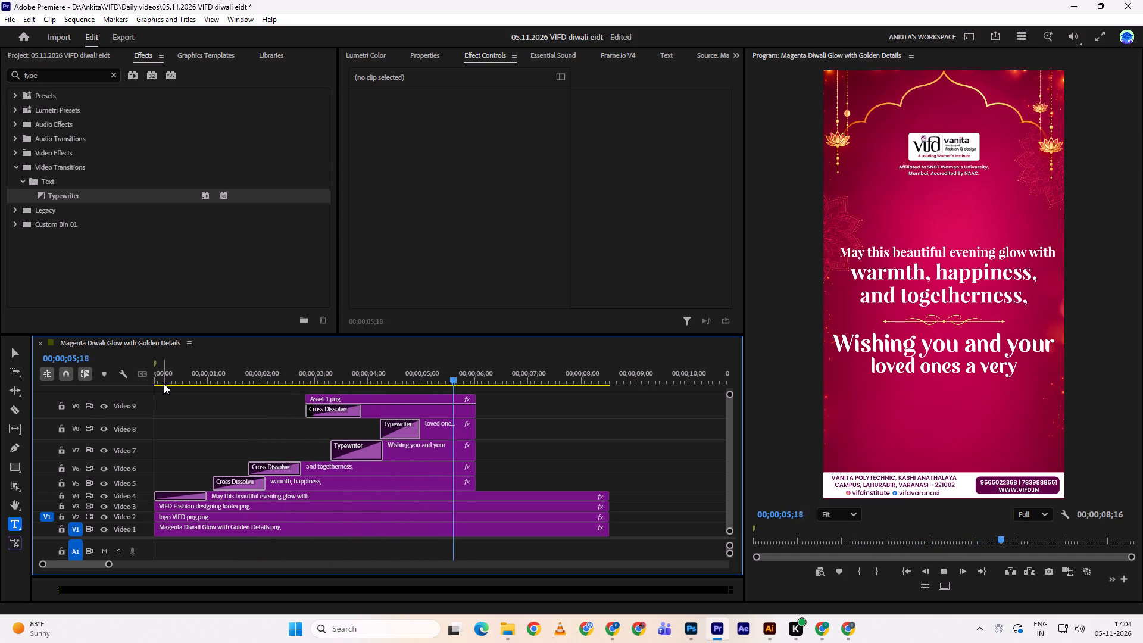
key("space")
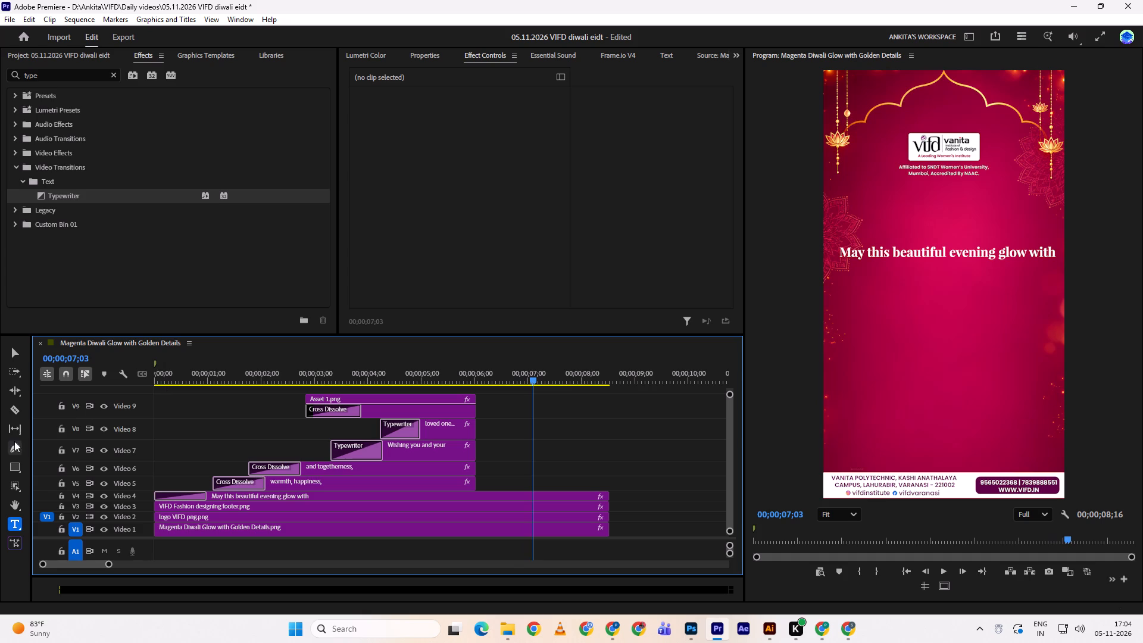
Remove the Cross Dissolve transition from the start of the Asset 1.png divider clip on Video 9.
left_click_drag(229, 379, 341, 373)
left_click(341, 373)
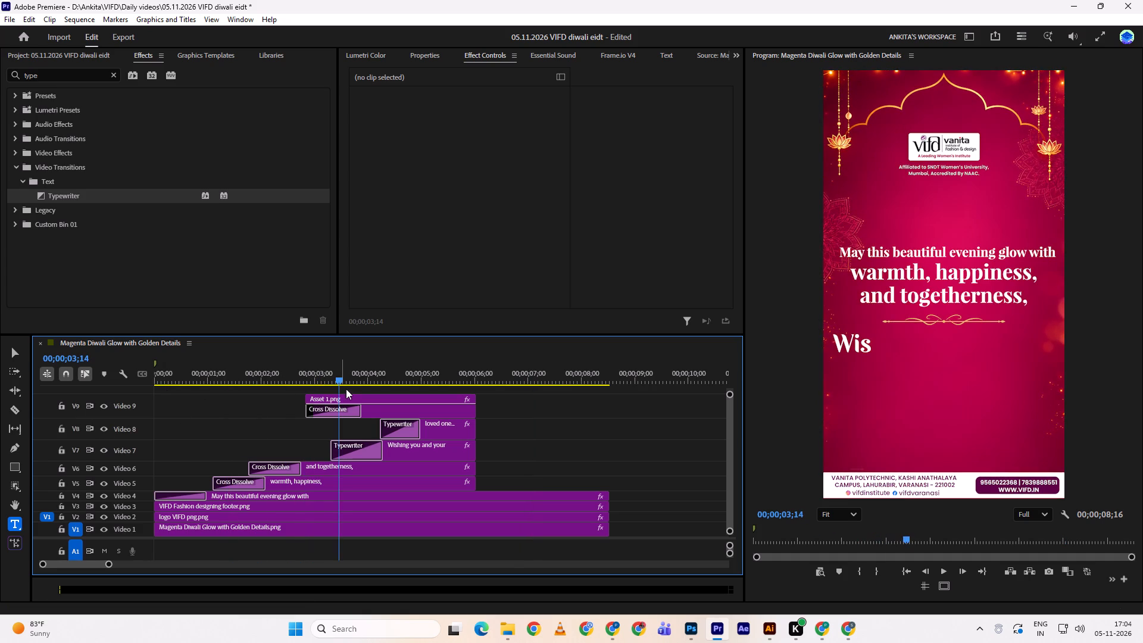
left_click(382, 413)
left_click(351, 411)
key("d")
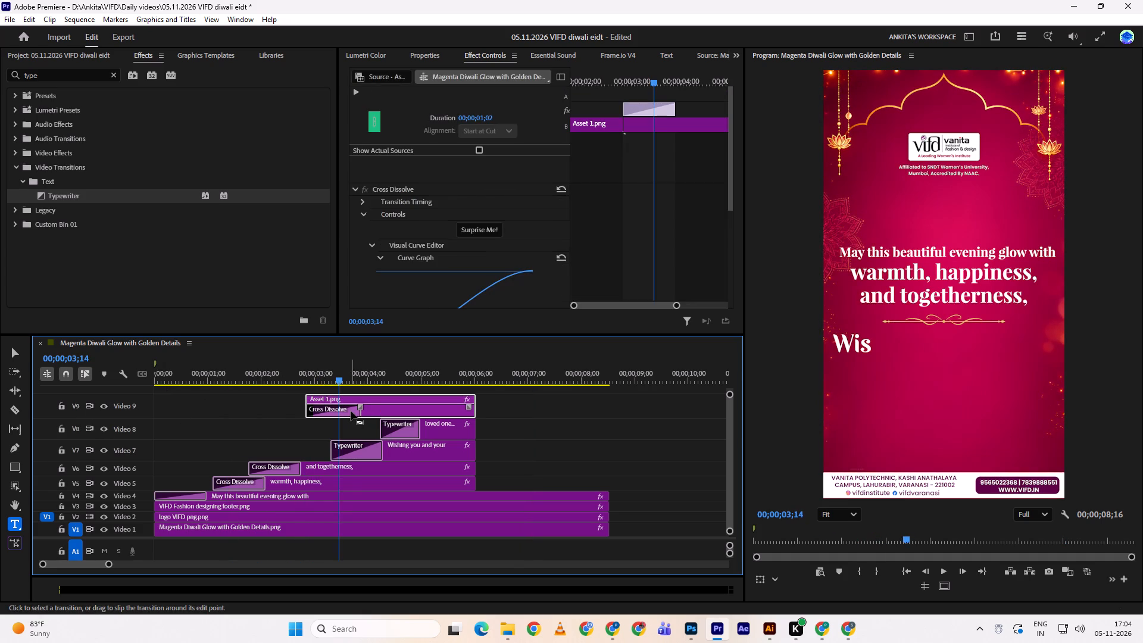
Search the effects for "light s" and apply the Light Sweep transition to the start of the Asset 1.png divider clip on Video 9.
left_click(118, 74)
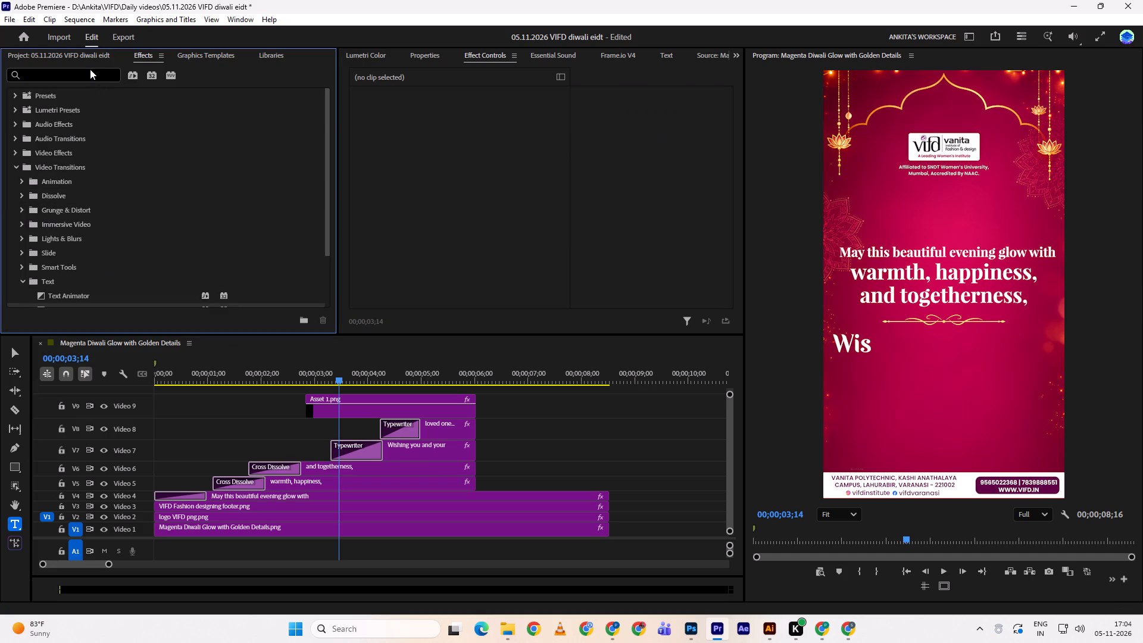
left_click(90, 69)
left_click(87, 73)
type("li")
type("ght s")
scroll(96, 247, "down", 4)
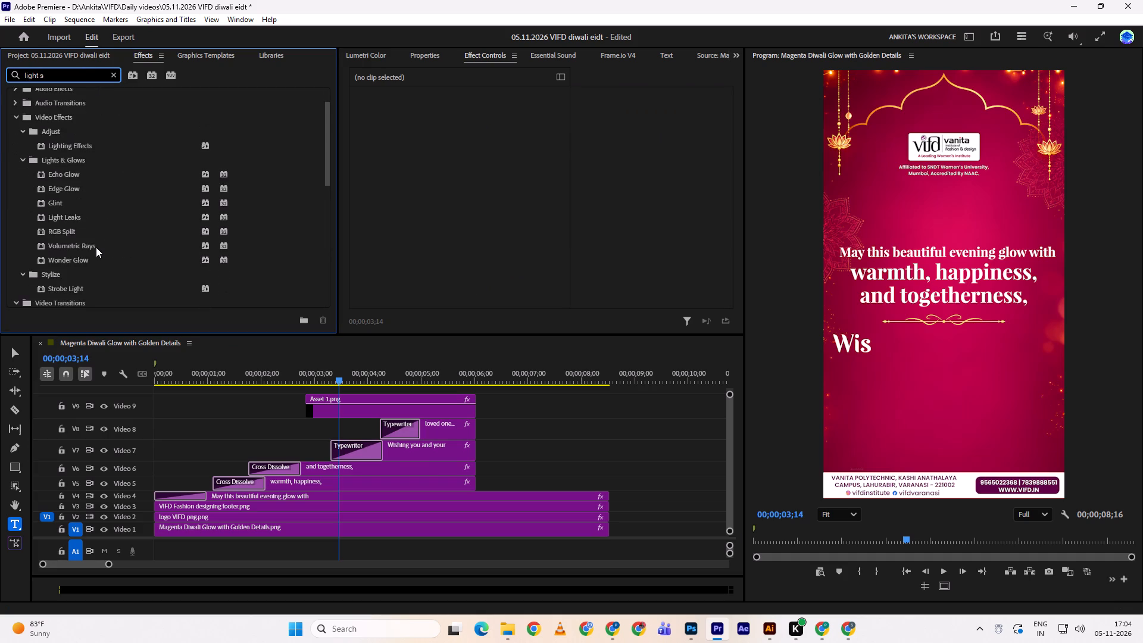
scroll(96, 247, "down", 4)
scroll(96, 247, "up", 3)
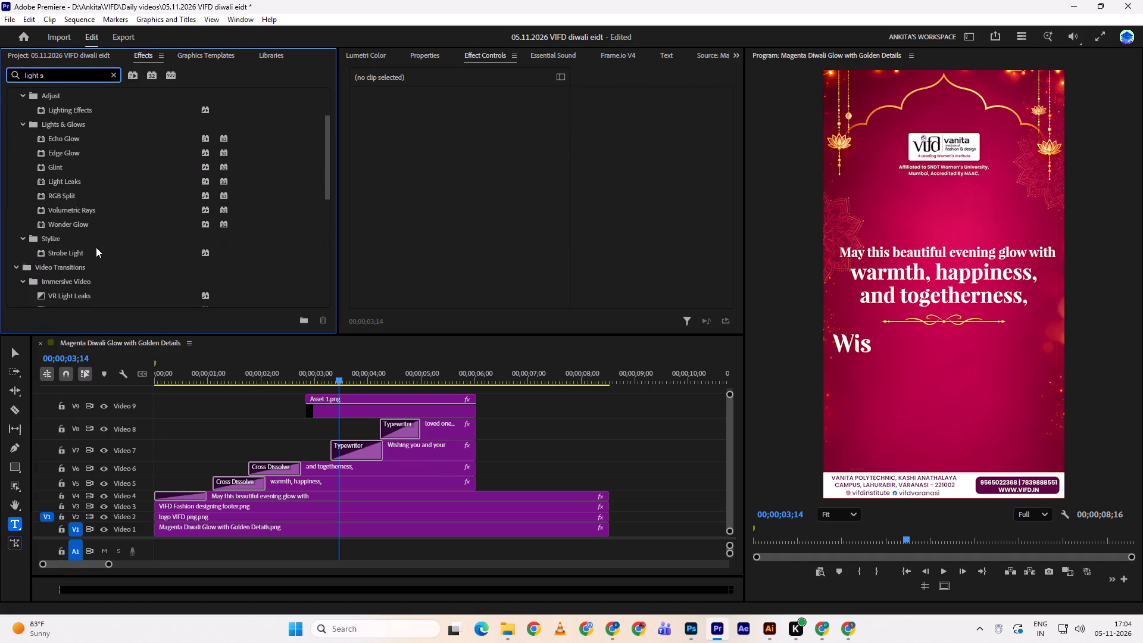
scroll(96, 247, "down", 13)
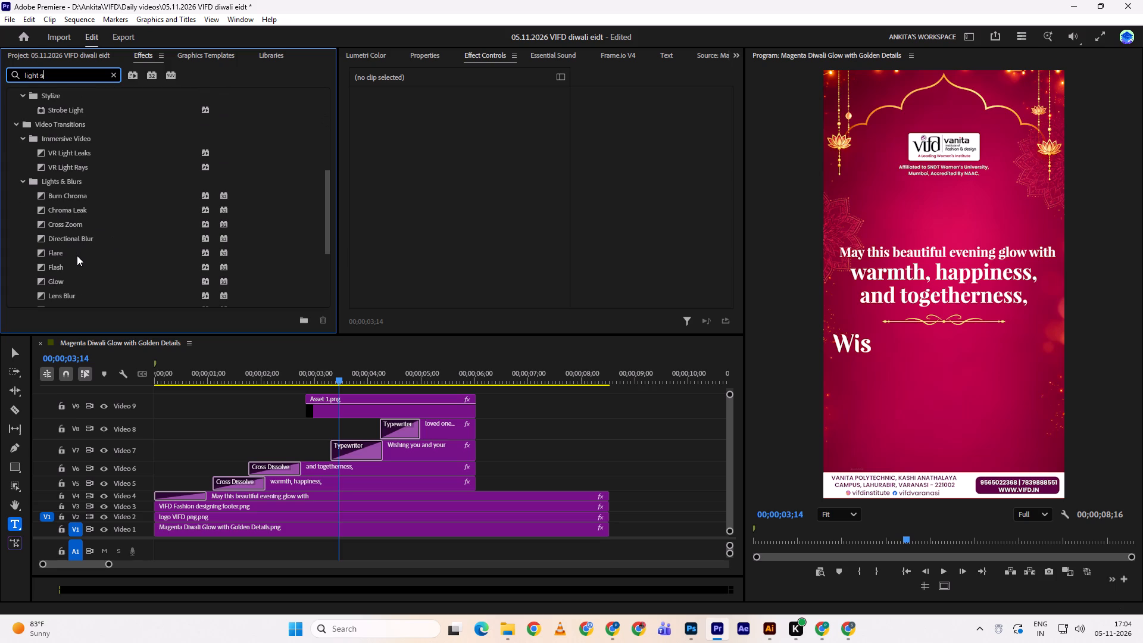
scroll(77, 255, "down", 7)
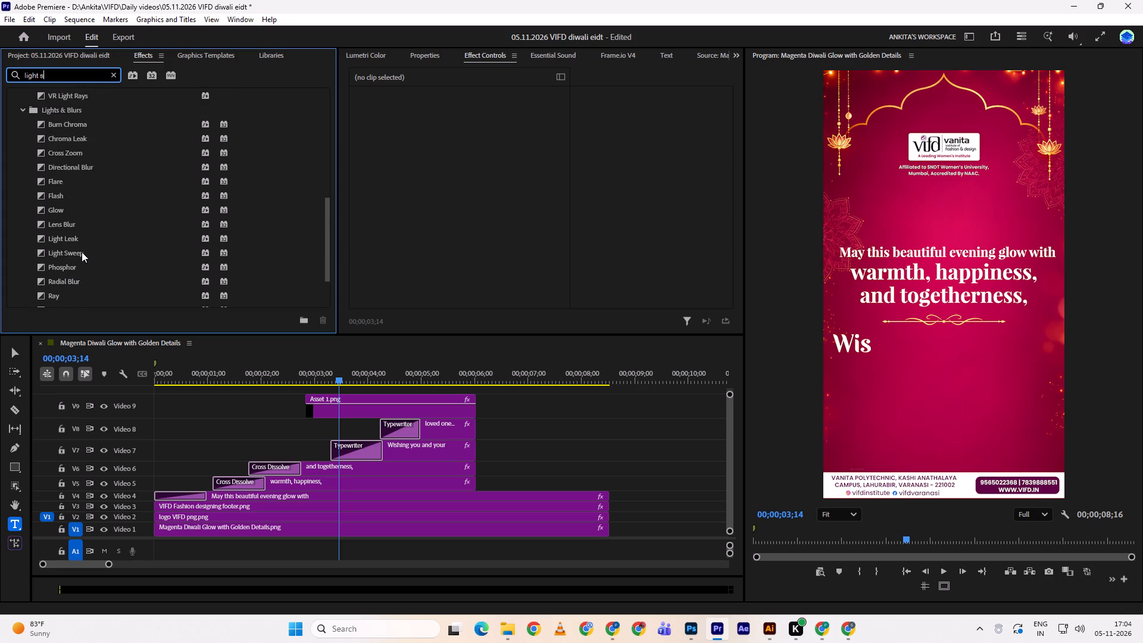
scroll(82, 252, "down", 5)
left_click_drag(76, 184, 157, 260)
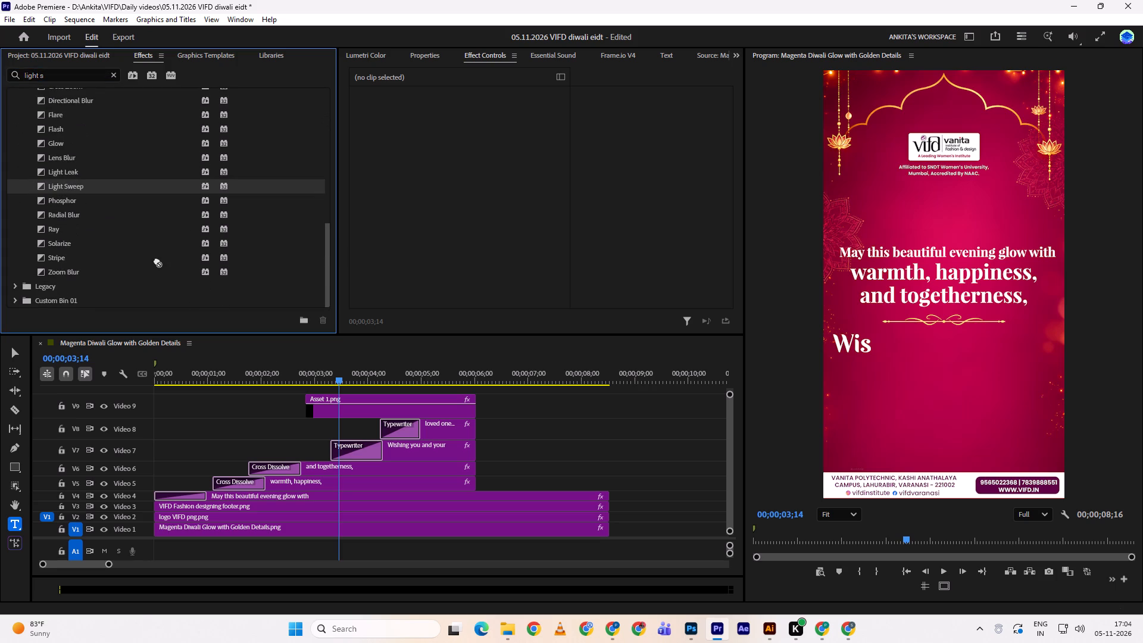
left_click_drag(157, 260, 330, 406)
left_click_drag(62, 185, 199, 289)
left_click_drag(199, 289, 324, 417)
left_click_drag(67, 186, 316, 407)
left_click_drag(65, 183, 316, 412)
left_click_drag(71, 186, 351, 399)
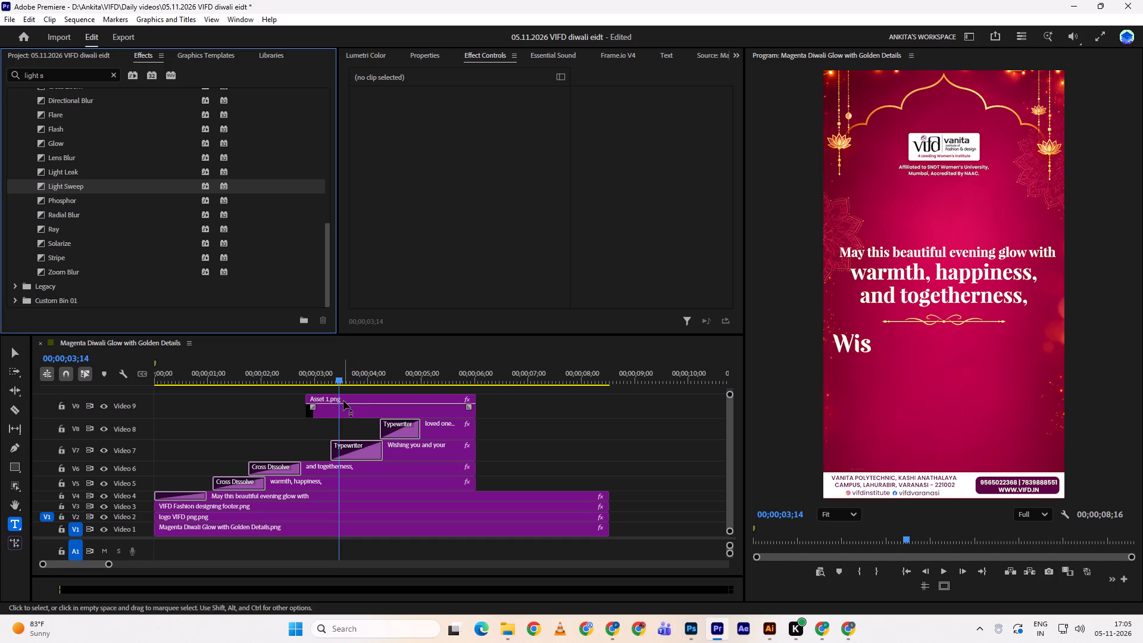
left_click(249, 408)
left_click(210, 421)
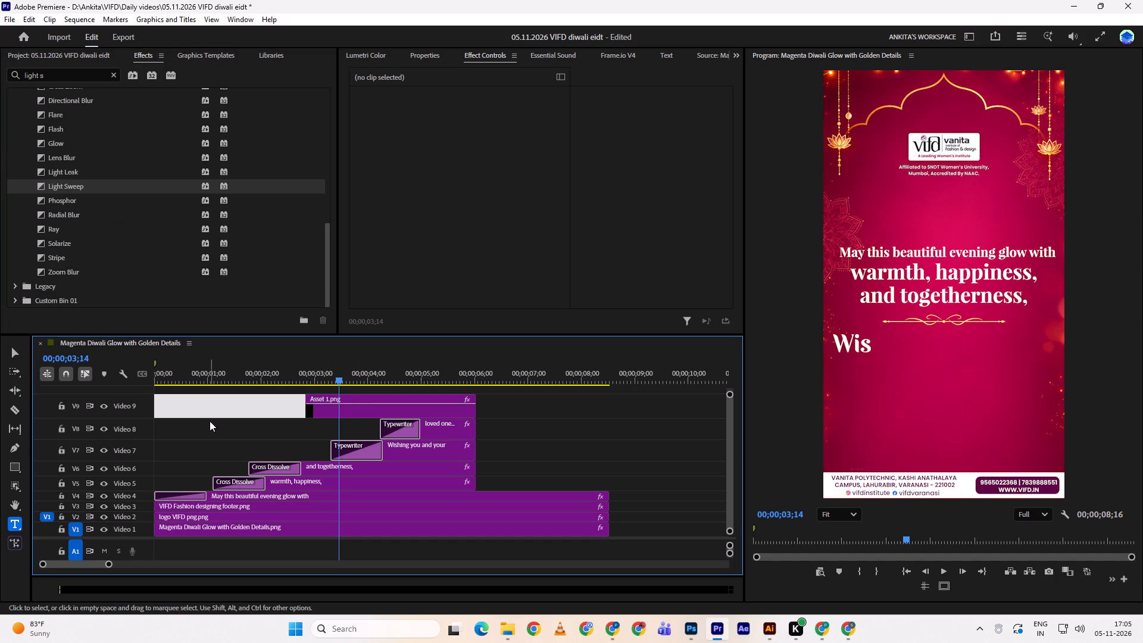
left_click(361, 413)
left_click_drag(66, 181, 107, 239)
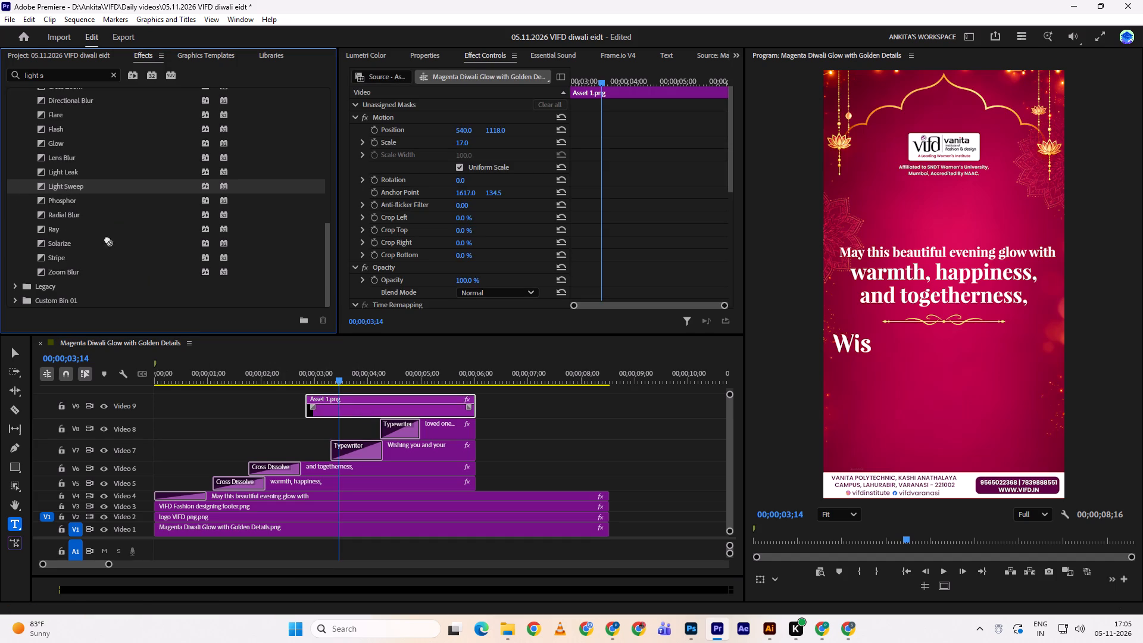
left_click_drag(107, 239, 308, 408)
Play back the sequence around the start of the Asset 1.png clip to check the divider's Light Sweep reveal.
left_click_drag(326, 378, 300, 379)
key("space")
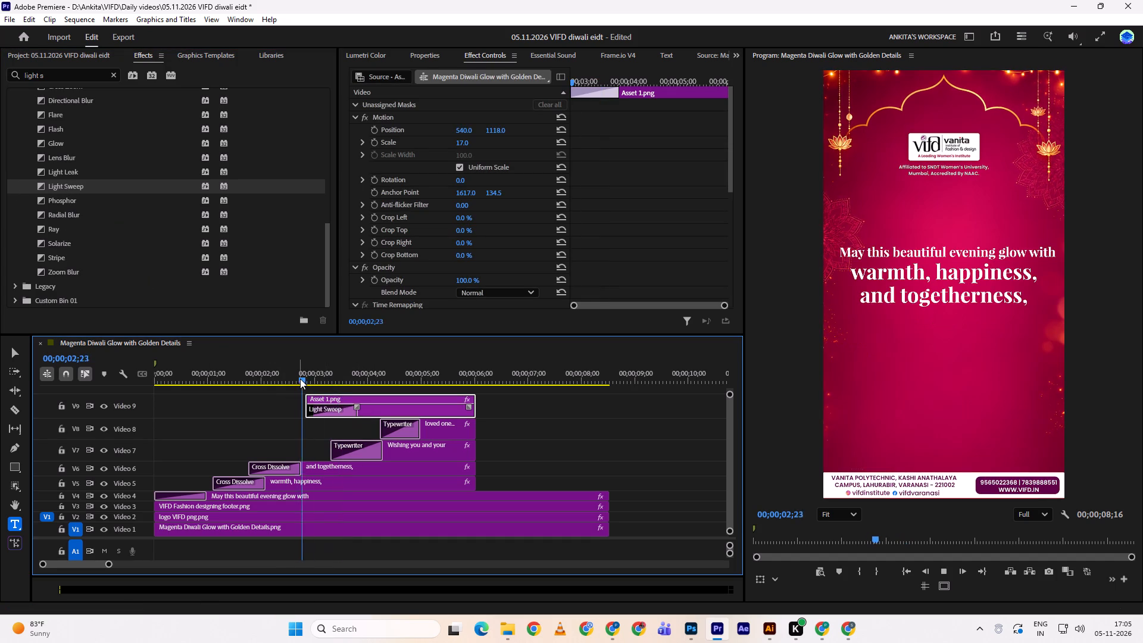
left_click_drag(311, 369, 291, 374)
key("space")
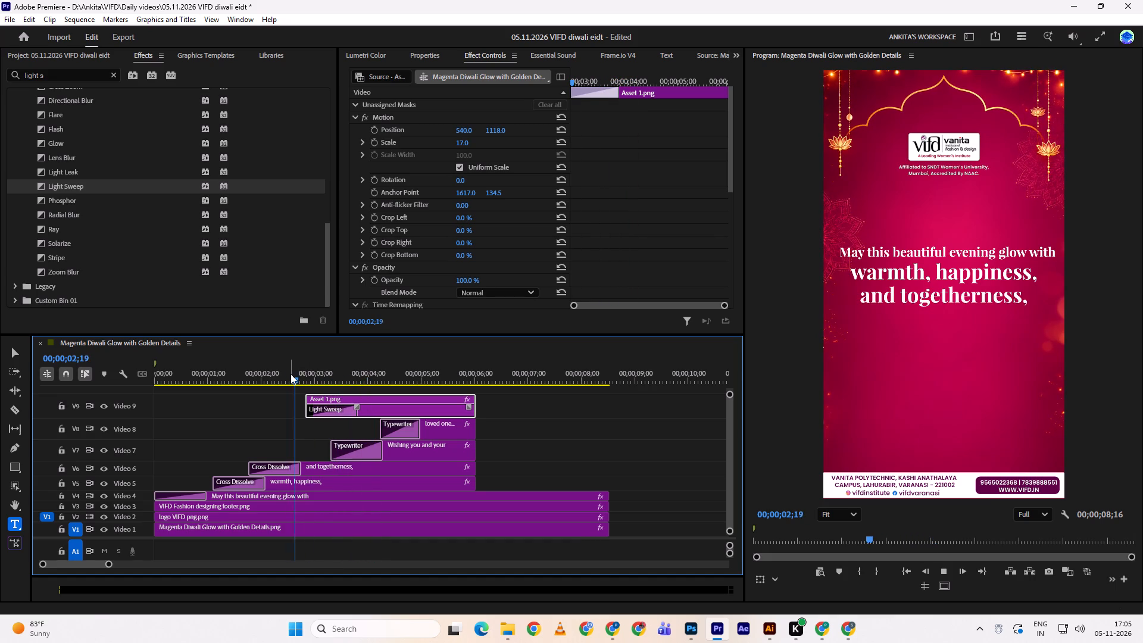
key("space")
left_click_drag(304, 376, 283, 377)
key("space")
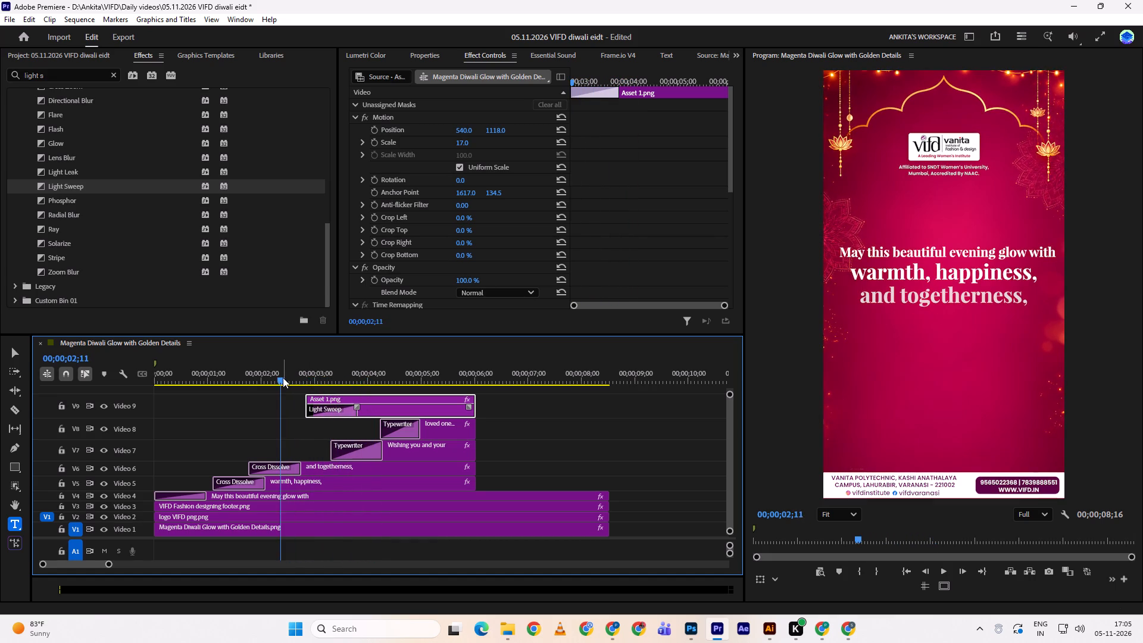
left_click_drag(316, 378, 304, 382)
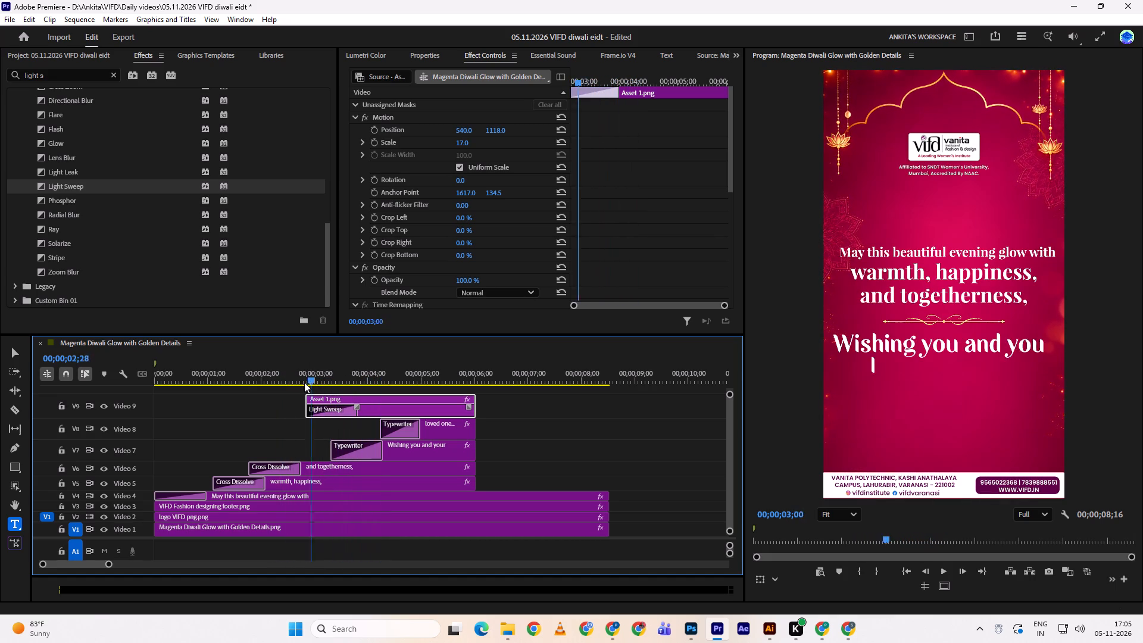
left_click_drag(304, 382, 264, 384)
left_click(264, 384)
key("space")
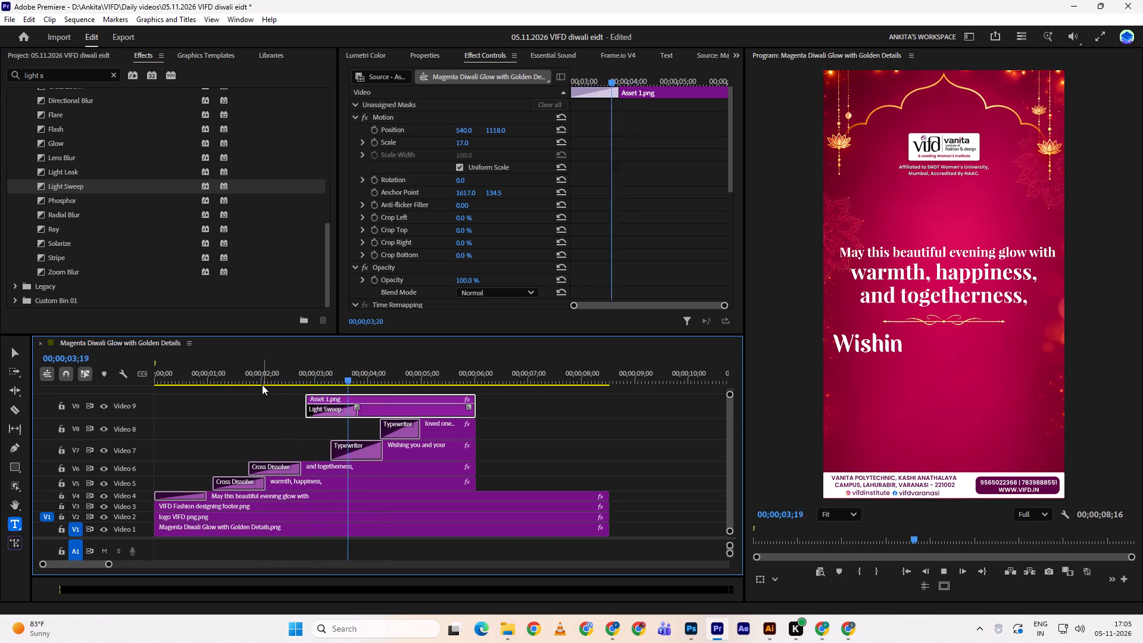
left_click_drag(311, 382, 284, 377)
key("space")
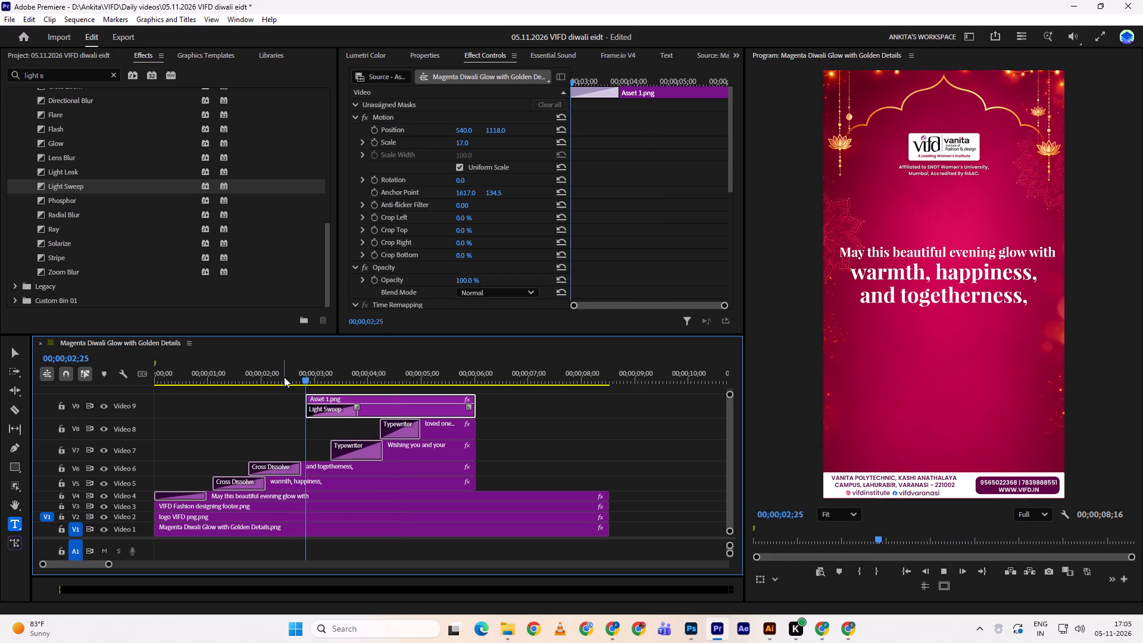
key("space")
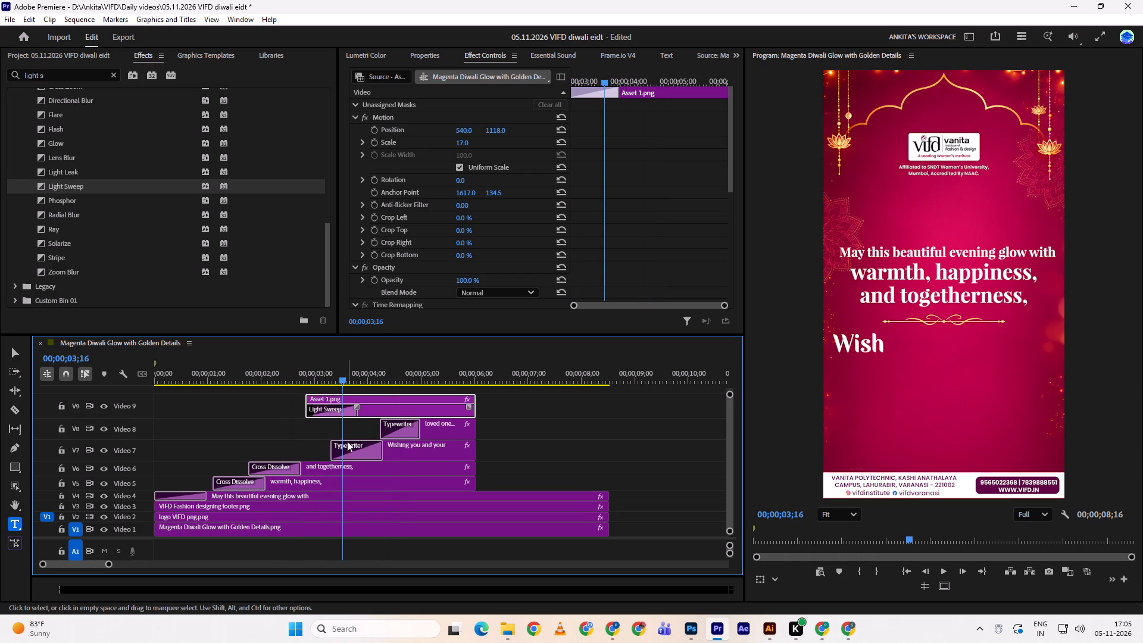
Move the "Wishing you and your" and "loved ones a very" clips later together, so "Wishing you and your" starts at 00;00;03;16.
left_click_drag(362, 425, 407, 447)
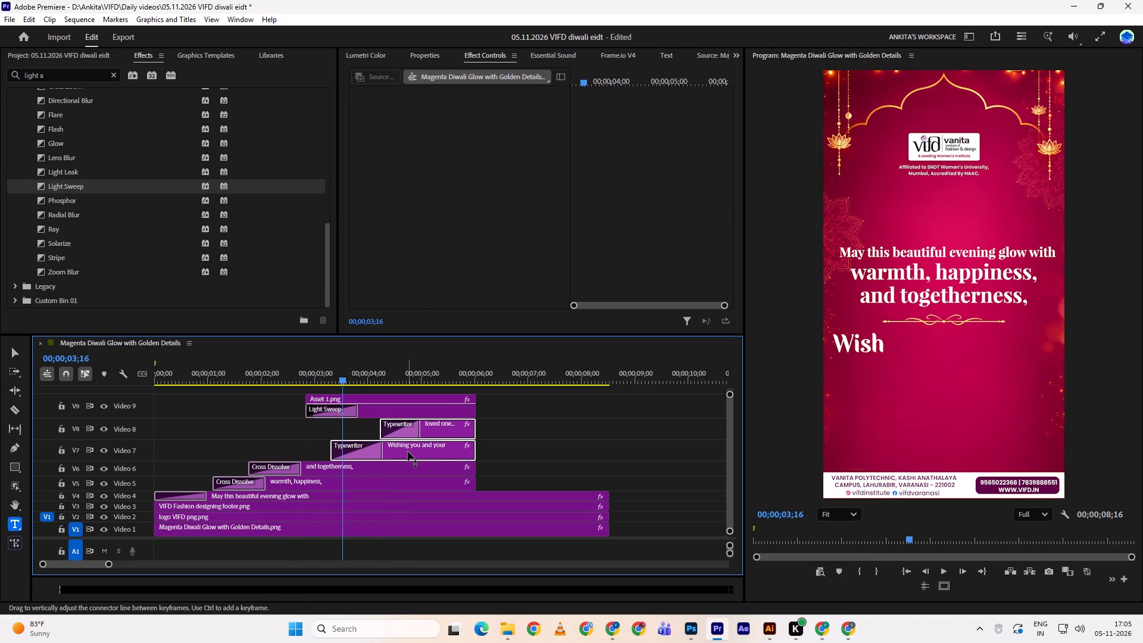
left_click_drag(408, 451, 425, 447)
left_click_drag(392, 451, 398, 450)
left_click_drag(398, 450, 477, 446)
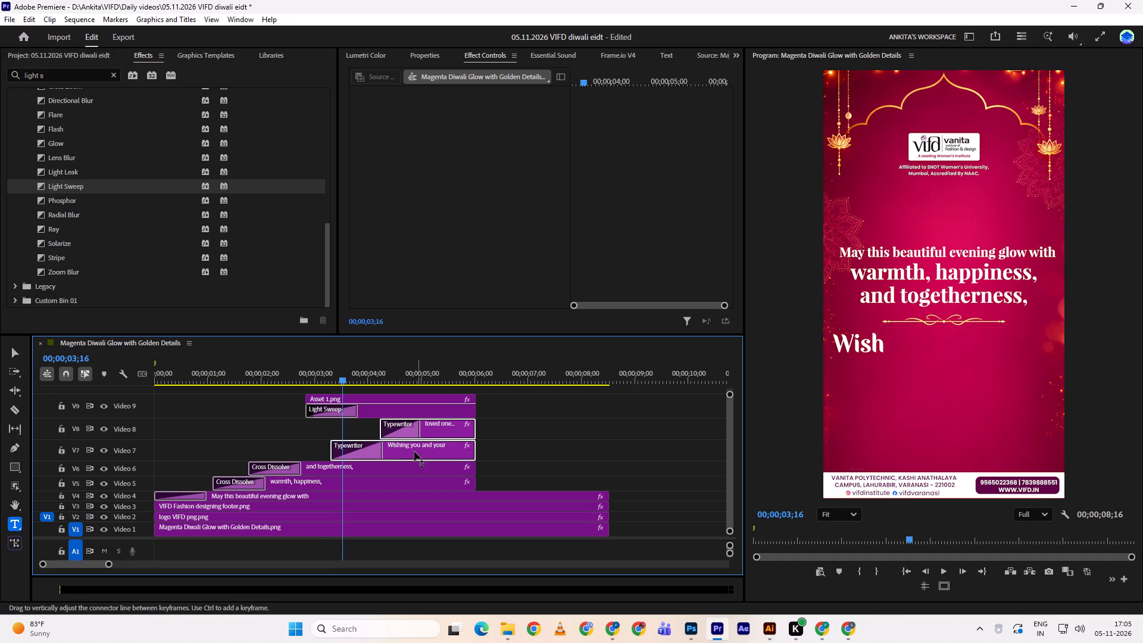
left_click_drag(413, 453, 423, 453)
Play back the divider reveal and the two shifted greeting lines to check their timing.
left_click_drag(345, 372, 292, 381)
key("space")
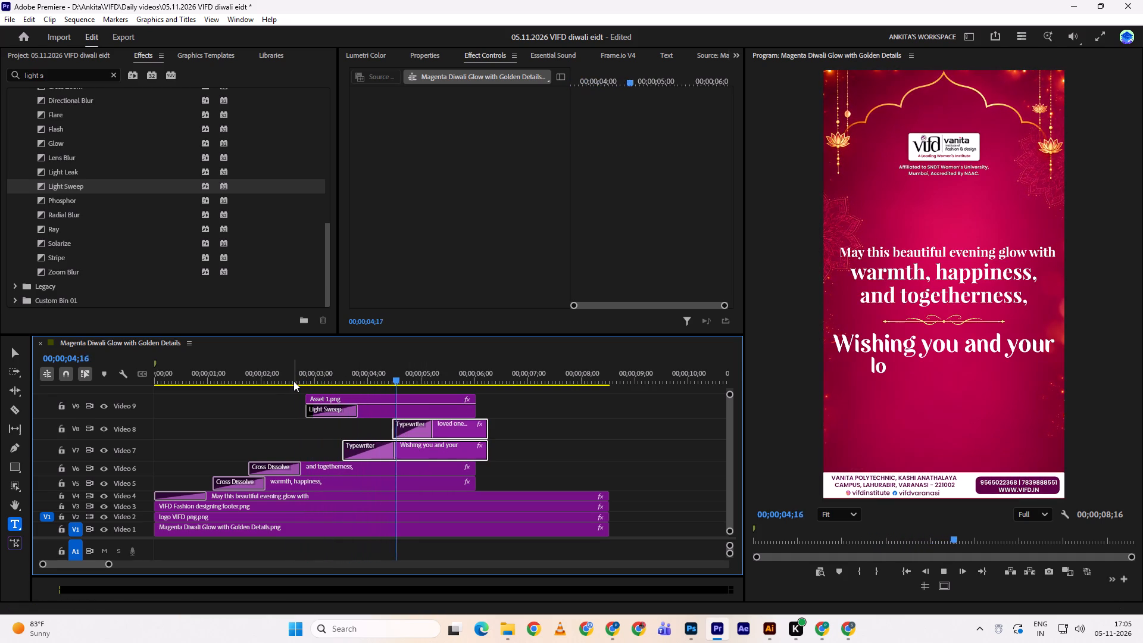
left_click_drag(392, 358, 278, 351)
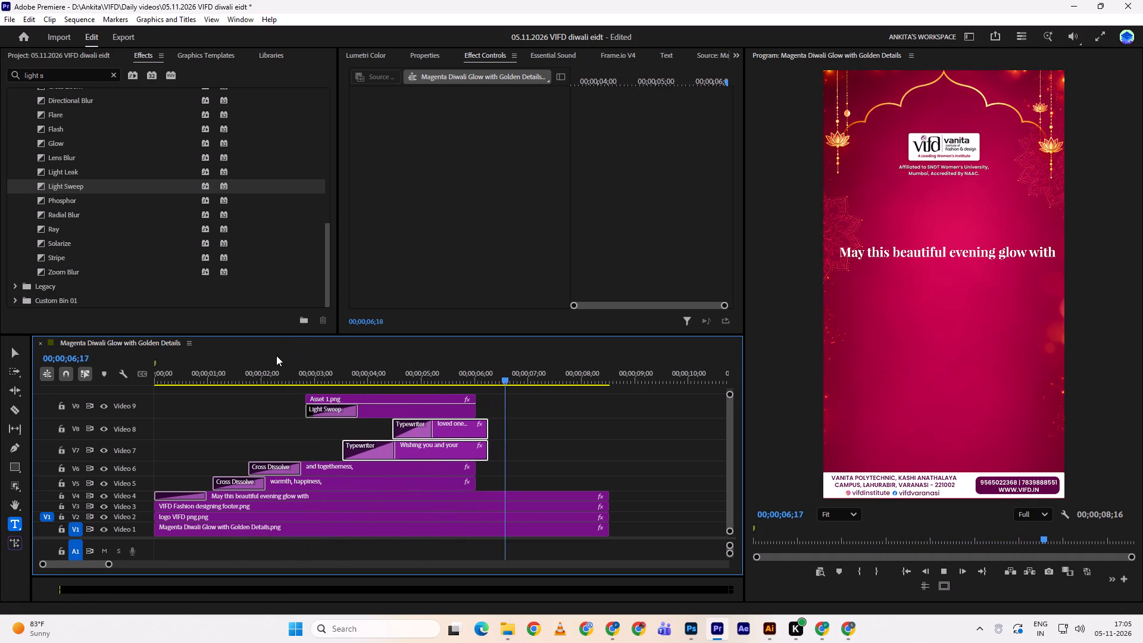
left_click_drag(288, 372, 193, 368)
key("space")
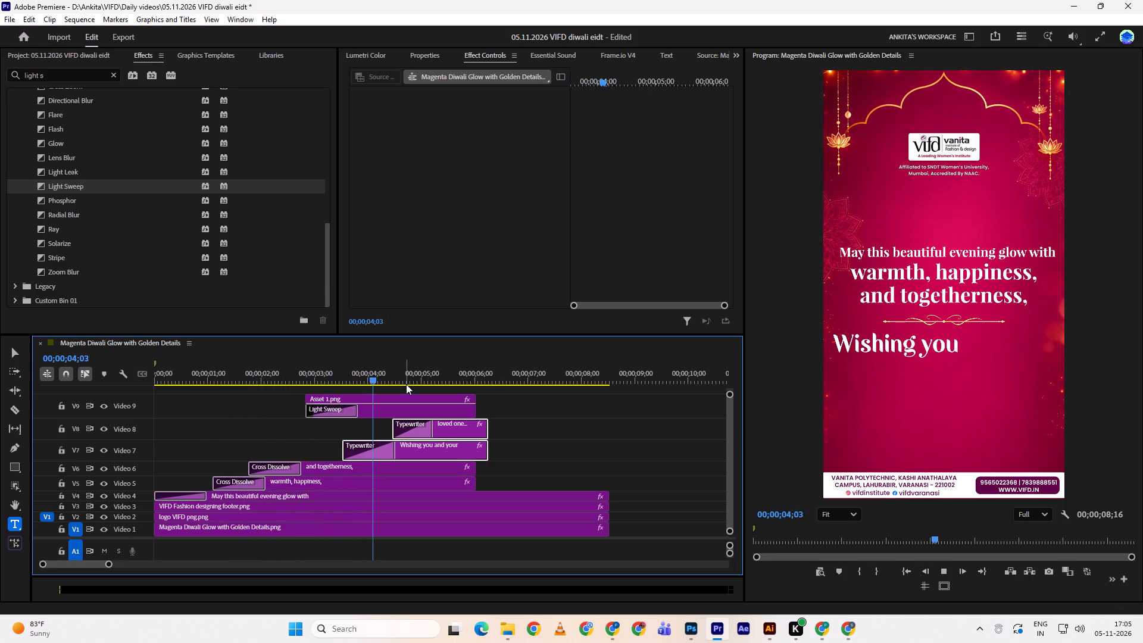
key("space")
Remove the Typewriter transitions from the starts of the "loved ones a very" and "Wishing you and your" clips.
left_click(465, 429)
left_click(417, 432)
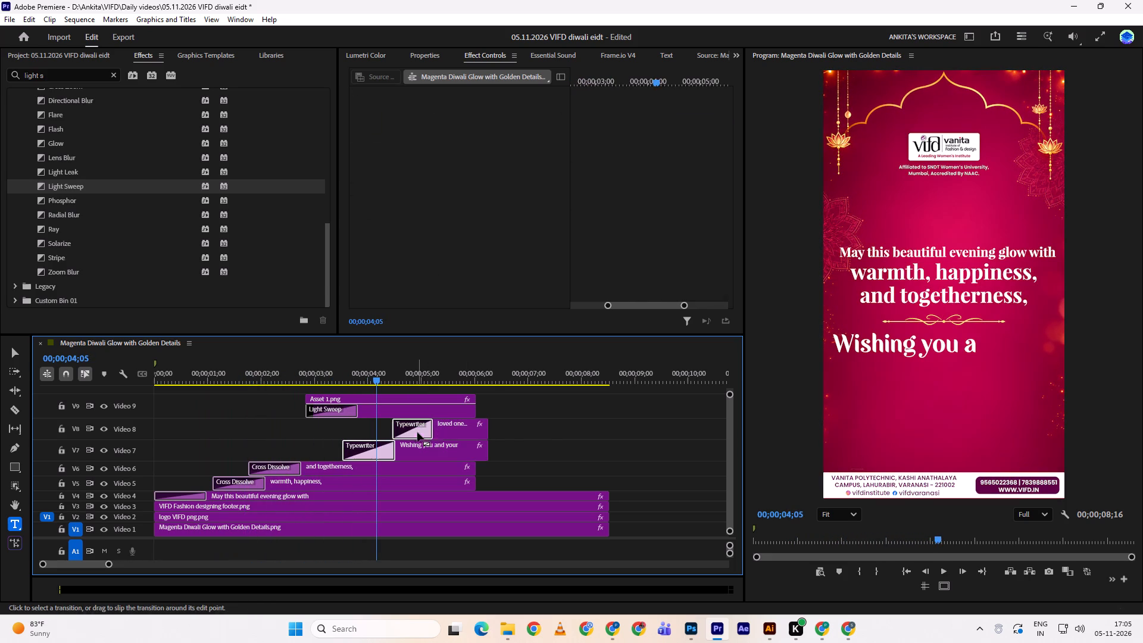
left_click(545, 439)
left_click(423, 429)
left_click(419, 430)
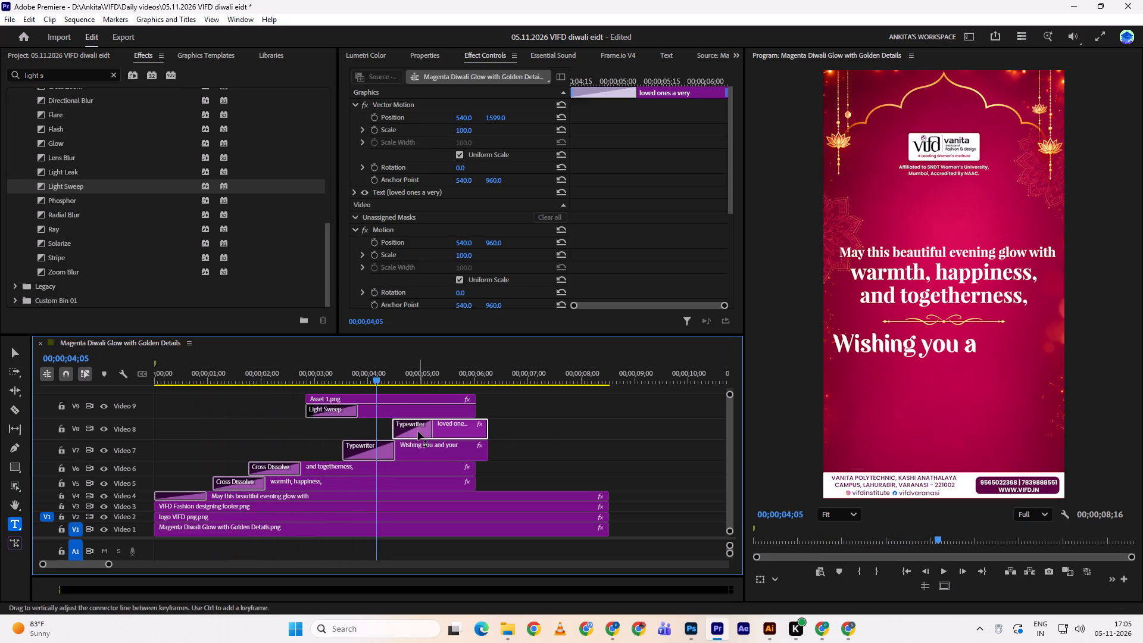
left_click(417, 432)
double_click(413, 432)
left_click(626, 324)
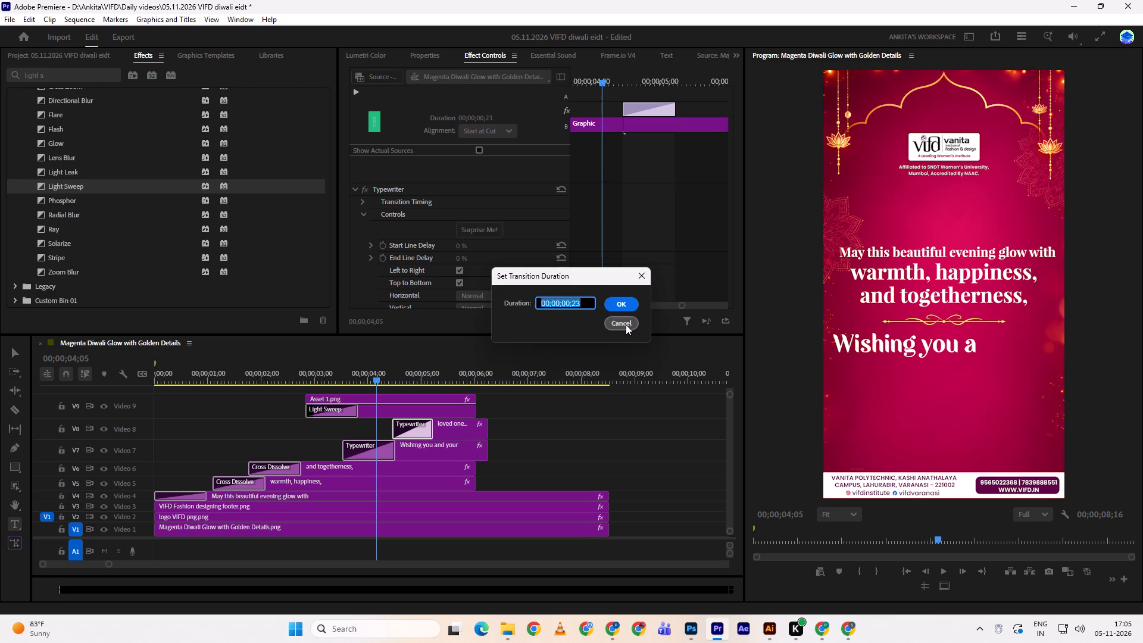
key("d")
left_click(368, 454)
left_click(368, 454)
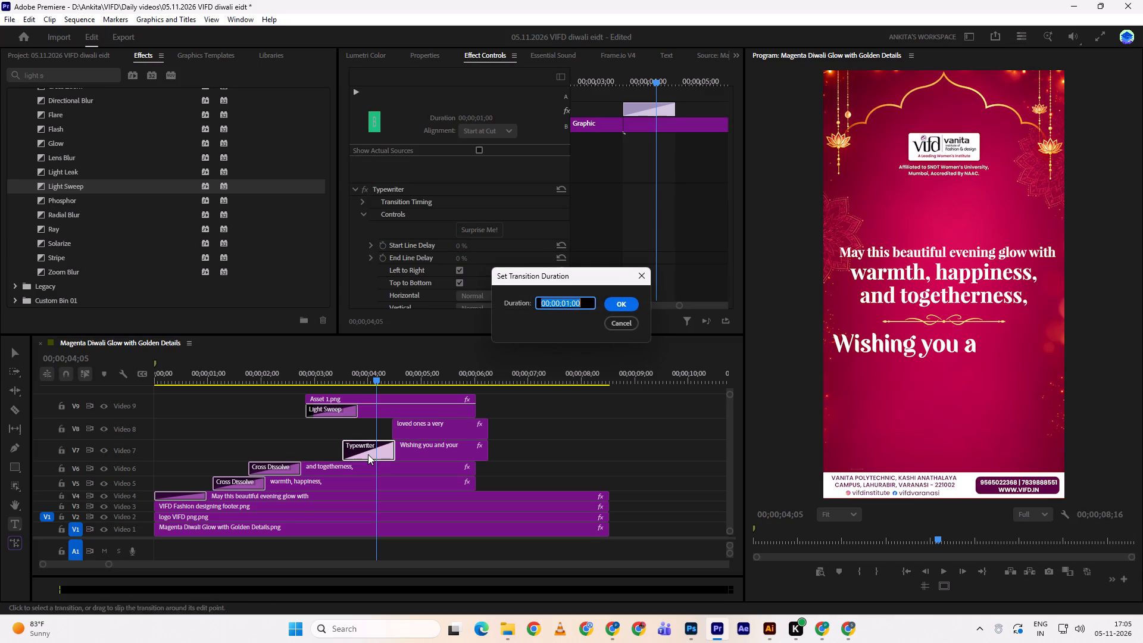
left_click(622, 324)
key("d")
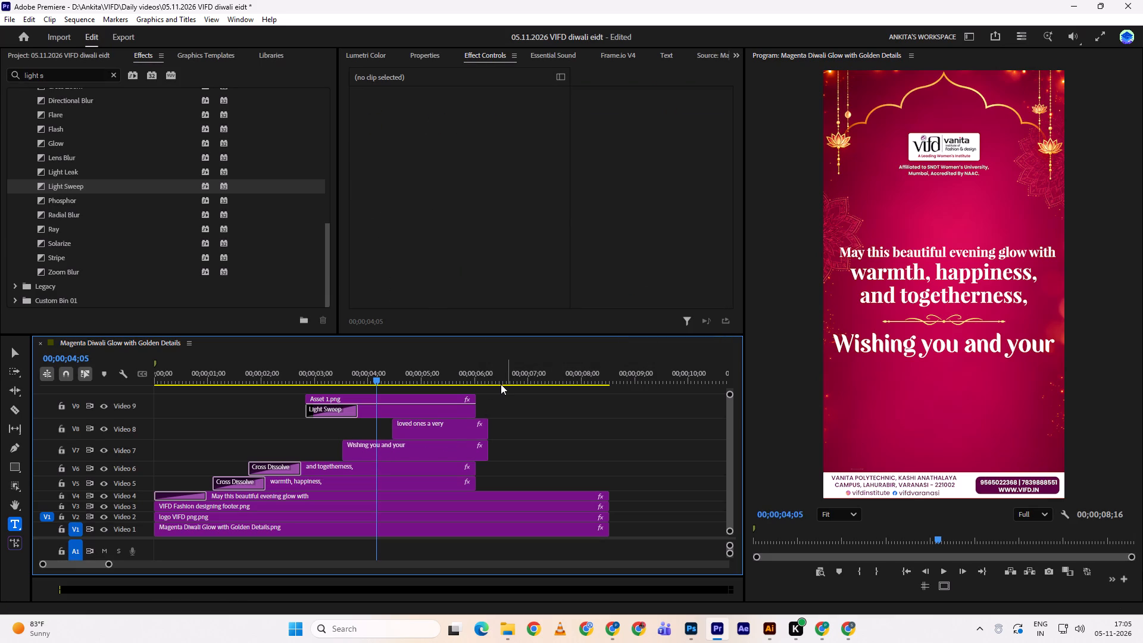
Play back the greeting from about 00;00;02;00 and review the point where "Wishing you and your" starts.
left_click_drag(354, 361, 264, 376)
key("space")
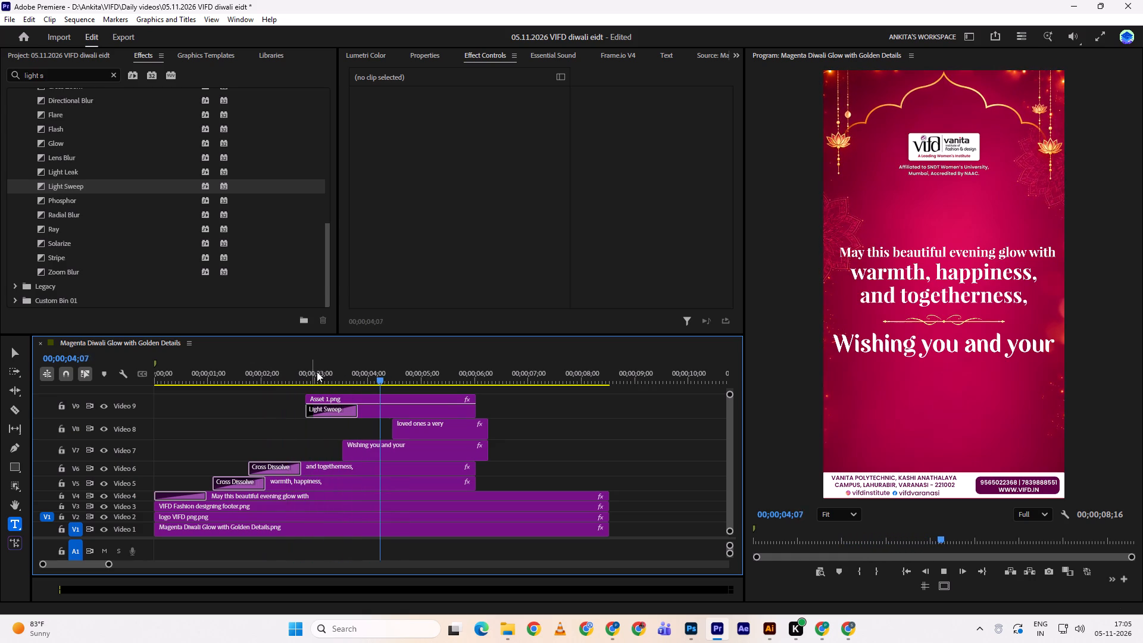
left_click_drag(324, 364, 346, 371)
left_click(342, 368, "shift")
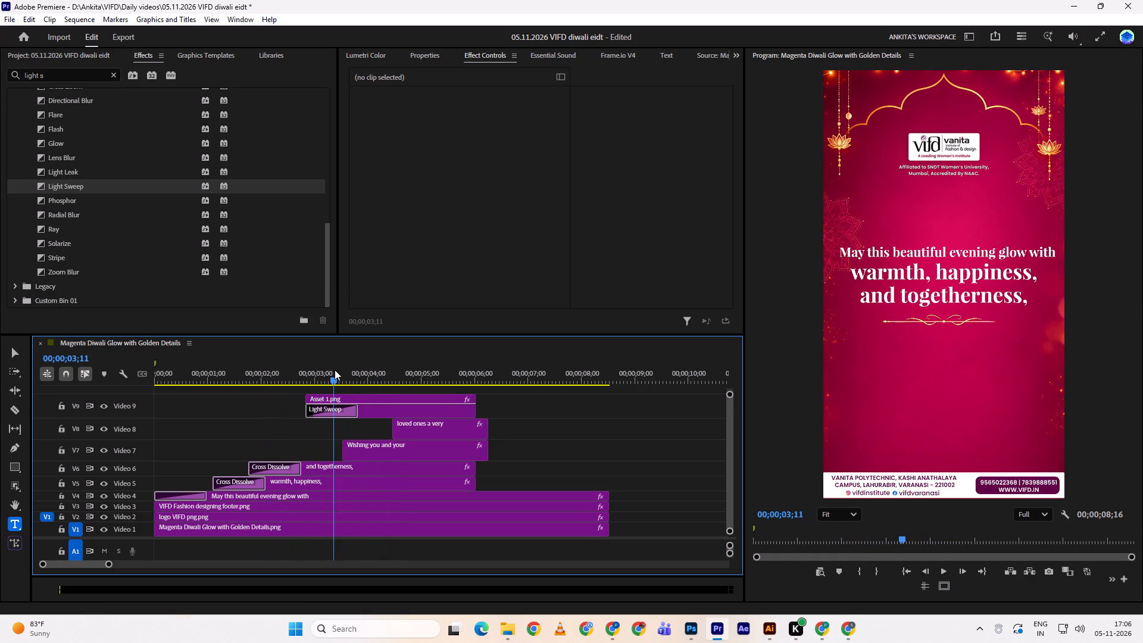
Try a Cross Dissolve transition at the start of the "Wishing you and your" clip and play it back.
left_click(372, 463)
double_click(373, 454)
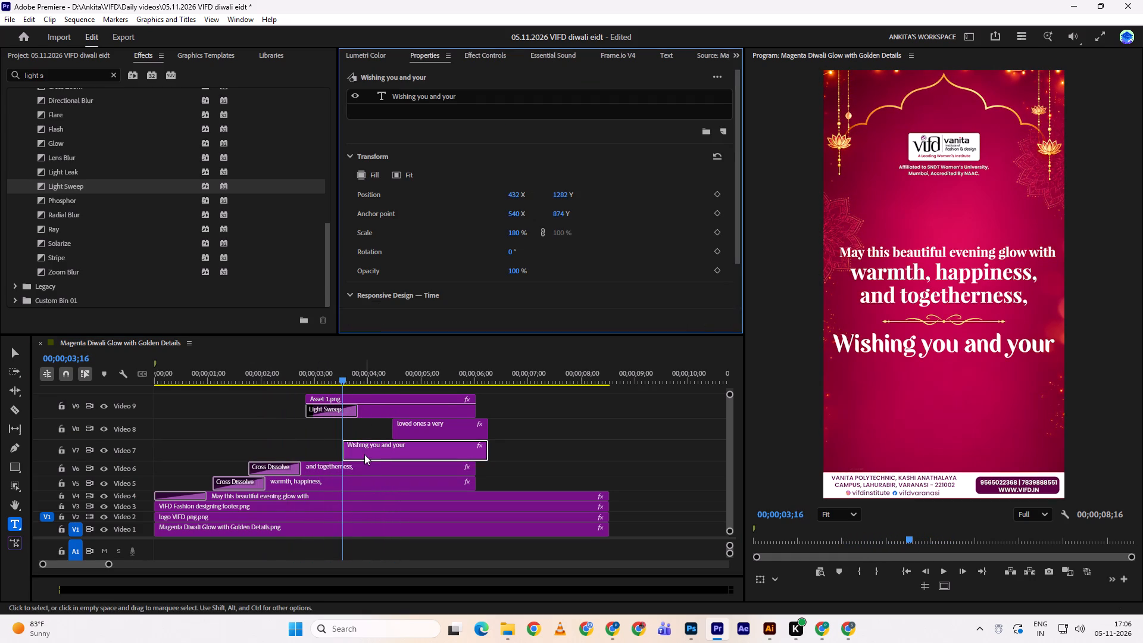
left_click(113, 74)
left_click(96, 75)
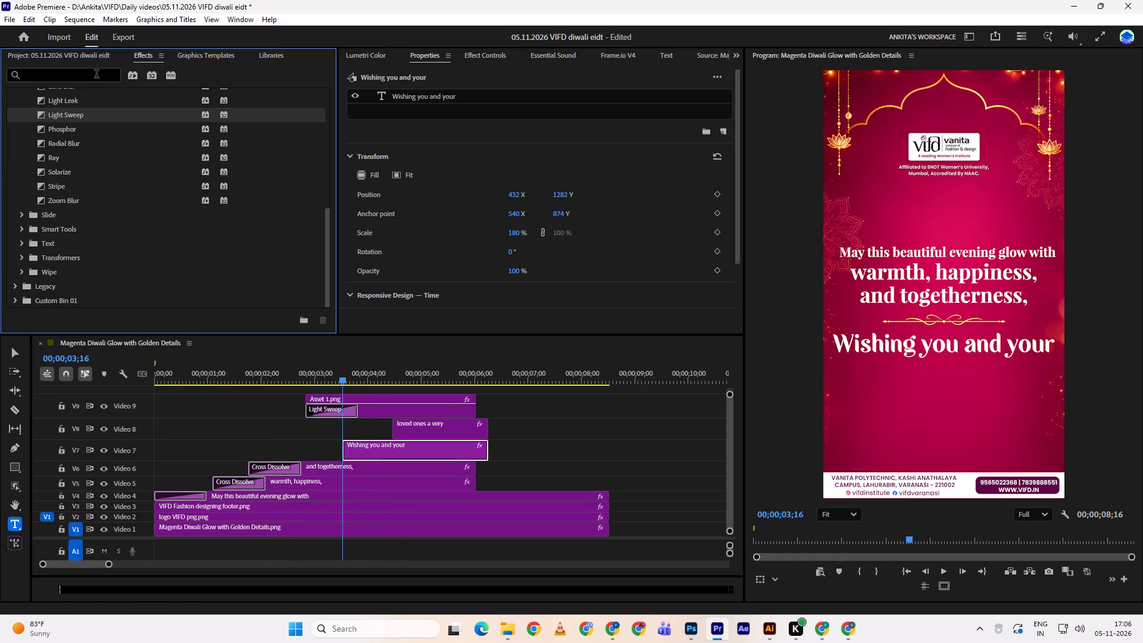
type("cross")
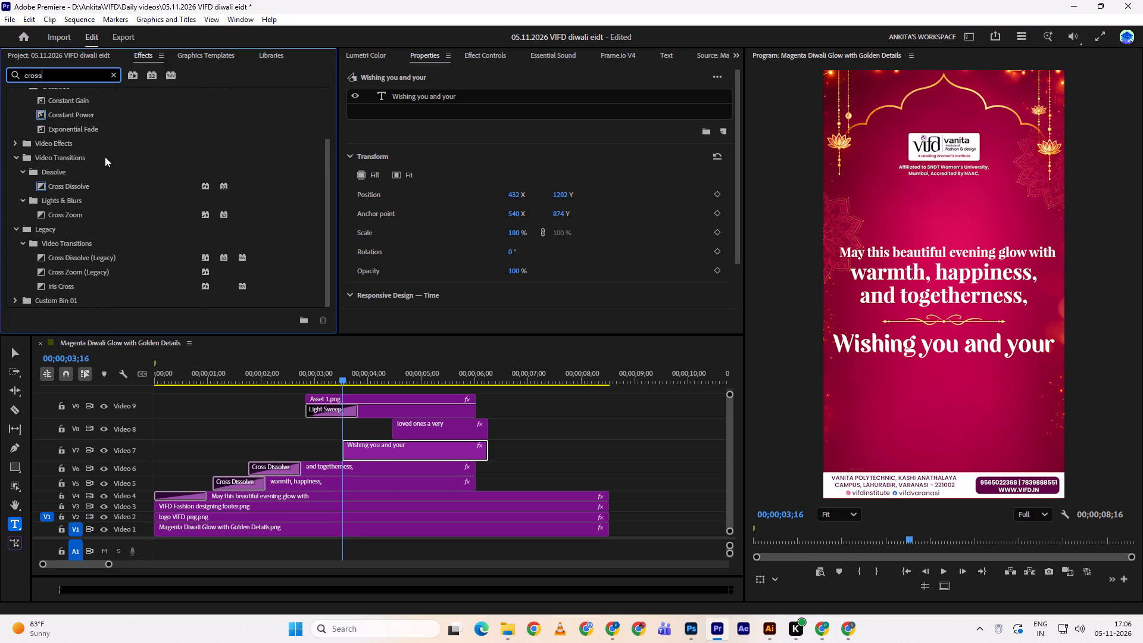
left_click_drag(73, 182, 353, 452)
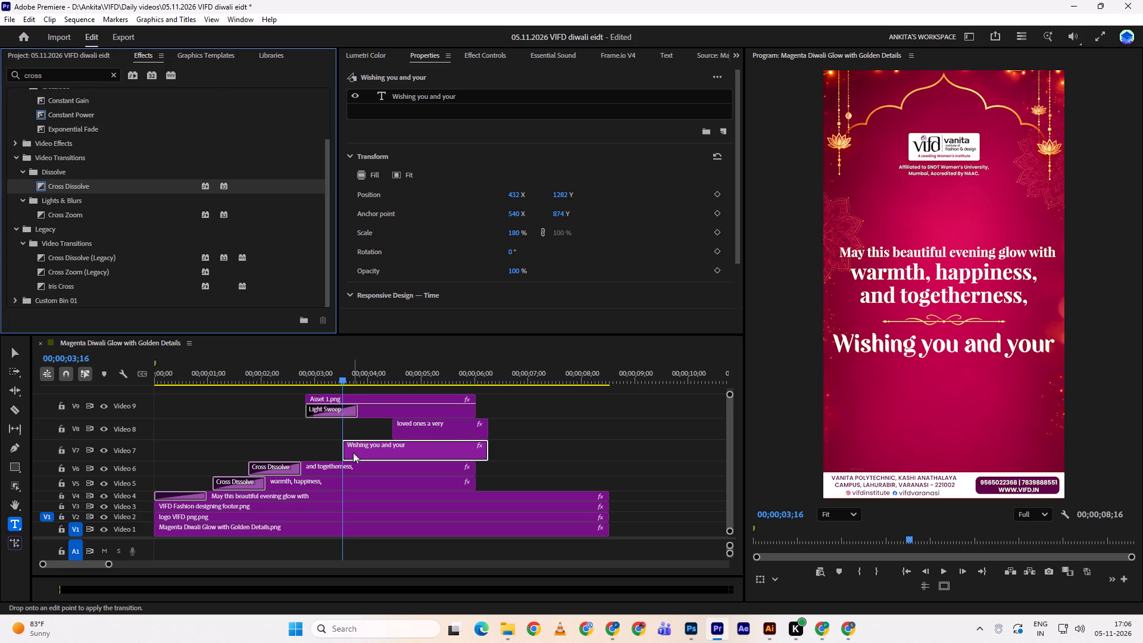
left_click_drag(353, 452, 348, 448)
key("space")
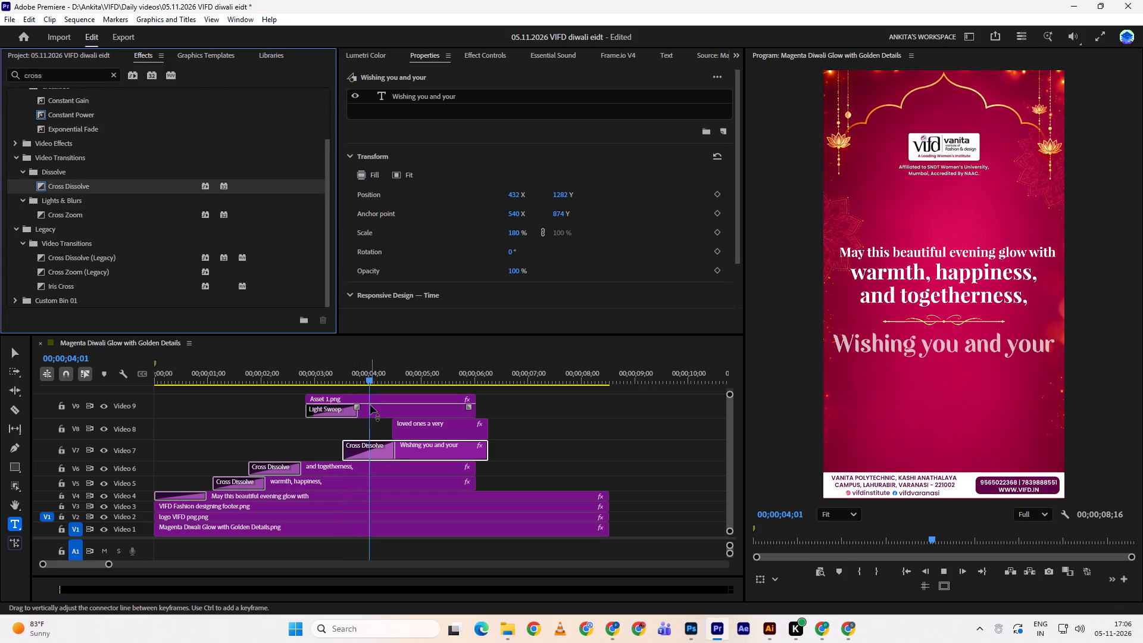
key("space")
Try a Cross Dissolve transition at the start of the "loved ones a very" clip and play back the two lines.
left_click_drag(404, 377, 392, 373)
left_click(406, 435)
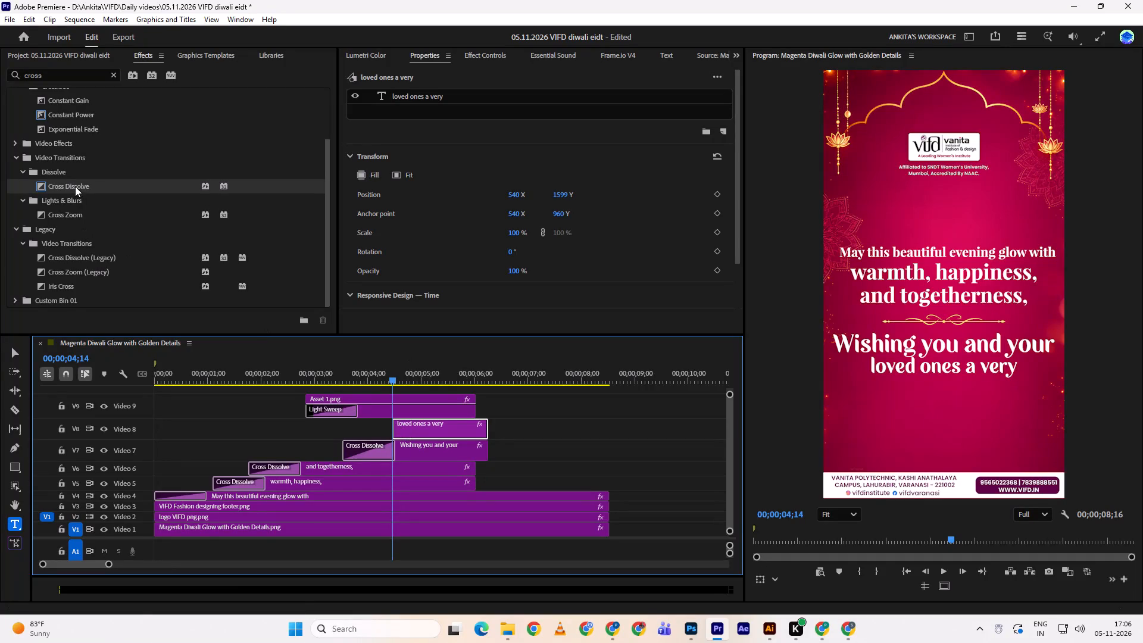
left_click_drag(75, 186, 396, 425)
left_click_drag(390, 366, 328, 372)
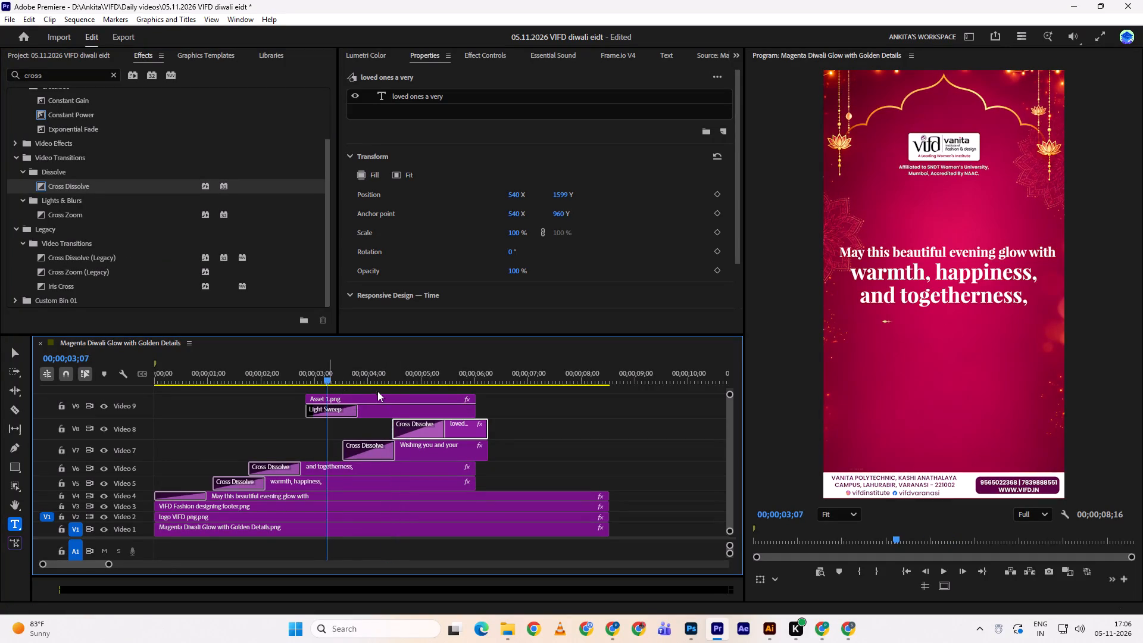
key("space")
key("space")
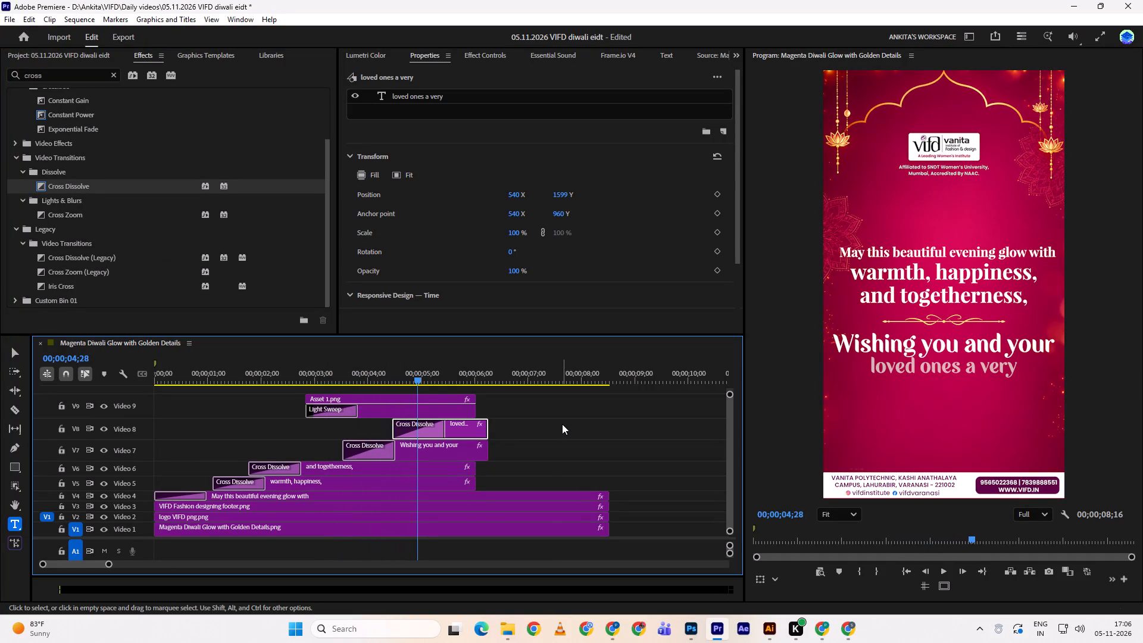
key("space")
Play back the greeting from the beginning to review the dissolving lines together with the divider reveal.
left_click_drag(476, 371, 137, 386)
left_click(137, 386)
key("space")
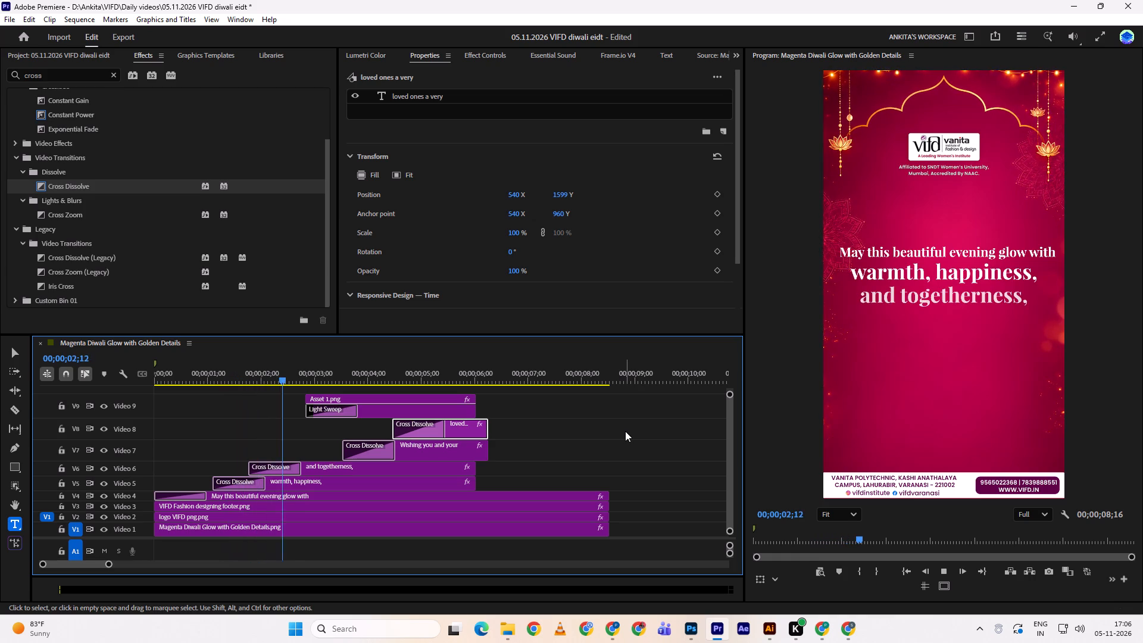
key("space")
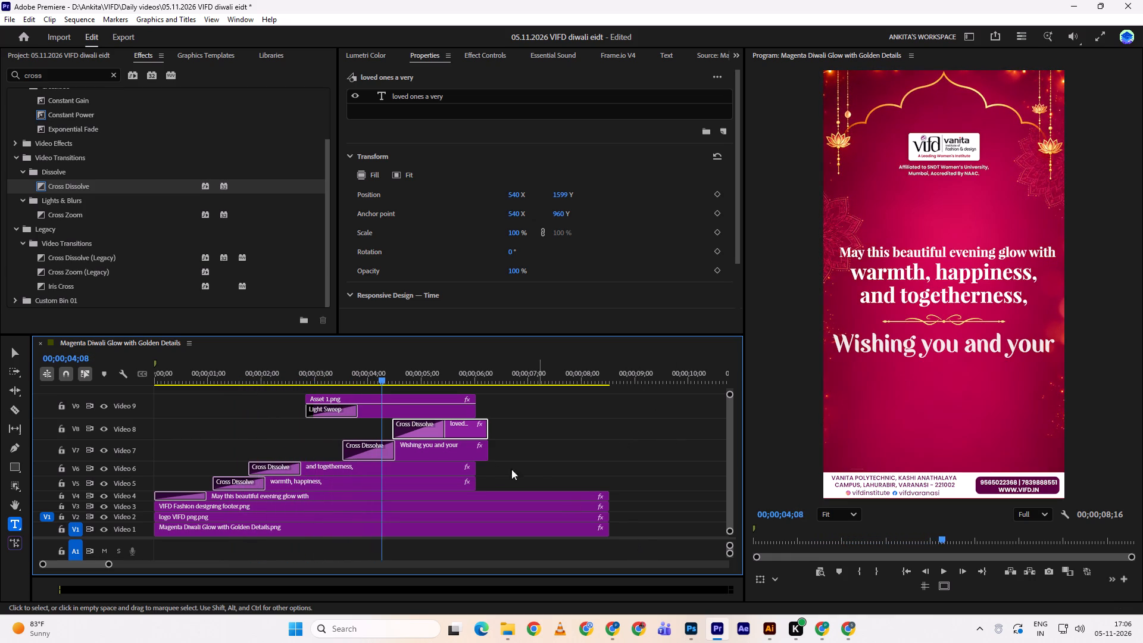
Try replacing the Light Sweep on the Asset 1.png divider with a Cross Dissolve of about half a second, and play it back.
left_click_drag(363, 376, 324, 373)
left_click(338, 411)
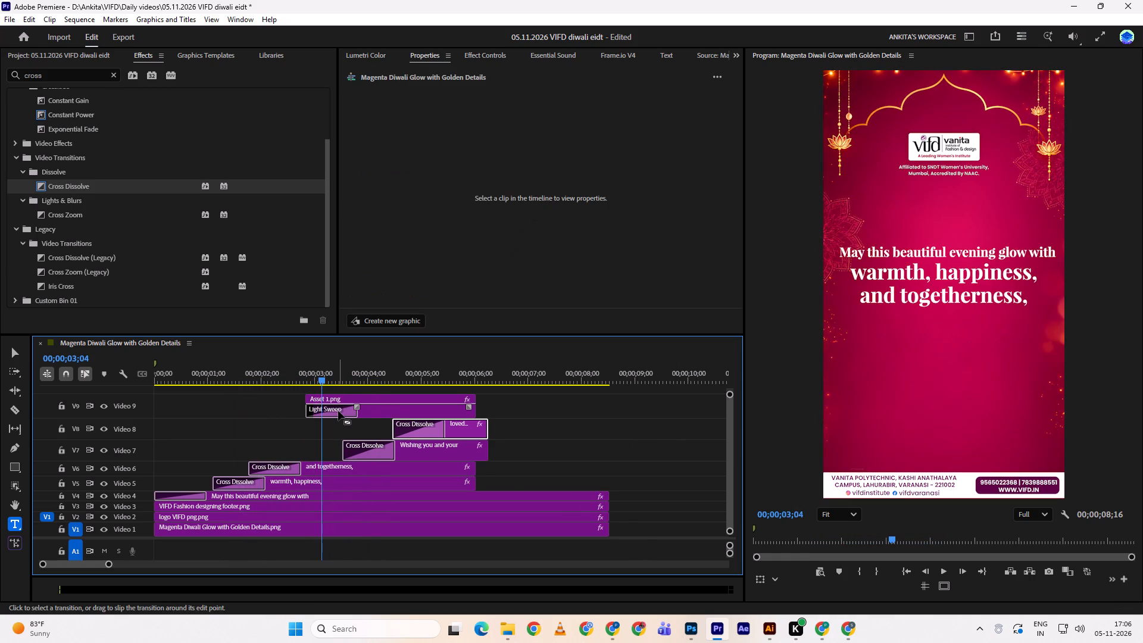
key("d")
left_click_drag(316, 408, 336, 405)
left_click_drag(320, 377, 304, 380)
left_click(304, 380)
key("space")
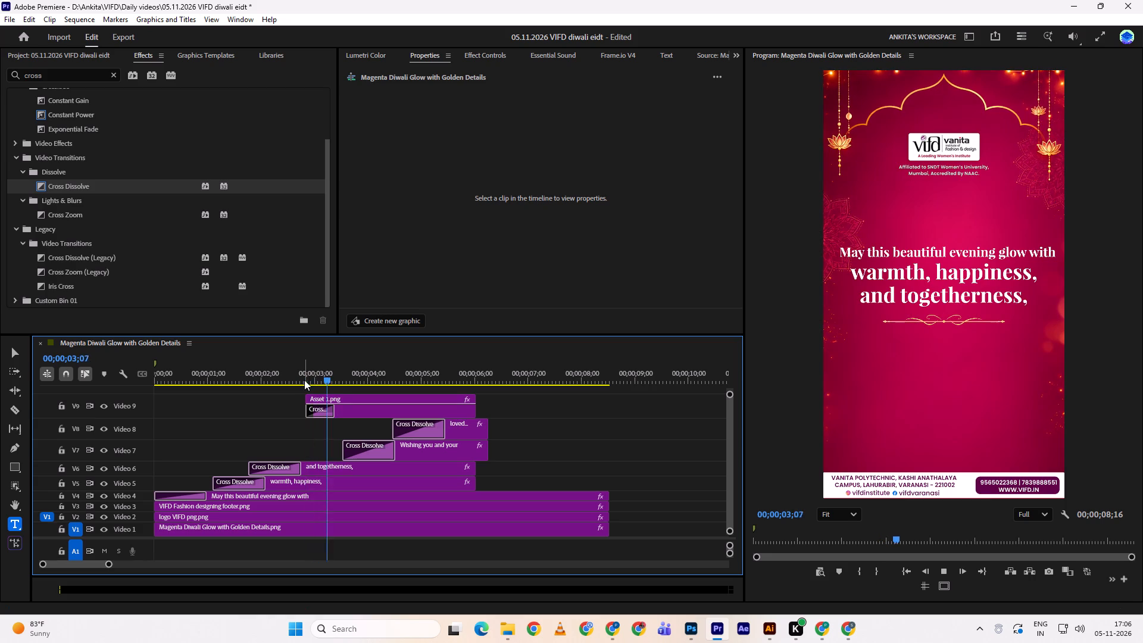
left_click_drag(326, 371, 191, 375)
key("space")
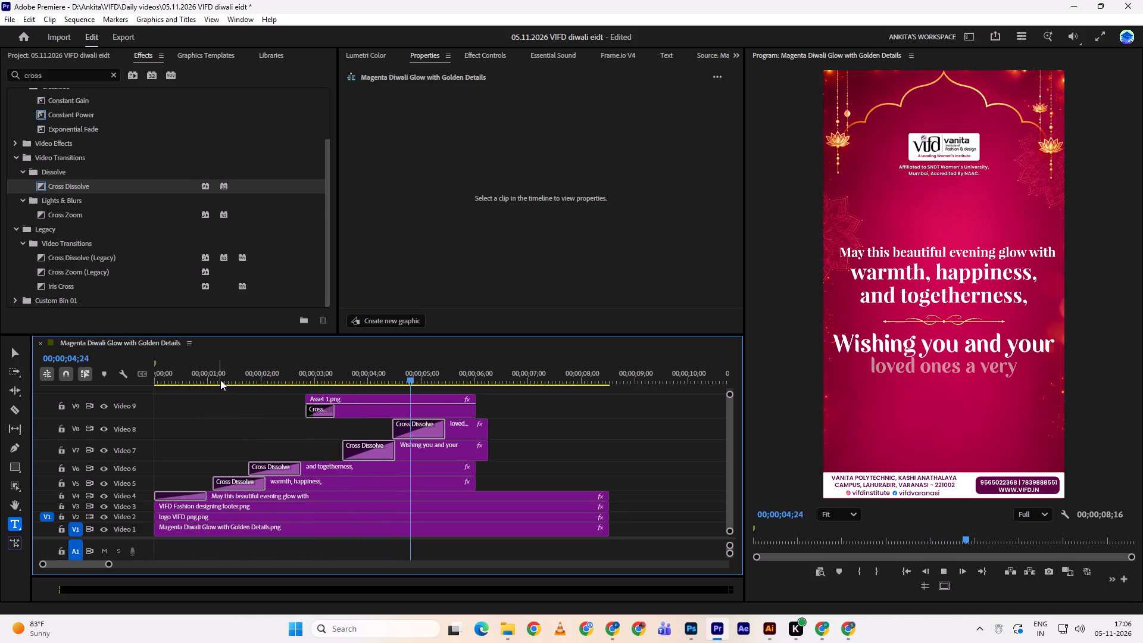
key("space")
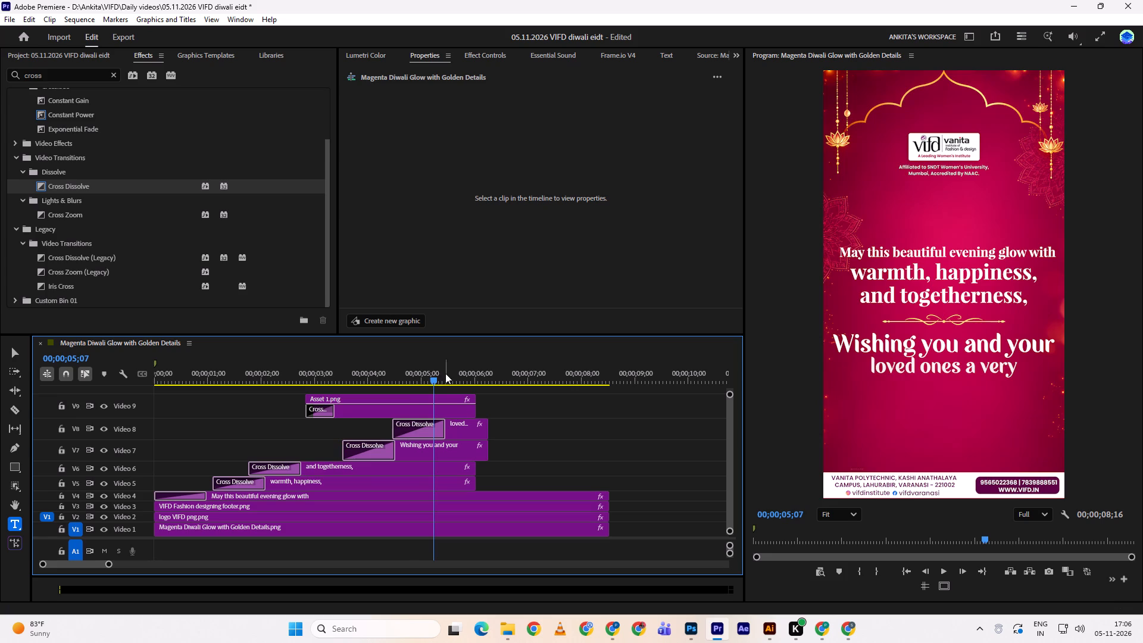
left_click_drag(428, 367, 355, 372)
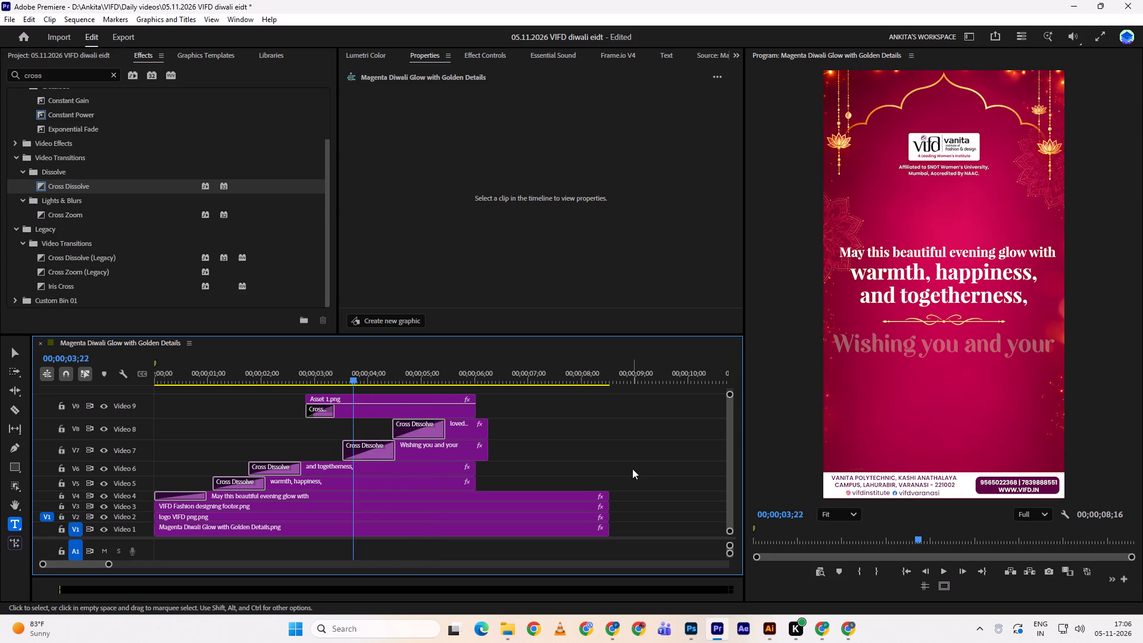
Undo the Cross Dissolve trials and restore the Typewriter transitions on the "Wishing you and your" and "loved ones a very" clips.
key("ctrl+z")
key("ctrl+z")
key("ctrl+z")
key("ctrl+z")
key("ctrl+z")
key("ctrl+z")
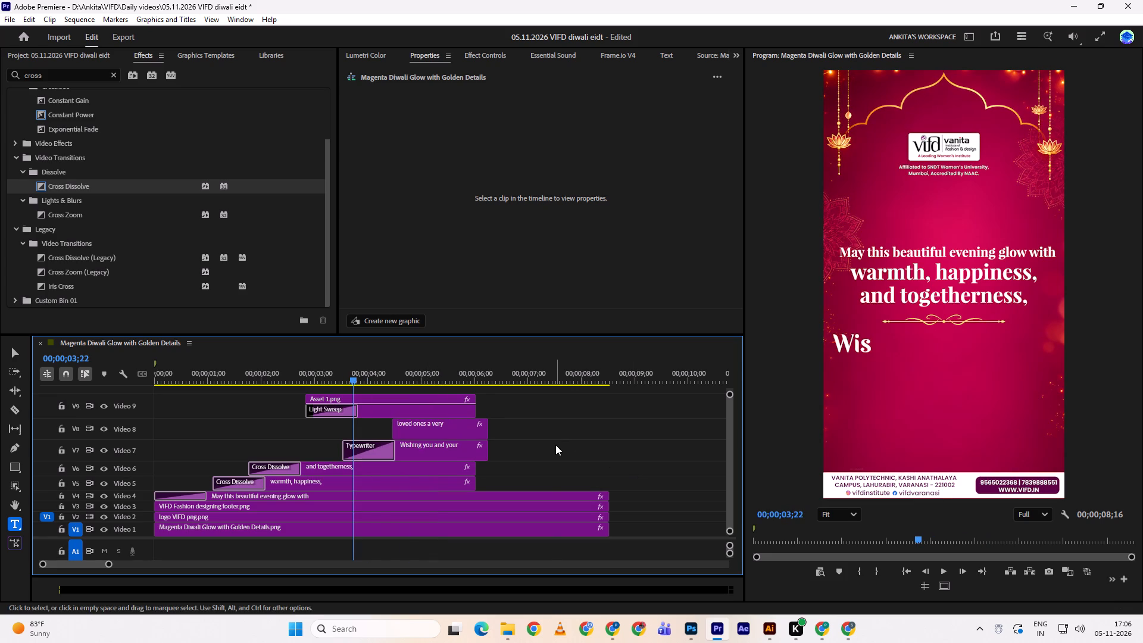
key("ctrl+z")
key("ctrl+shift+z")
Play back the greeting from the beginning to review the restored Typewriter lines.
left_click_drag(347, 375, 45, 376)
key("space")
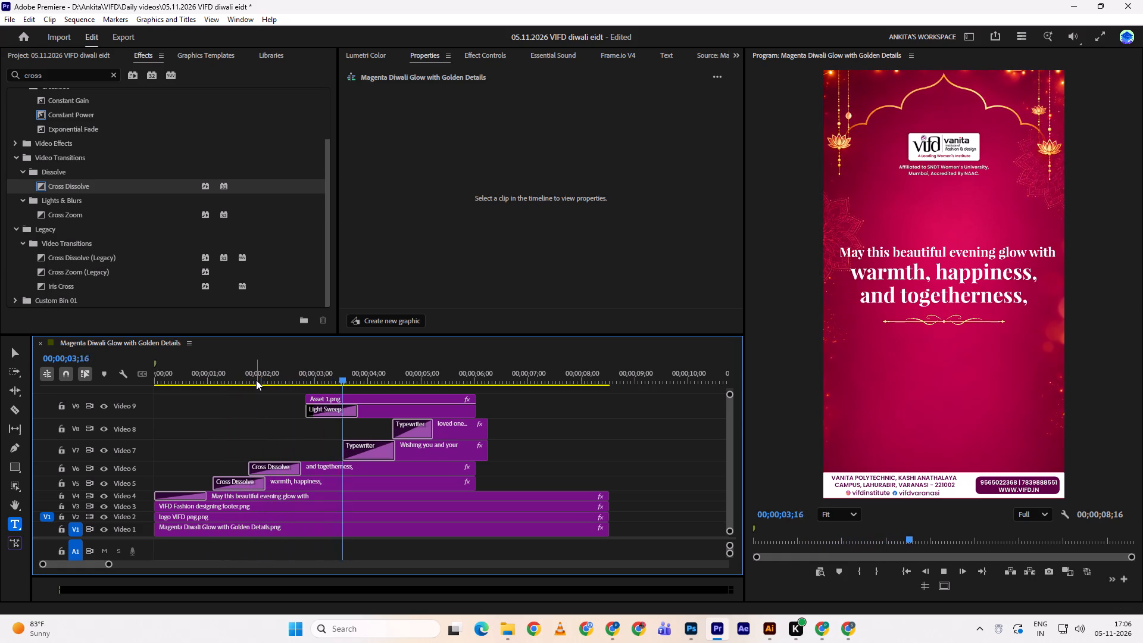
key("space")
Replace the Light Sweep at the start of the Asset 1.png divider with a Cross Dissolve of about half a second, and play it back.
left_click(342, 410)
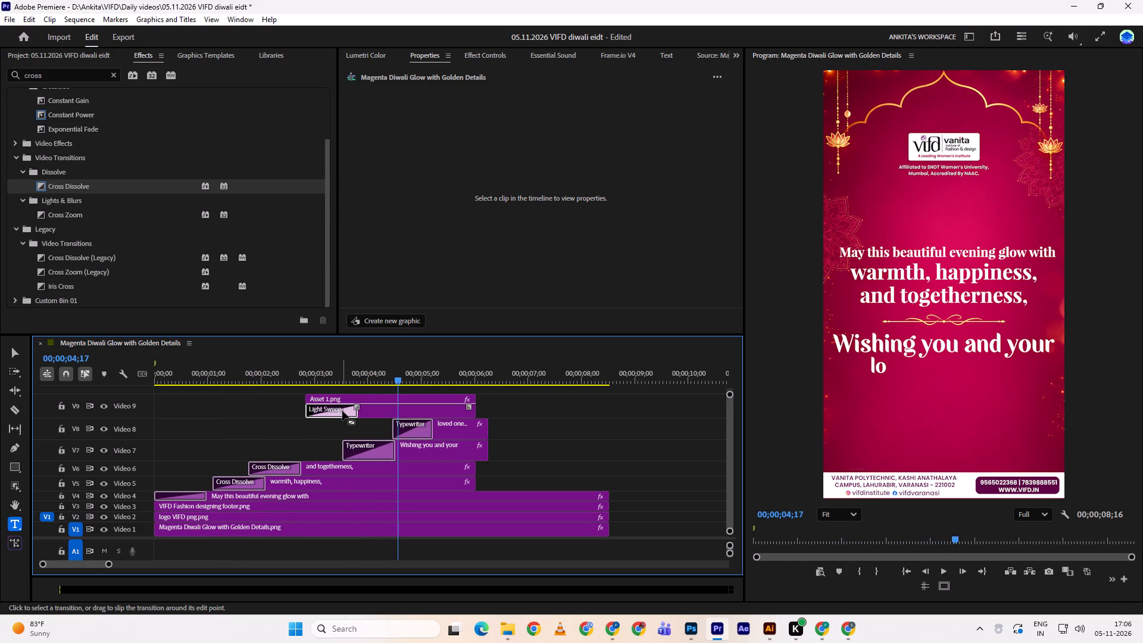
key("d")
left_click_drag(313, 408, 336, 408)
left_click_drag(314, 374, 298, 372)
key("space")
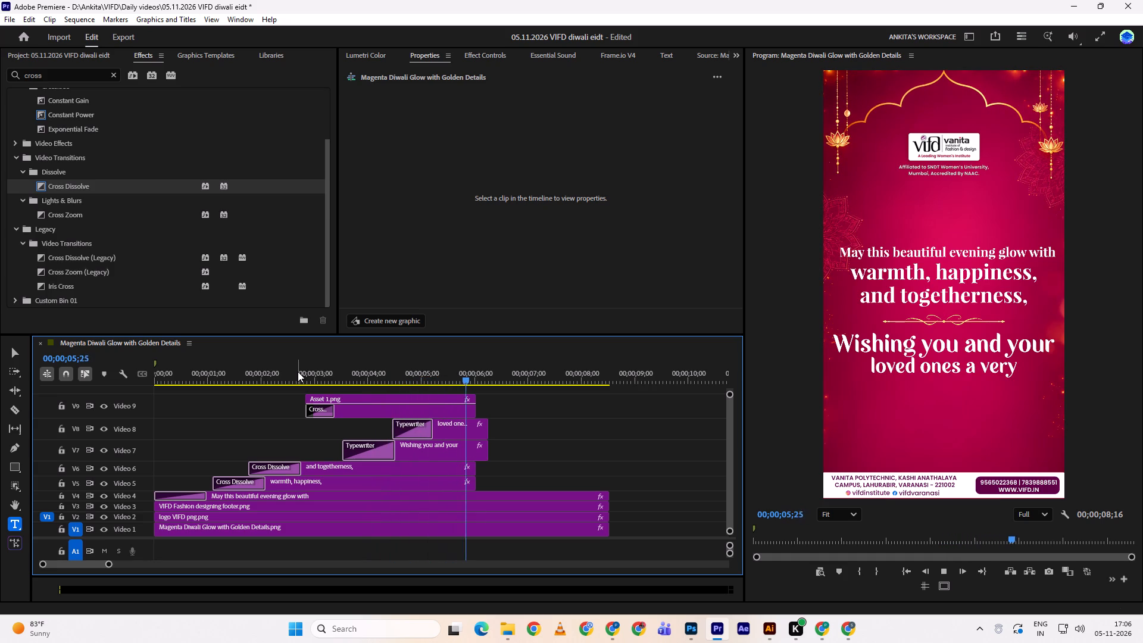
key("space")
key("space")
key("space")
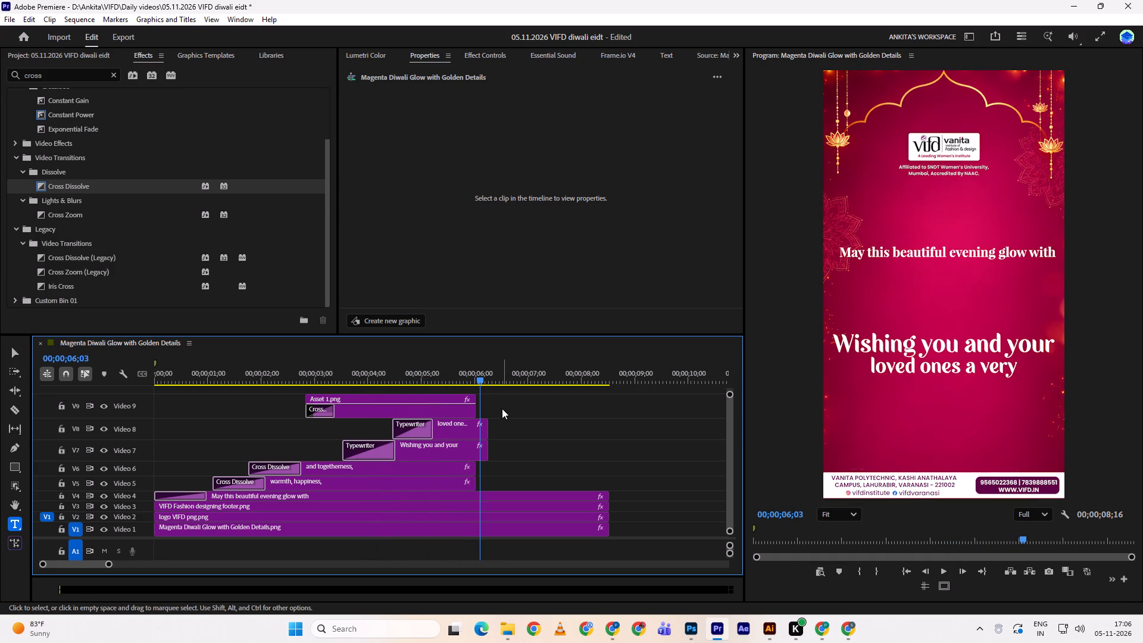
Trim the ends of the "loved ones a very" and "Wishing you and your" clips to match the end of Asset 1.png, and check the playback.
left_click_drag(499, 407, 488, 455)
left_click_drag(491, 441, 474, 443)
left_click_drag(476, 388, 429, 388)
left_click_drag(449, 376, 432, 382)
key("space")
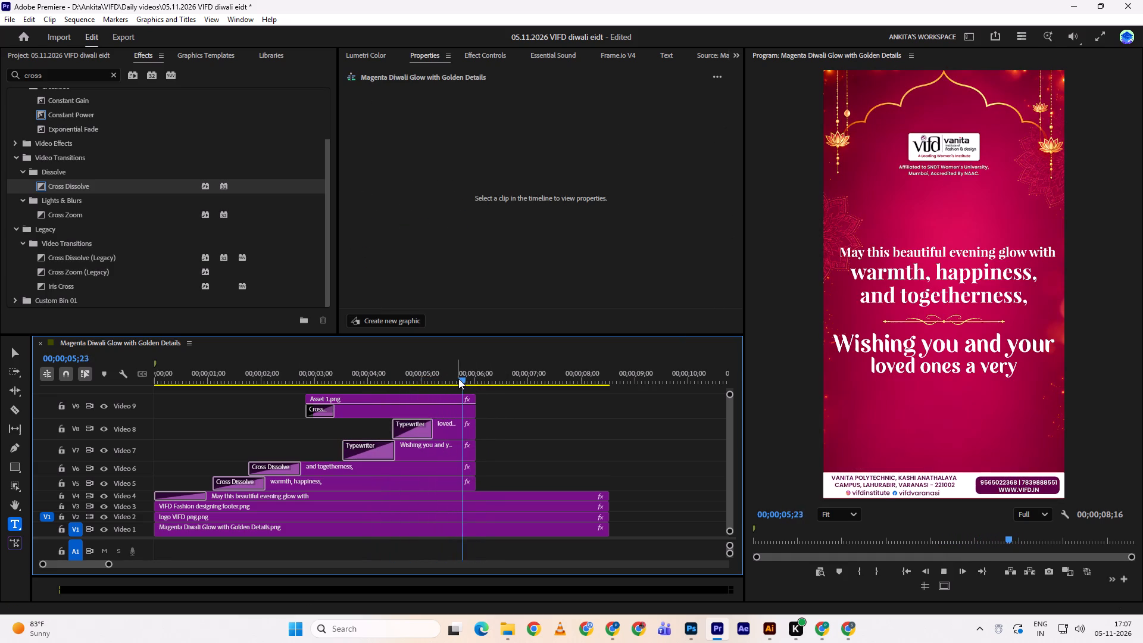
key("space")
Set the vertical position of the VIFD Fashion designing footer.png clip to 1875.
left_click_drag(467, 366, 386, 377)
left_click(386, 377)
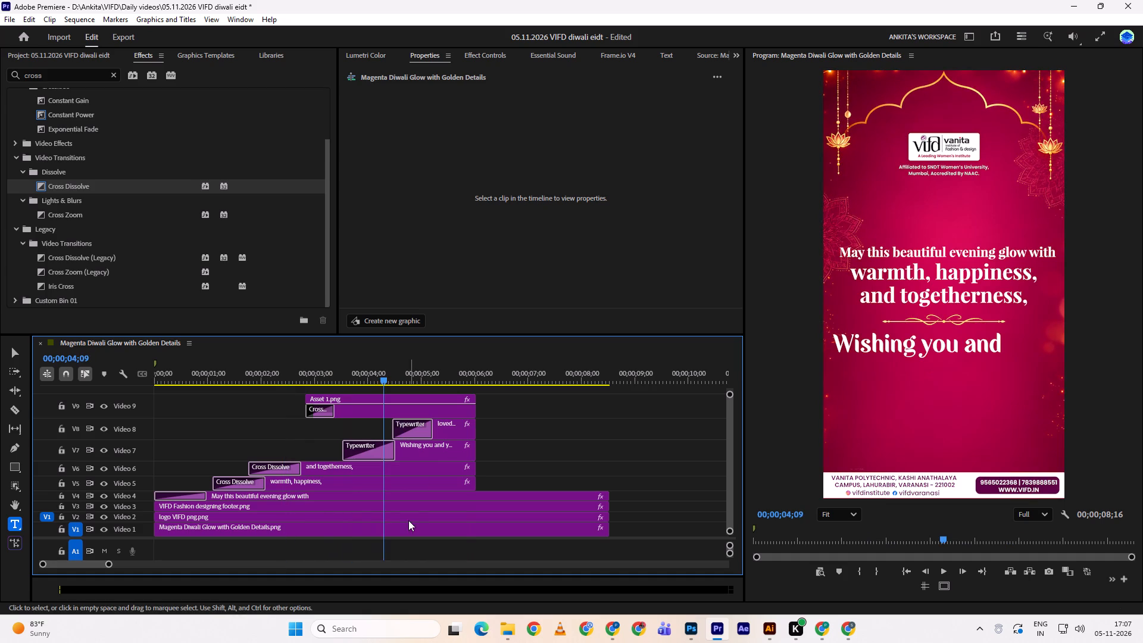
left_click(388, 512)
left_click(387, 508)
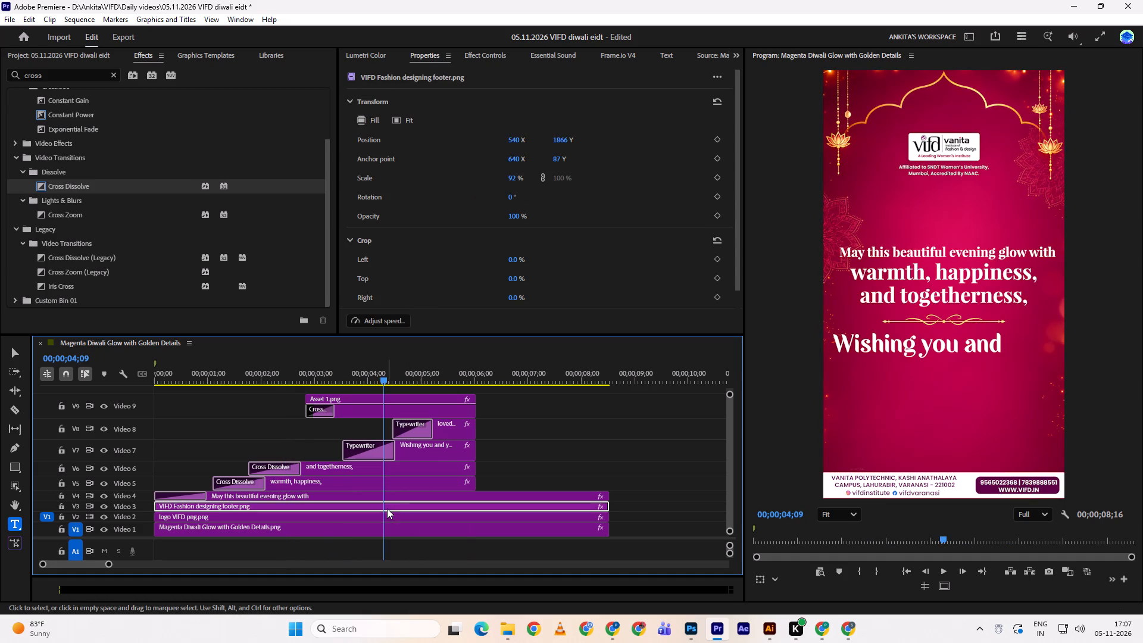
left_click(569, 139)
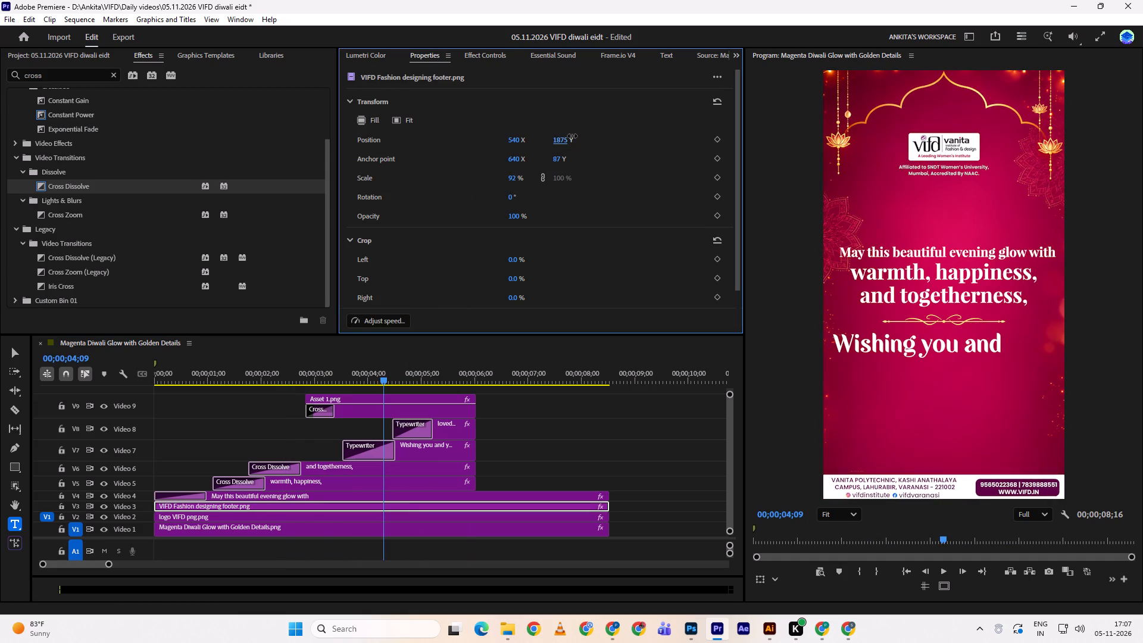
left_click(572, 431)
Play back the sequence from the beginning to review all greeting lines, the divider and their shared ending.
left_click_drag(391, 379, 79, 378)
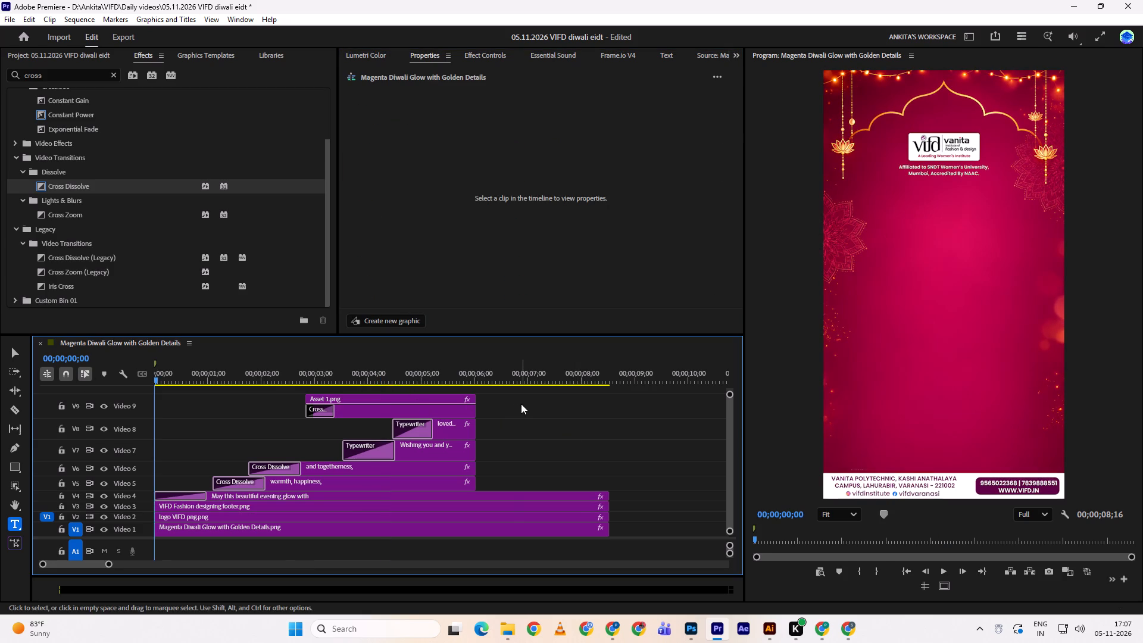
key("space")
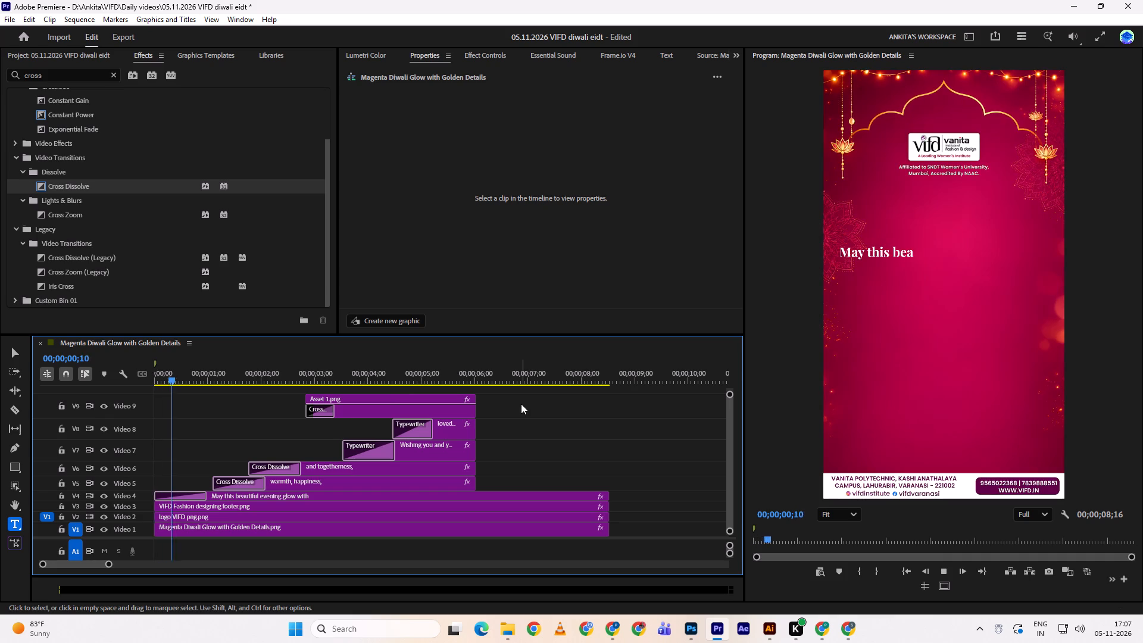
key("space")
key("space")
key("space")
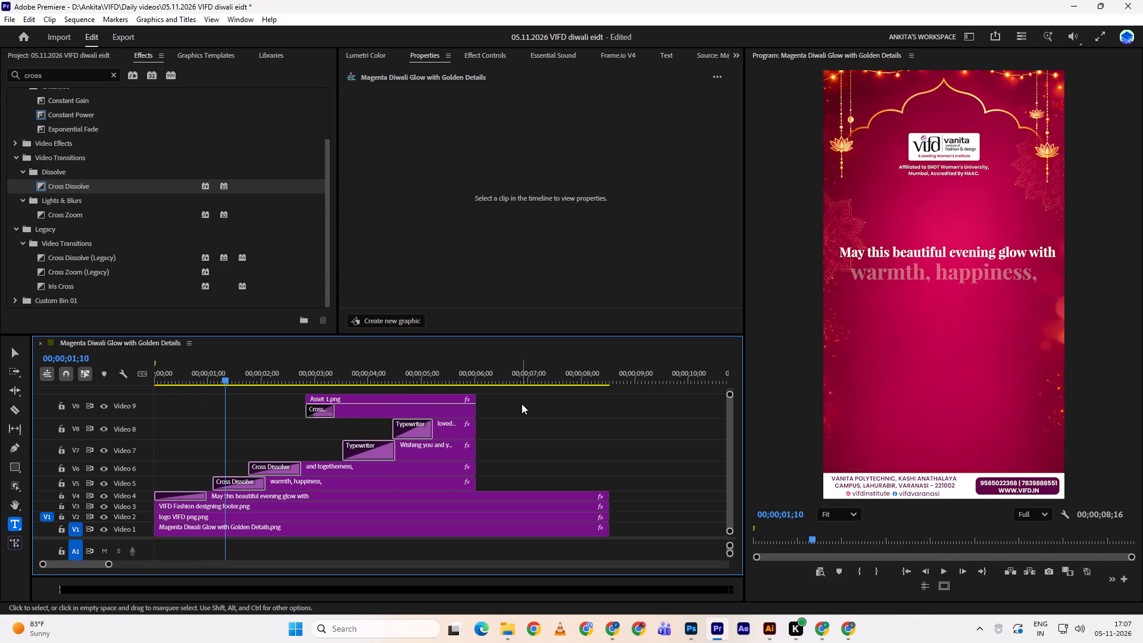
key("space")
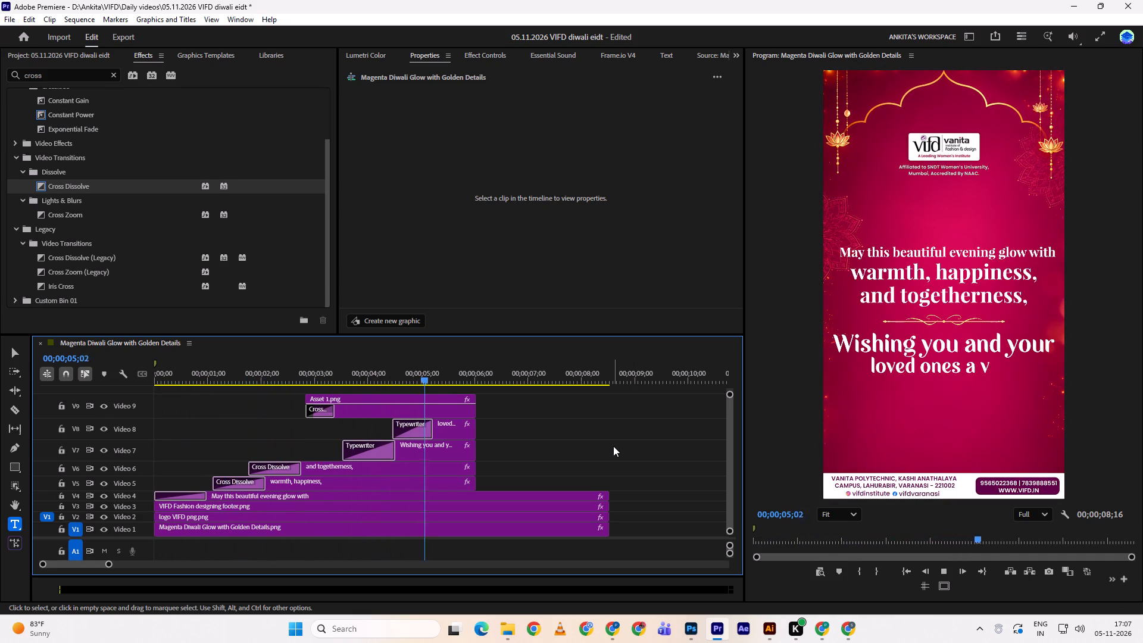
key("space")
key("space")
key("space")
key("space")
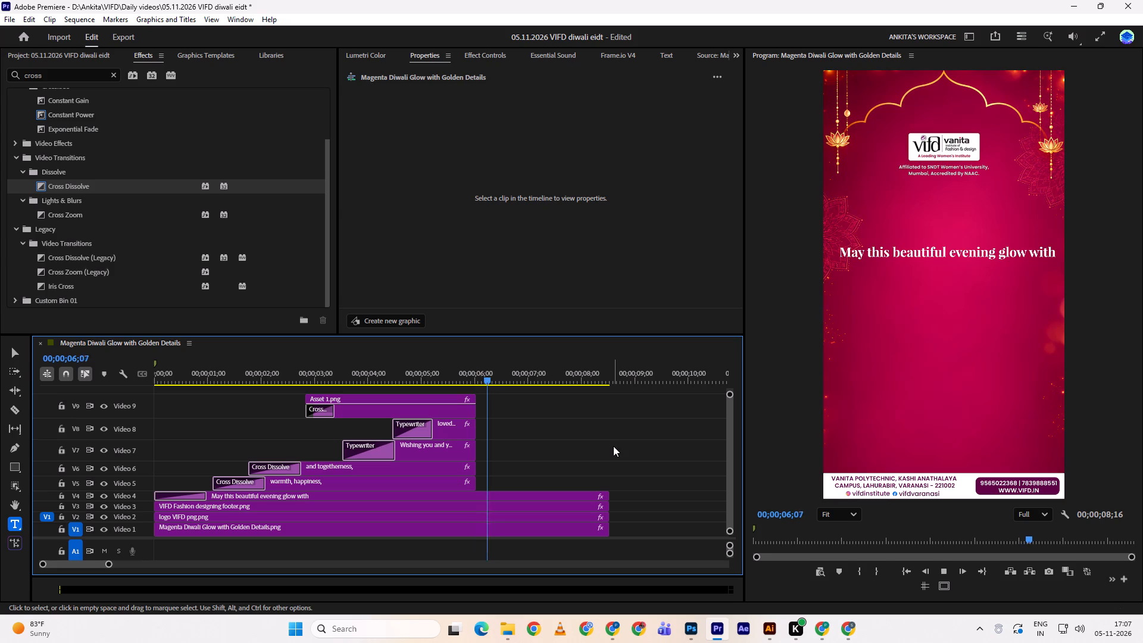
key("space")
Trim the end of the "May this beautiful evening glow with" clip to 00;00;06;01, level with the other greeting lines.
left_click_drag(491, 373, 495, 364)
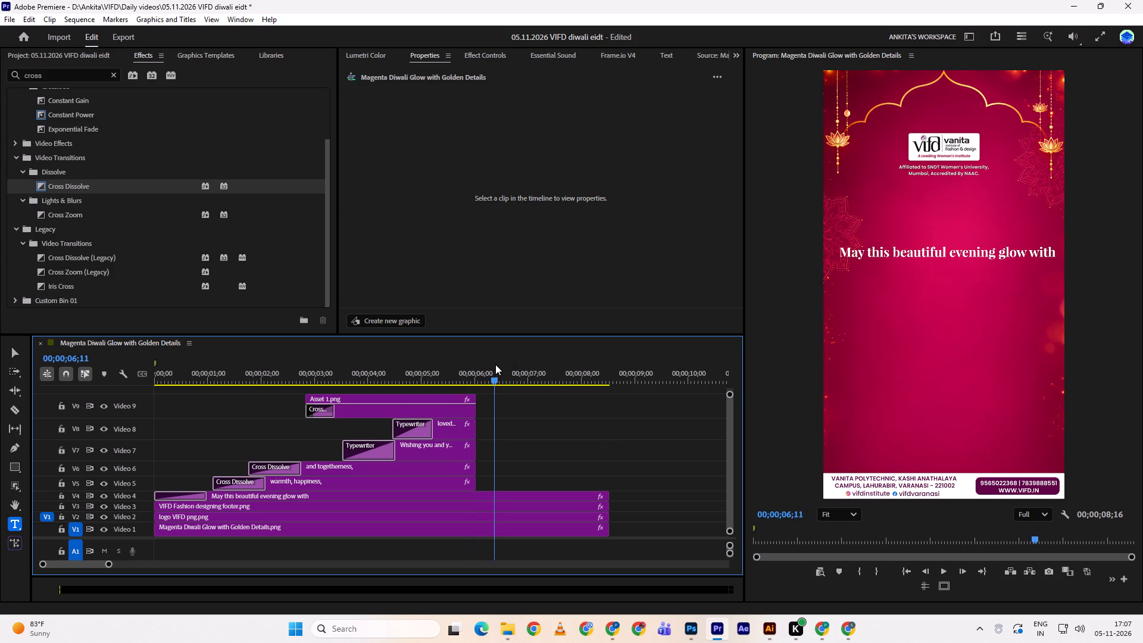
left_click_drag(495, 364, 476, 364)
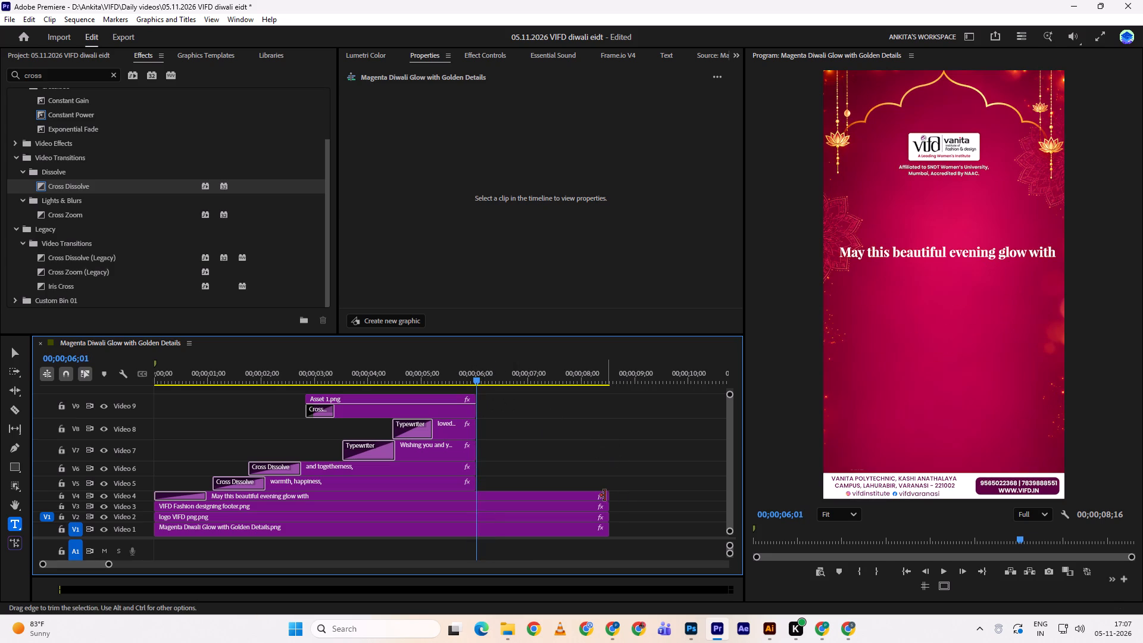
left_click_drag(605, 495, 471, 491)
left_click(471, 491)
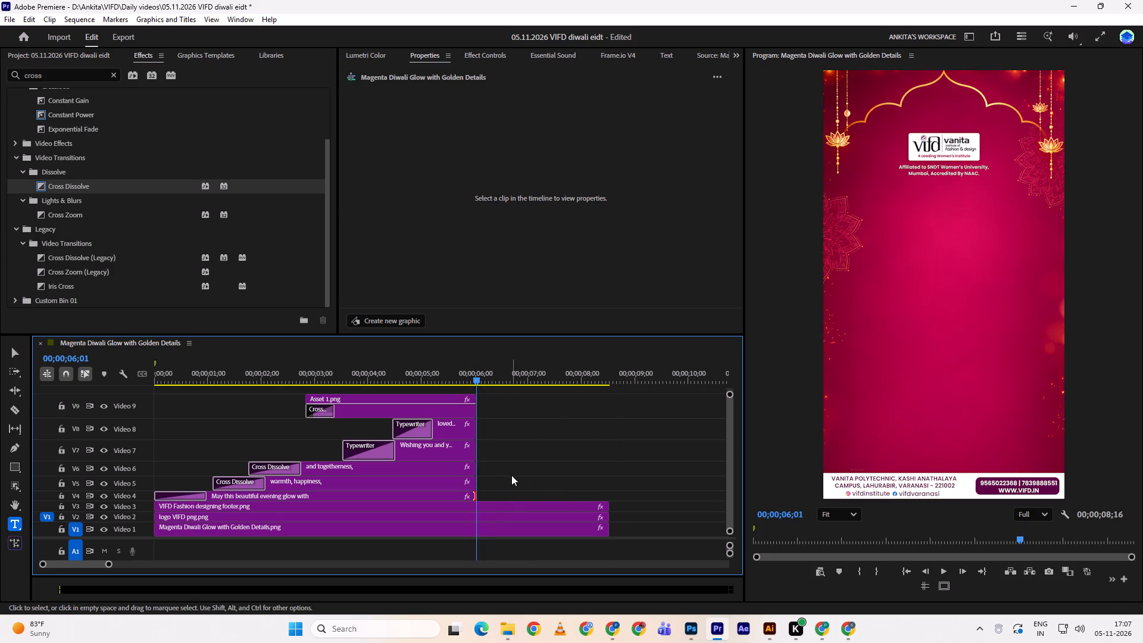
Preview the group video VID_20261105_125710966.mp4 from its beginning in the source monitor.
left_click(70, 54)
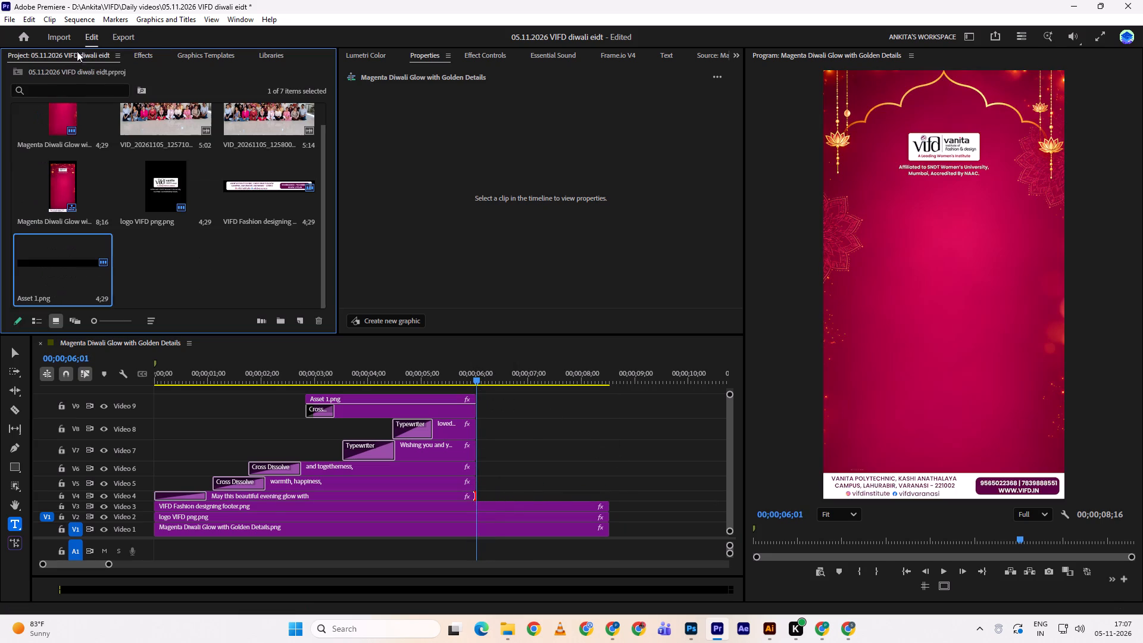
double_click(154, 109)
key("space")
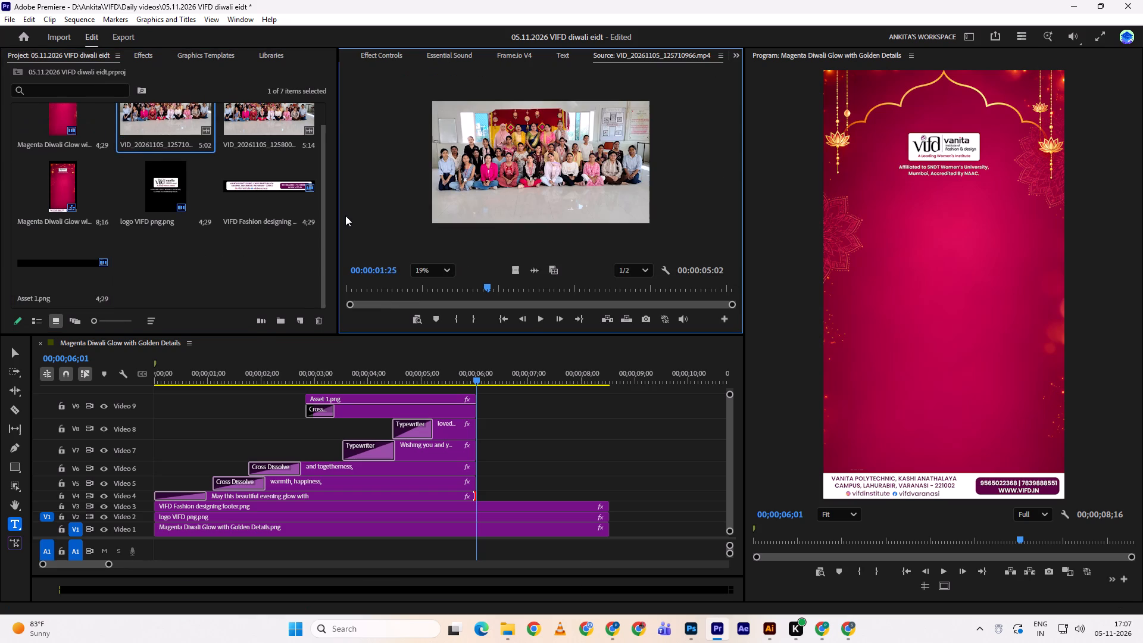
key("space")
left_click_drag(403, 288, 346, 290)
key("space")
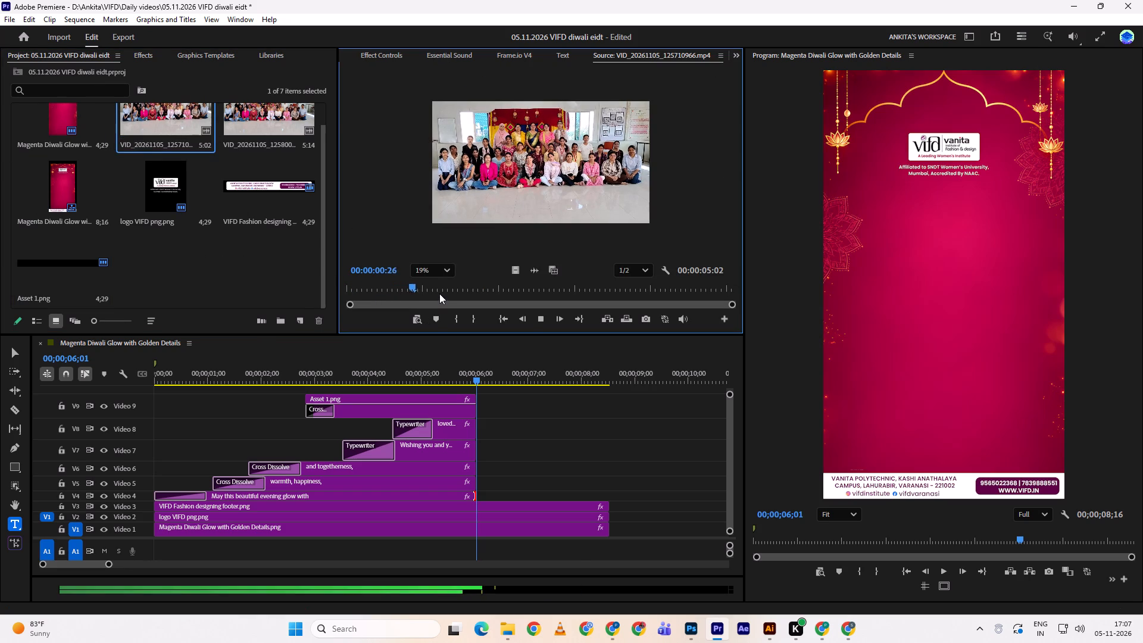
key("space")
key("space")
key("space")
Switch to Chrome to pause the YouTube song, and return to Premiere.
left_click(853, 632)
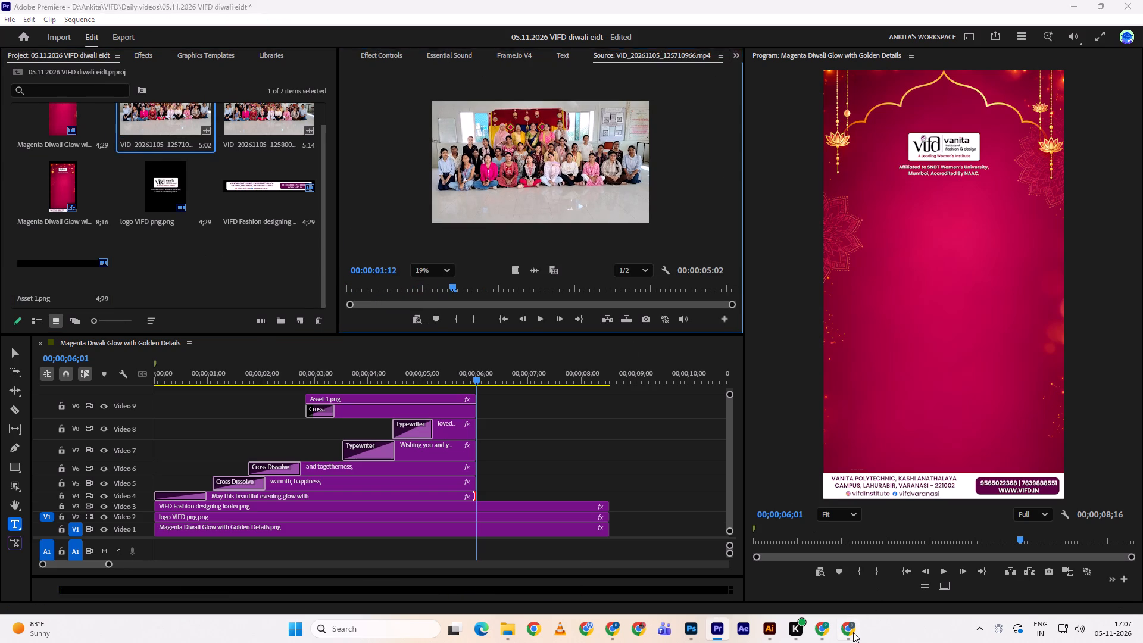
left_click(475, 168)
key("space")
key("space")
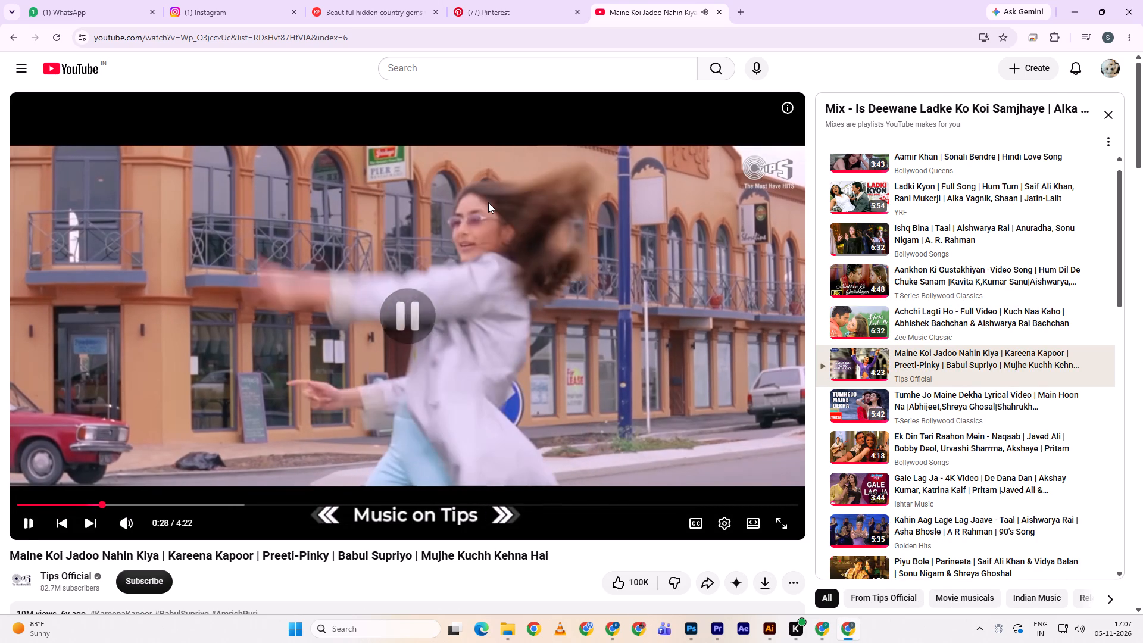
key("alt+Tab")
Review the opening and slightly shorten the transition at the start of the "May this beautiful evening glow with" clip.
left_click_drag(472, 379, 333, 369)
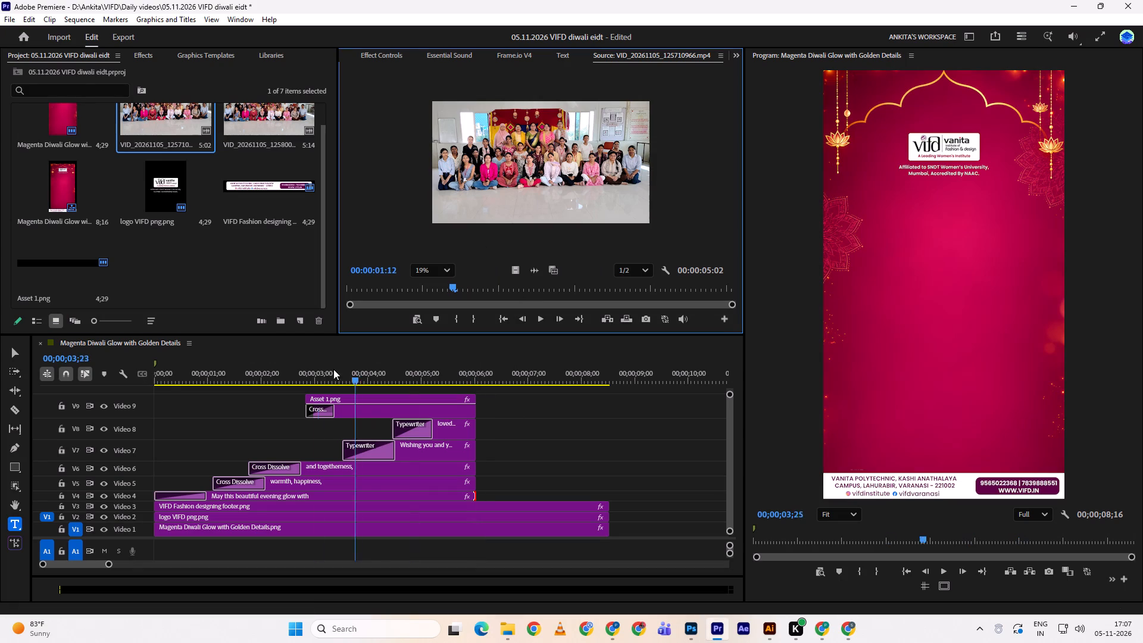
left_click_drag(333, 369, 52, 365)
key("space")
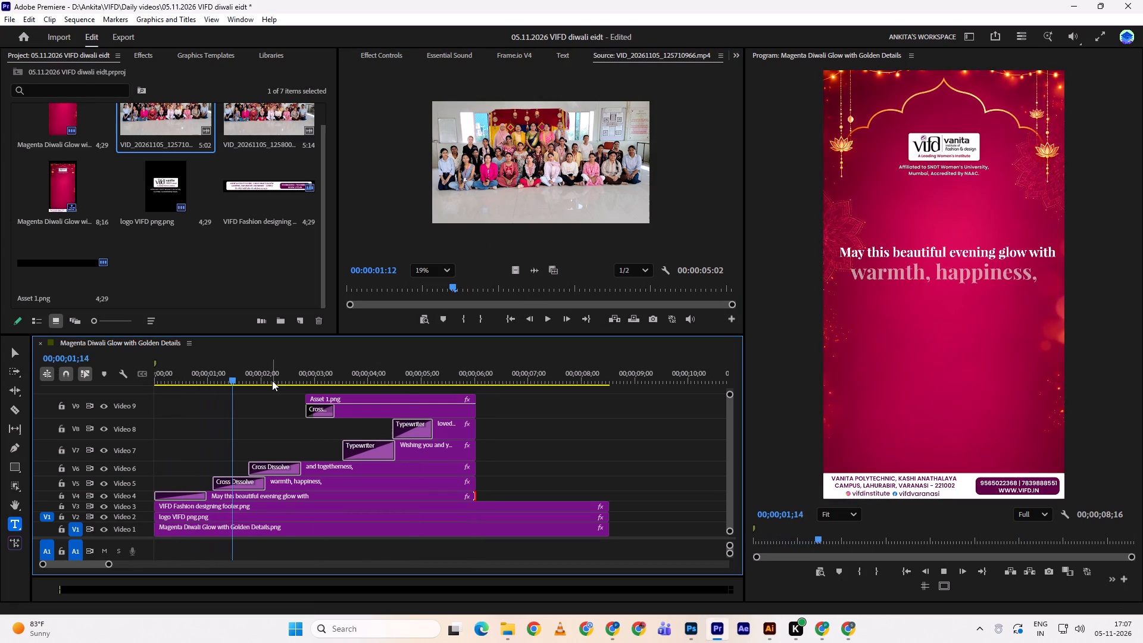
left_click_drag(291, 376, 89, 374)
key("space")
key("space")
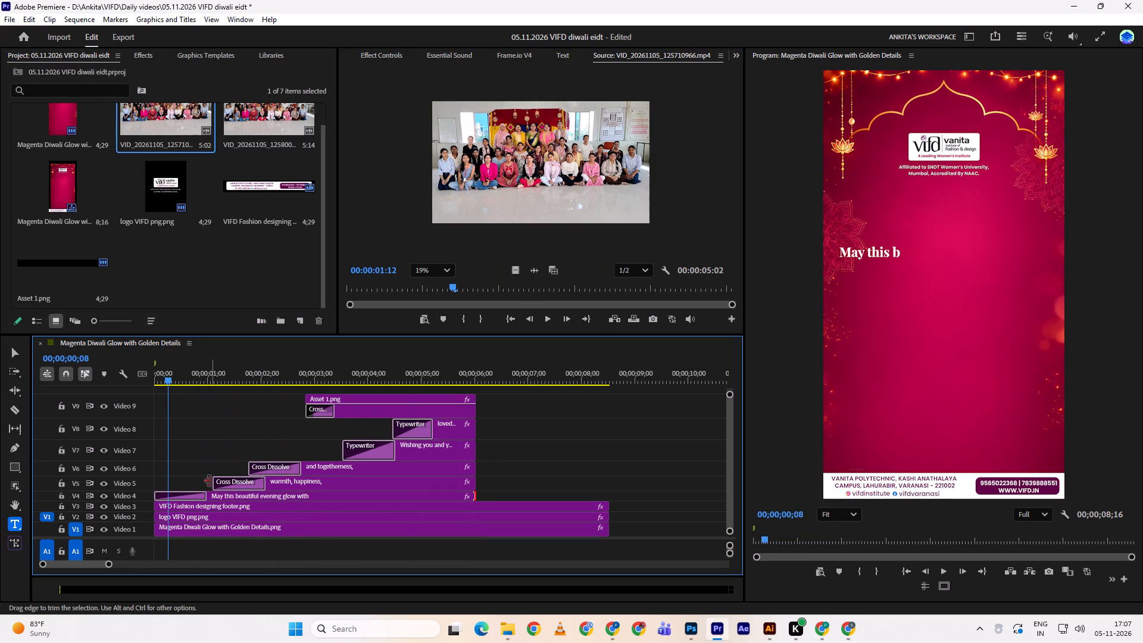
left_click(194, 497)
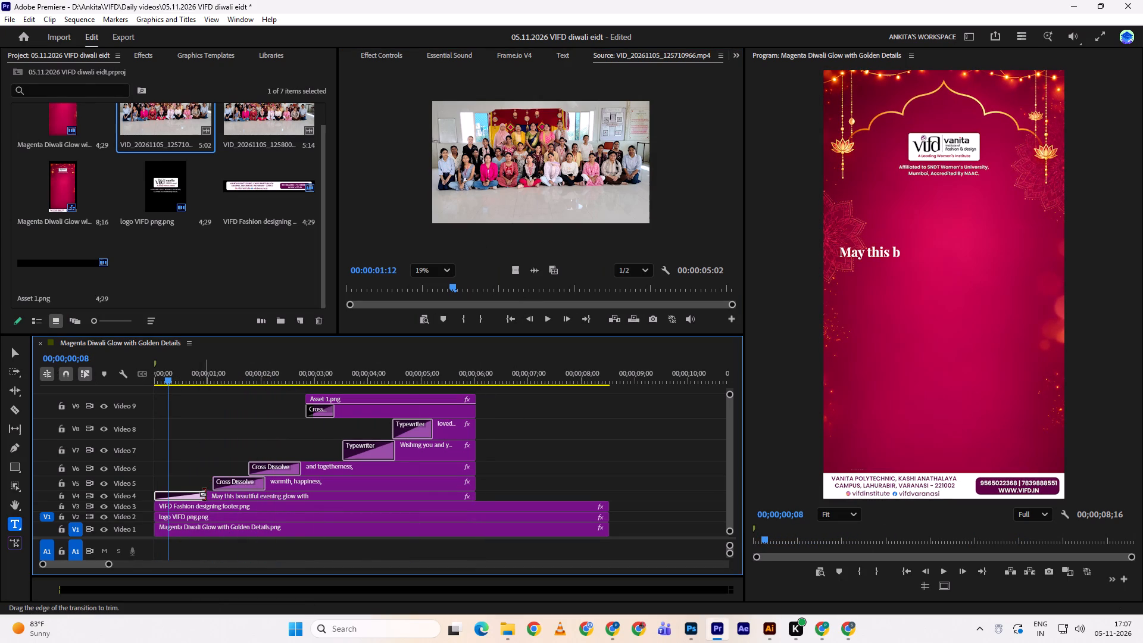
left_click_drag(204, 494, 199, 492)
Play back the sequence from the beginning to check the timing of the greeting lines.
left_click_drag(176, 373, 127, 379)
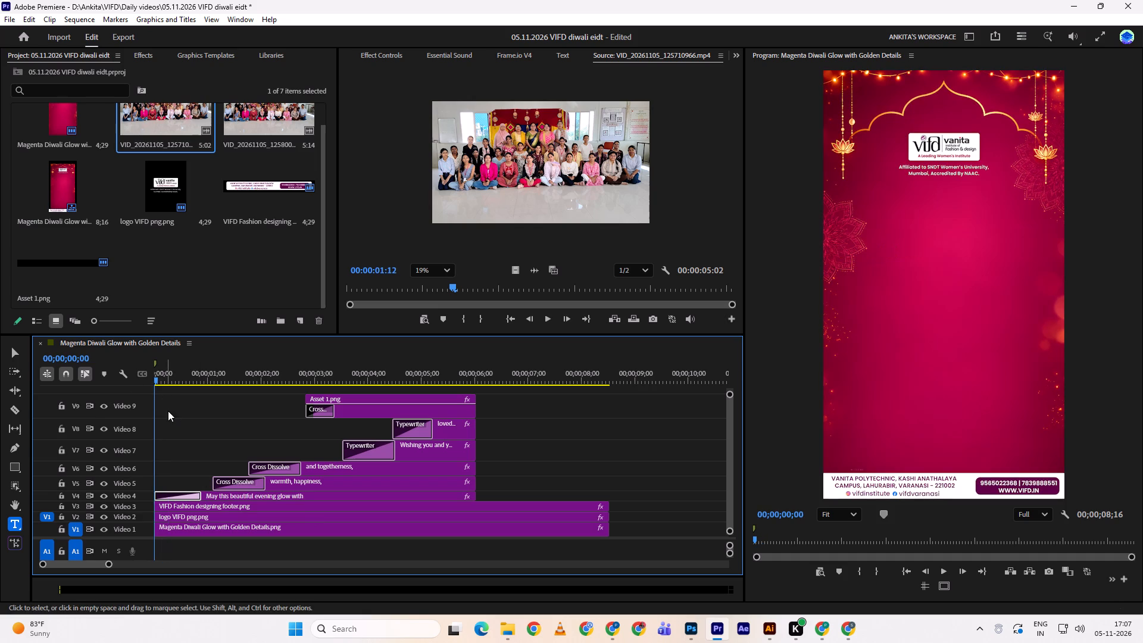
left_click(168, 411)
key("space")
left_click(168, 411)
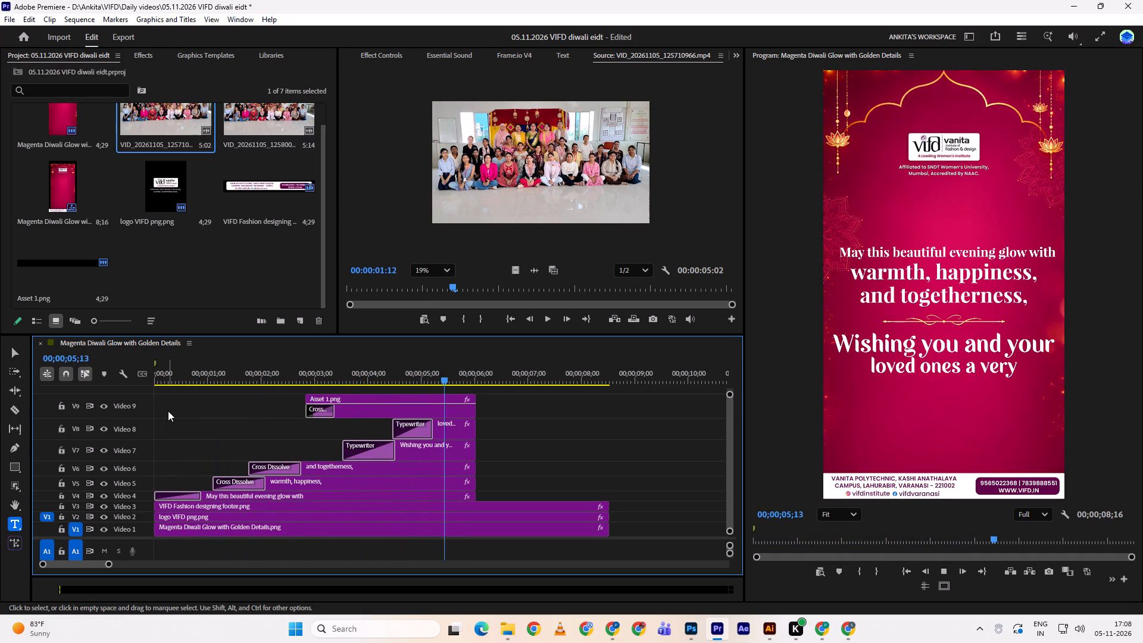
key("space")
Preview both group videos, VID_20261105_125710966.mp4 and VID_20261105_125800533.mp4, to compare their footage.
triple_click(161, 113)
left_click(161, 113)
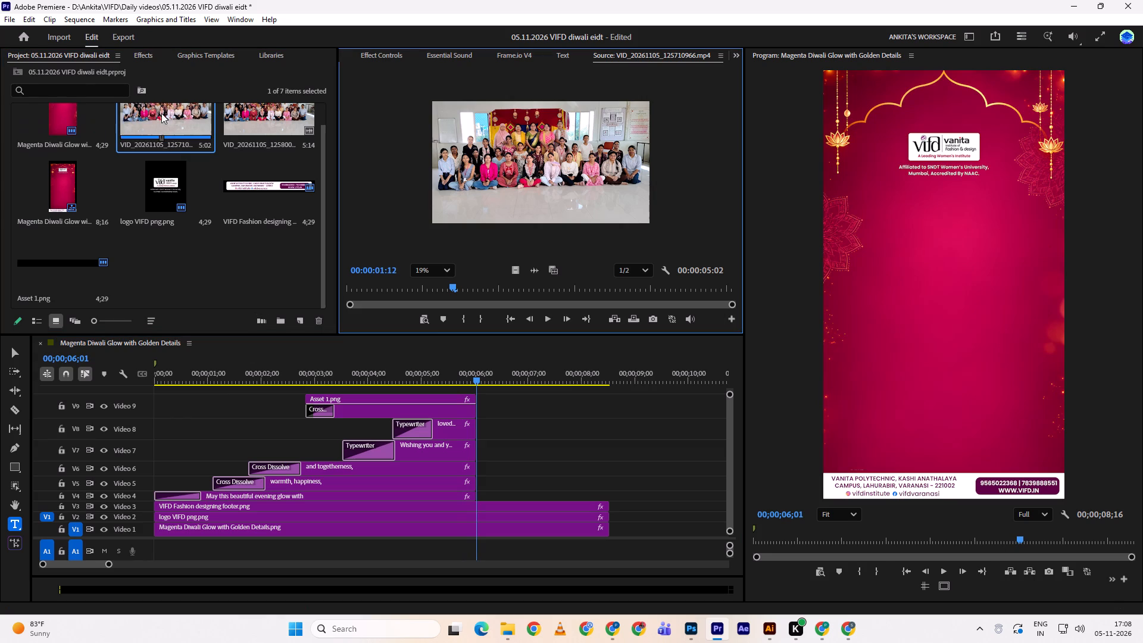
key("space")
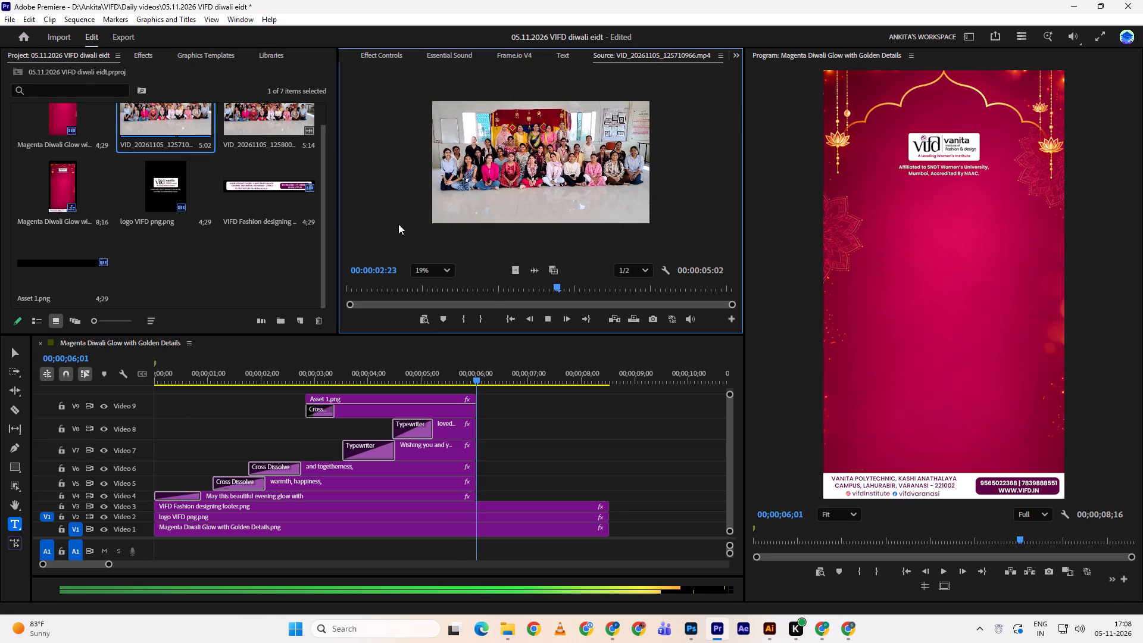
key("space")
double_click(261, 117)
key("space")
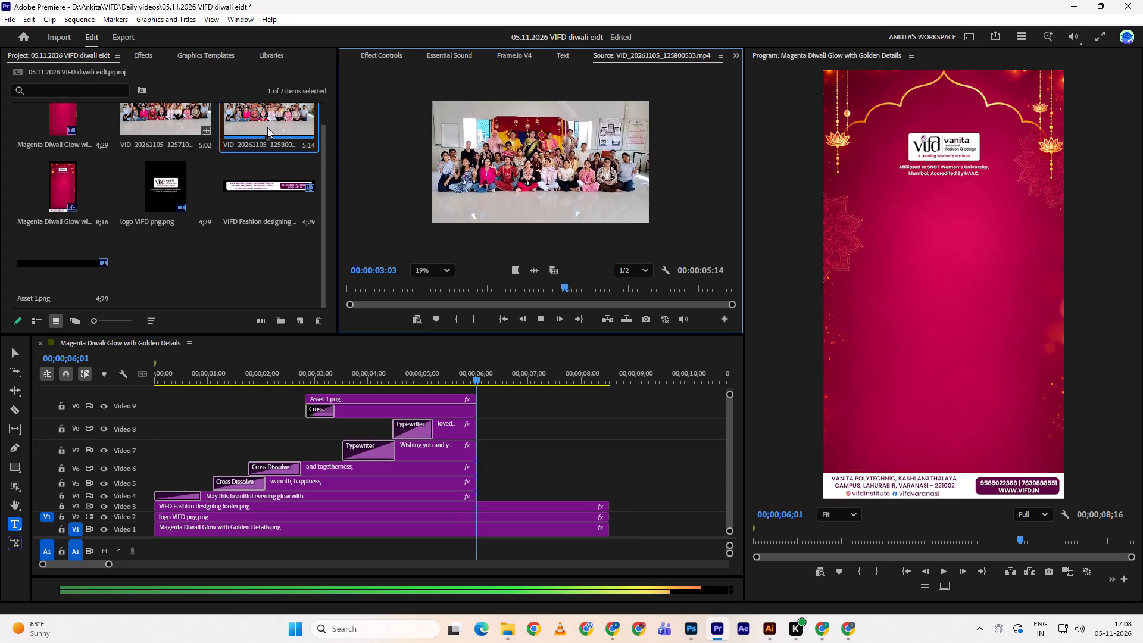
key("space")
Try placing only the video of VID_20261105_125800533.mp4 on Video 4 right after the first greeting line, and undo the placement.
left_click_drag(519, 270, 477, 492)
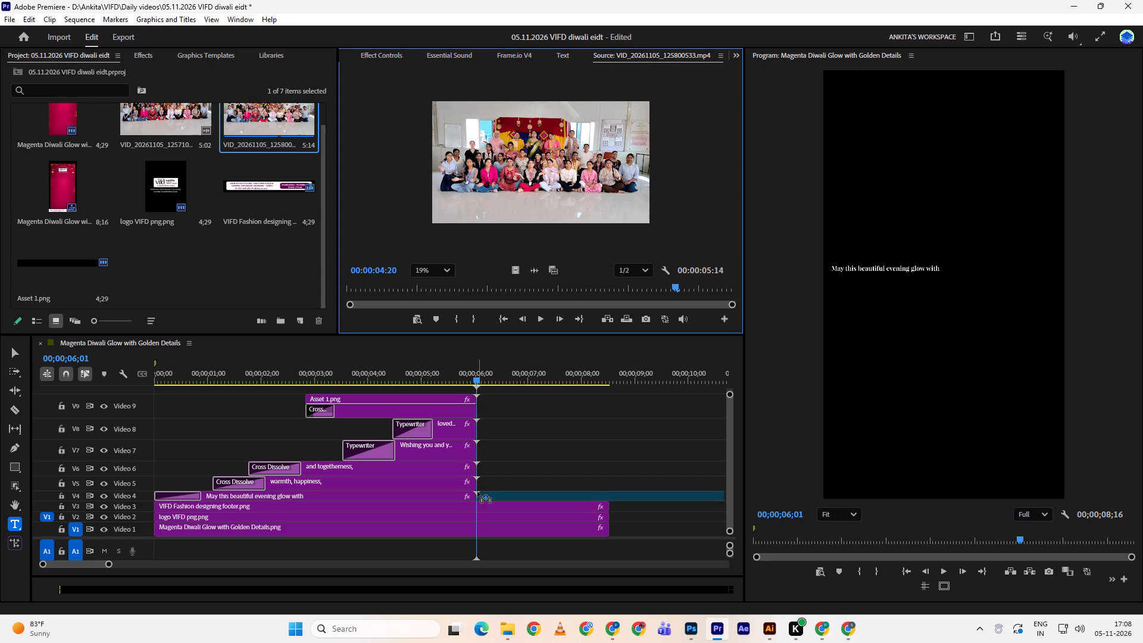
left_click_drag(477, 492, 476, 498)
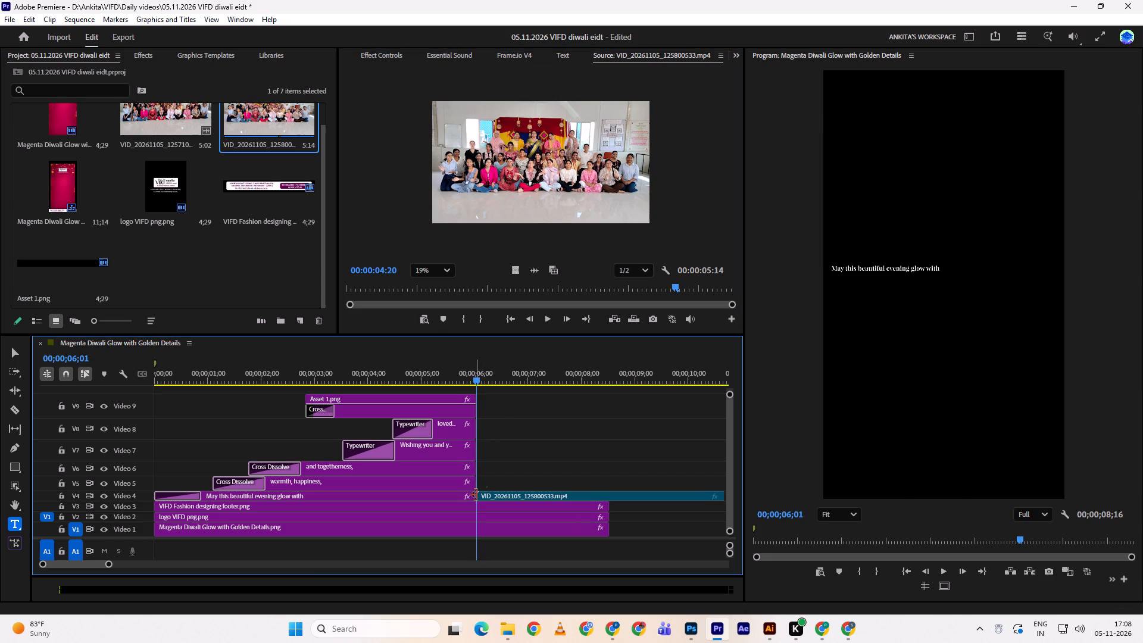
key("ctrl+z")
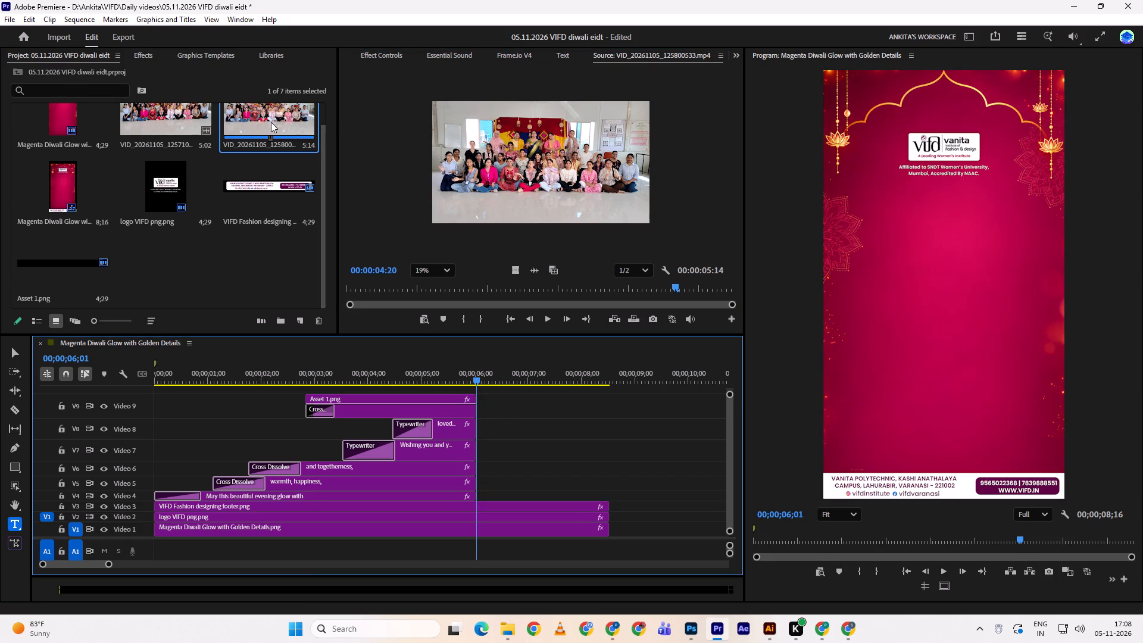
Add a video track above Video 1 and move the Magenta Diwali Glow with Golden Details.png background up to Video 2.
right_click(138, 530)
left_click(188, 345)
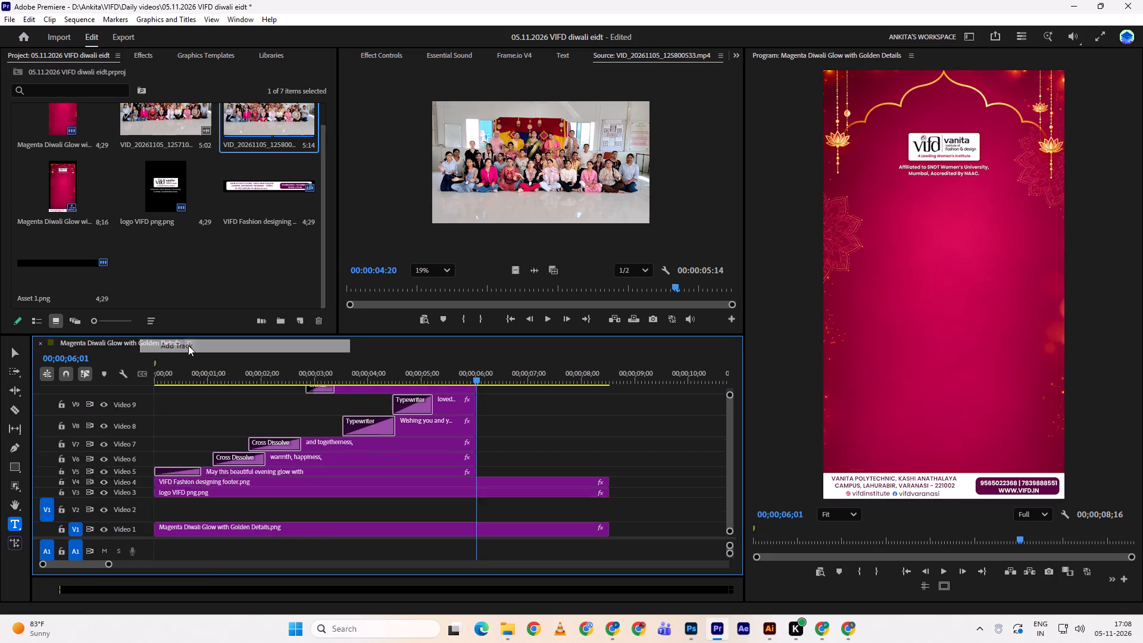
left_click_drag(263, 533, 260, 512)
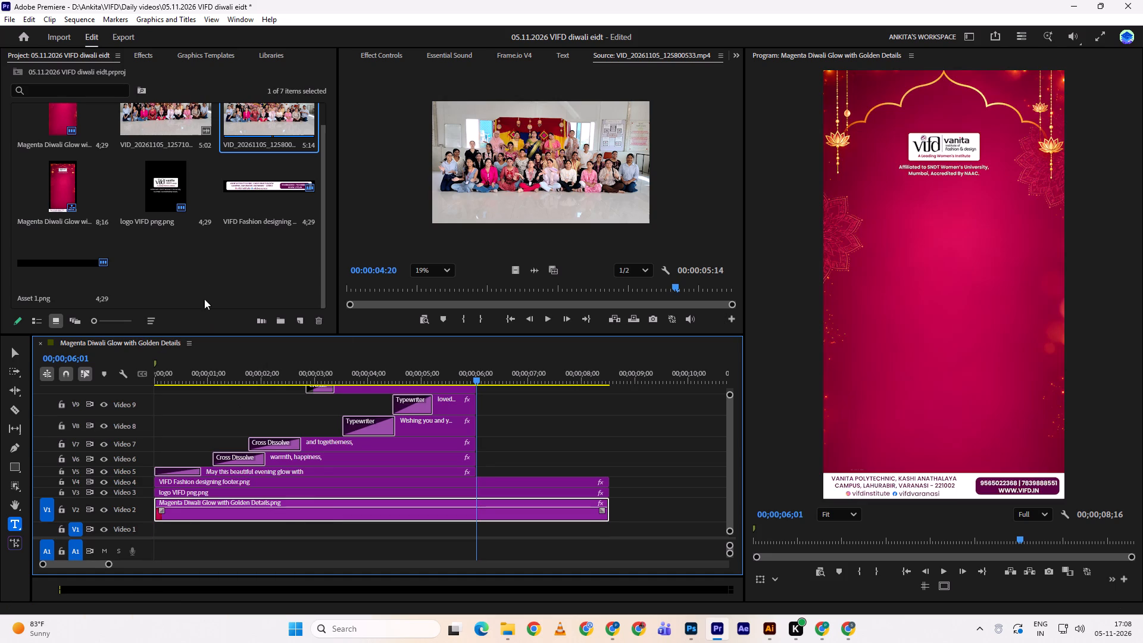
Place VID_20261105_125800533.mp4 with its audio on Video 1 and Audio 1, starting at 00;00;06;01 where the greeting lines end.
left_click_drag(253, 116, 155, 531)
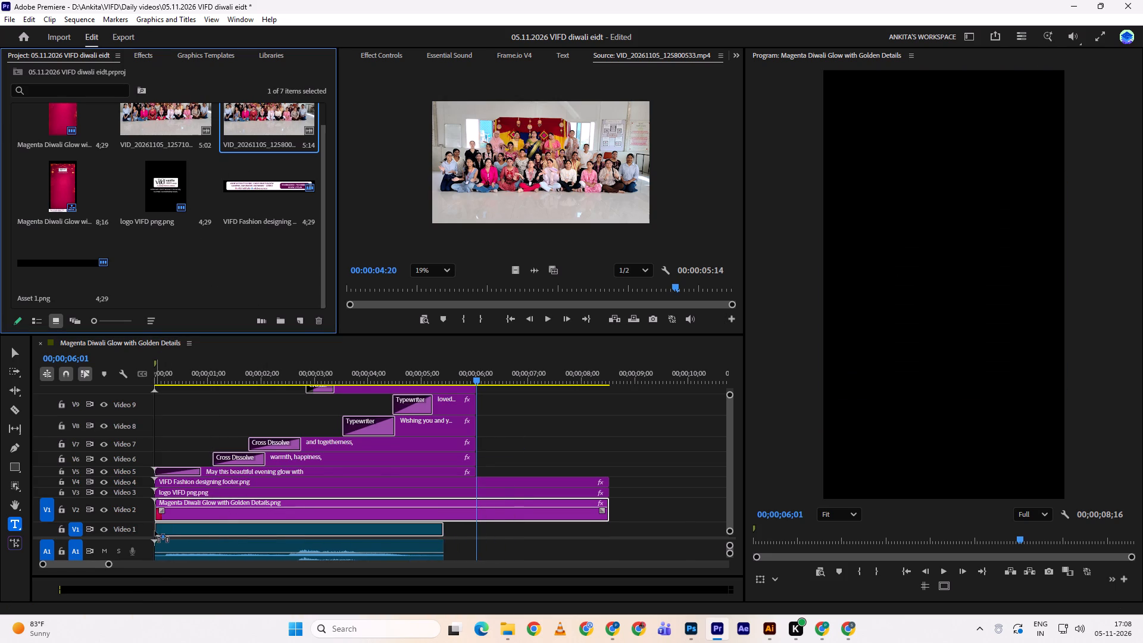
left_click_drag(155, 531, 480, 533)
Play through the placed group video to examine its footage and audio around the end of the background clip.
key("space")
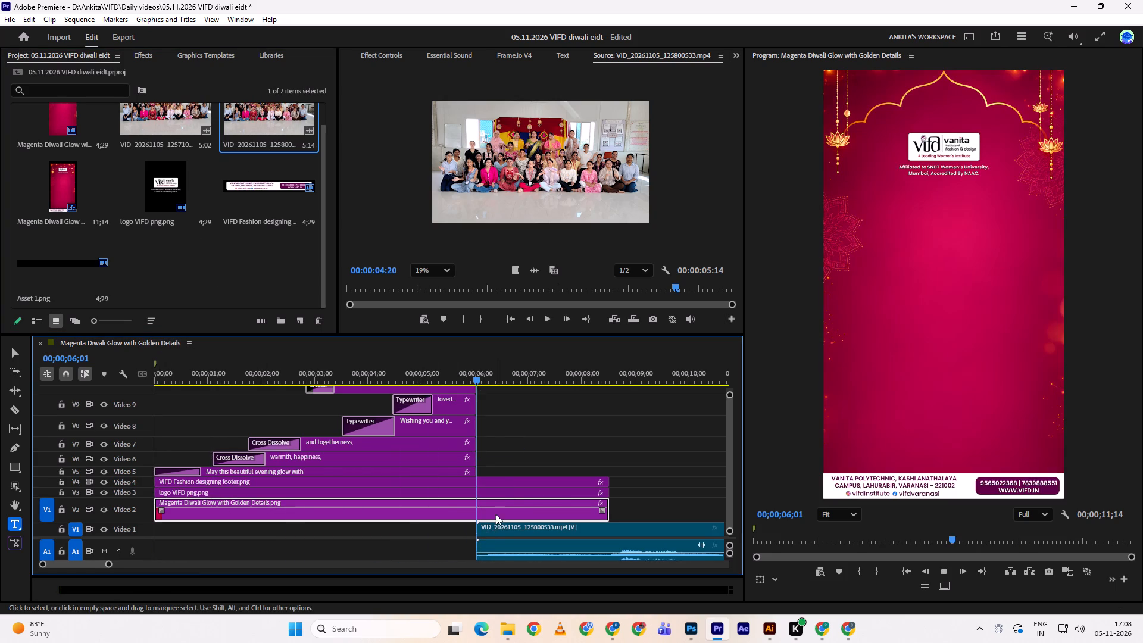
scroll(487, 502, "down", 9)
key("space")
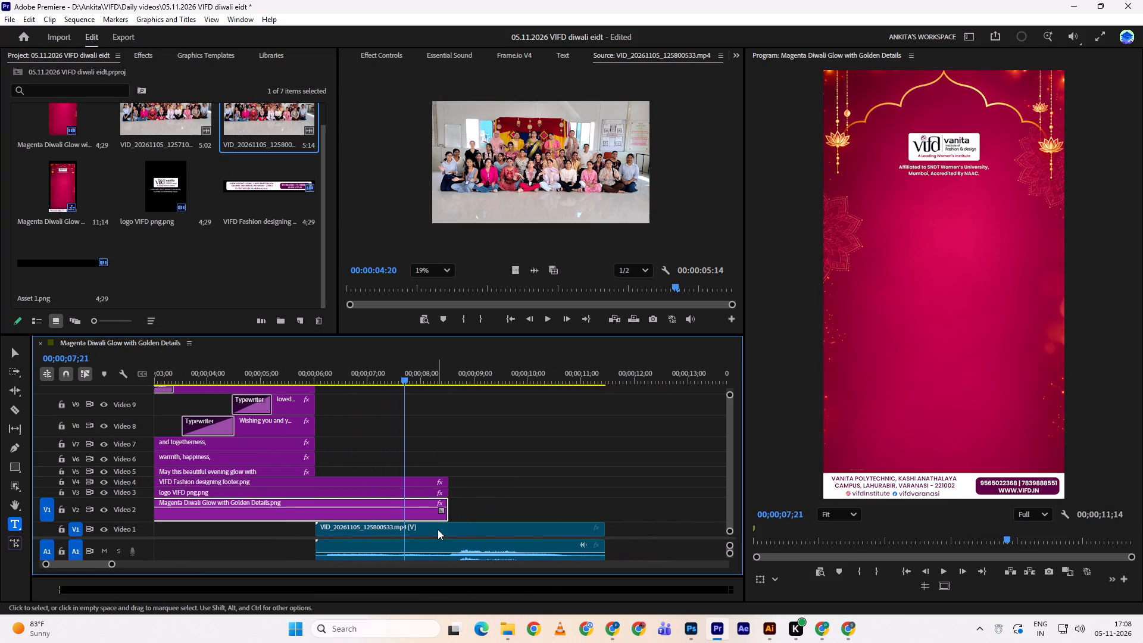
left_click(495, 510)
key("space")
key("space")
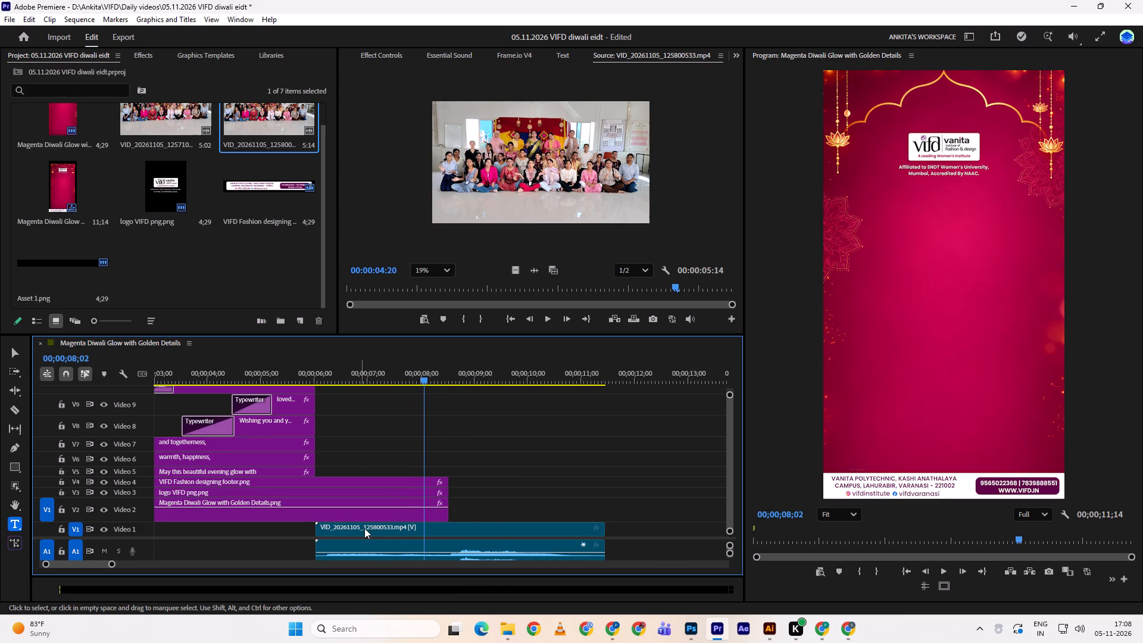
key("space")
key("space")
left_click_drag(383, 533, 387, 544)
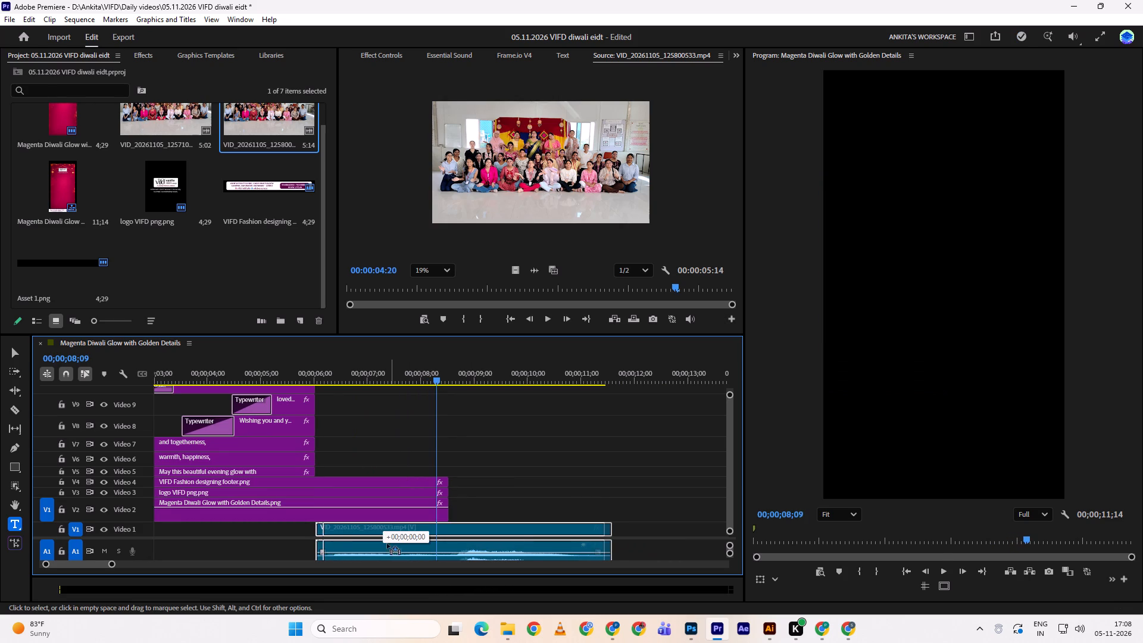
left_click_drag(387, 544, 384, 539)
key("space")
key("space")
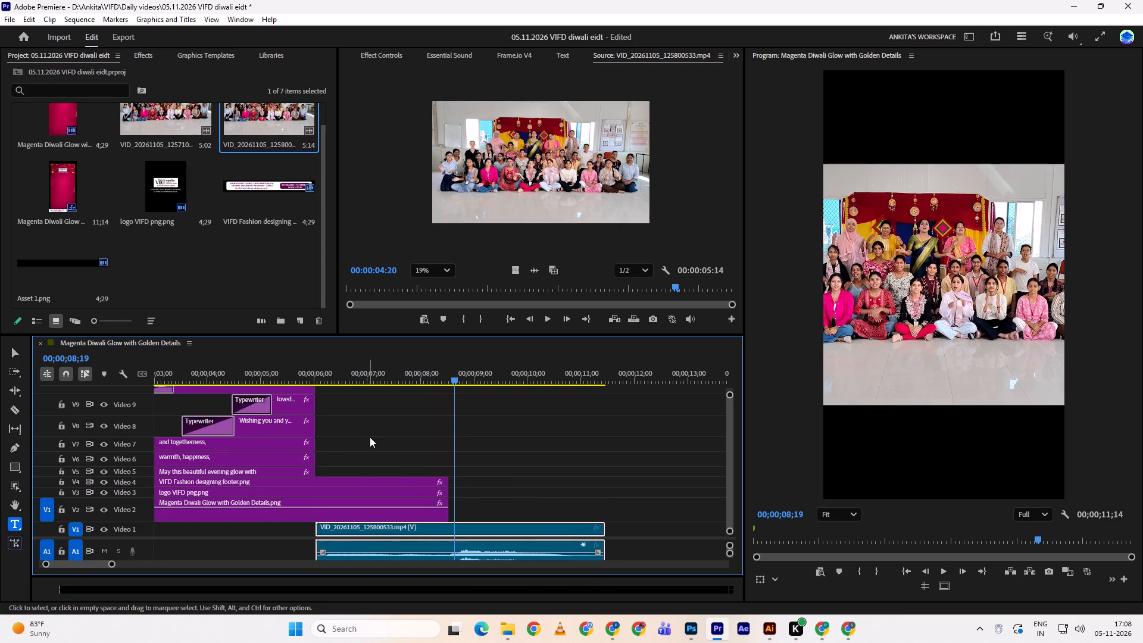
Shift the group video and its audio about 9 frames later on the timeline, and check the playback.
left_click(452, 370)
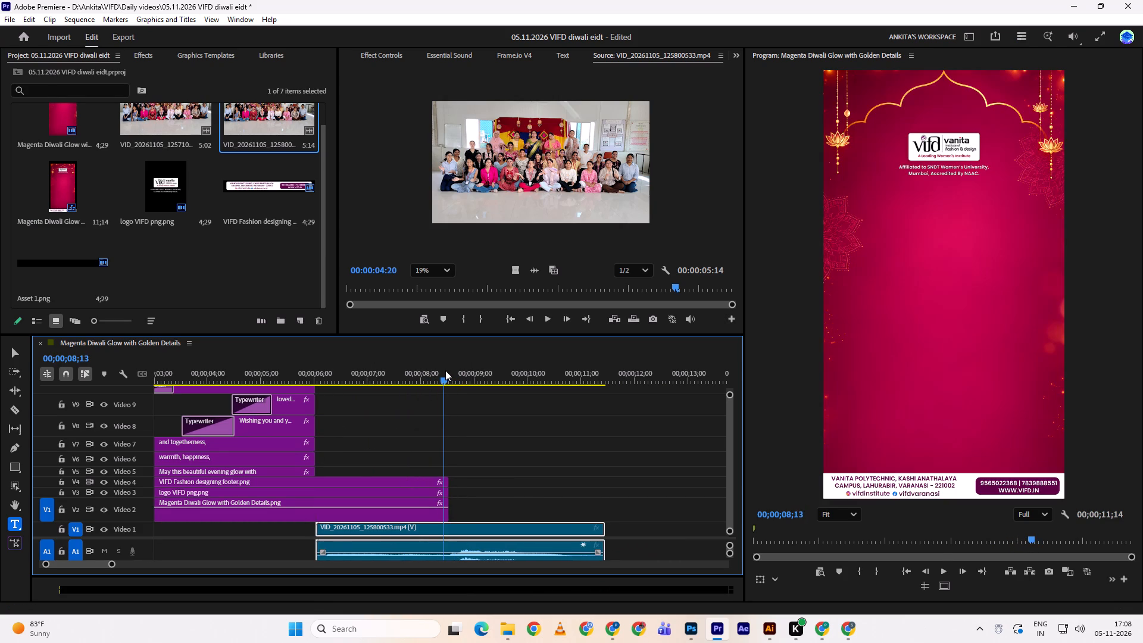
left_click(449, 370)
left_click_drag(458, 486, 441, 502)
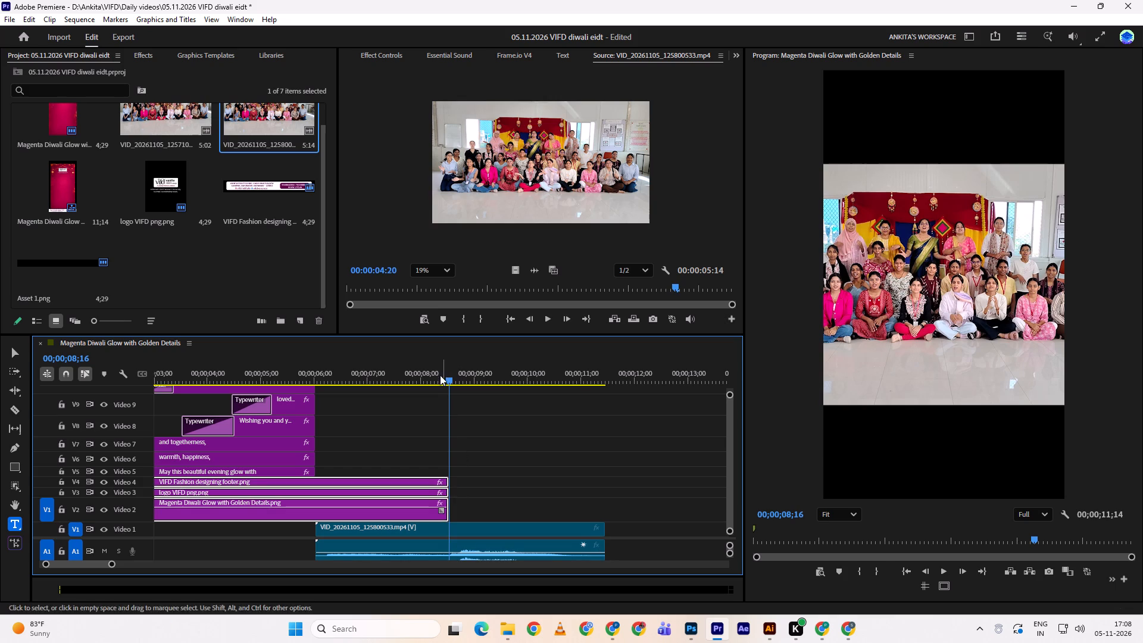
left_click_drag(446, 368, 454, 367)
left_click_drag(497, 505, 499, 555)
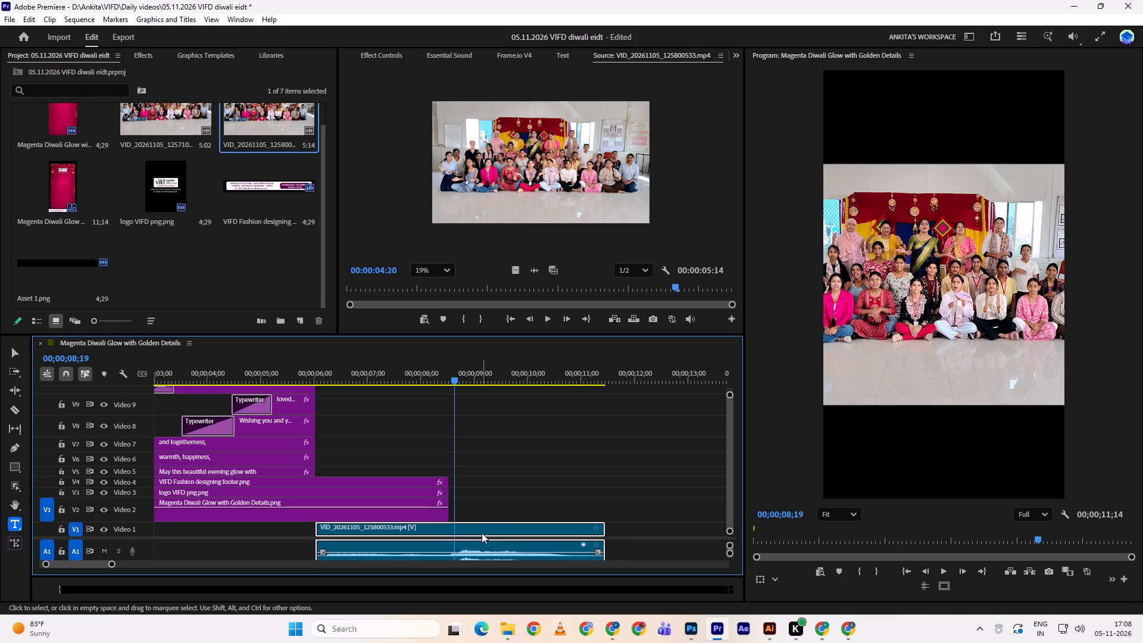
left_click_drag(482, 533, 497, 524)
key("space")
key("space")
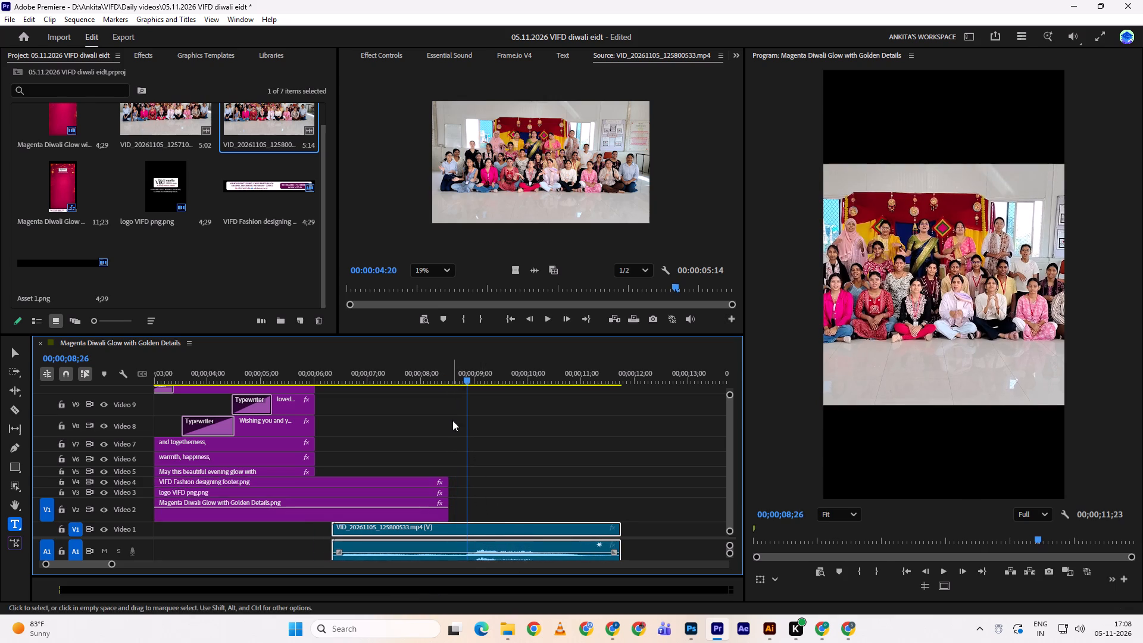
Cut the group video and its audio at 00;00;08;17 and remove the part before the cut.
left_click(455, 367)
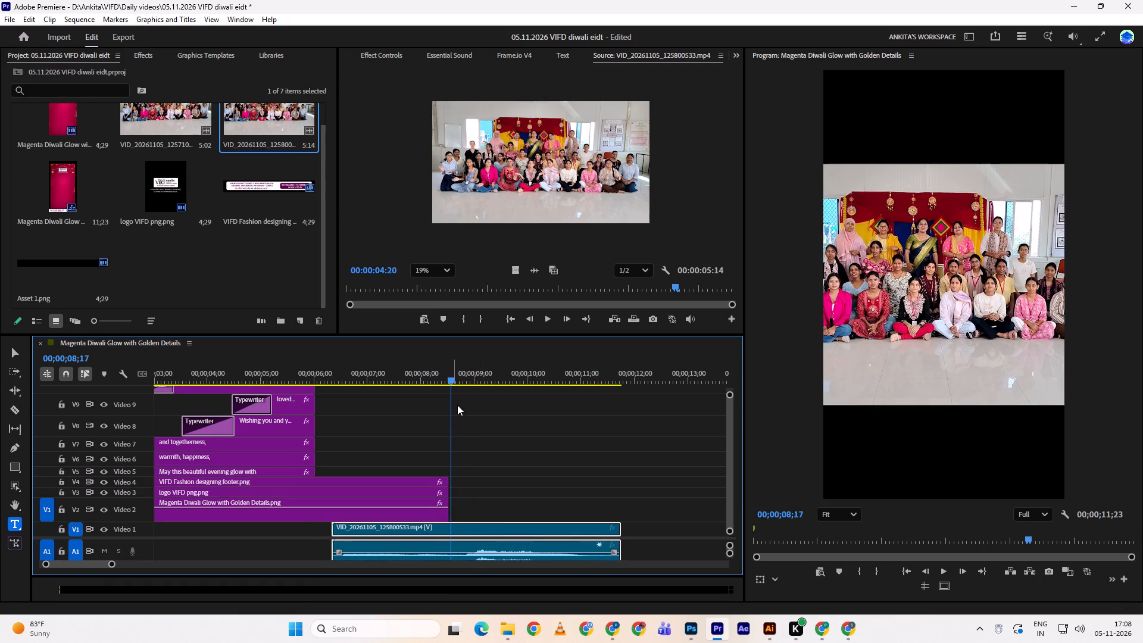
left_click_drag(332, 539, 473, 539)
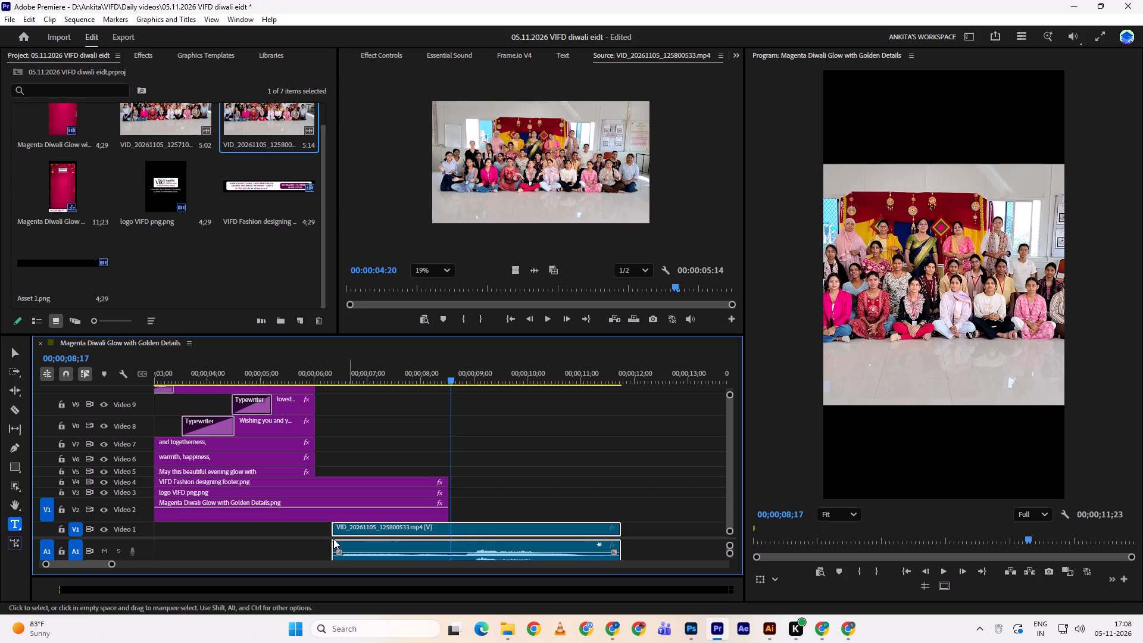
left_click(315, 538)
left_click_drag(324, 538, 386, 527)
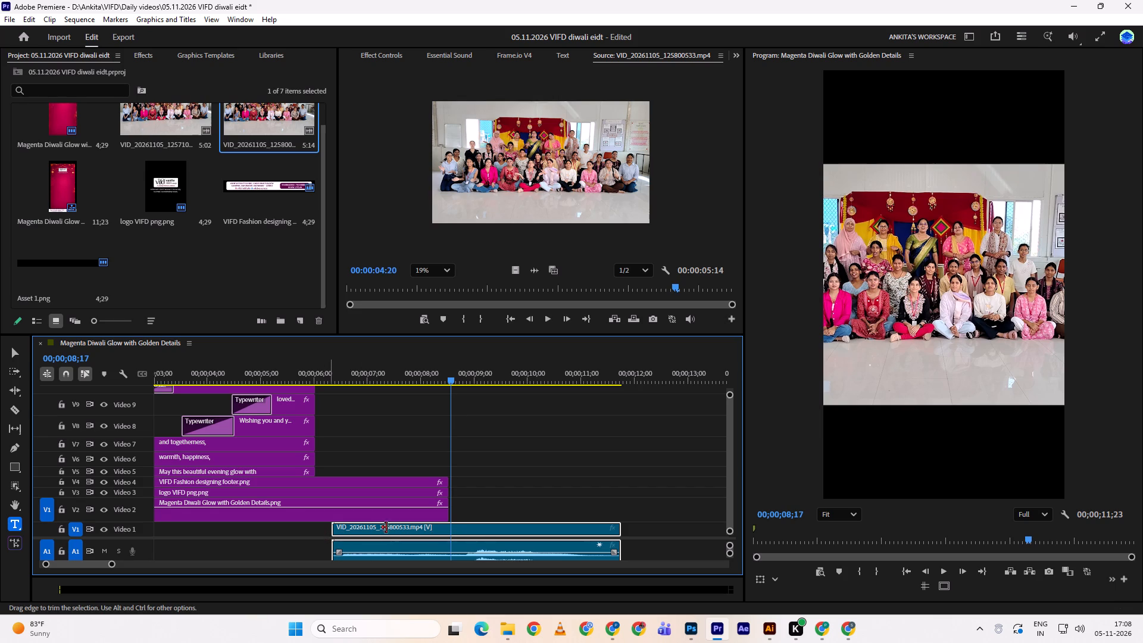
left_click_drag(386, 527, 403, 526)
left_click(489, 500)
left_click(426, 544)
left_click_drag(326, 538, 432, 534)
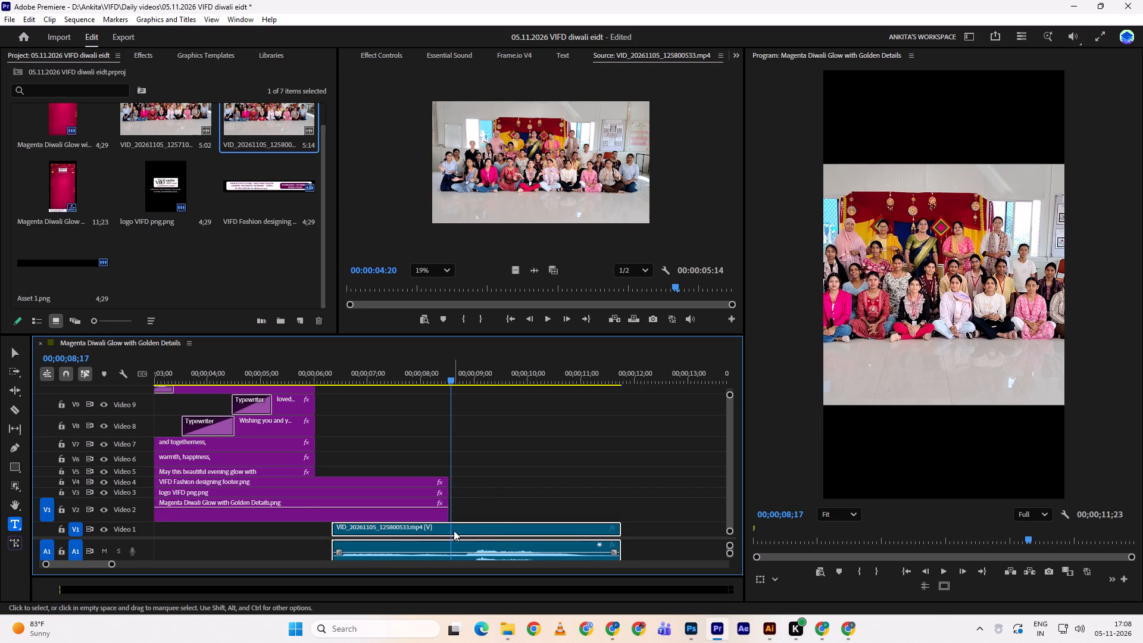
key("ctrl+k")
key("d")
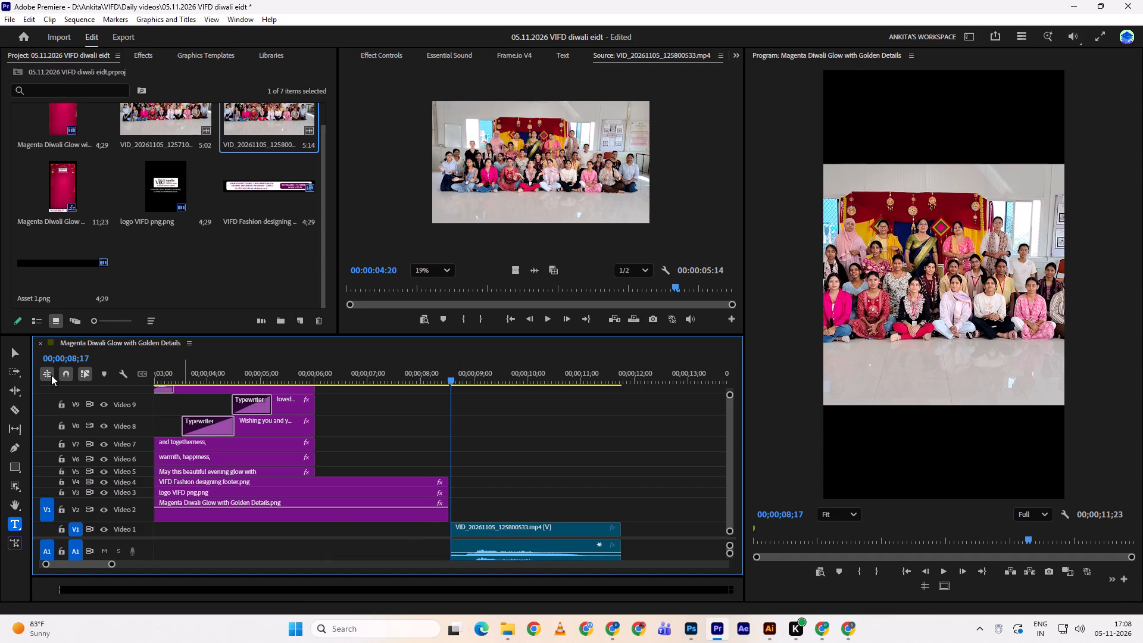
Turn off linked selection and move the group video to Video 5 and its audio on Audio 1, both starting at 00;00;06;01.
left_click(80, 373)
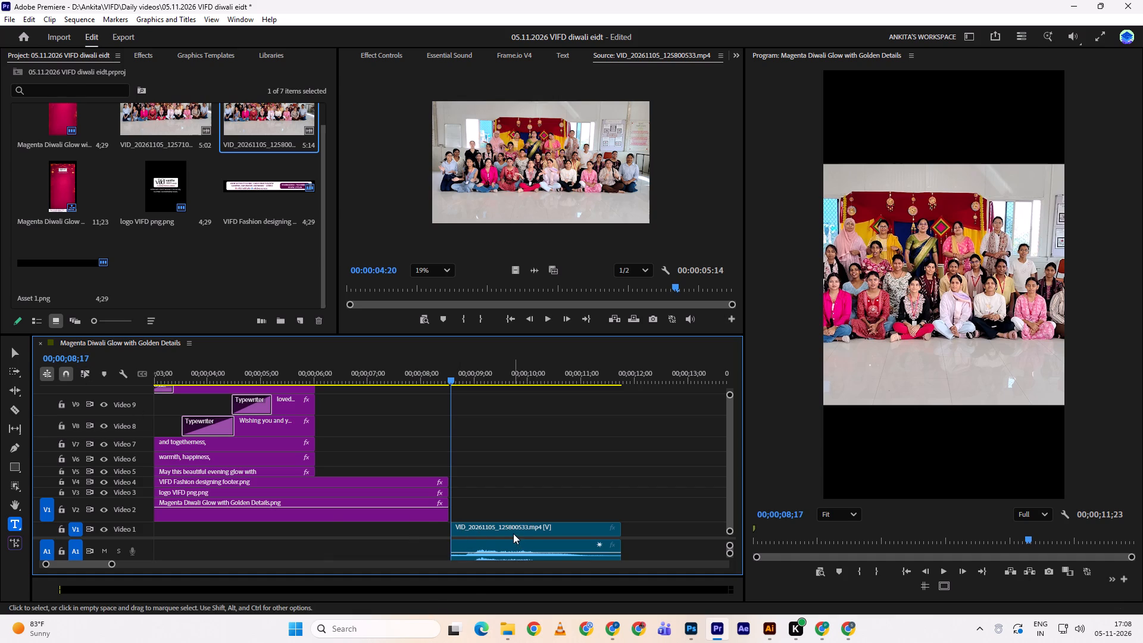
left_click_drag(513, 533, 384, 470)
left_click(384, 470)
left_click_drag(363, 374, 312, 389)
left_click(312, 389)
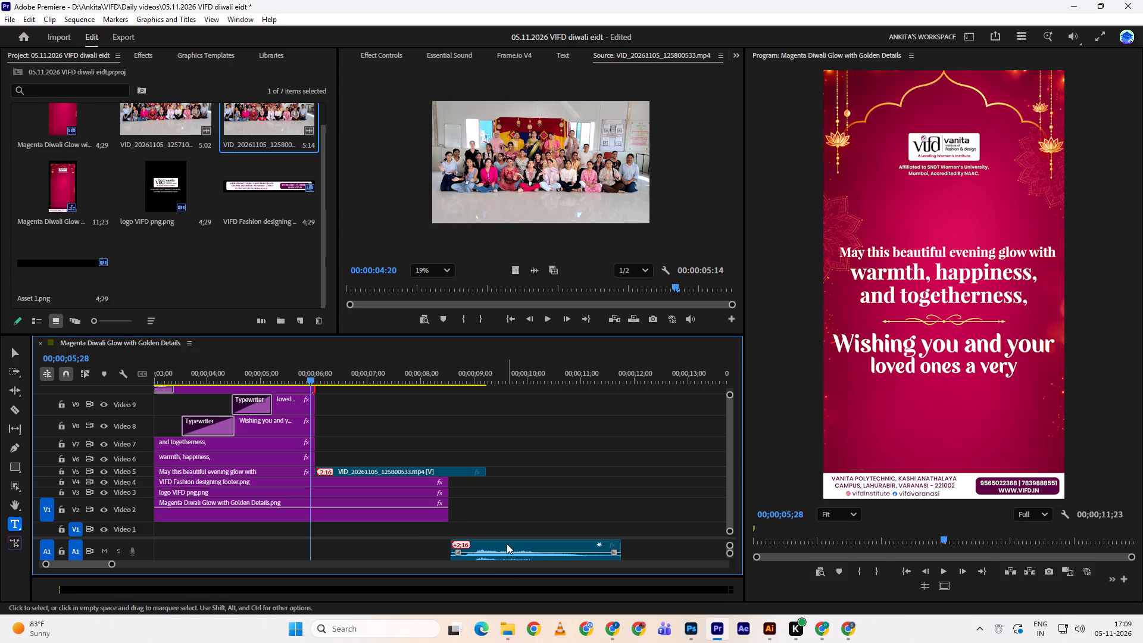
left_click_drag(507, 543, 334, 546)
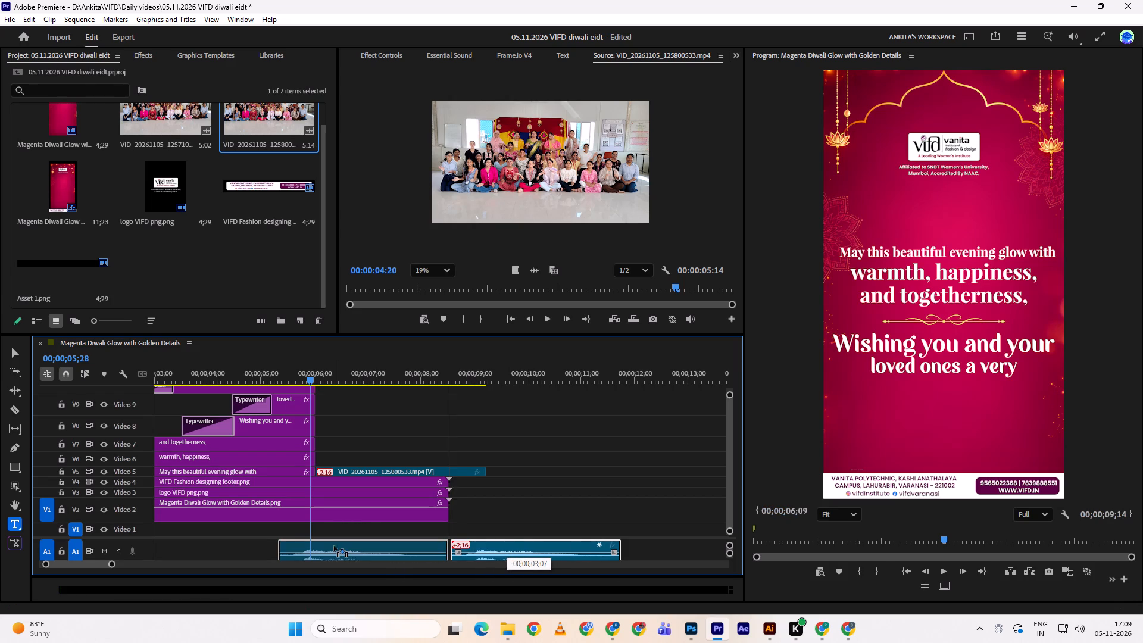
left_click_drag(334, 546, 369, 545)
Play through the switch from the greeting lines to the group video to check picture and audio timing.
key("space")
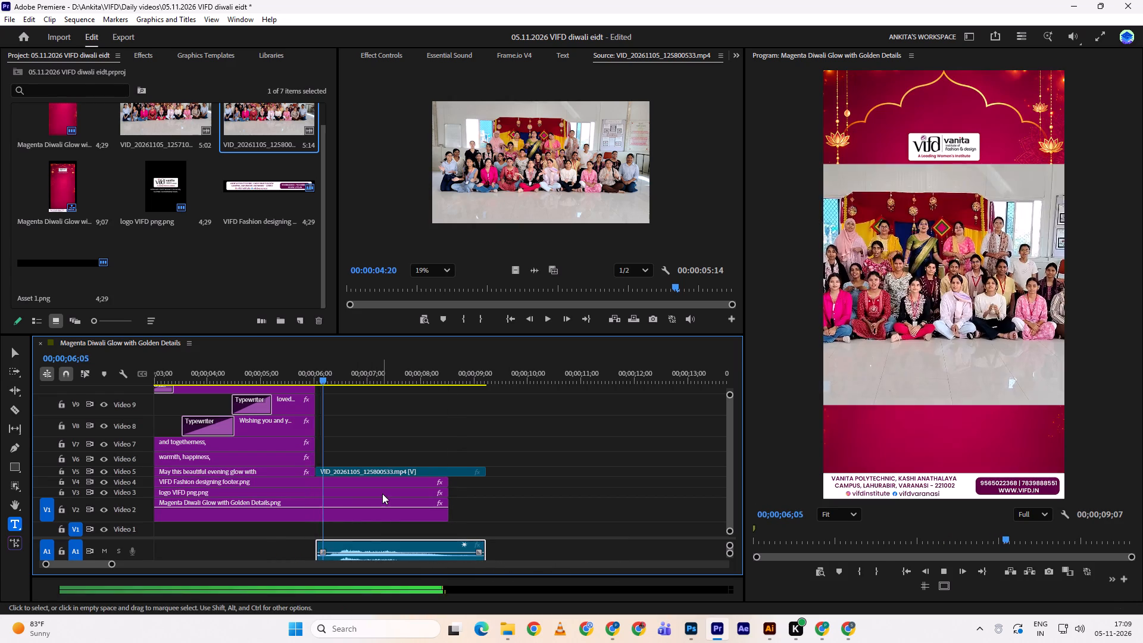
key("space")
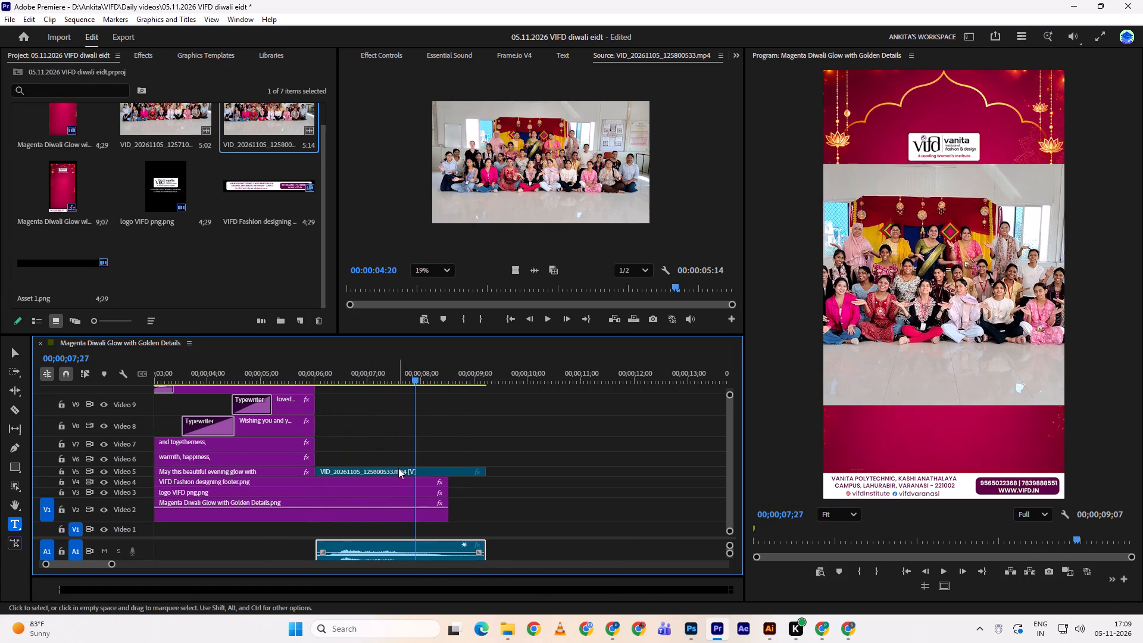
left_click_drag(348, 350, 314, 369)
left_click_drag(314, 374, 274, 374)
left_click(274, 374)
key("space")
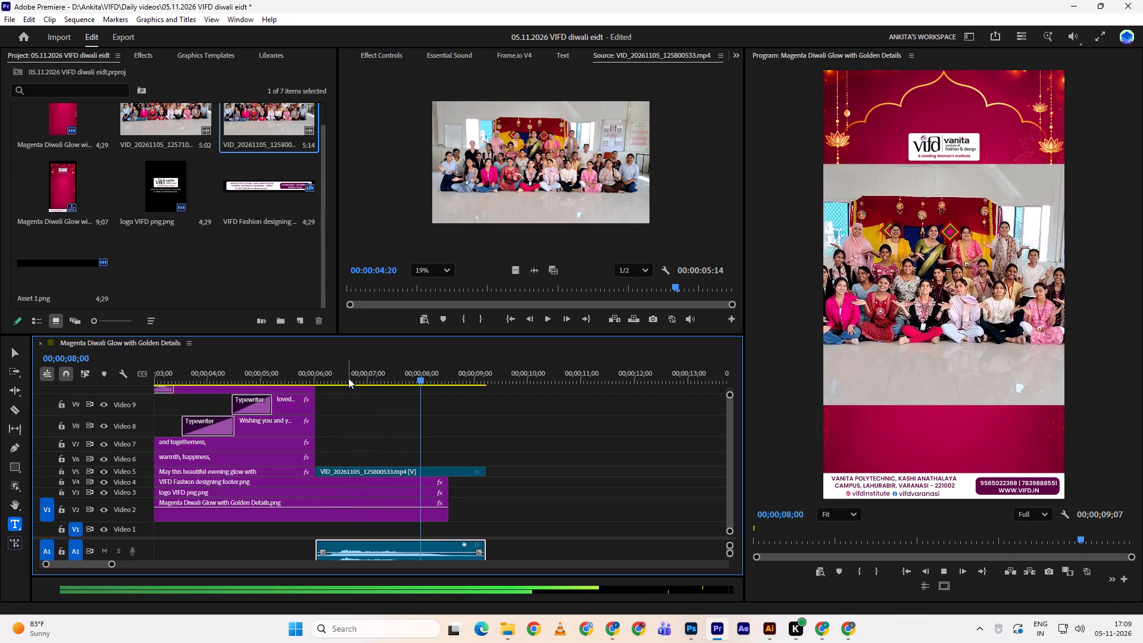
left_click_drag(323, 370, 305, 372)
left_click(305, 372)
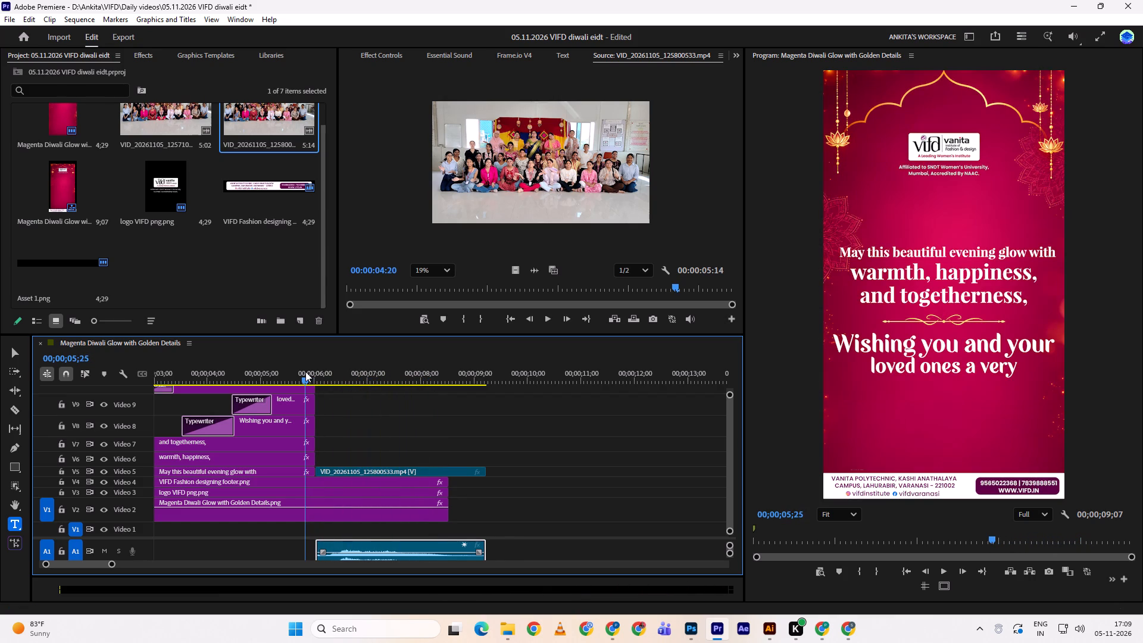
key("space")
key("space")
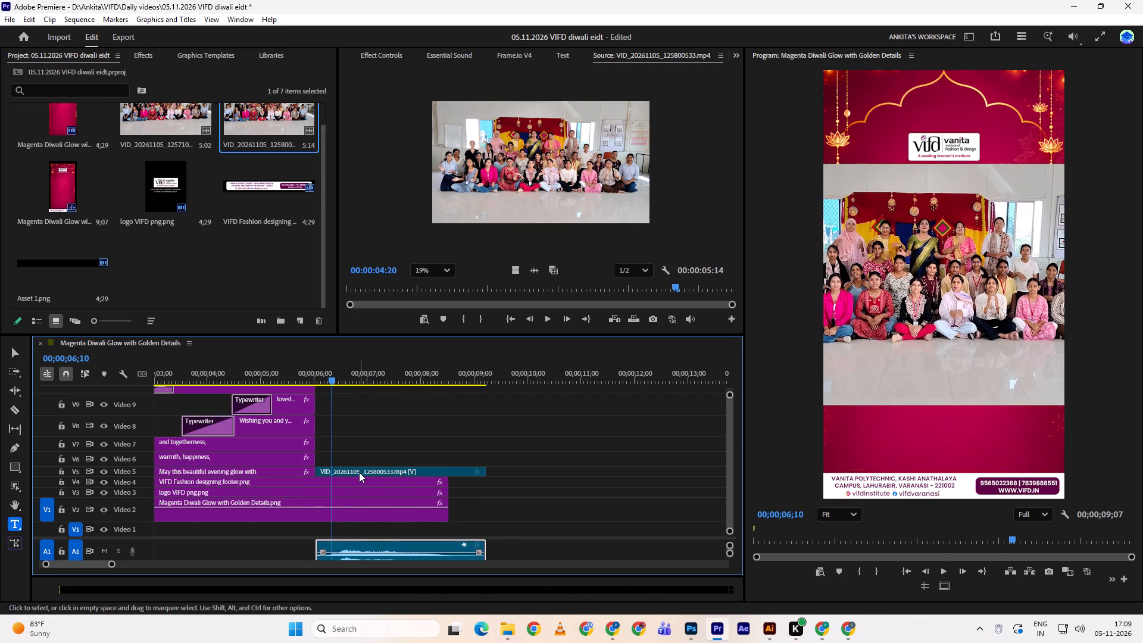
Scale the group video on Video 5 down to 60 and set its horizontal position to 571.
double_click(359, 472)
scroll(411, 57, "up", 3)
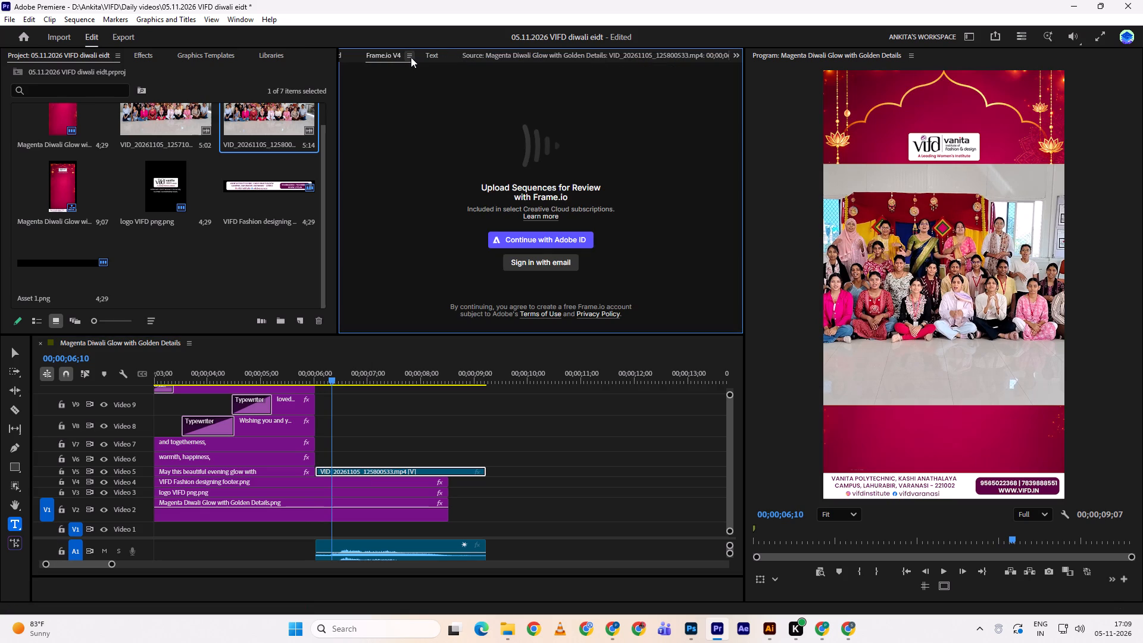
scroll(420, 53, "up", 1)
left_click_drag(472, 142, 466, 143)
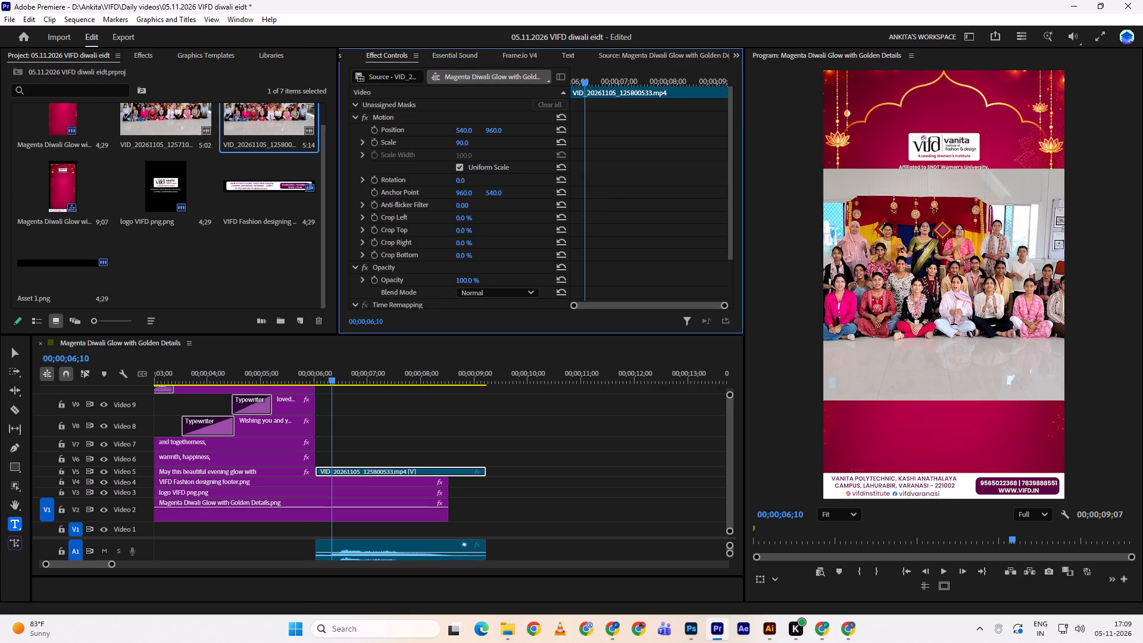
left_click_drag(466, 143, 451, 138)
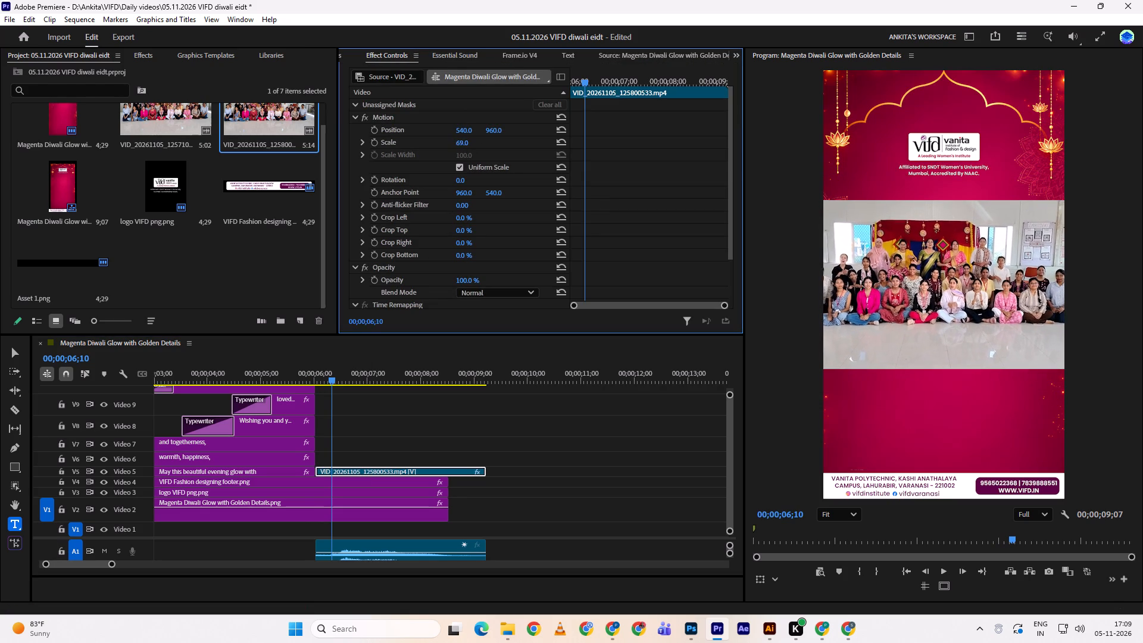
left_click_drag(451, 138, 444, 136)
left_click(472, 141)
left_click_drag(460, 129, 477, 125)
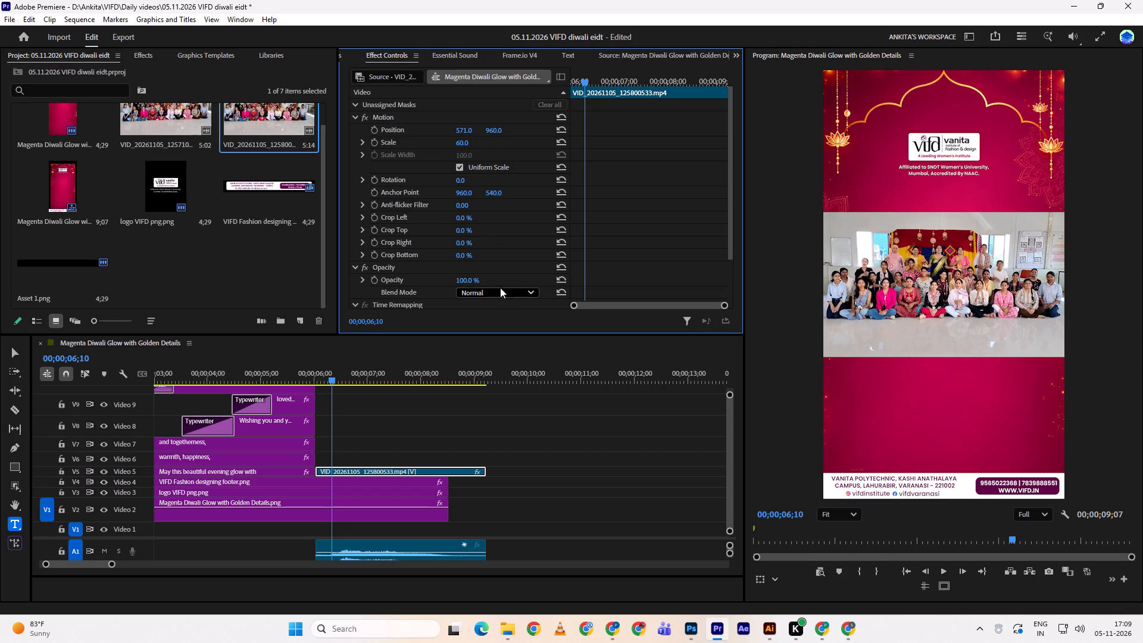
Play the resized group video repeatedly from the end of the greeting to examine its framing, sound and end point.
left_click(487, 488)
left_click_drag(321, 376, 299, 370)
key("space")
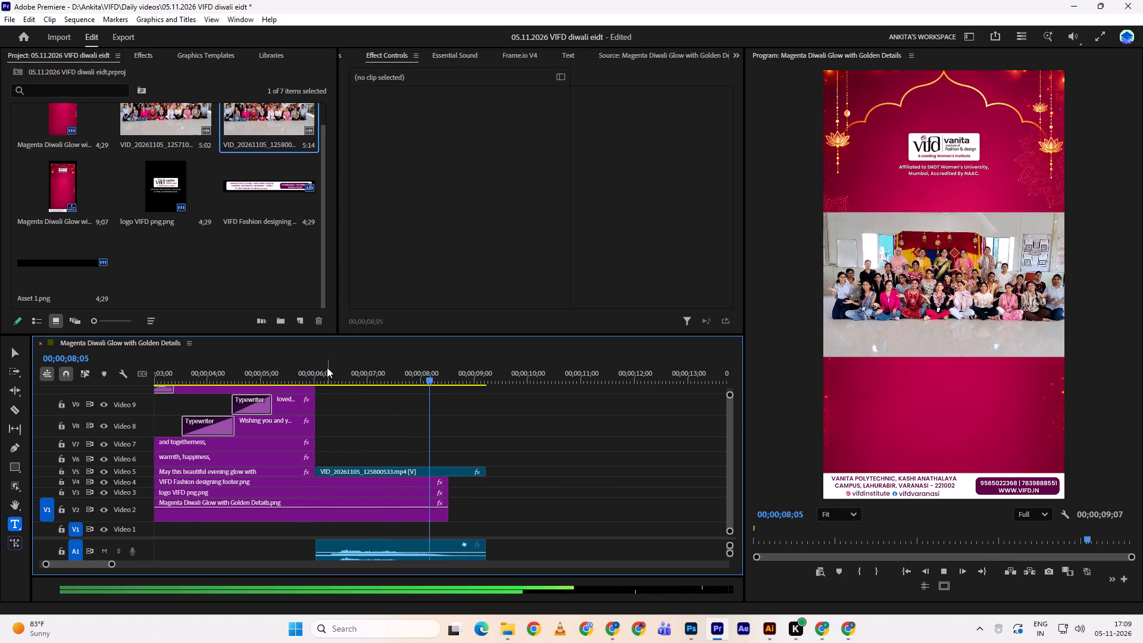
left_click_drag(327, 367, 296, 366)
key("space")
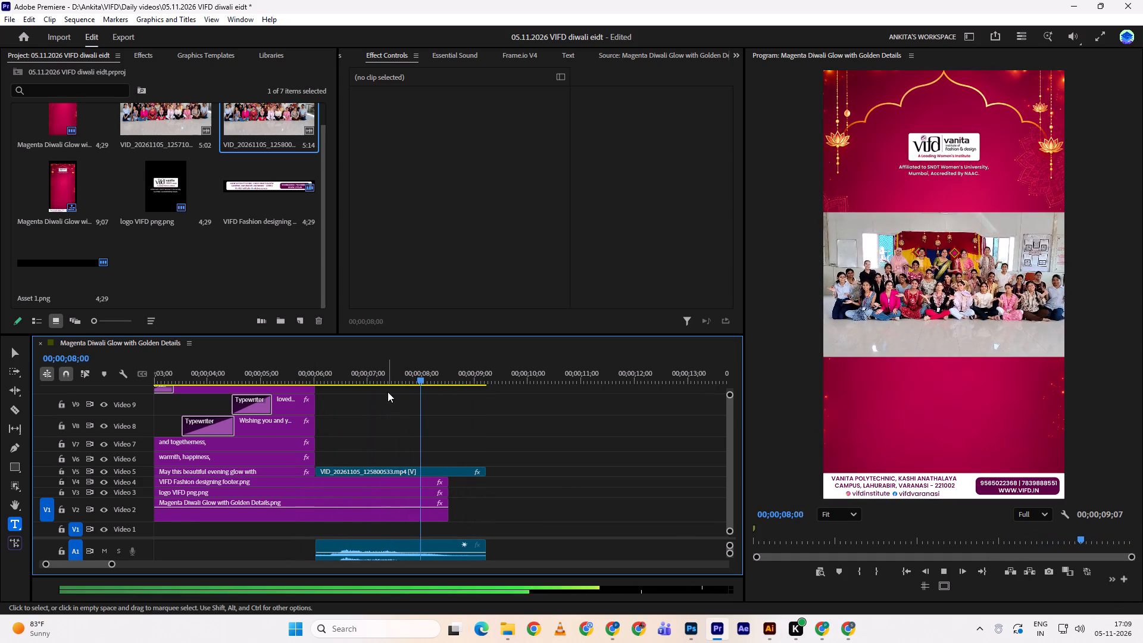
left_click_drag(383, 373, 296, 375)
key("space")
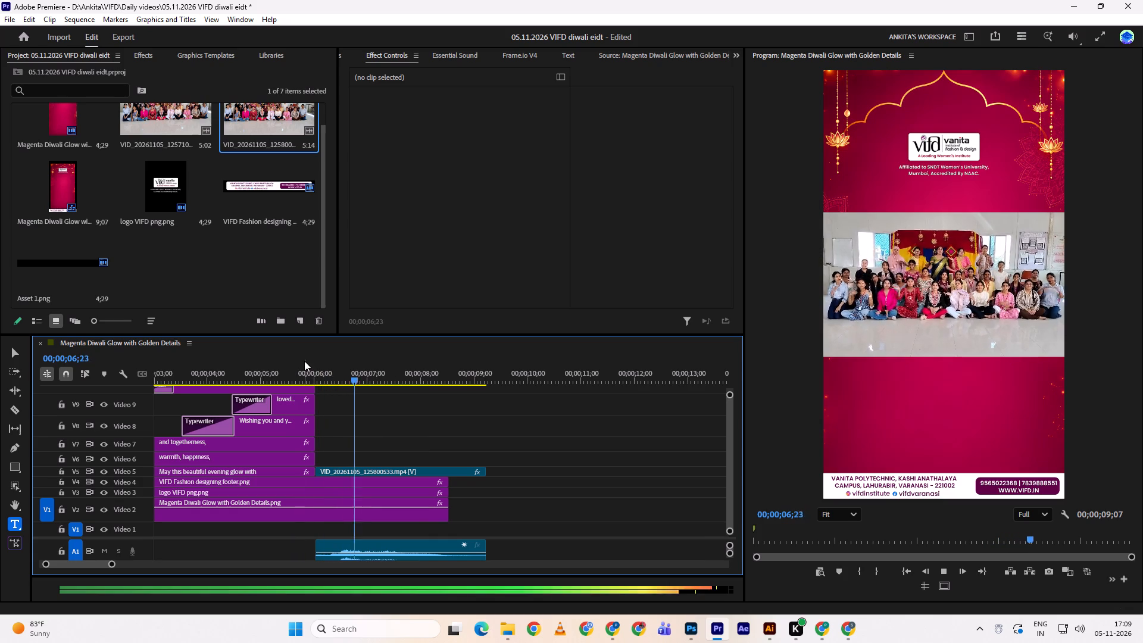
left_click_drag(304, 361, 295, 362)
key("space")
key("space")
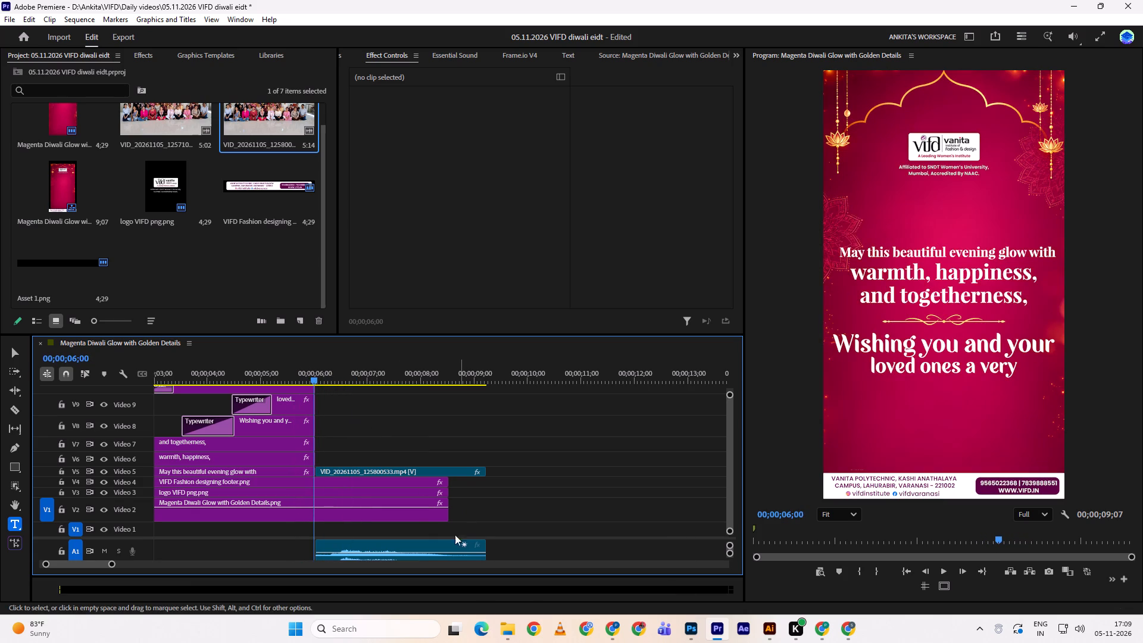
key("space")
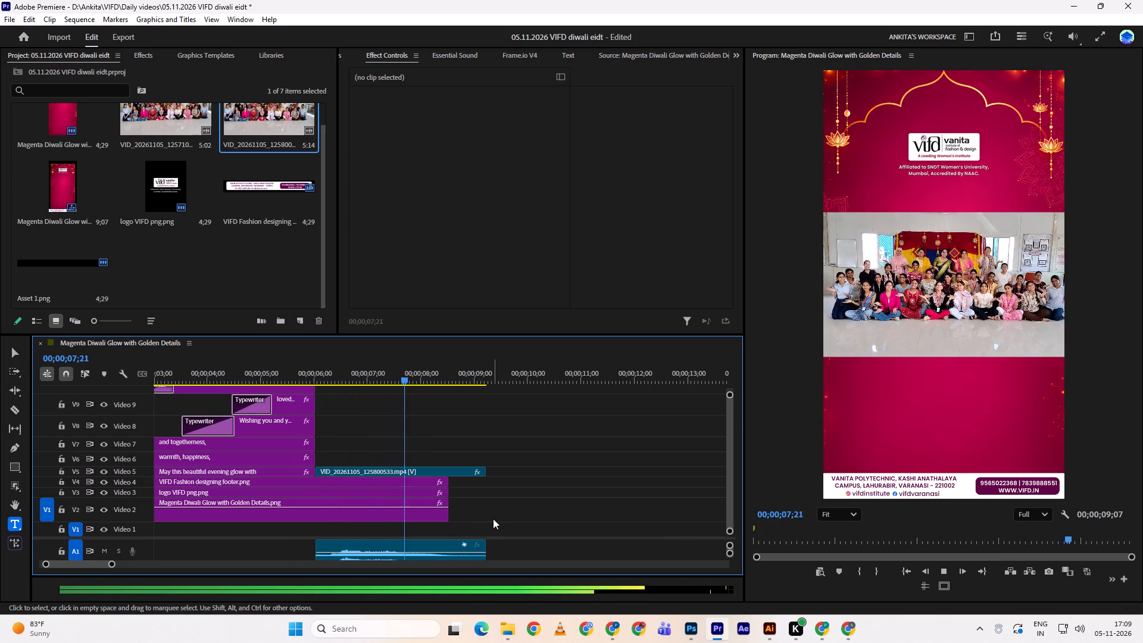
key("space")
key("space")
key("space")
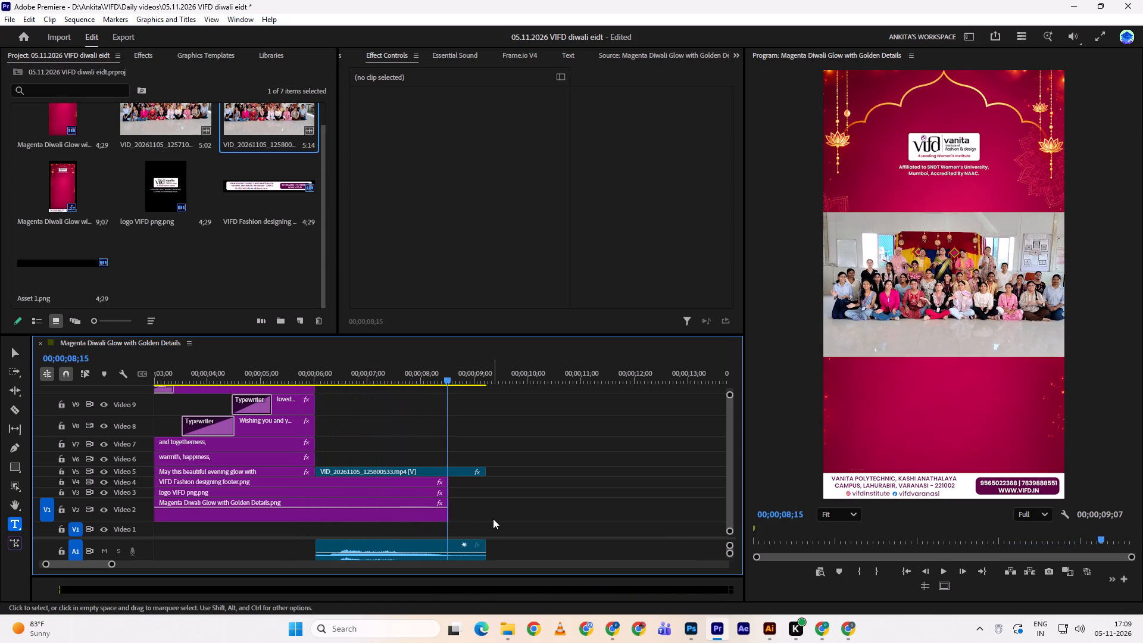
key("space")
key("space")
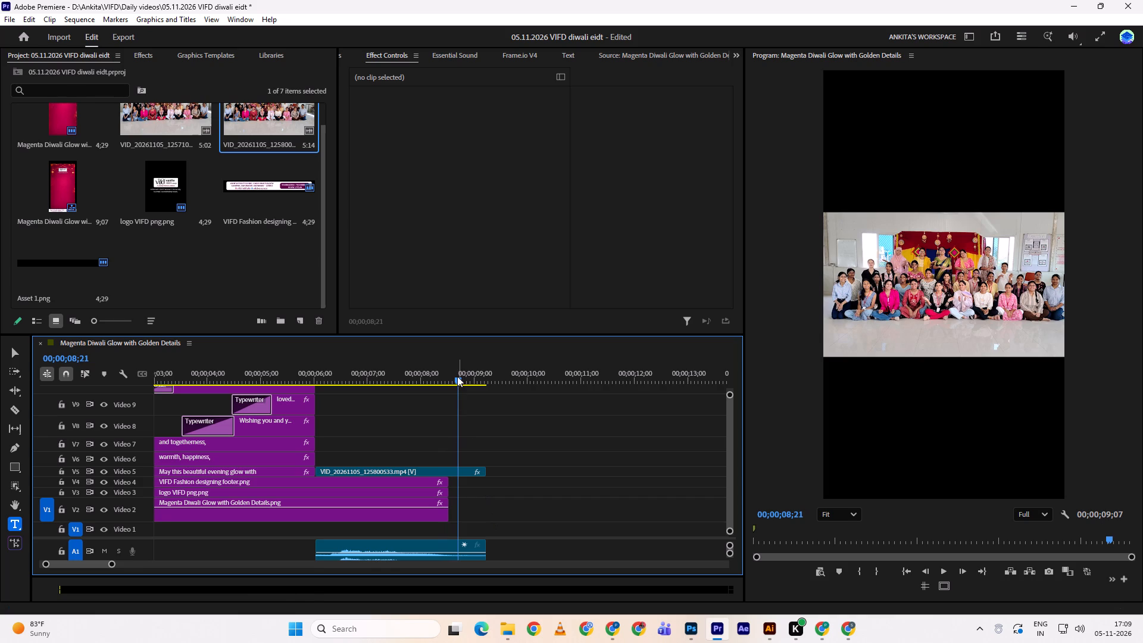
Trim the ends of the group video and its audio to 00;00;08;16, where the background clip ends.
left_click(455, 369, "shift")
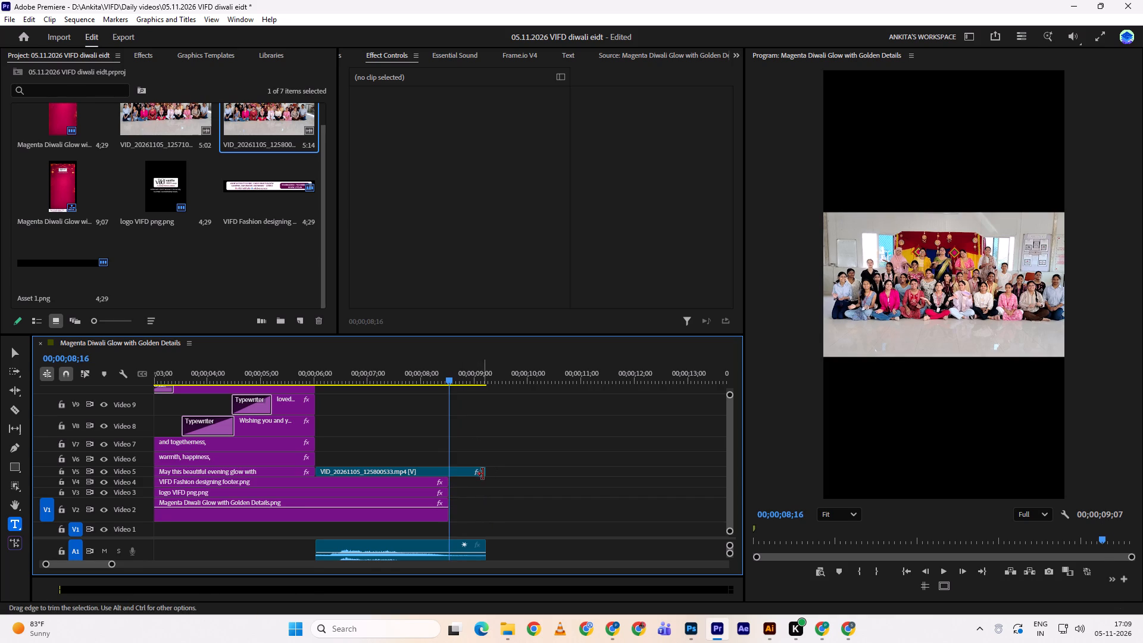
left_click_drag(483, 474, 446, 472)
left_click_drag(490, 542, 470, 537)
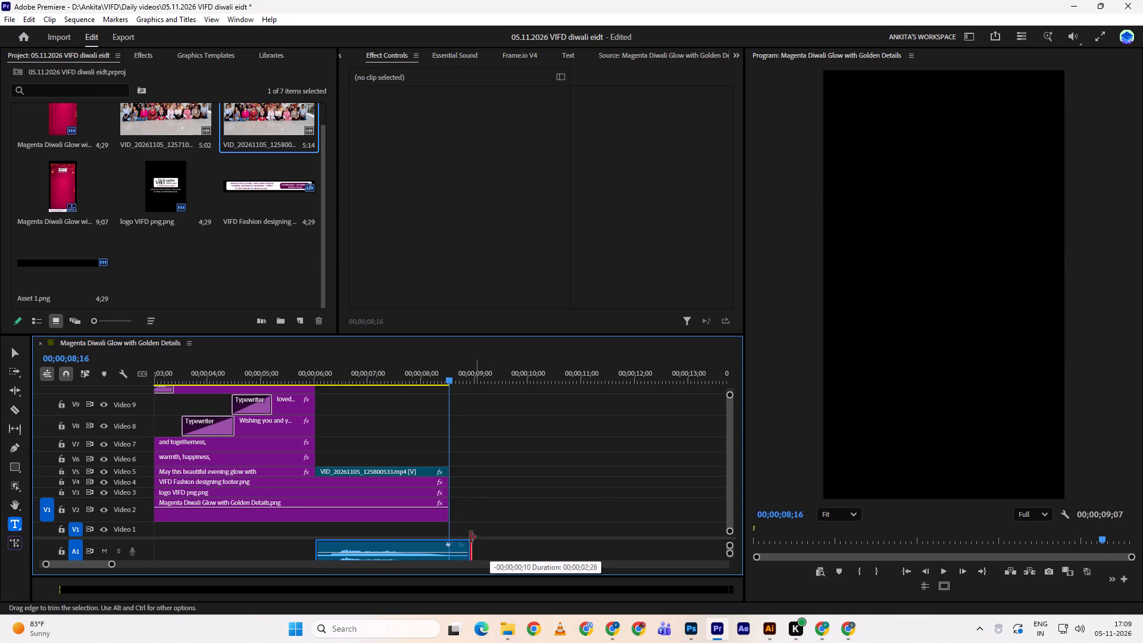
left_click_drag(470, 537, 452, 538)
Play the whole sequence from the beginning and review the change from the greeting lines to the group video.
left_click_drag(446, 372, 399, 375)
key("space")
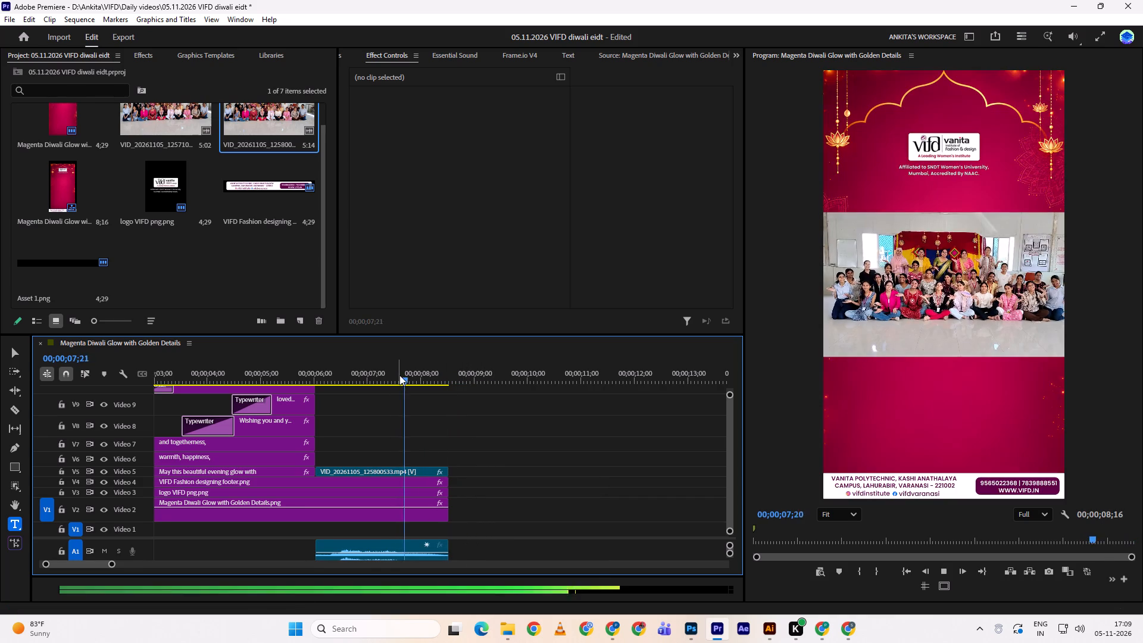
left_click_drag(413, 371, 307, 380)
key("space")
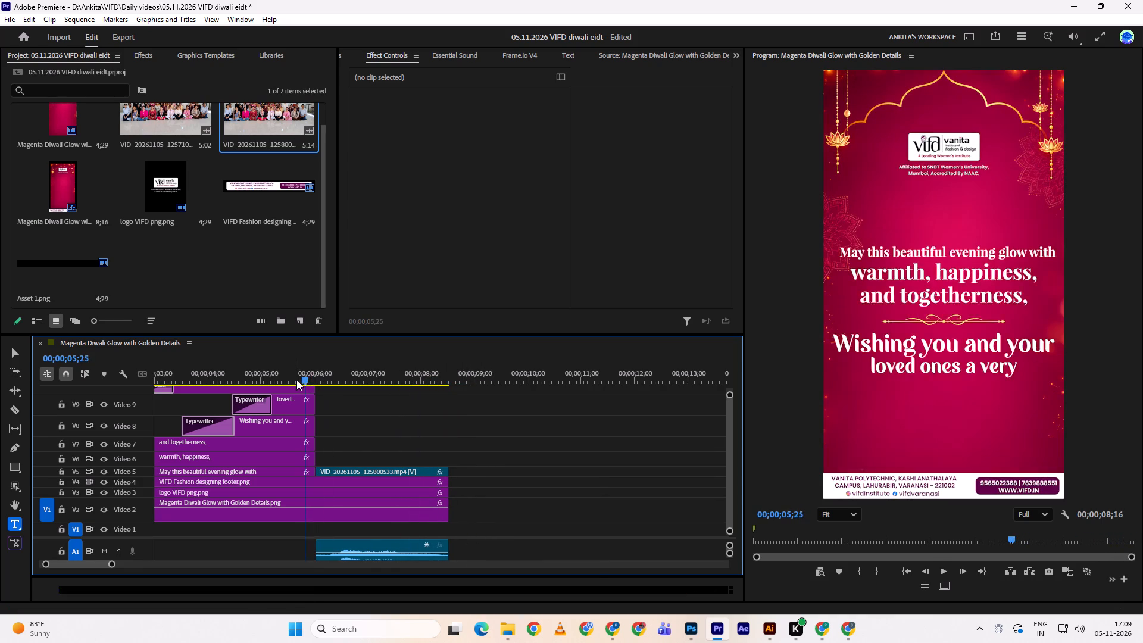
left_click_drag(326, 371, 70, 378)
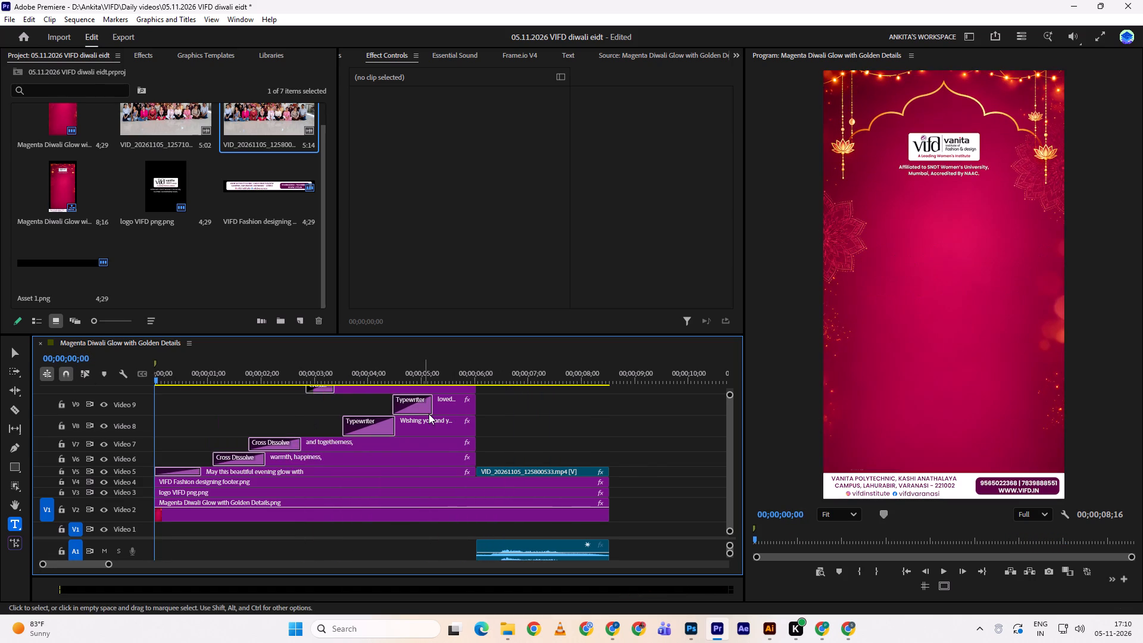
scroll(434, 414, "down", 4, "alt")
key("space")
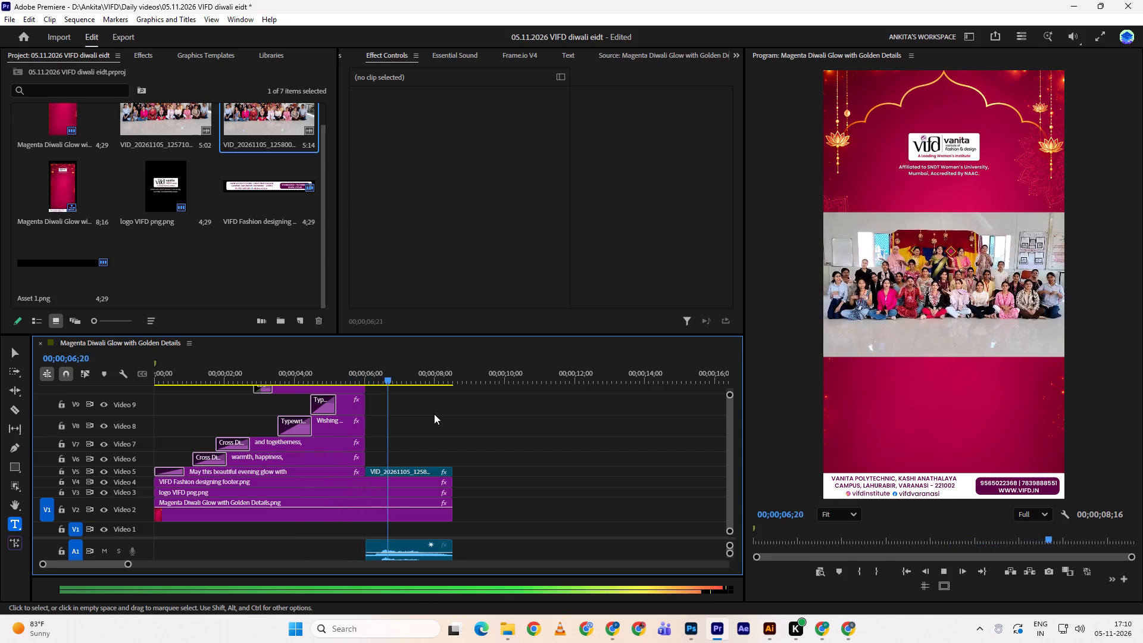
left_click_drag(385, 370, 332, 379)
key("space")
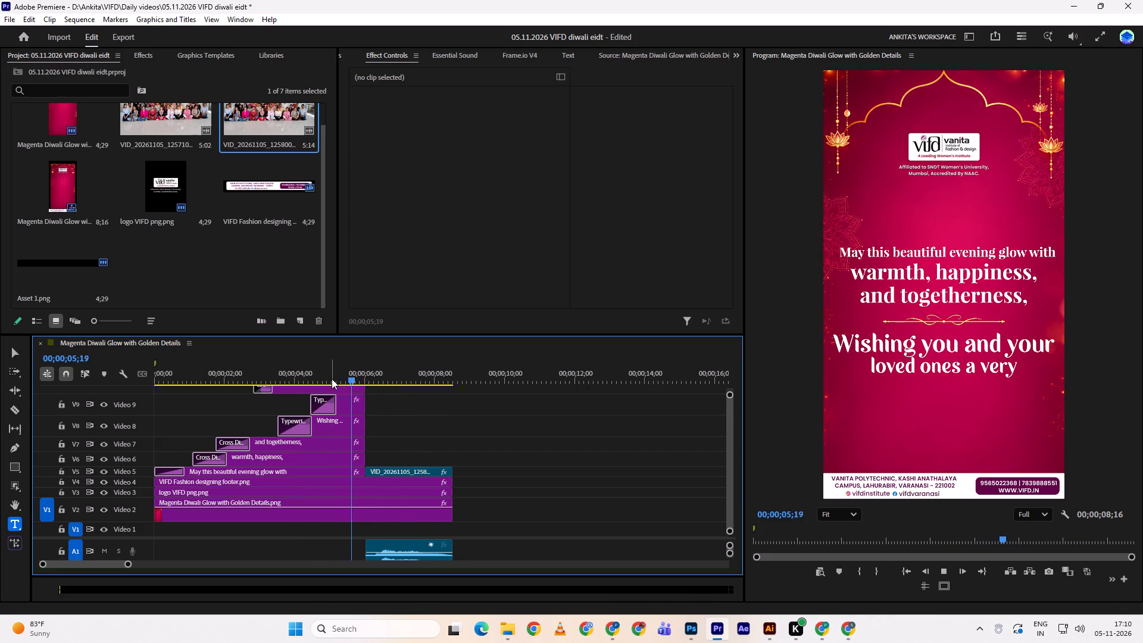
left_click_drag(388, 377, 323, 367)
key("space")
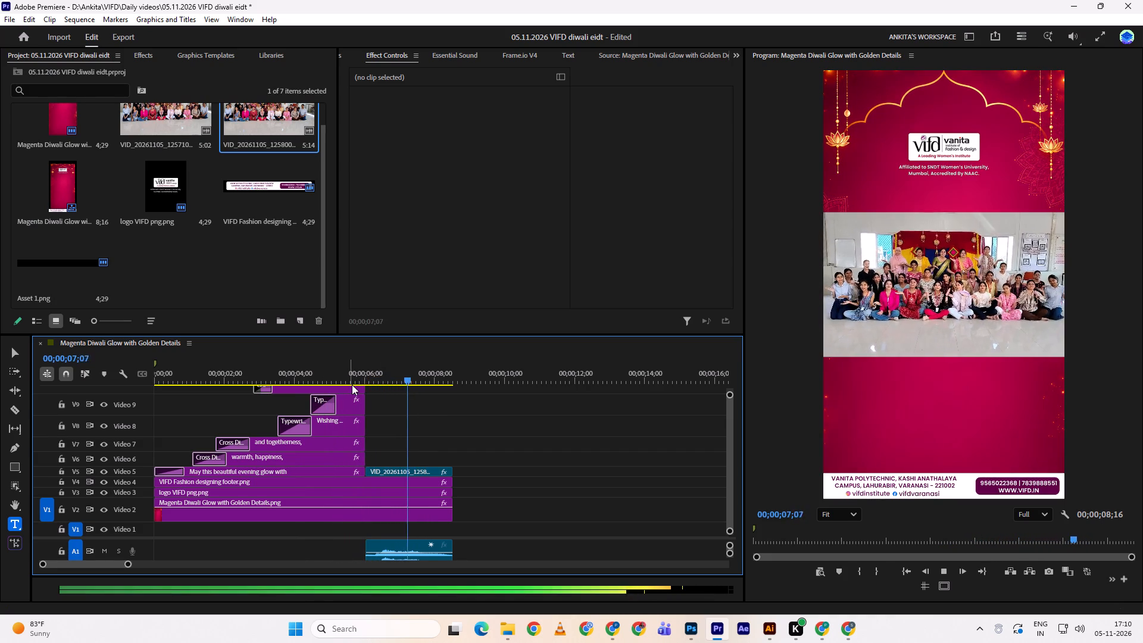
key("space")
left_click(346, 372)
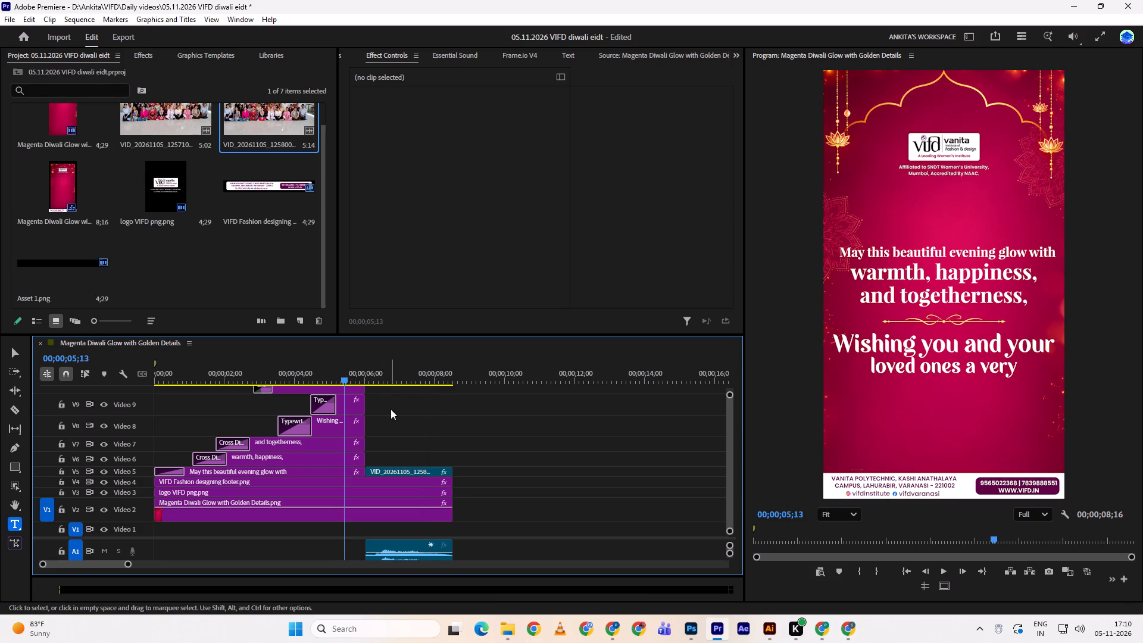
key("space")
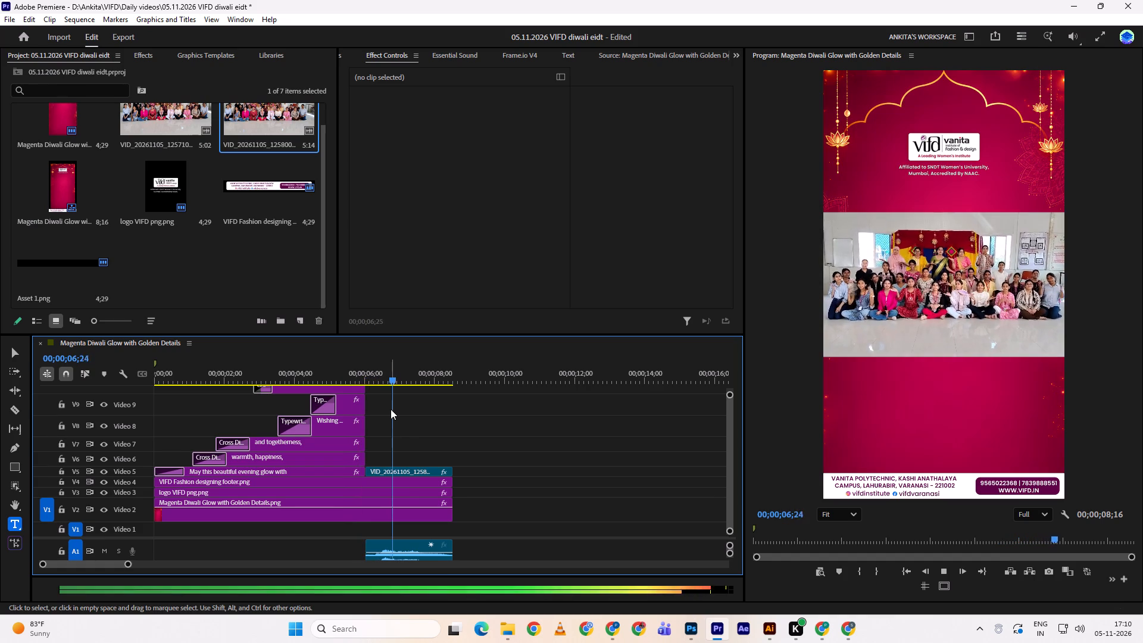
key("space")
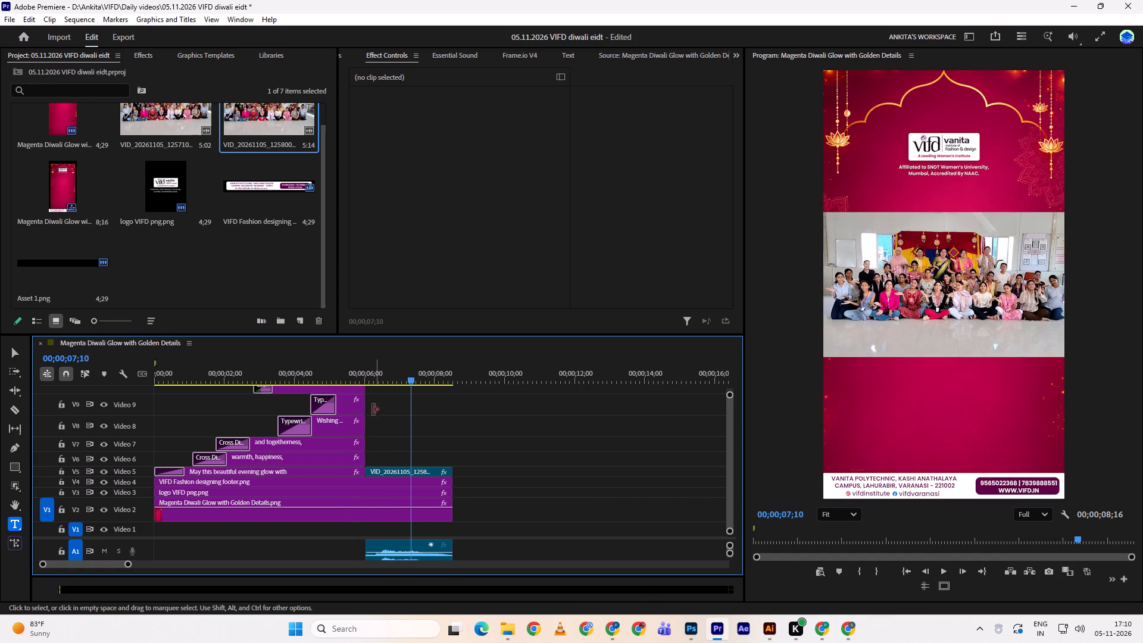
left_click_drag(365, 373, 345, 368)
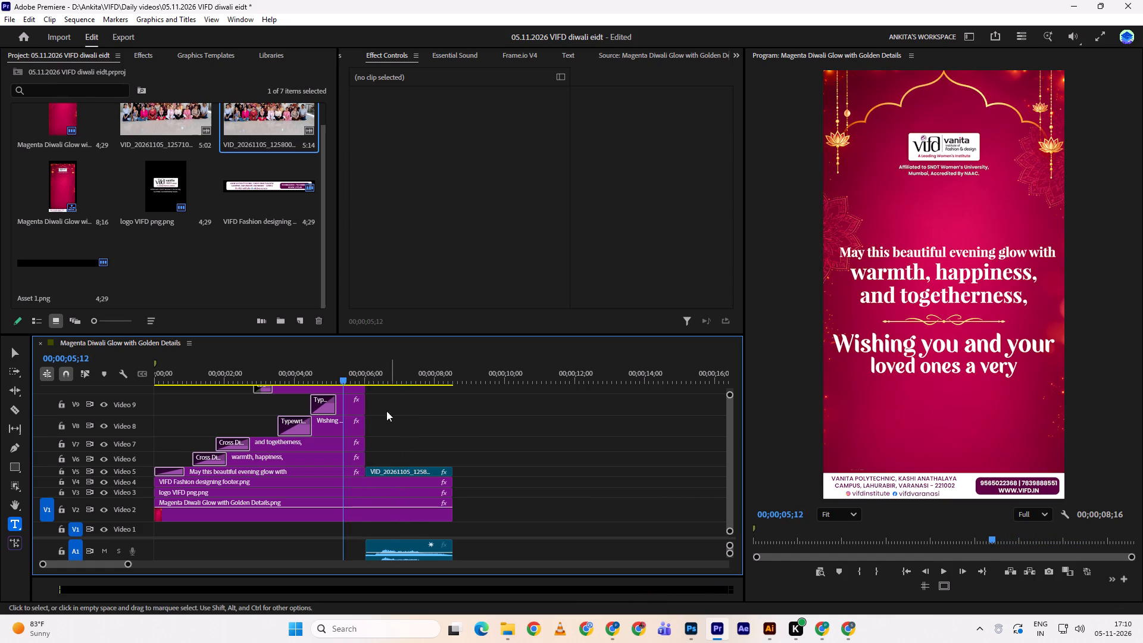
Set the scale of the group video on Video 5 to 40.
left_click_drag(370, 373, 383, 373)
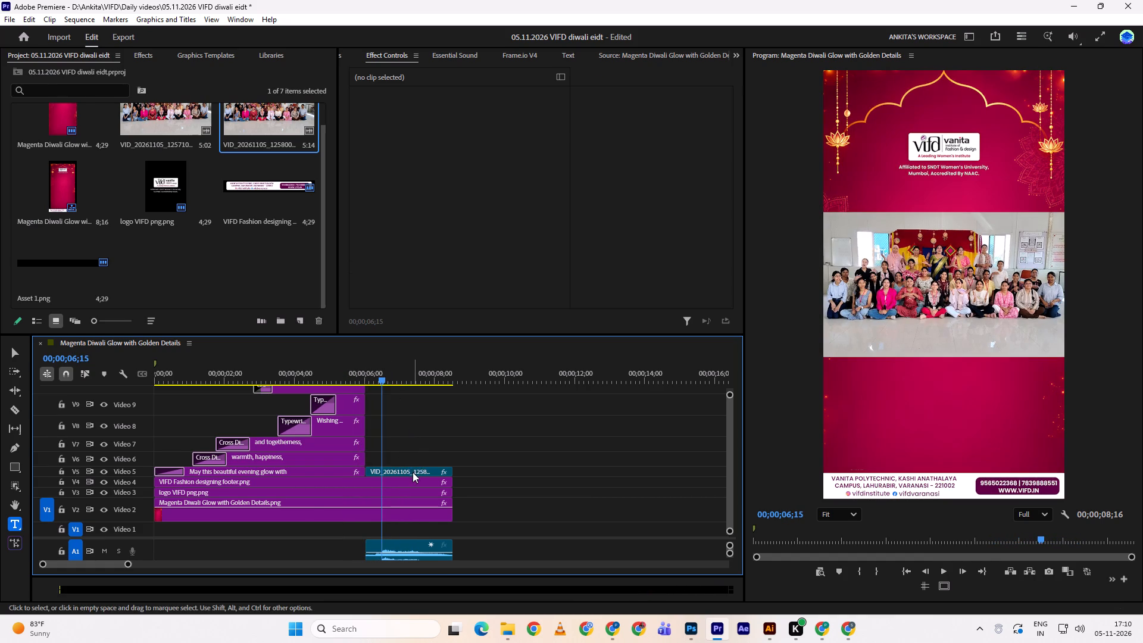
left_click(413, 472)
left_click_drag(467, 139, 454, 142)
left_click(472, 141)
Move the group video from Video 5 up to Video 8, keeping its start right after the greeting lines.
left_click_drag(364, 376, 349, 372)
left_click_drag(410, 473, 415, 433)
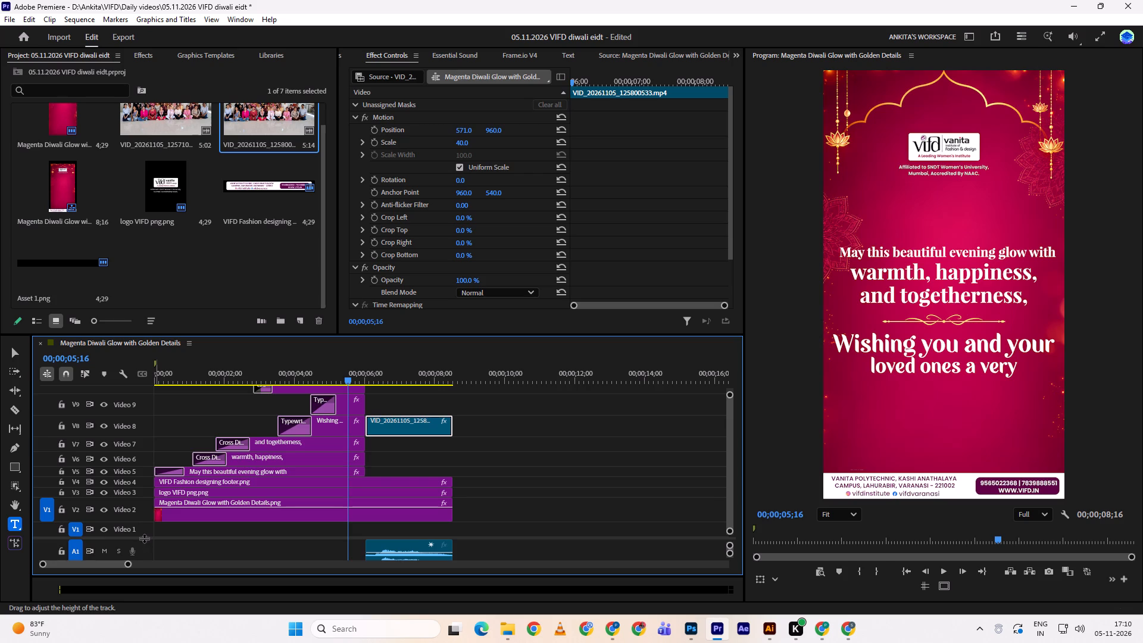
Enlarge the timeline's video track area and reduce the heights of the Video 9 and Video 10 tracks.
left_click_drag(144, 538, 148, 586)
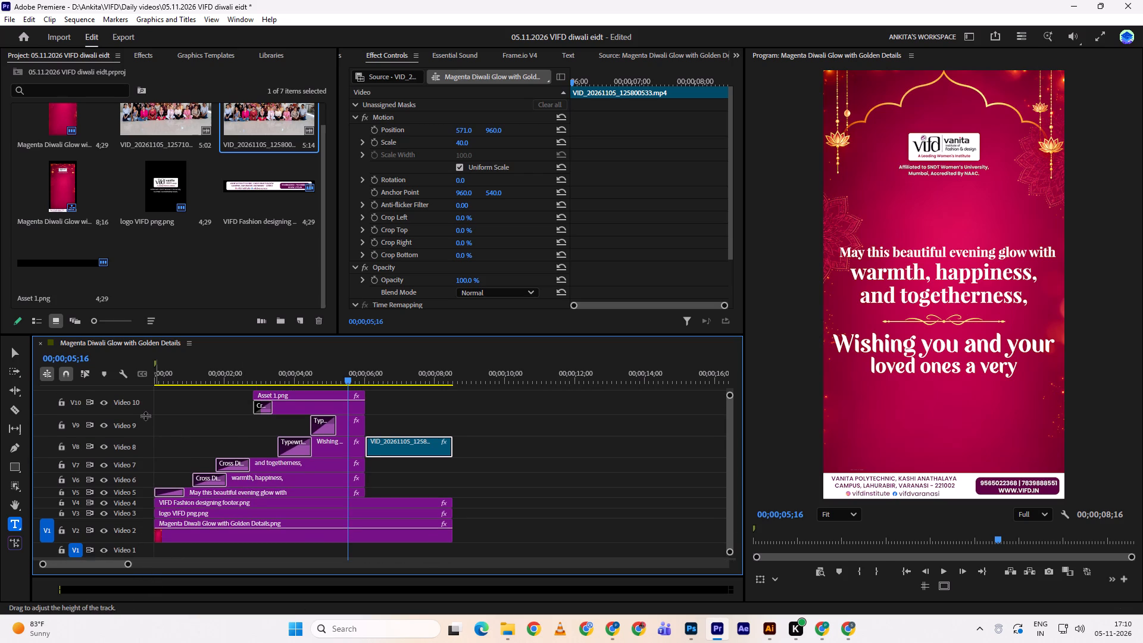
left_click_drag(145, 416, 149, 451)
left_click_drag(143, 402, 152, 454)
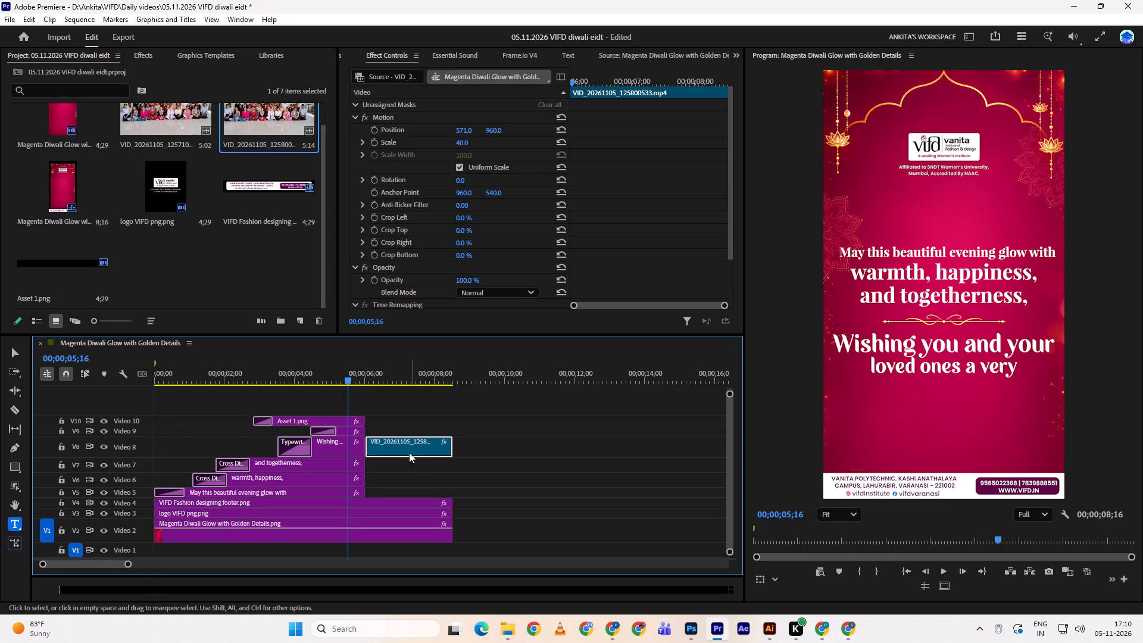
Move the group video up to Video 11 and extend all greeting text and divider clips to the end of the background.
left_click_drag(408, 452, 405, 409)
left_click_drag(383, 424, 362, 492)
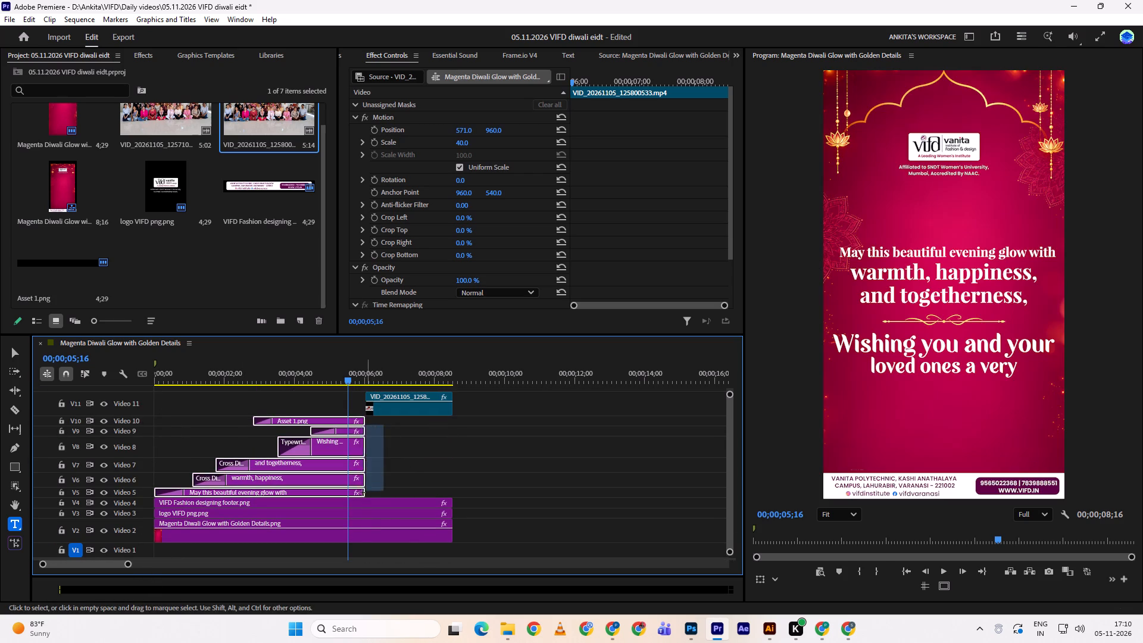
left_click_drag(362, 492, 360, 493)
left_click_drag(366, 470, 457, 462)
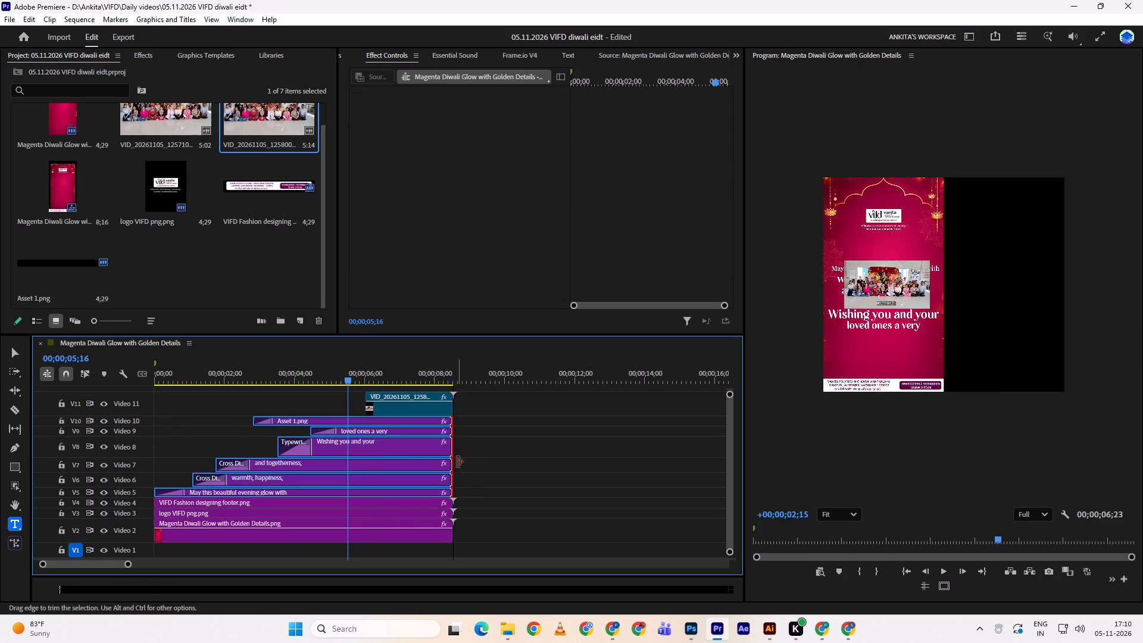
left_click(488, 428)
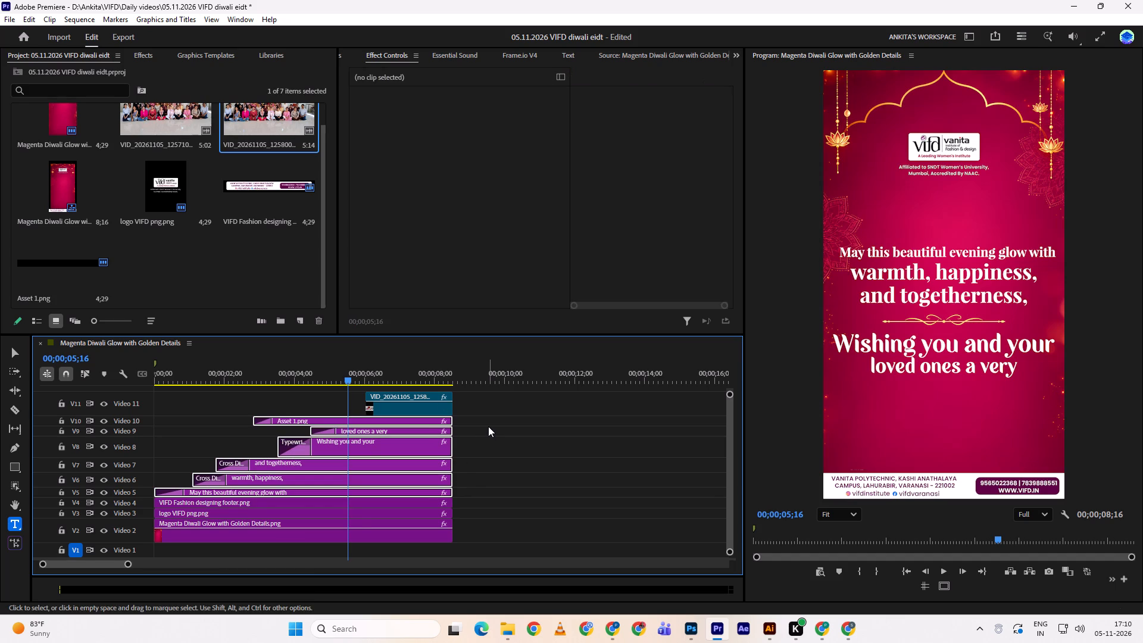
Play the part around the start of the group video to check how it overlaps the extended greeting lines.
key("space")
key("space")
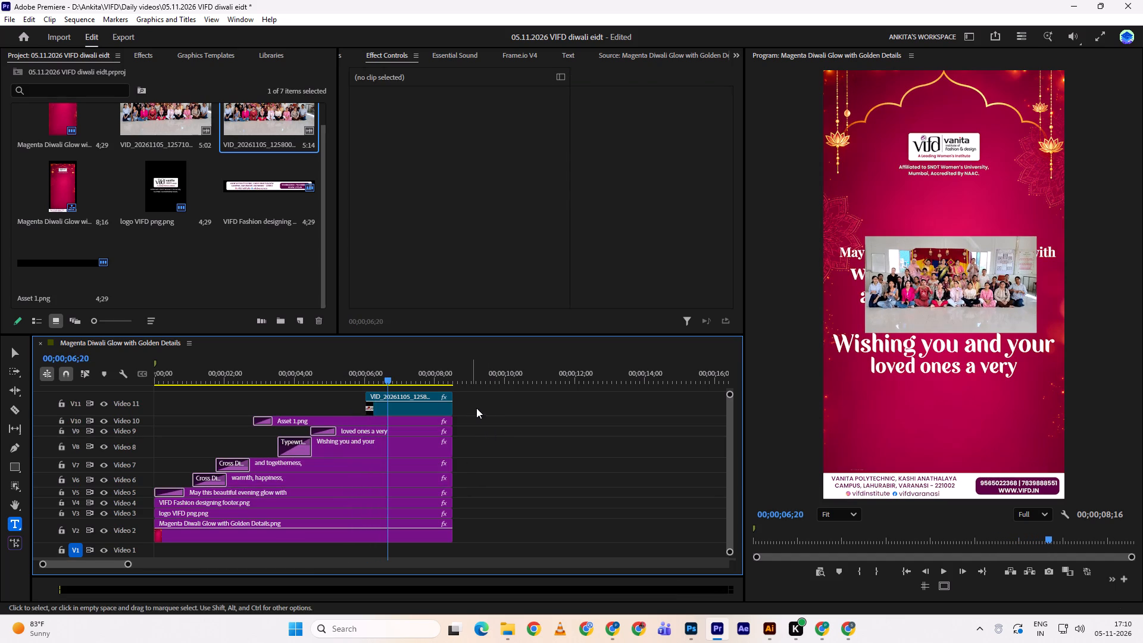
left_click_drag(383, 373, 374, 374)
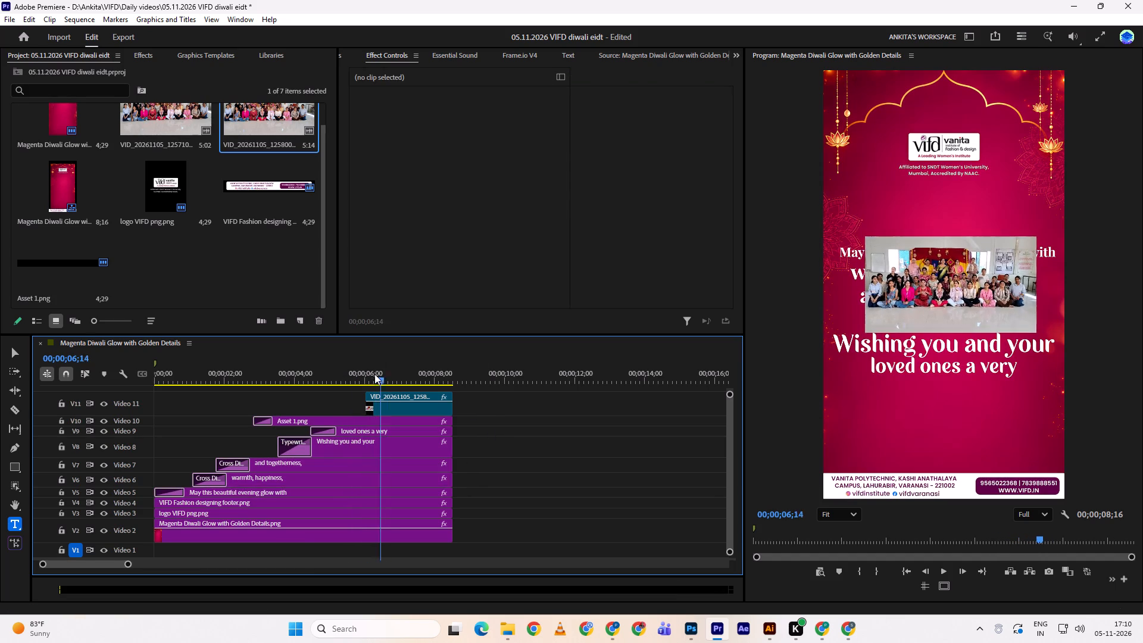
left_click_drag(374, 374, 332, 376)
left_click(332, 376)
key("space")
key("space")
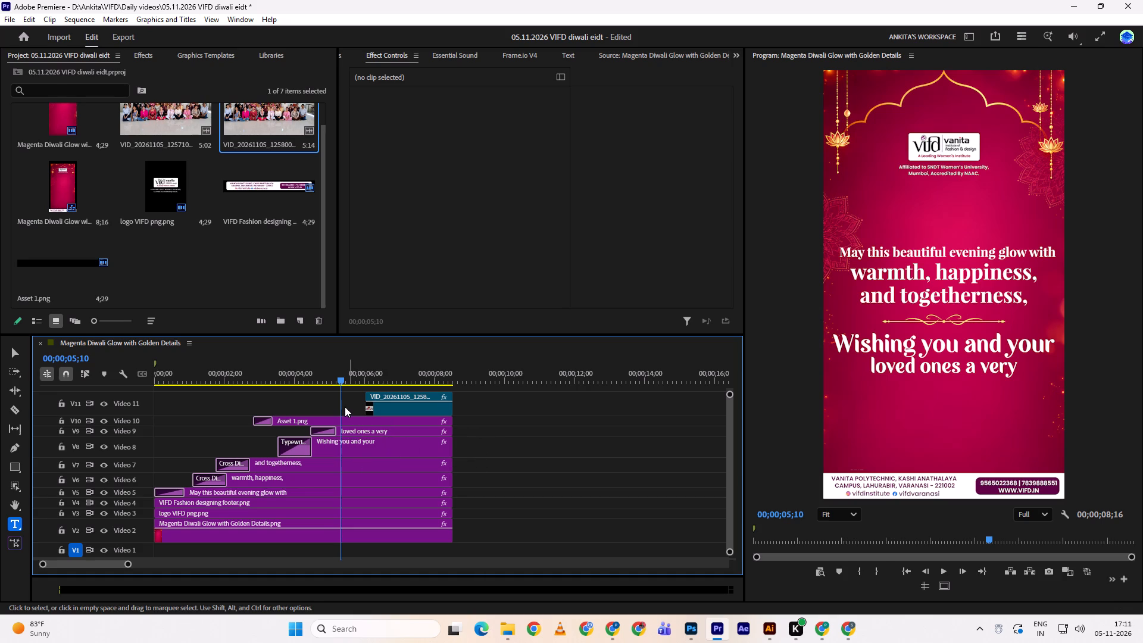
Nest all greeting text and divider clips into one sequence named "text".
left_click_drag(345, 405, 358, 493)
right_click(358, 493)
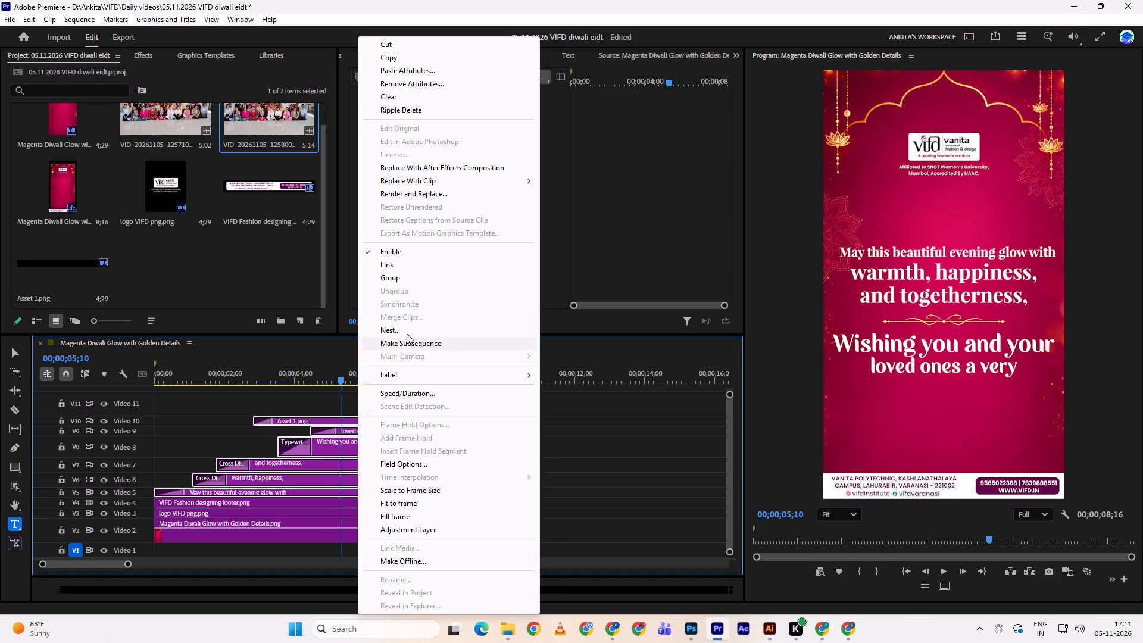
left_click(407, 333)
type("text")
key("Return")
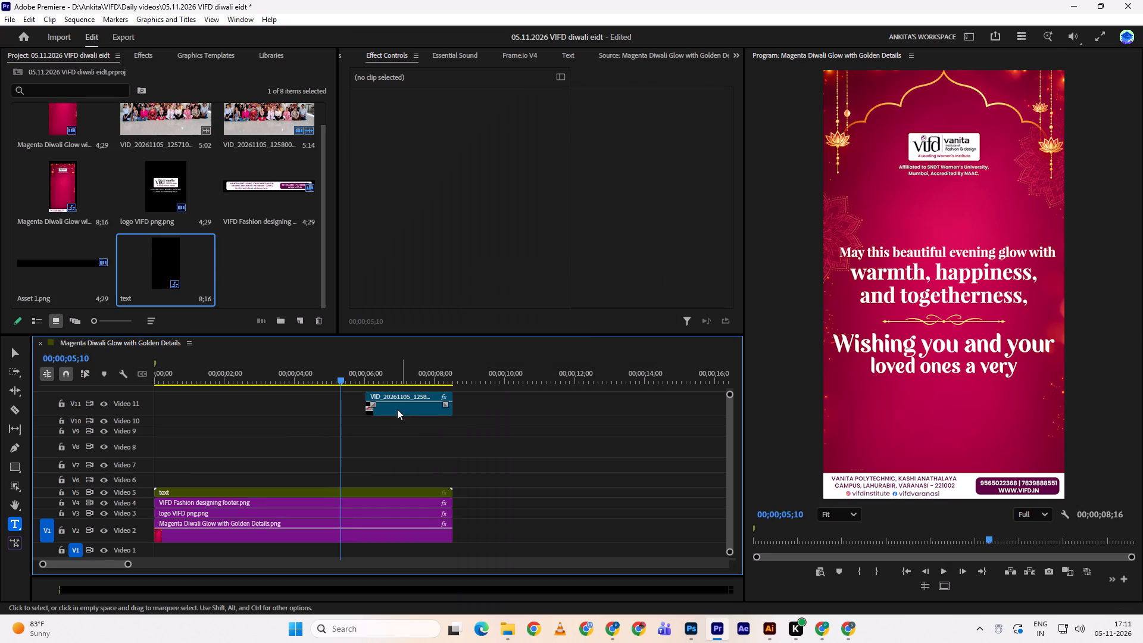
Move the group video from Video 11 down to Video 6, directly above the nested text.
left_click_drag(397, 409, 386, 477)
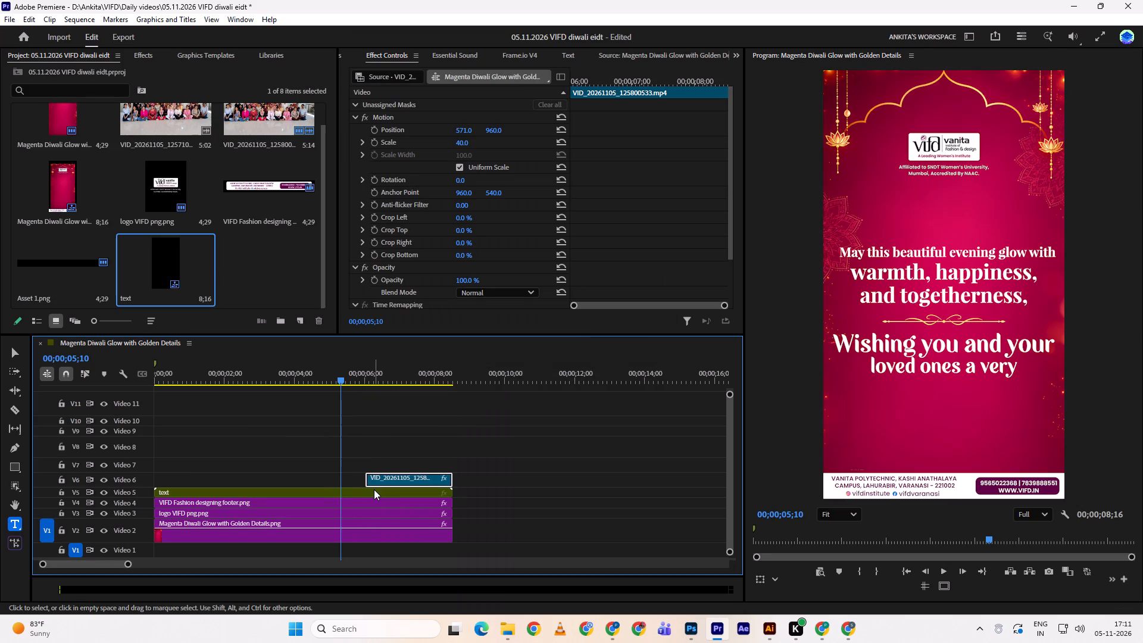
Add a position keyframe to the nested text clip at 00;00;05;10.
left_click(374, 489)
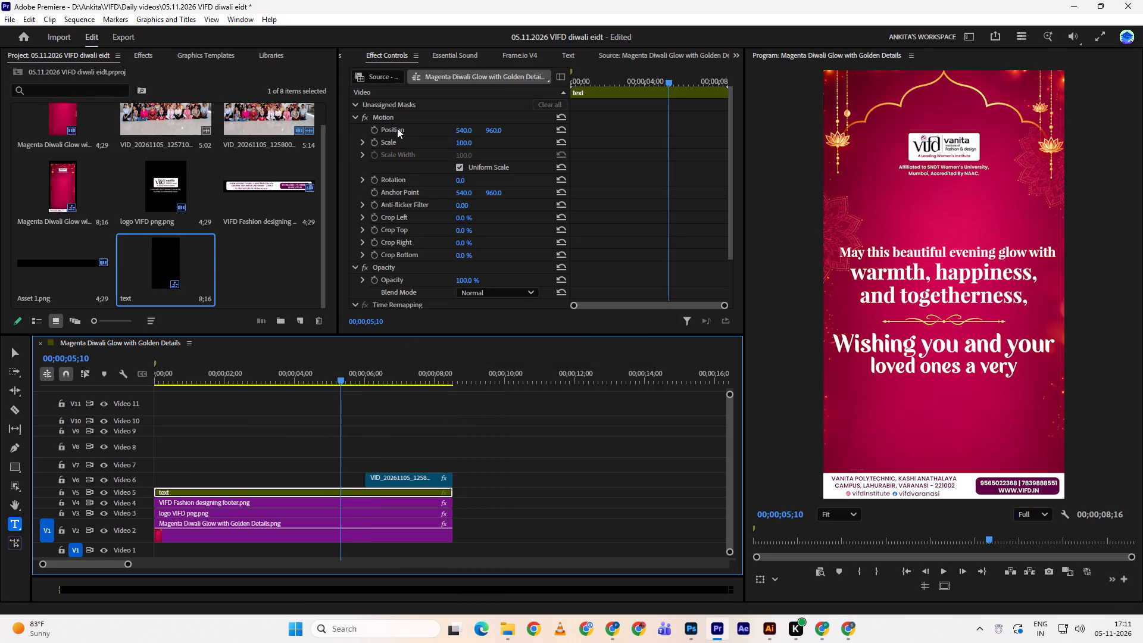
left_click(370, 131)
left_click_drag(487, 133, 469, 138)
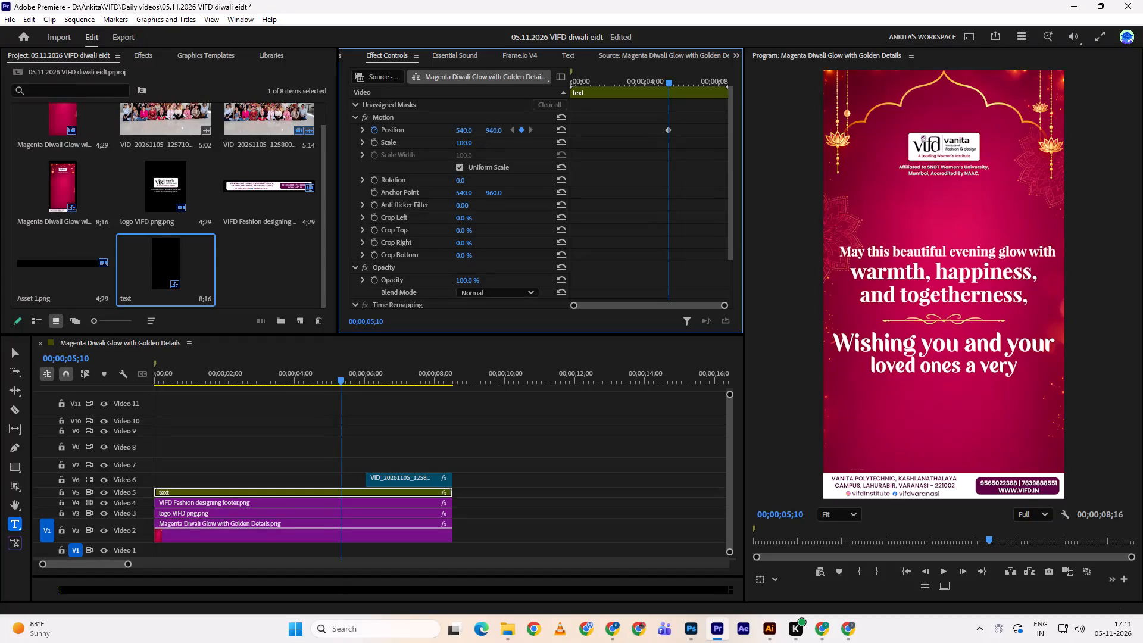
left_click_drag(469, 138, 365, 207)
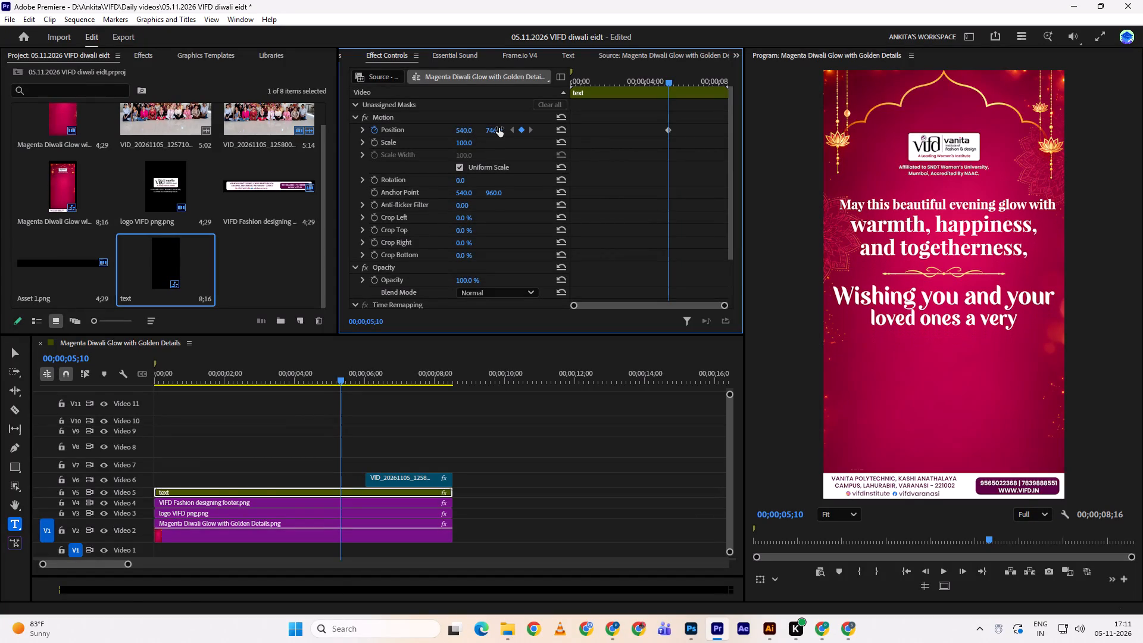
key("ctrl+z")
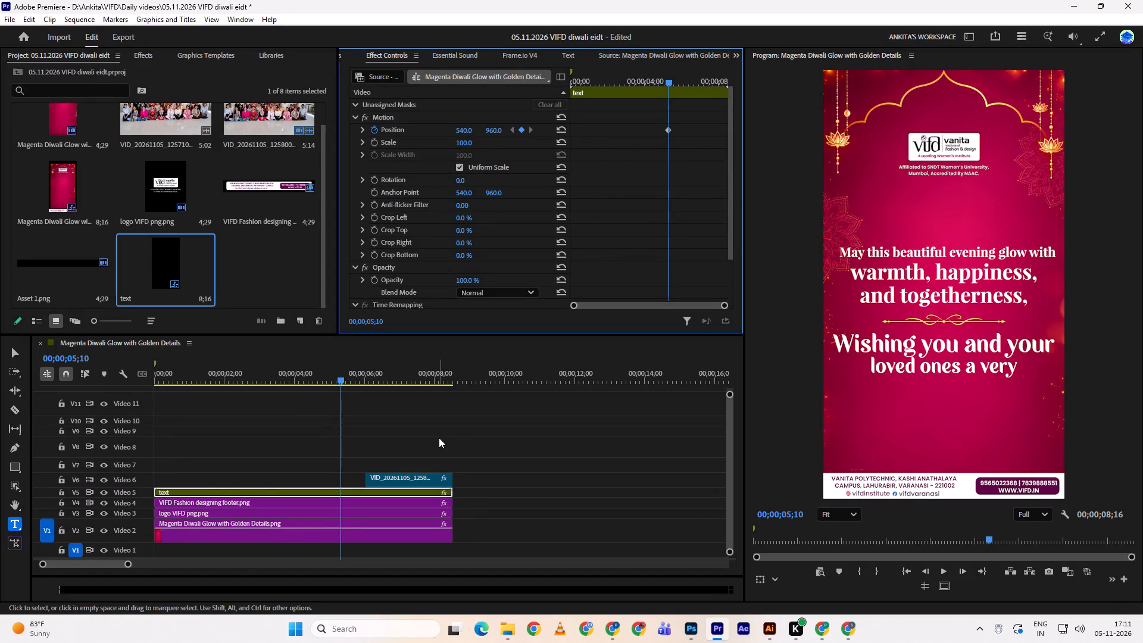
At 00;00;05;20, set the nested text's vertical position to 755 to create a second position keyframe.
left_click(673, 82)
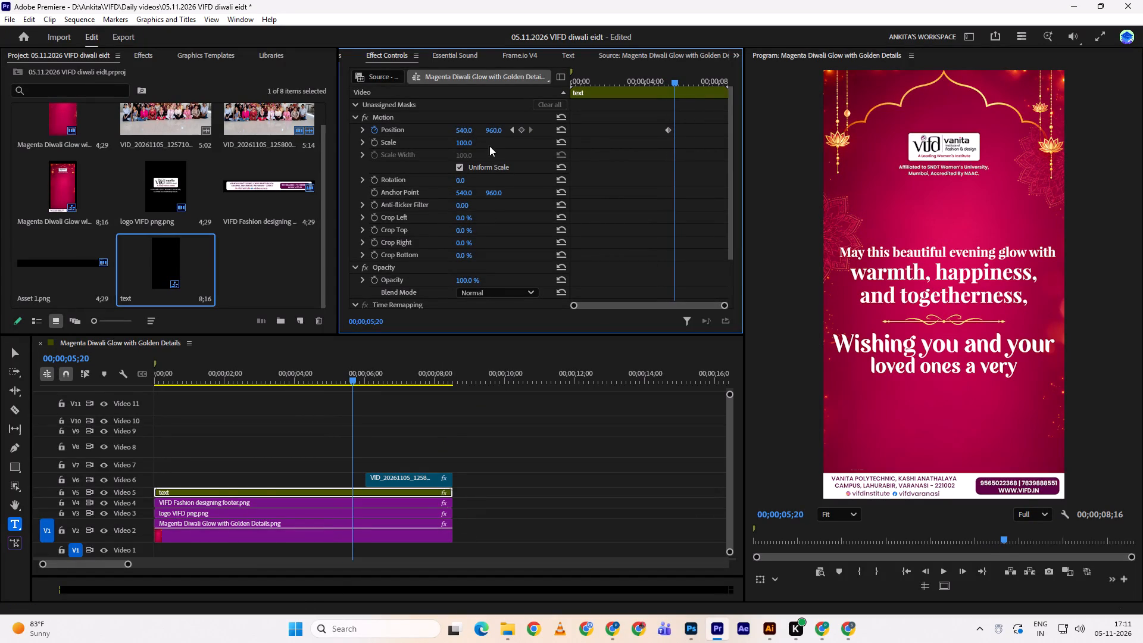
left_click_drag(494, 129, 379, 199)
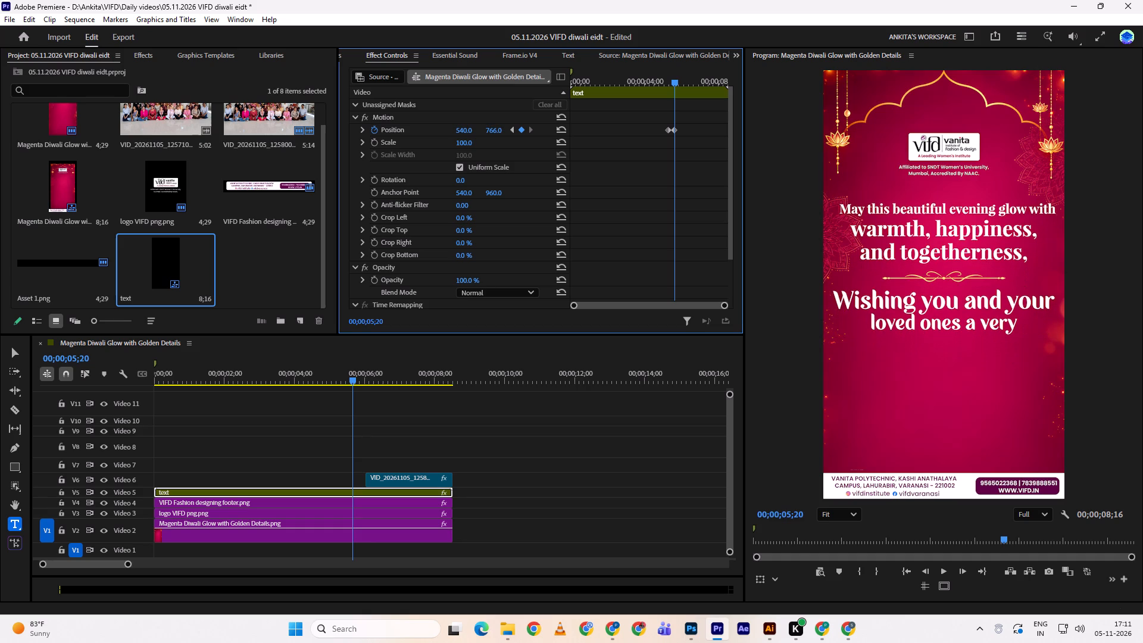
left_click_drag(379, 199, 373, 201)
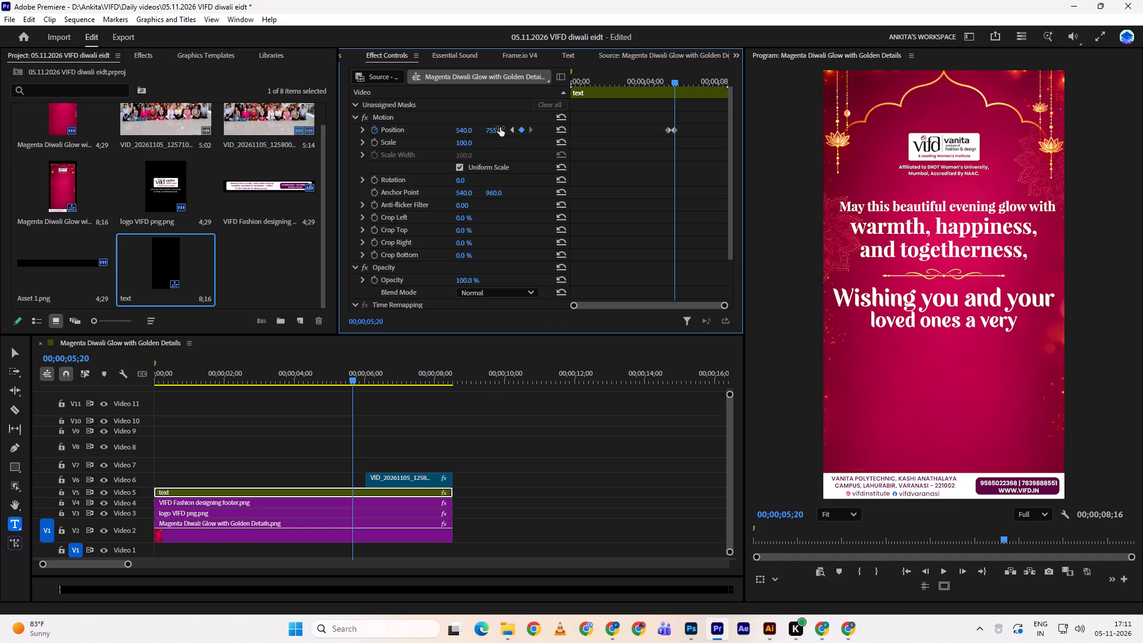
Play the section around the position keyframes to review when the nested text starts moving up.
left_click_drag(343, 372, 326, 366)
left_click(326, 366)
left_click(413, 425)
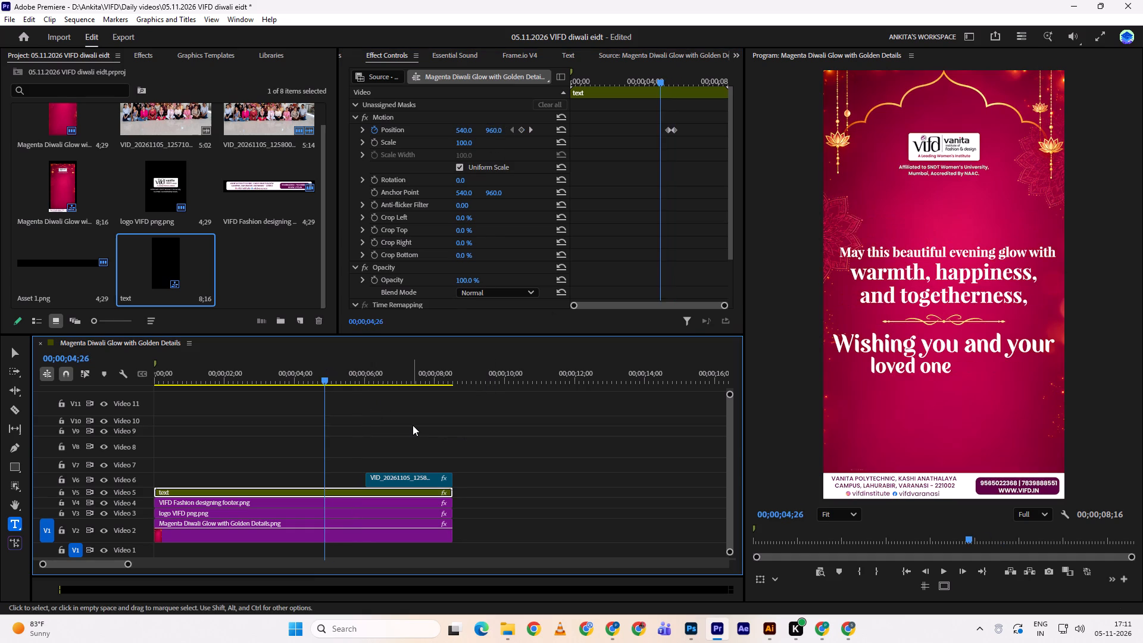
key("space")
key("space")
left_click_drag(341, 370, 333, 368)
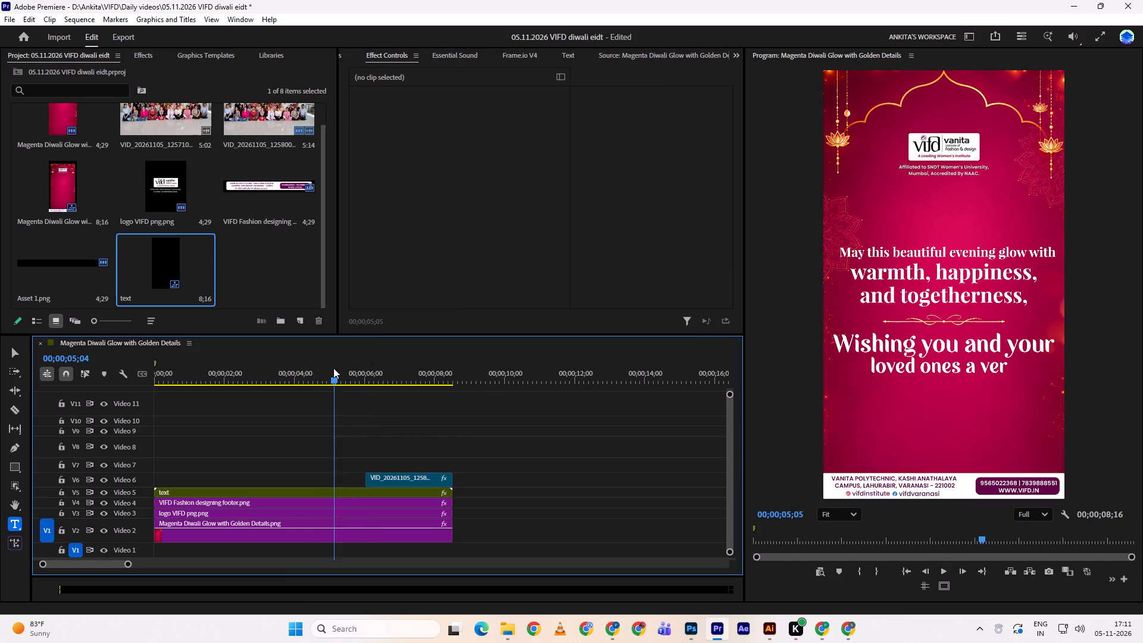
left_click_drag(333, 368, 326, 369)
key("space")
key("space")
Move the nested text's first position keyframe earlier, to about 00;00;05;02.
left_click(344, 488)
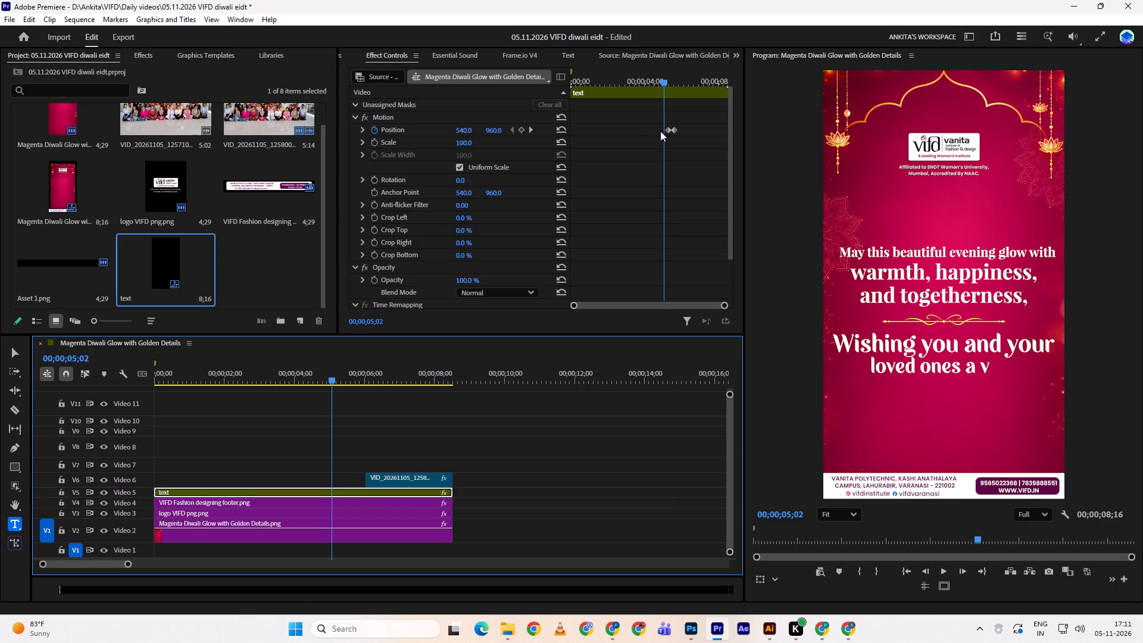
left_click_drag(666, 130, 659, 129)
triple_click(659, 129)
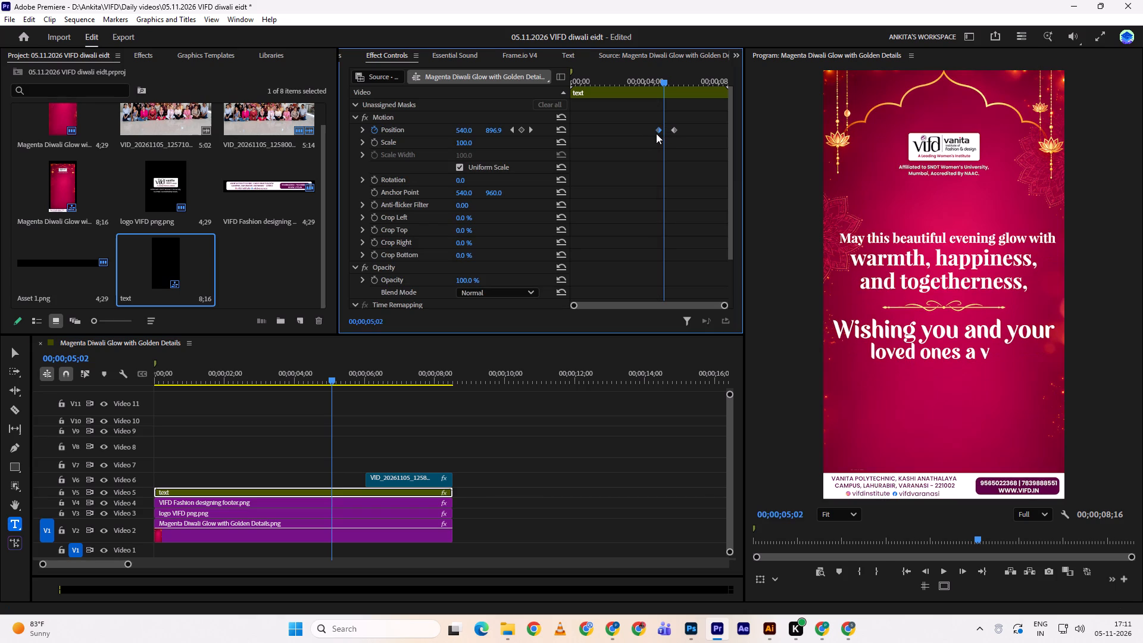
left_click(658, 131)
Play the nested text's upward movement up to the start of the group video to review its timing.
left_click_drag(666, 74, 650, 78)
key("space")
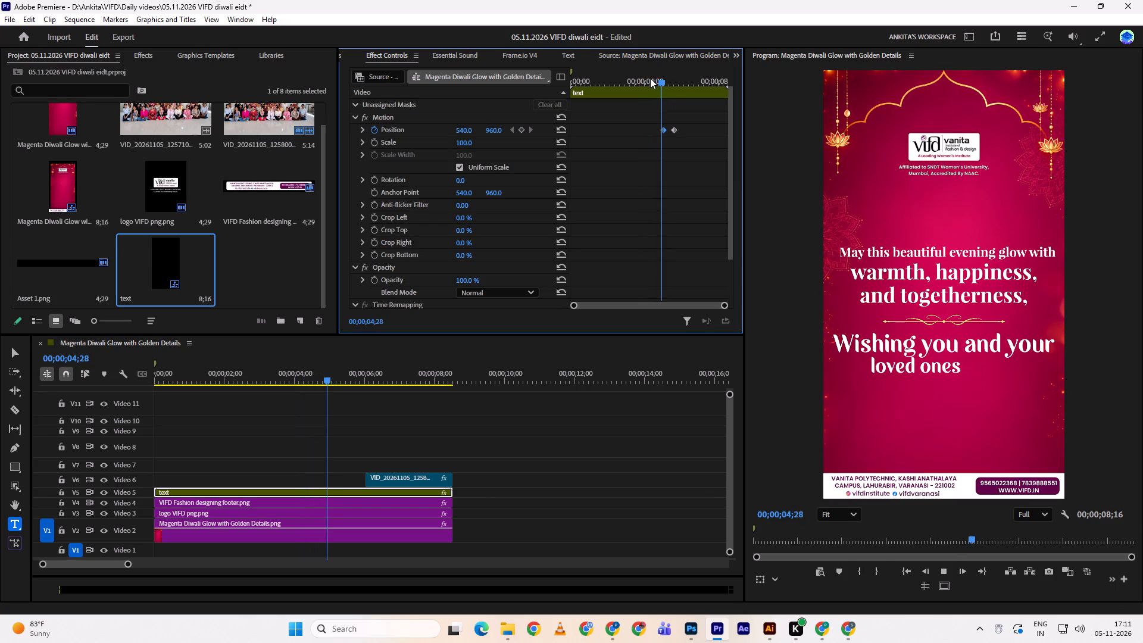
key("space")
key("space")
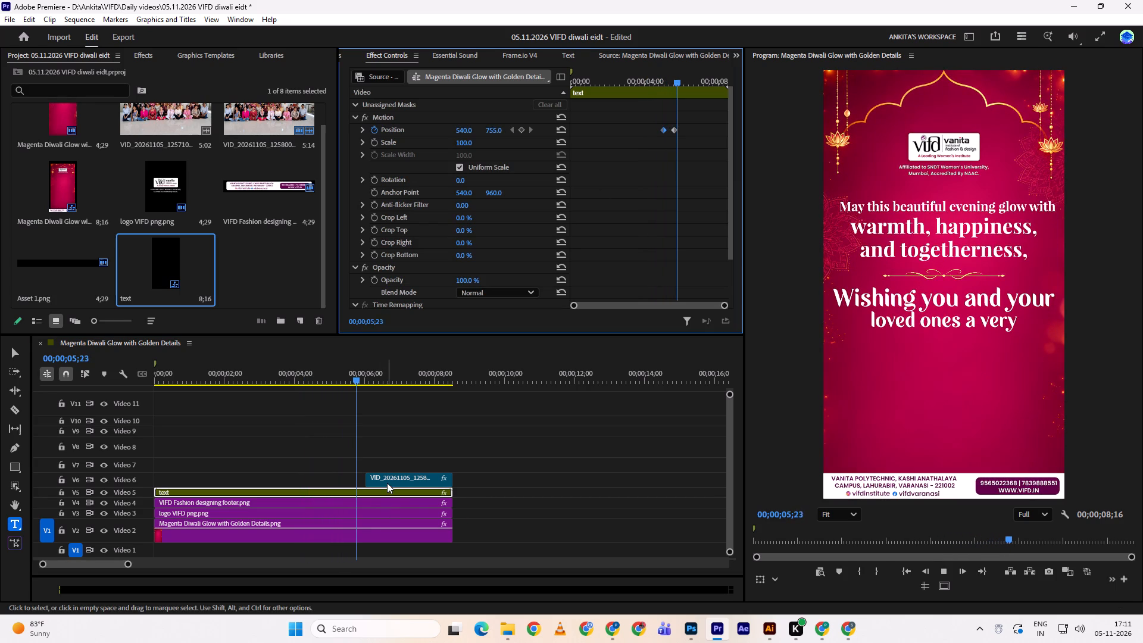
key("space")
left_click_drag(367, 371, 352, 376)
key("space")
key("space")
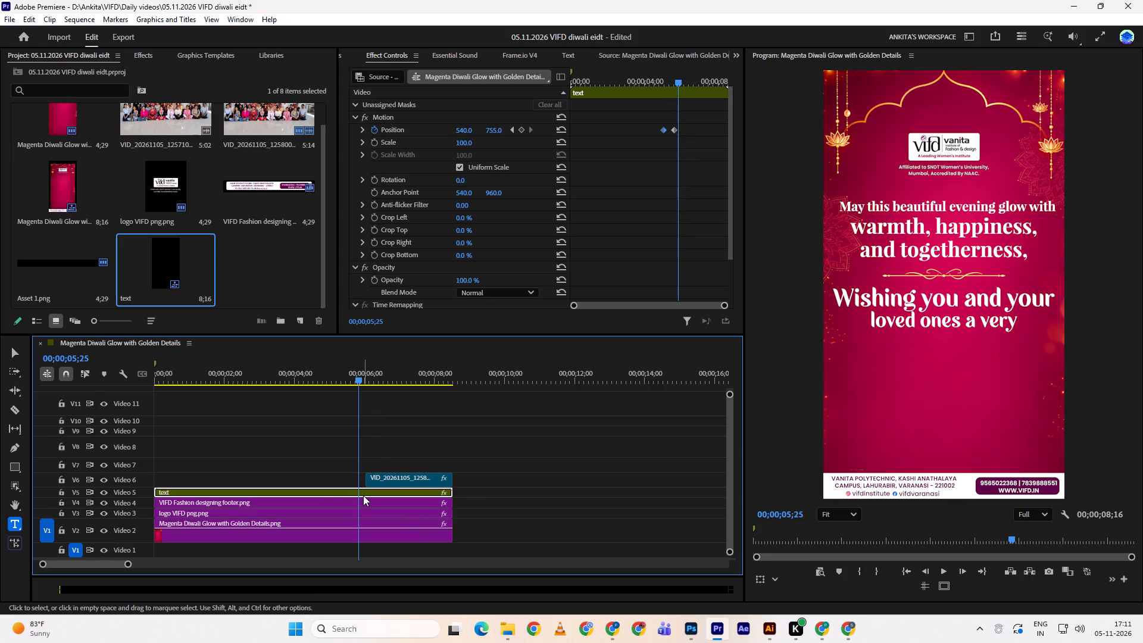
Move the nested text's second position keyframe to 00;00;06;01, where the group video starts, and play the movement.
left_click(675, 132)
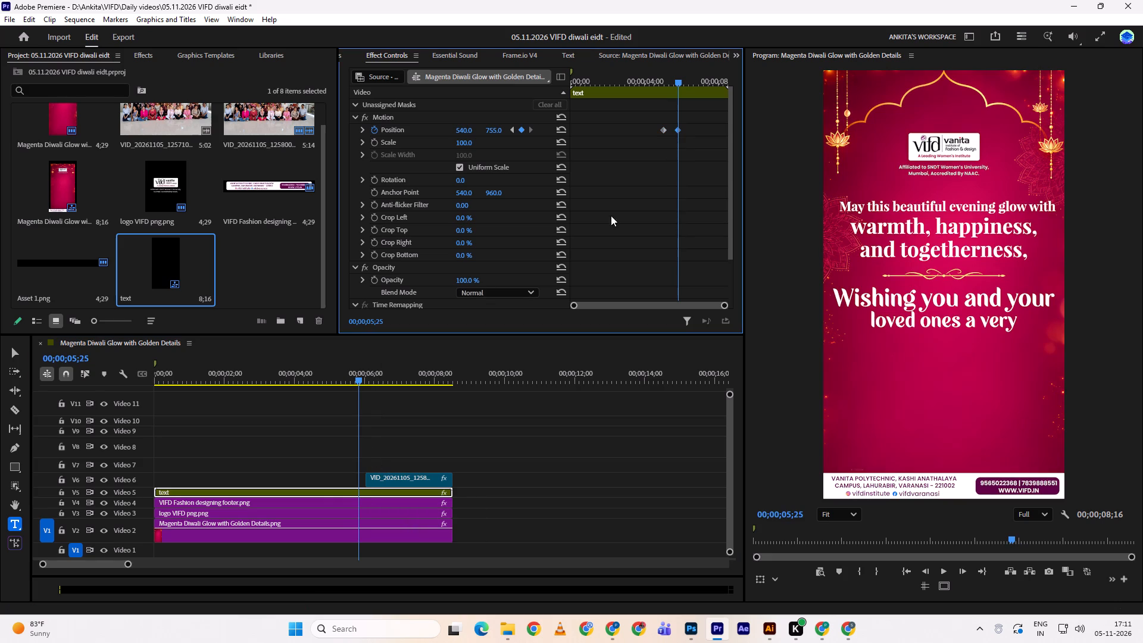
key("space")
key("space")
key("space")
key("space")
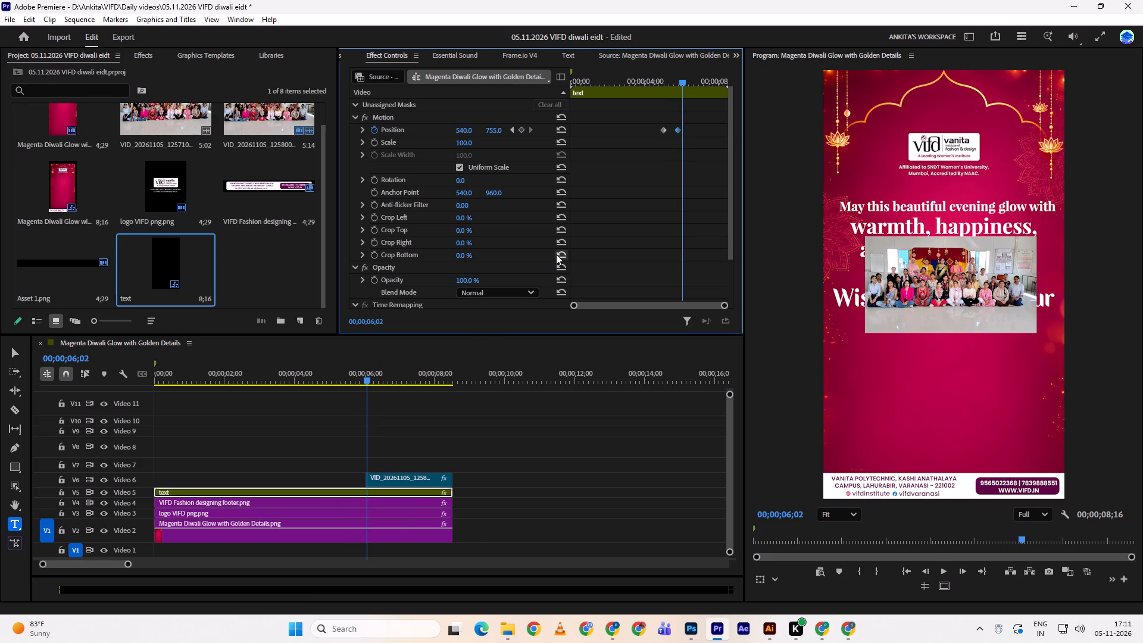
key("Left")
left_click(679, 129)
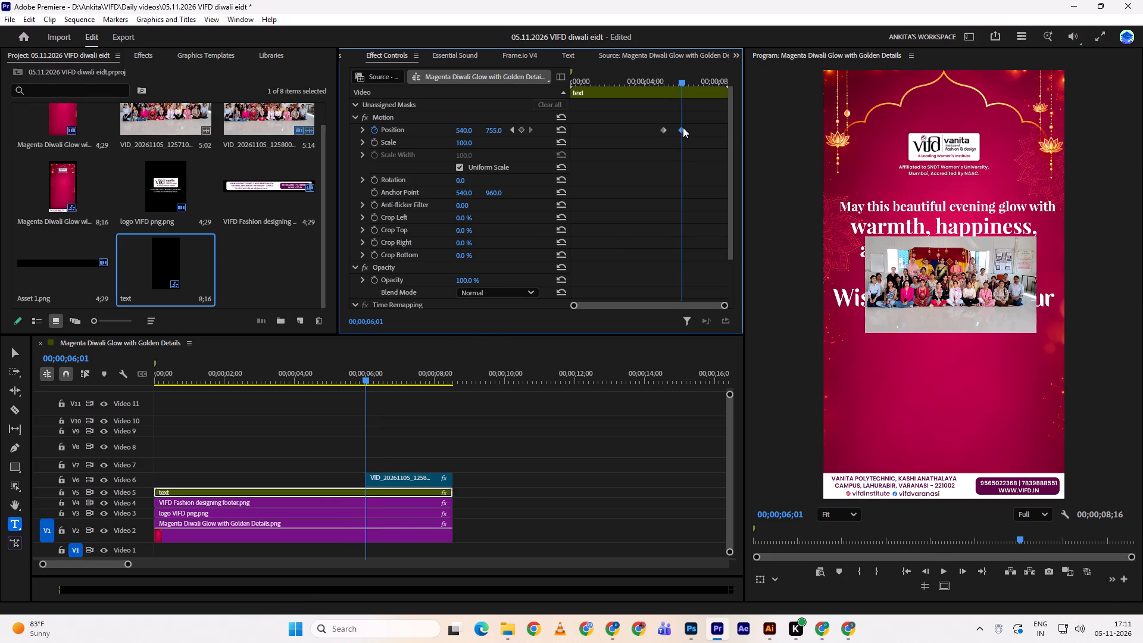
left_click_drag(673, 73, 666, 74)
left_click_drag(666, 74, 658, 76)
key("space")
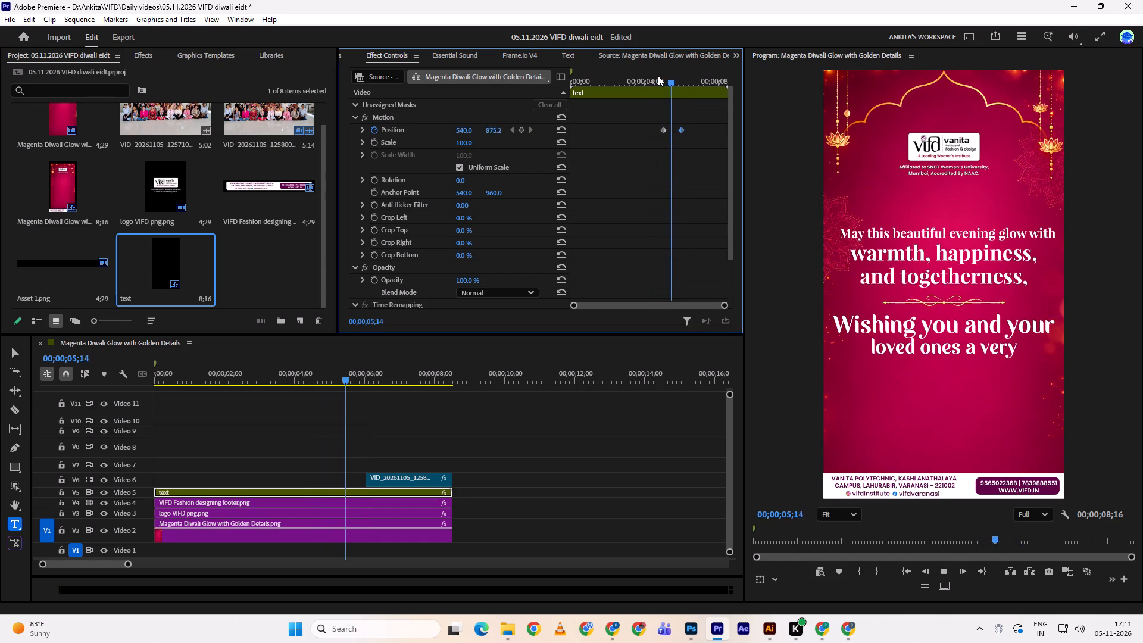
key("space")
key("space")
key("space")
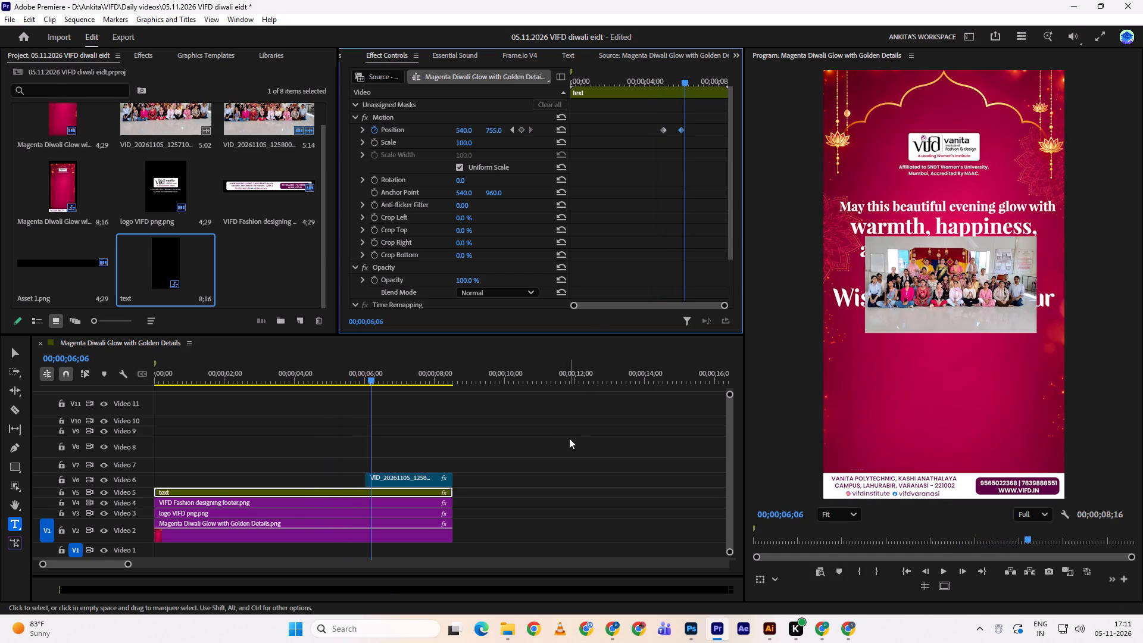
Place the group video below the greeting text at vertical position 1477 and set its scale to 46.
left_click(426, 481)
left_click_drag(496, 126, 505, 124)
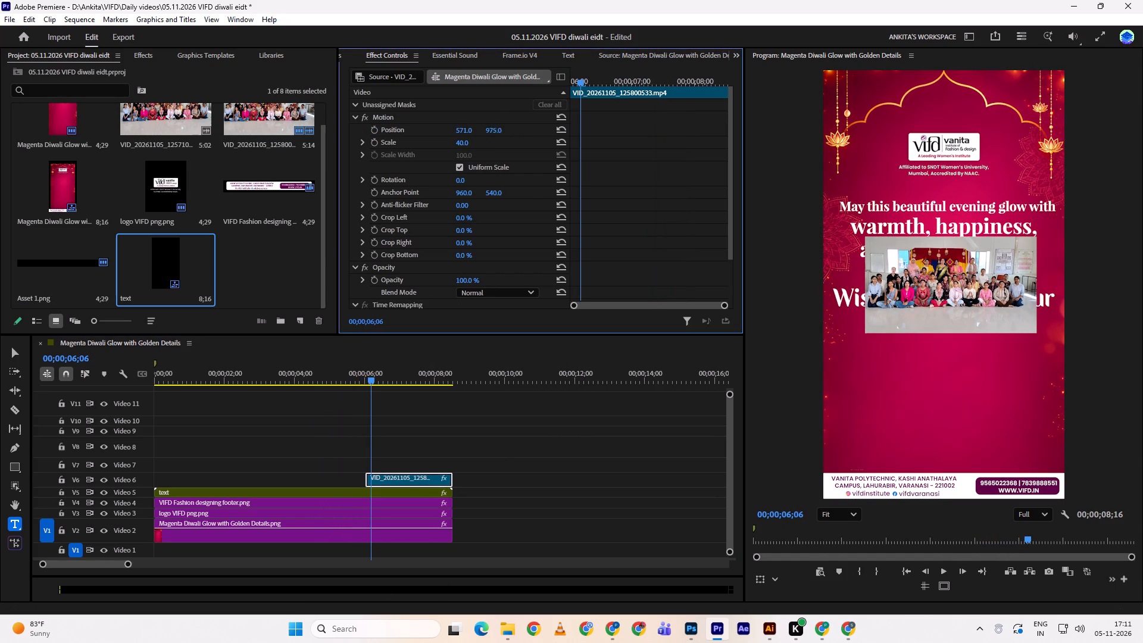
left_click_drag(505, 124, 803, 6)
left_click(499, 128)
left_click_drag(457, 141, 466, 135)
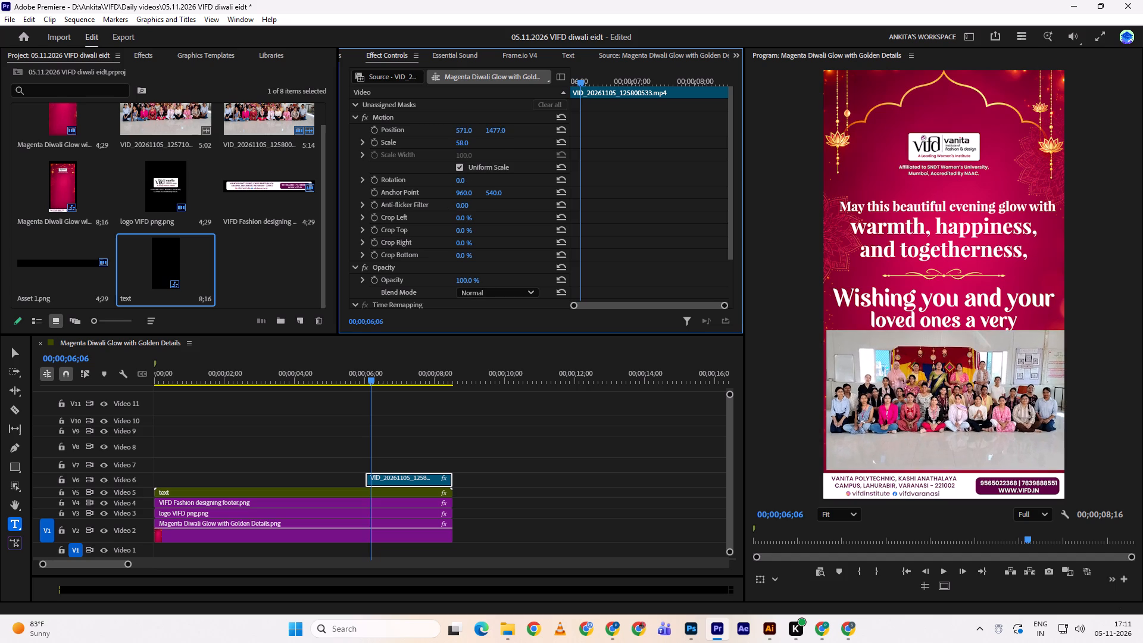
left_click_drag(466, 135, 453, 130)
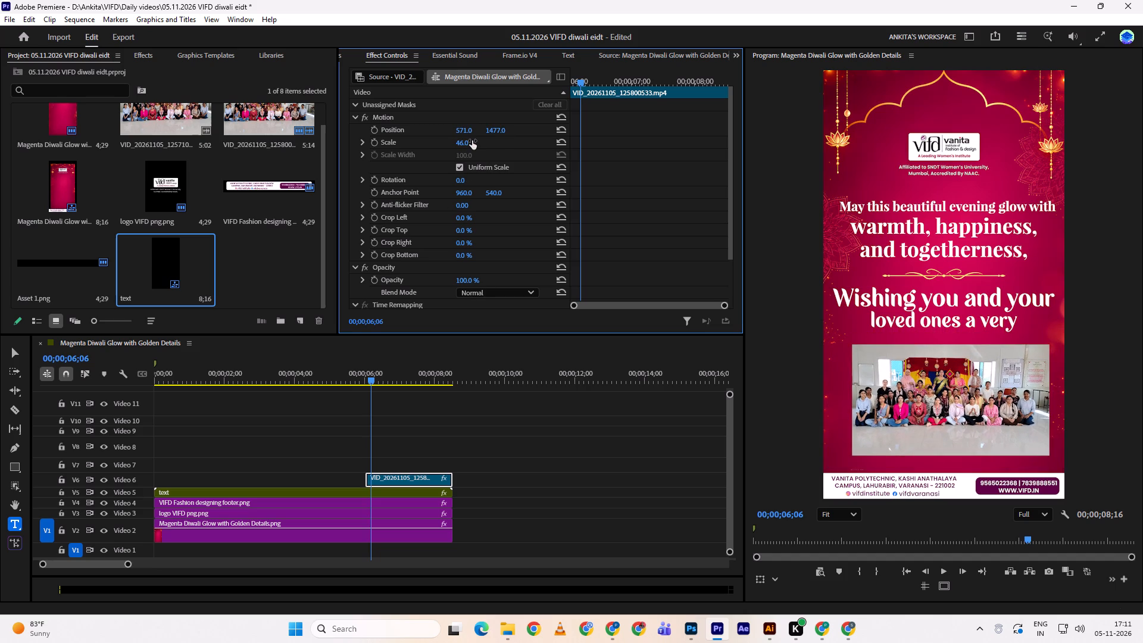
At the 00;00;06;01 position keyframe, raise the nested text slightly to widen its gap above the group video.
left_click(385, 494)
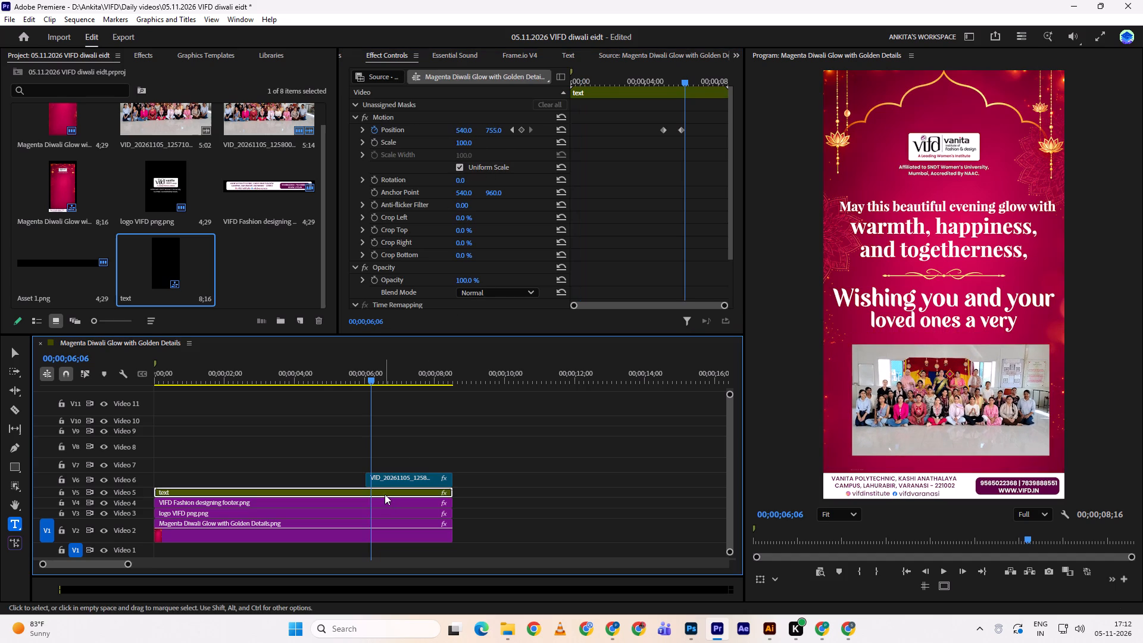
left_click(682, 79)
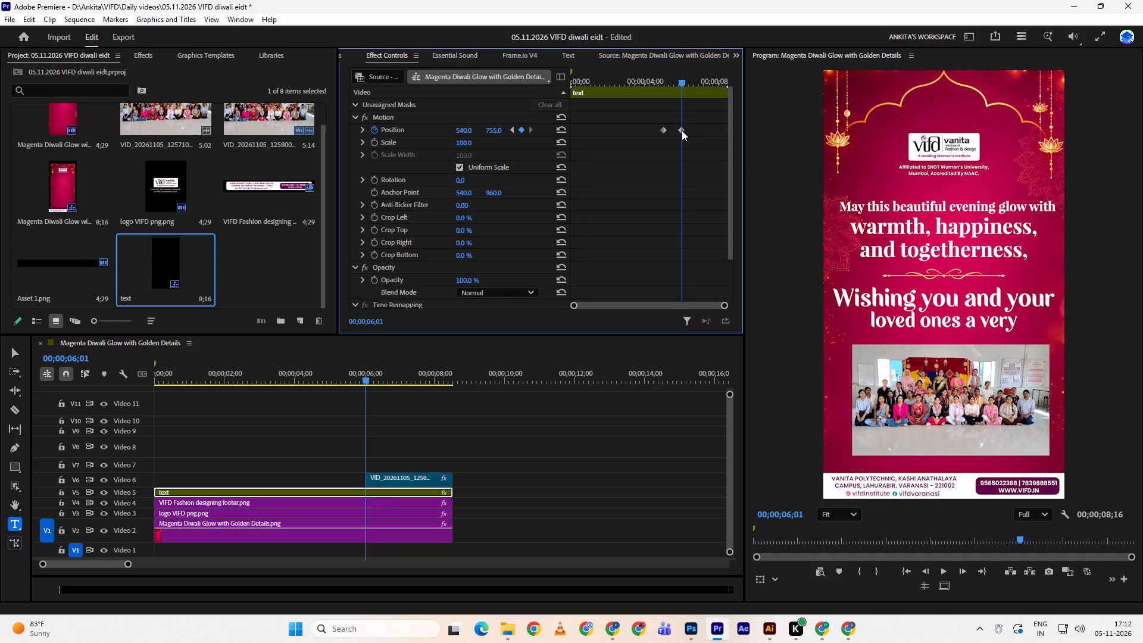
left_click(682, 130)
left_click_drag(491, 130, 476, 132)
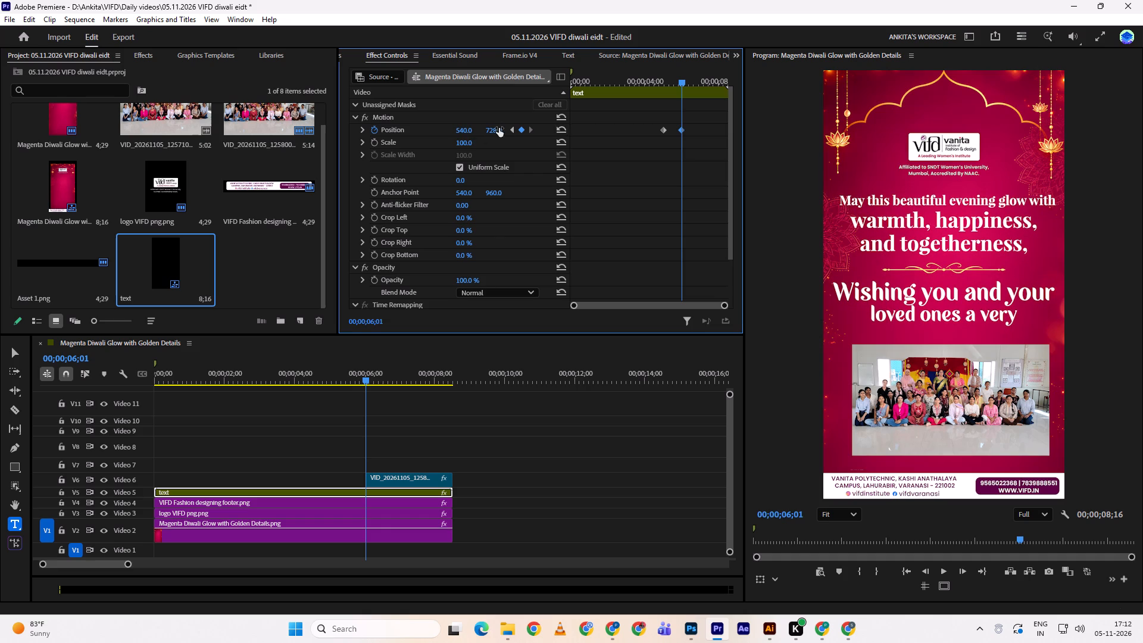
Reposition the group video to 539, 1464 and set its scale to 49.
left_click(419, 480)
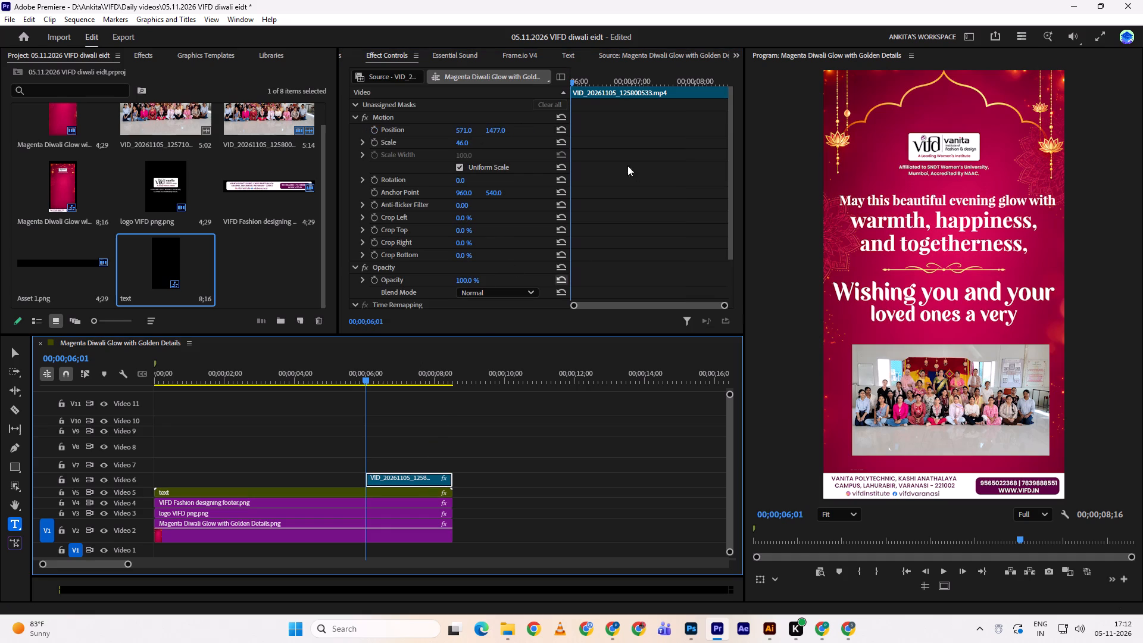
left_click_drag(495, 130, 479, 136)
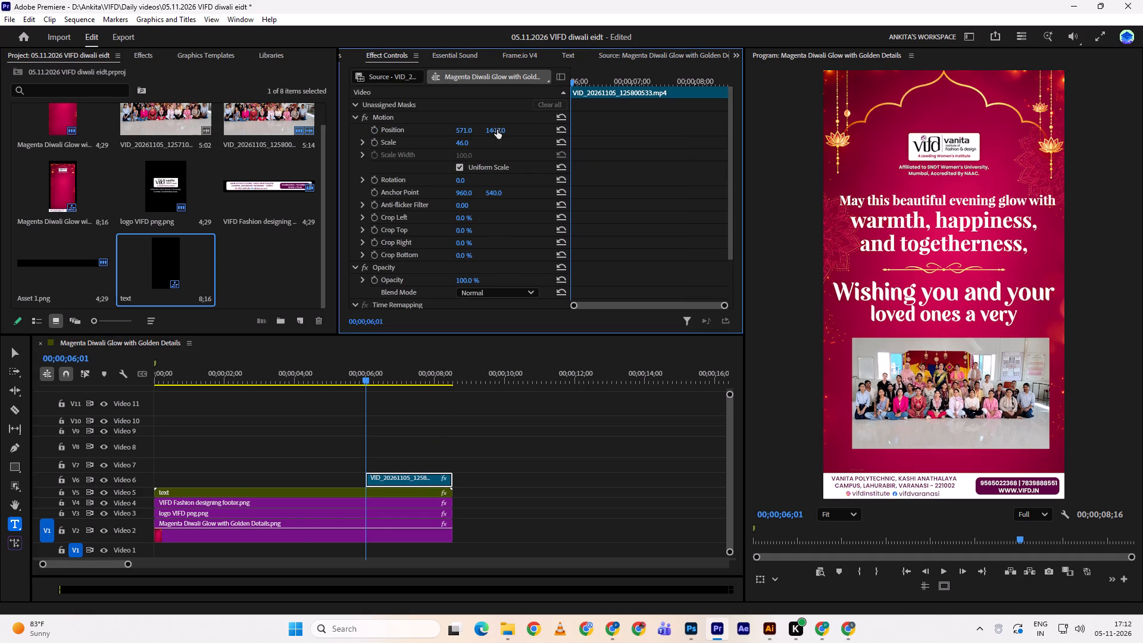
left_click_drag(464, 126, 444, 124)
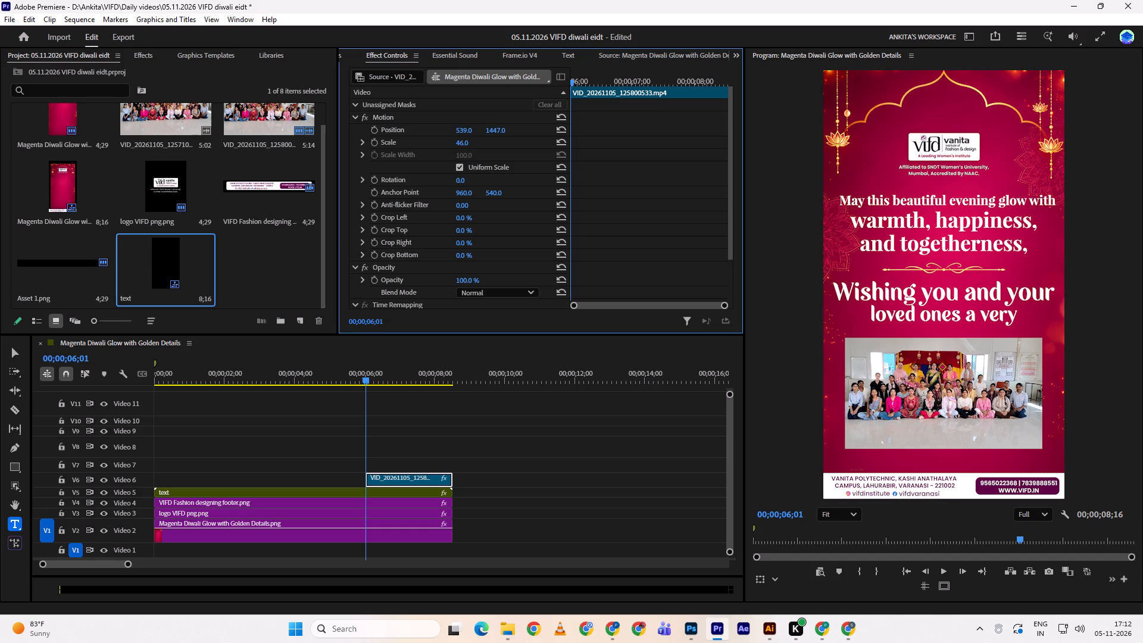
left_click(464, 145)
left_click_drag(497, 127, 507, 123)
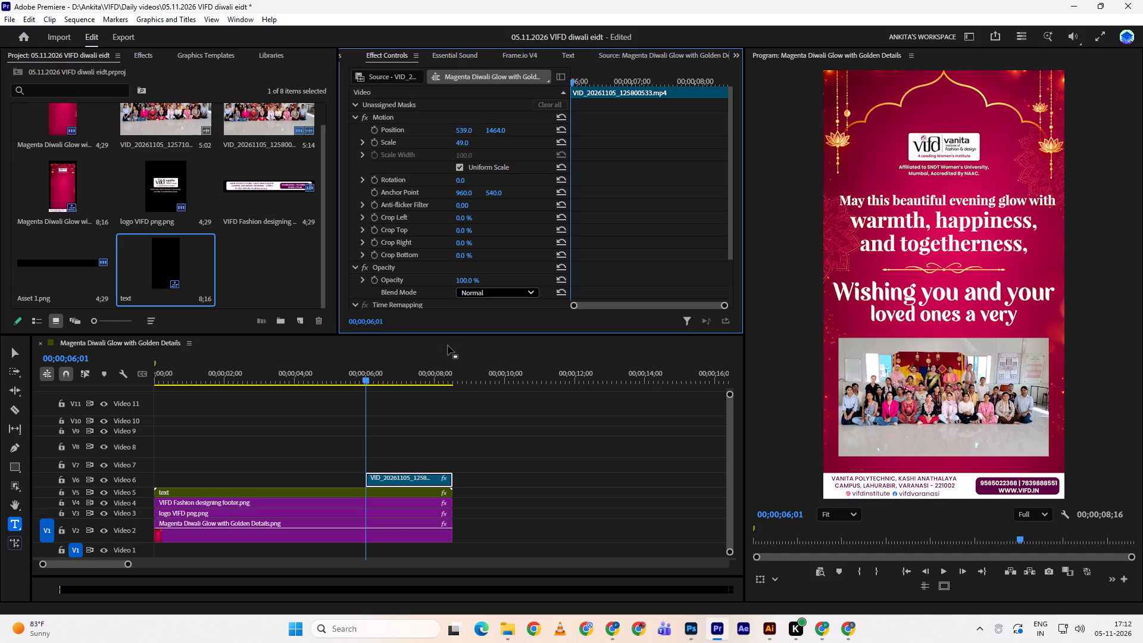
Play the text's upward movement into the group video to review how the two line up.
left_click_drag(339, 377, 315, 385)
key("space")
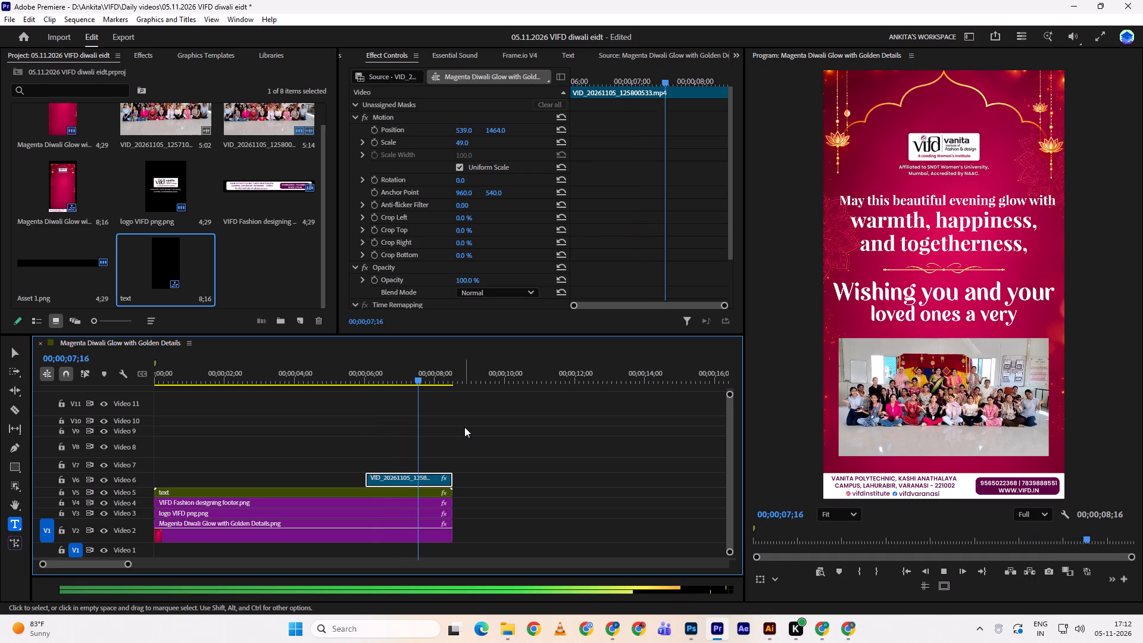
left_click_drag(419, 362, 351, 379)
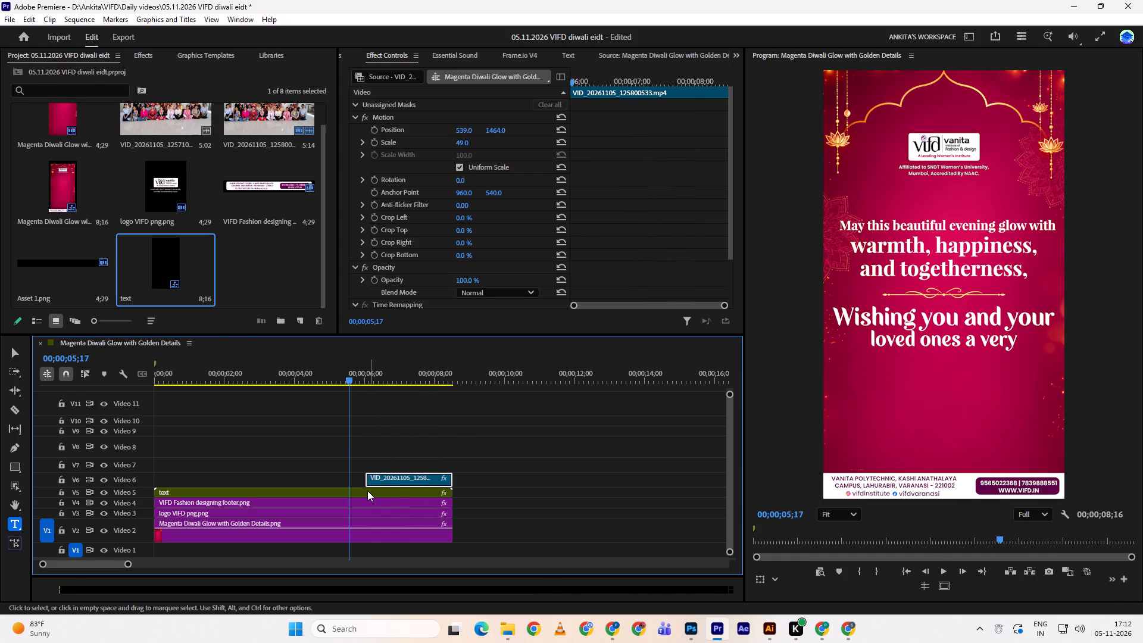
double_click(367, 491)
double_click(138, 336)
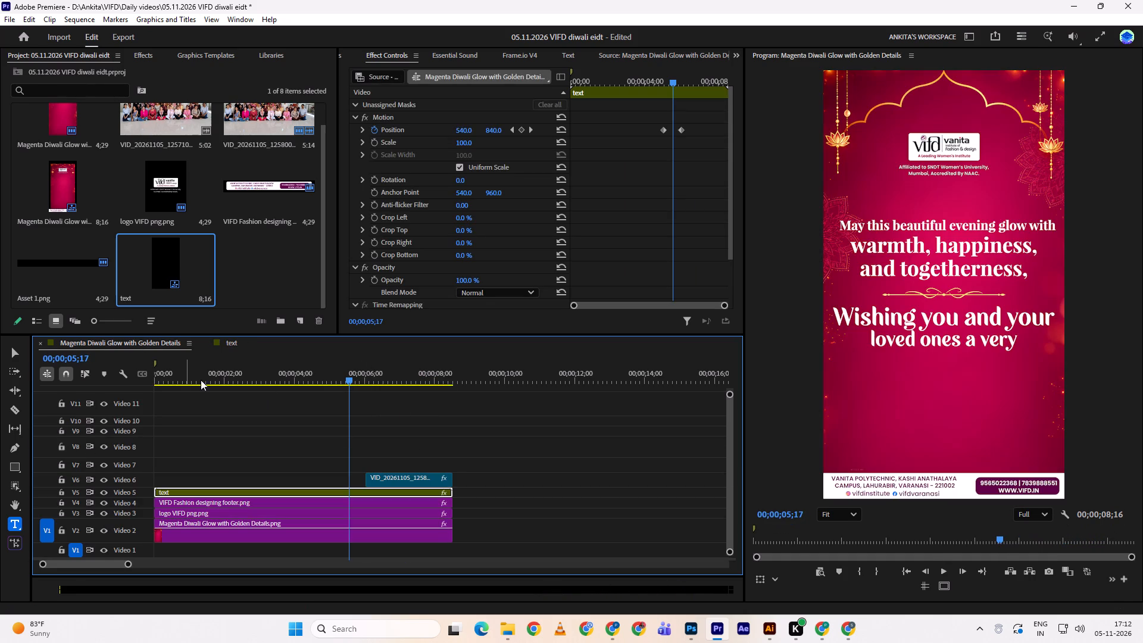
key("space")
key("space")
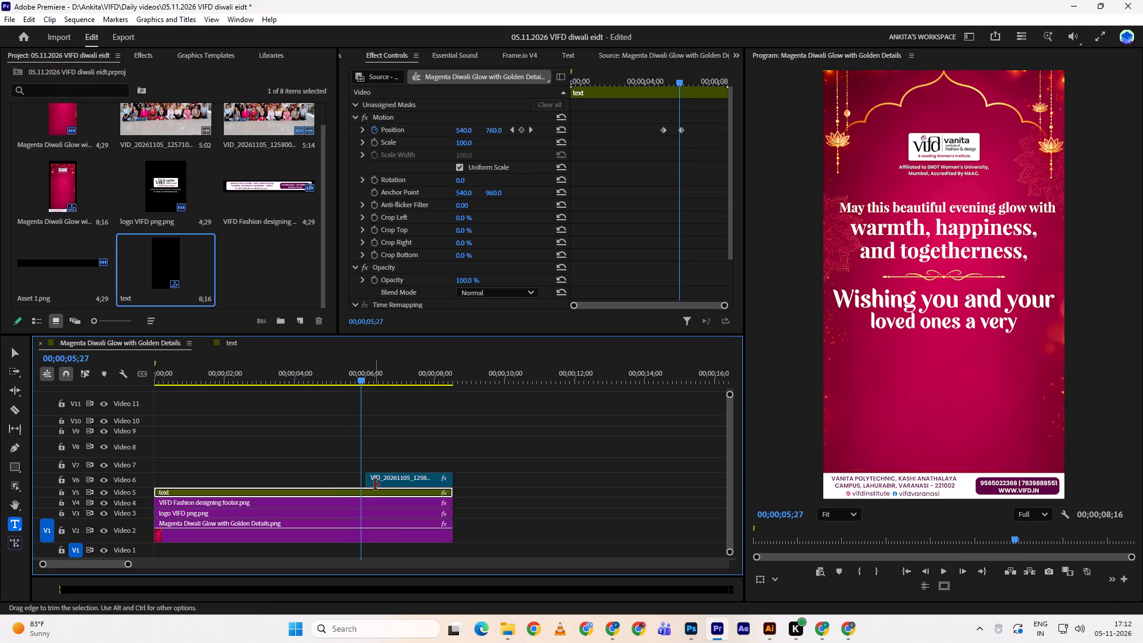
scroll(388, 480, "down", 7)
scroll(389, 477, "up", 10)
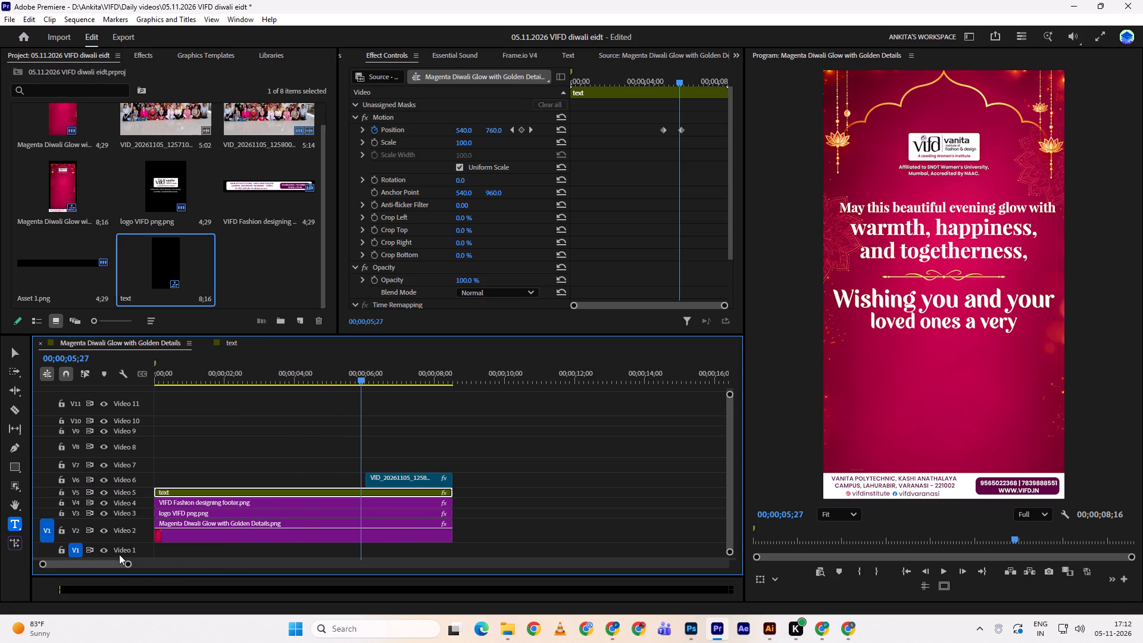
Move the group video together with its audio slightly earlier, so both start at 00;00;05;27.
left_click_drag(135, 558, 135, 531)
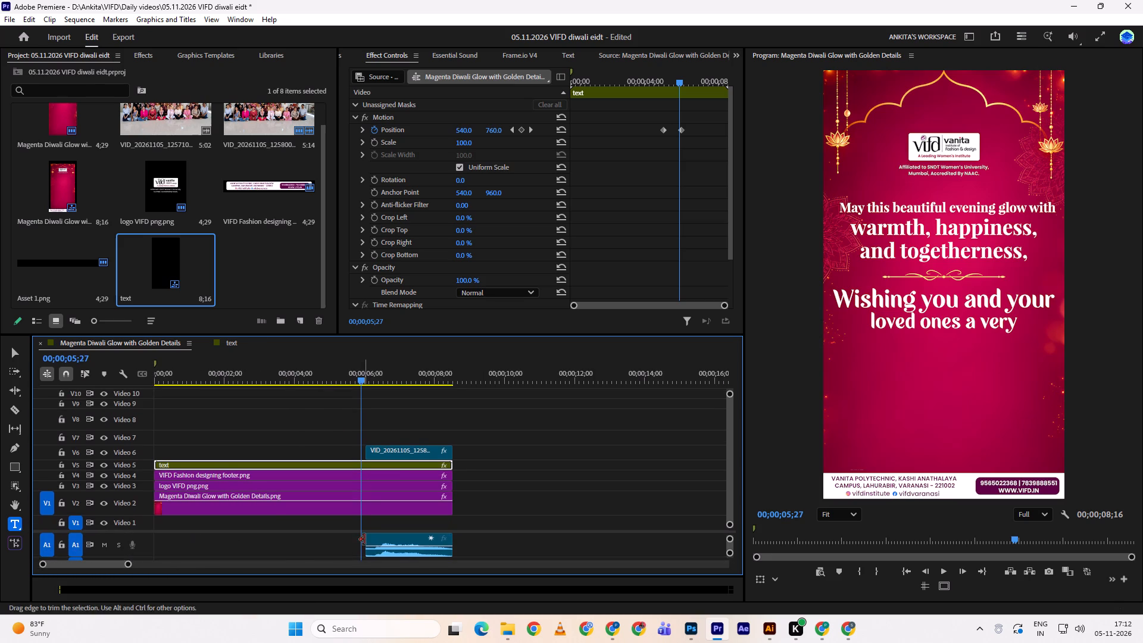
left_click_drag(412, 419, 413, 458)
left_click(413, 458)
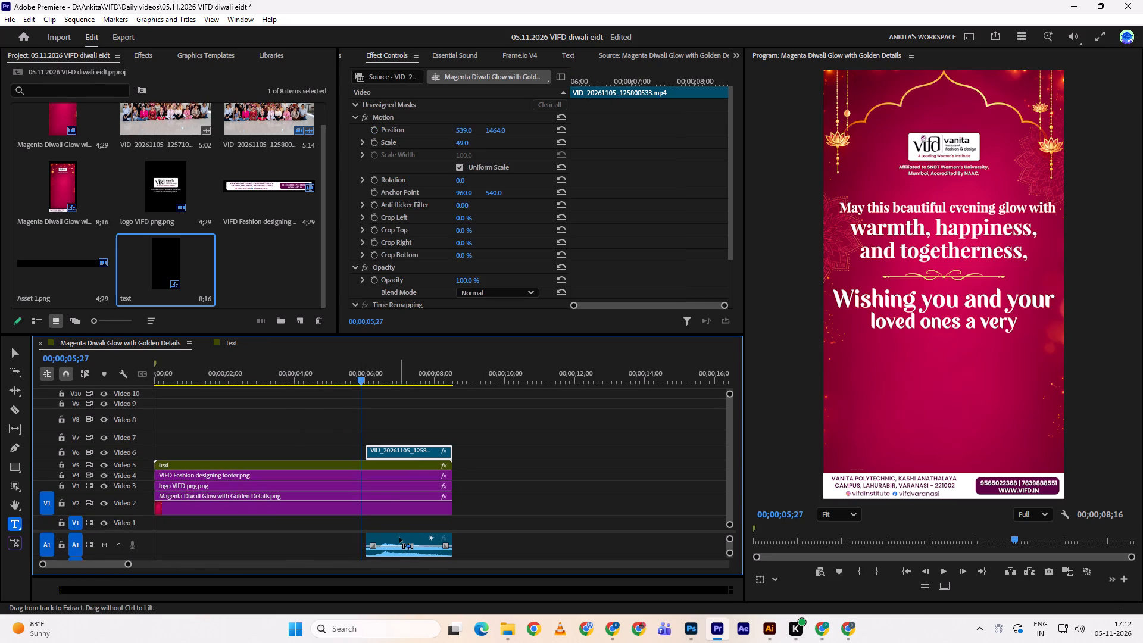
left_click(399, 538, "ctrl")
left_click_drag(399, 542, 389, 539)
left_click(389, 539)
Play the section around the group video's start to check its timing against the text movement.
left_click_drag(361, 378, 346, 373)
left_click(346, 373)
key("space")
left_click_drag(348, 363, 340, 359)
key("space")
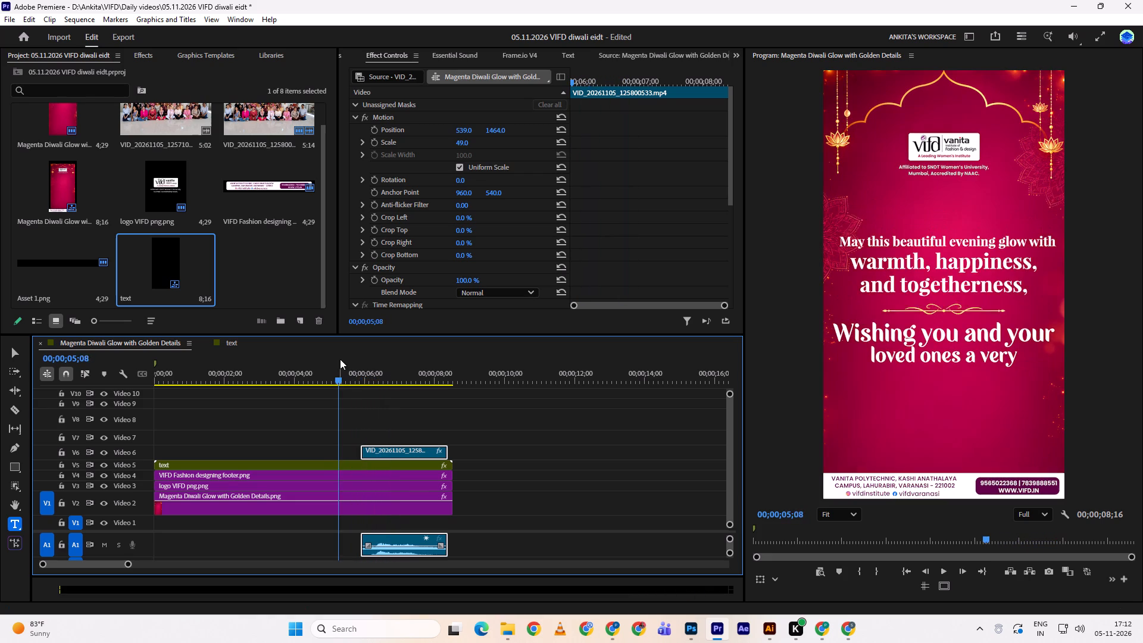
key("space")
key("space")
key("space")
key("space")
key("space")
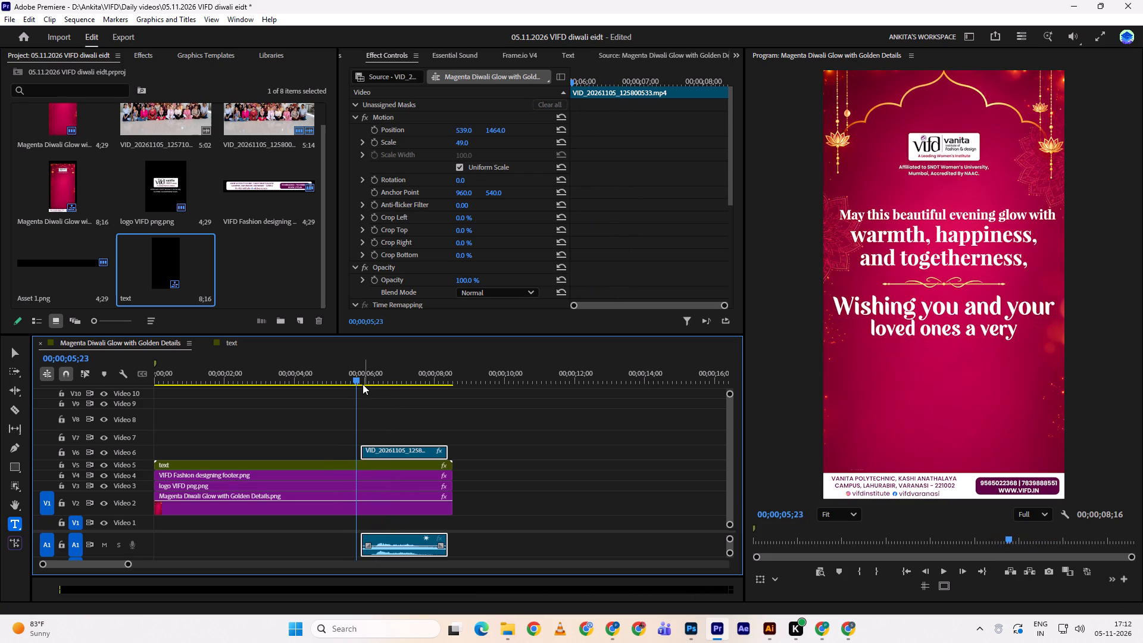
Move the nested text's second position keyframe to 00;00;06;04 and play the movement.
left_click_drag(360, 382, 370, 378)
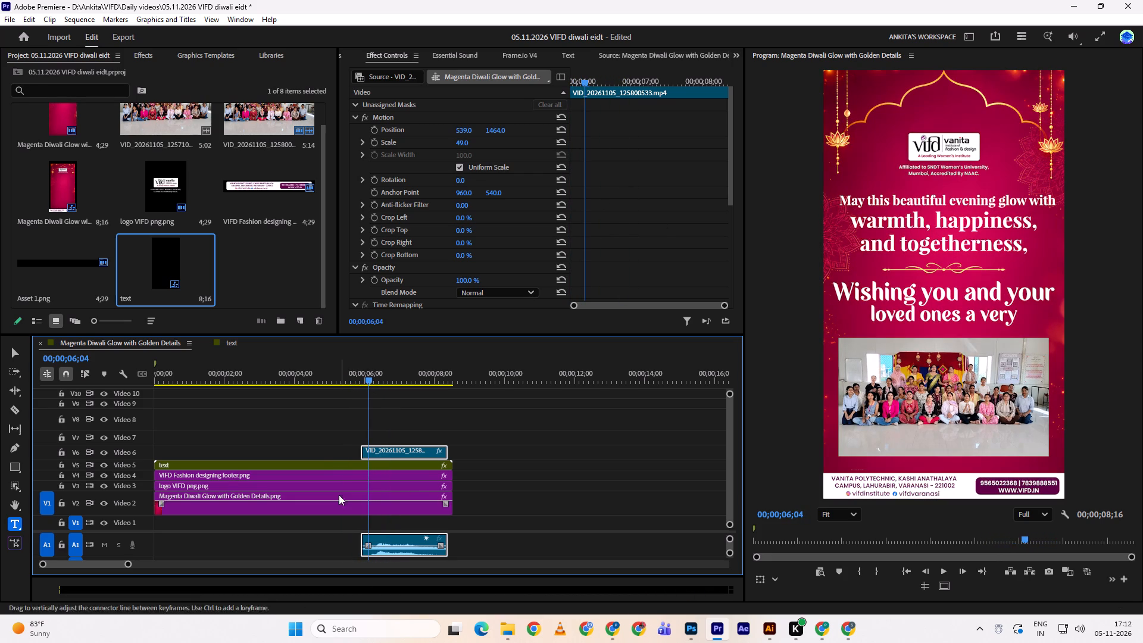
left_click(335, 463)
left_click(682, 129)
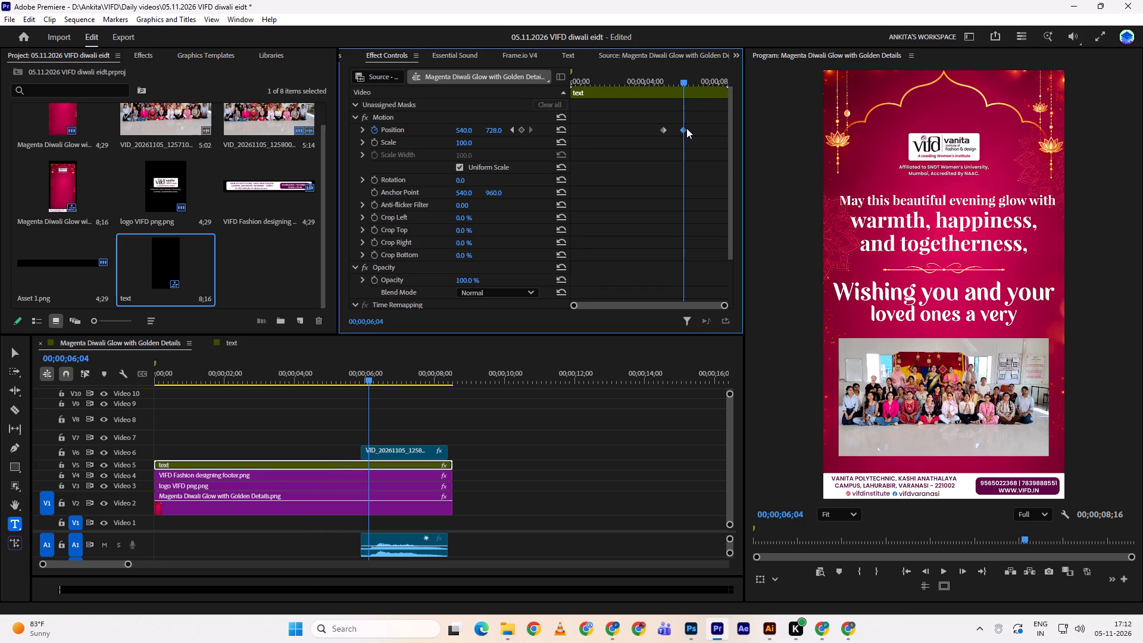
left_click_drag(681, 83, 654, 77)
left_click(654, 77)
key("space")
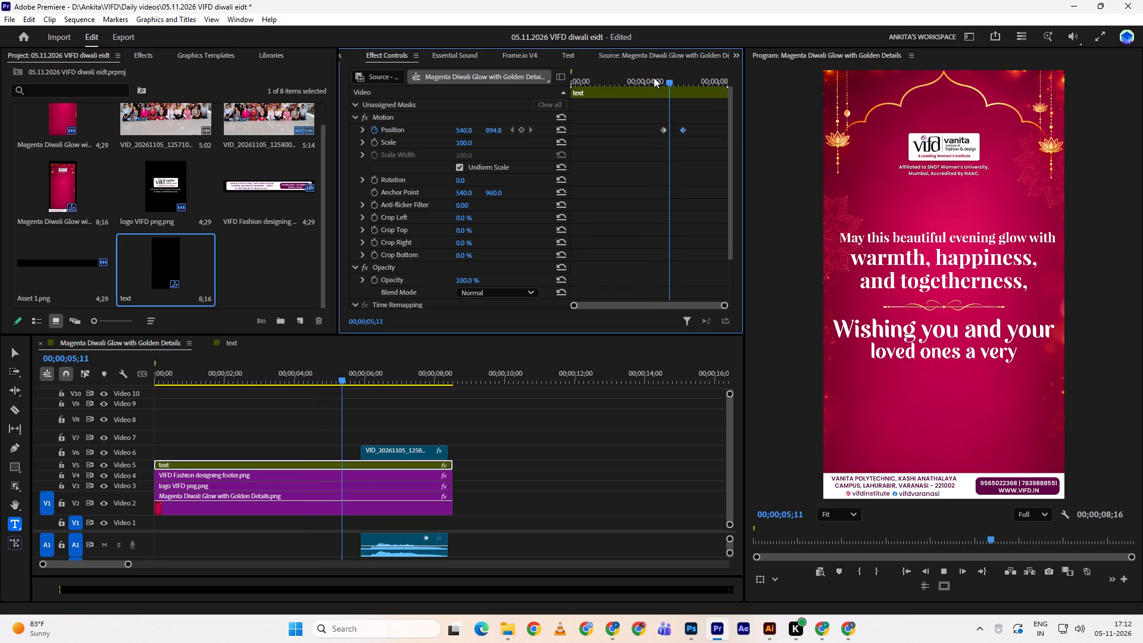
left_click_drag(663, 64, 648, 70)
Move the nested text's first position keyframe to 00;00;05;13 and play the movement.
left_click_drag(679, 78, 669, 80)
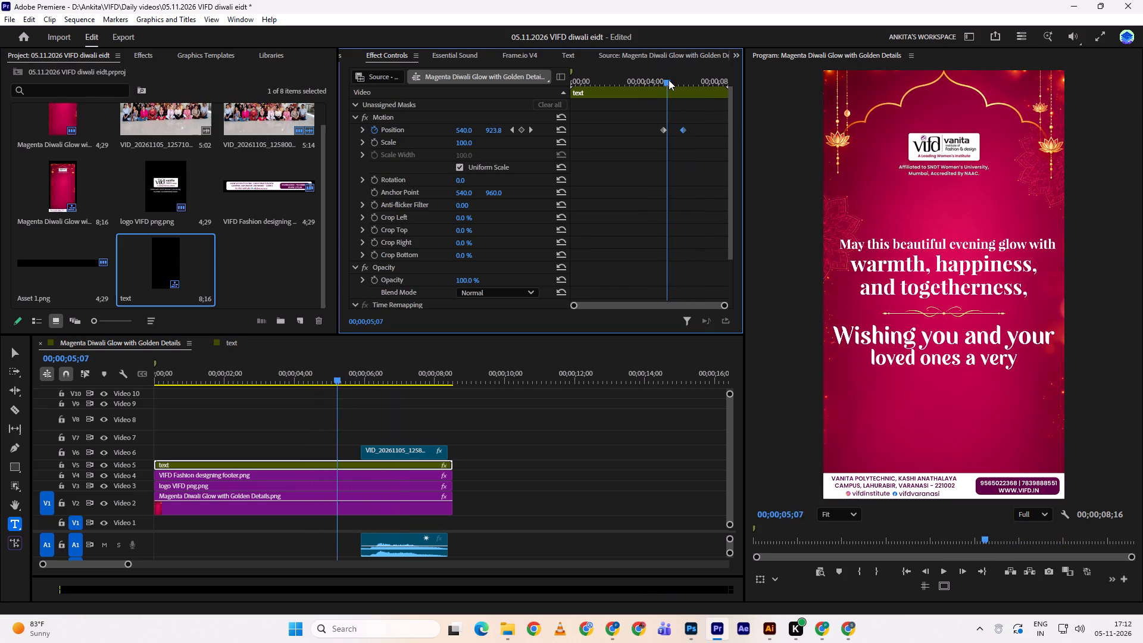
left_click_drag(669, 80, 672, 79)
left_click_drag(663, 129, 672, 123)
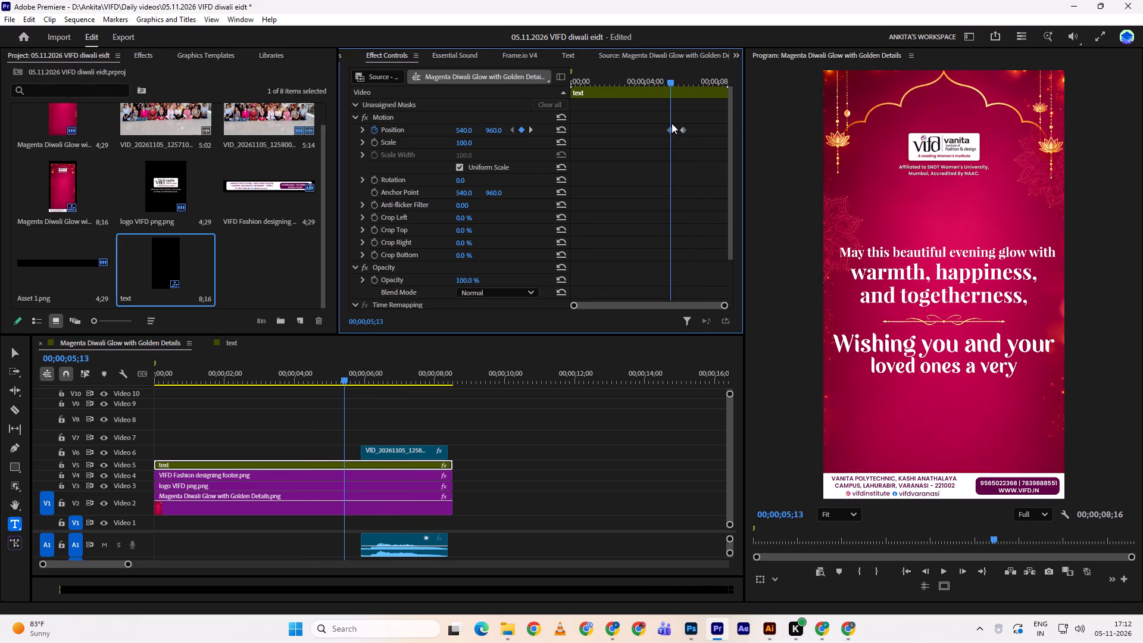
left_click_drag(672, 123, 672, 126)
left_click_drag(672, 77, 655, 83)
key("space")
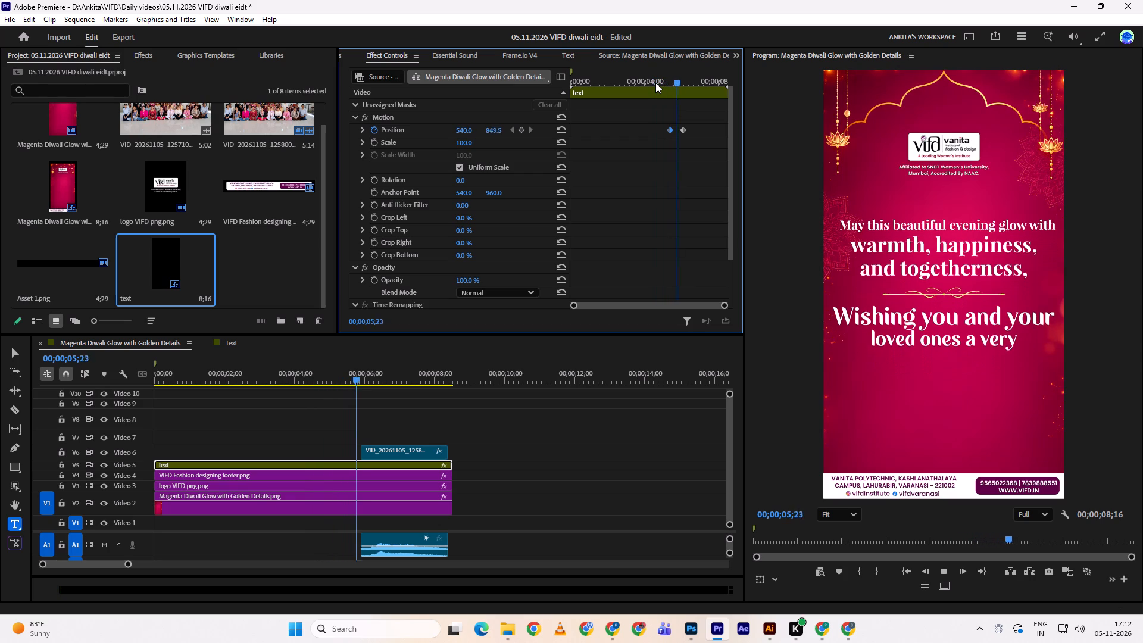
left_click_drag(681, 76, 669, 78)
key("space")
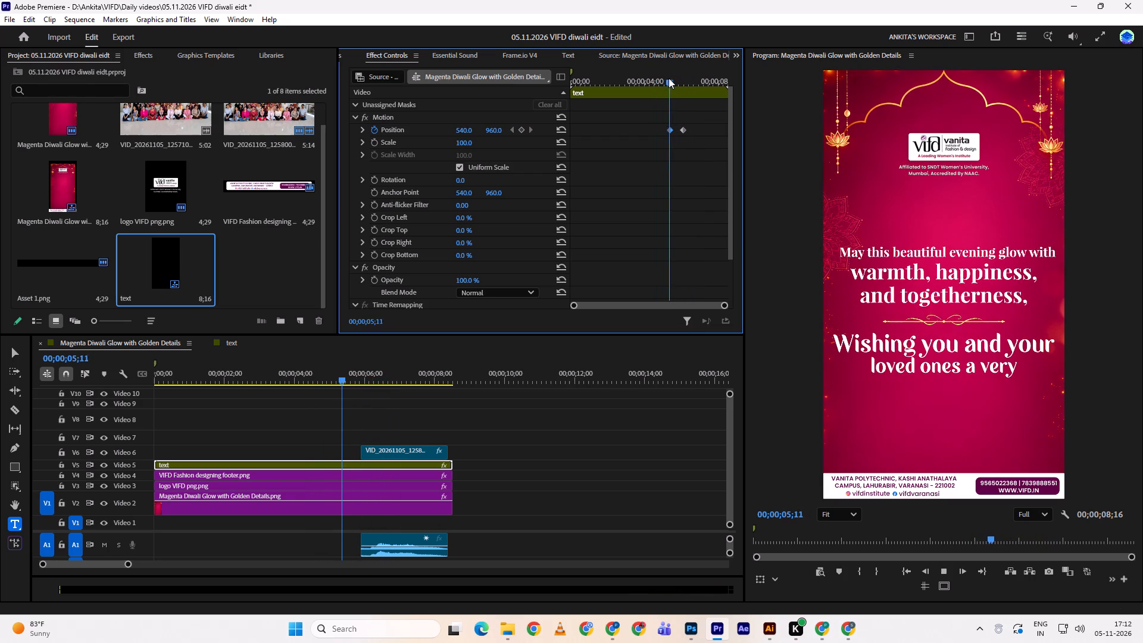
key("space")
Apply a Cross Dissolve transition to the start of the group video and play the fade-in.
double_click(371, 452)
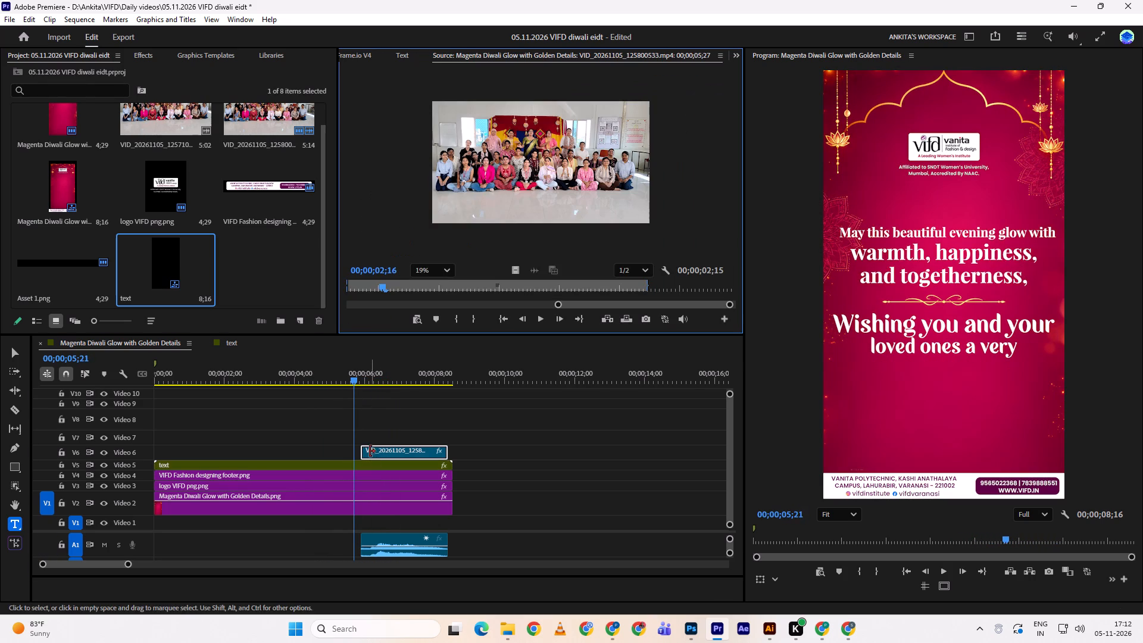
left_click(135, 55)
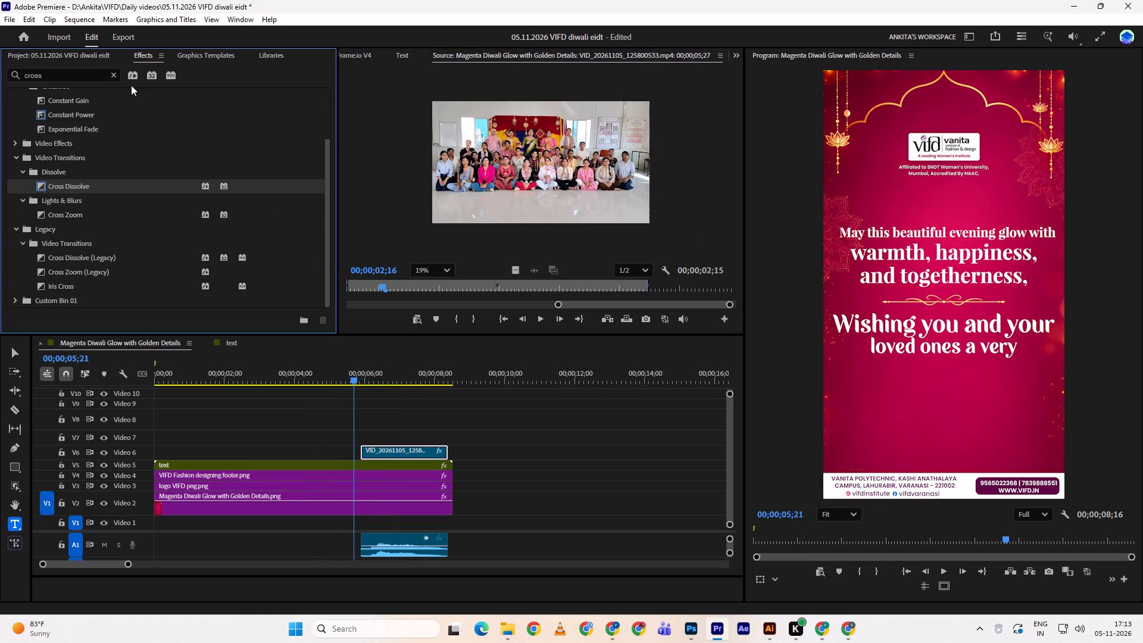
left_click_drag(73, 184, 368, 450)
left_click(368, 450)
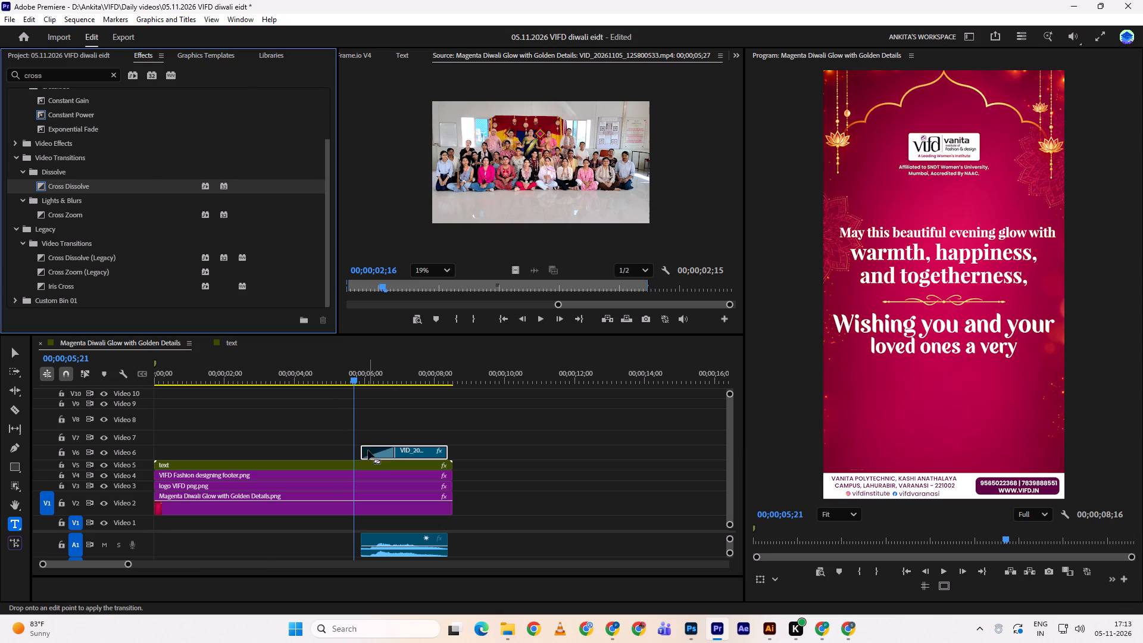
left_click(357, 373)
key("space")
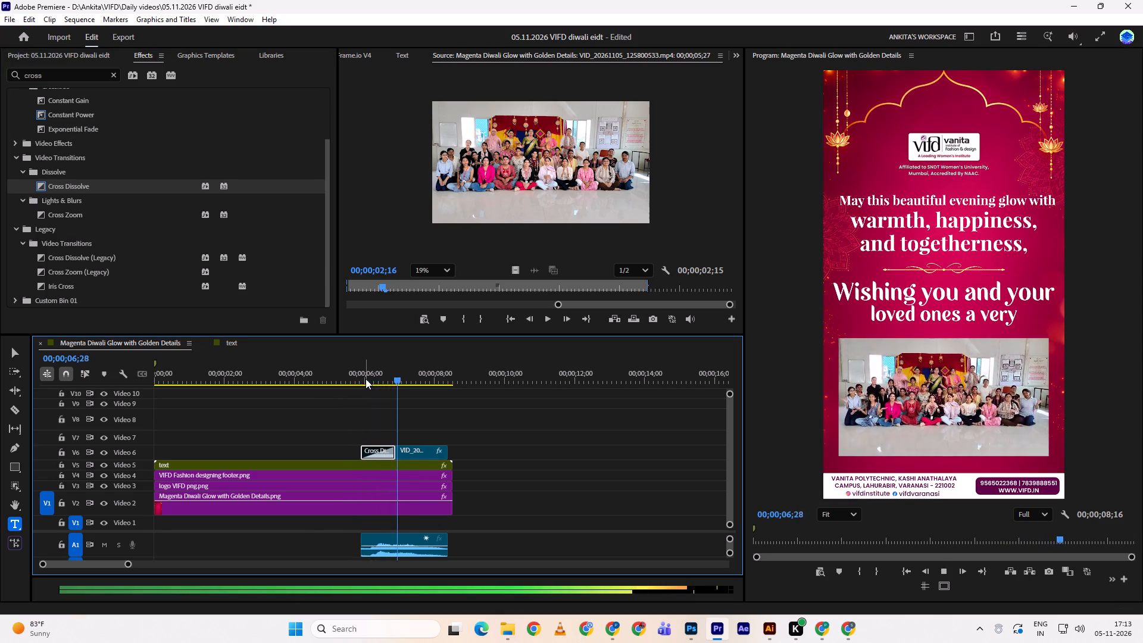
left_click(367, 367)
Shorten the group video's Cross Dissolve so it ends at about 00;00;06;15, and play the fade-in.
left_click_drag(395, 452, 388, 448)
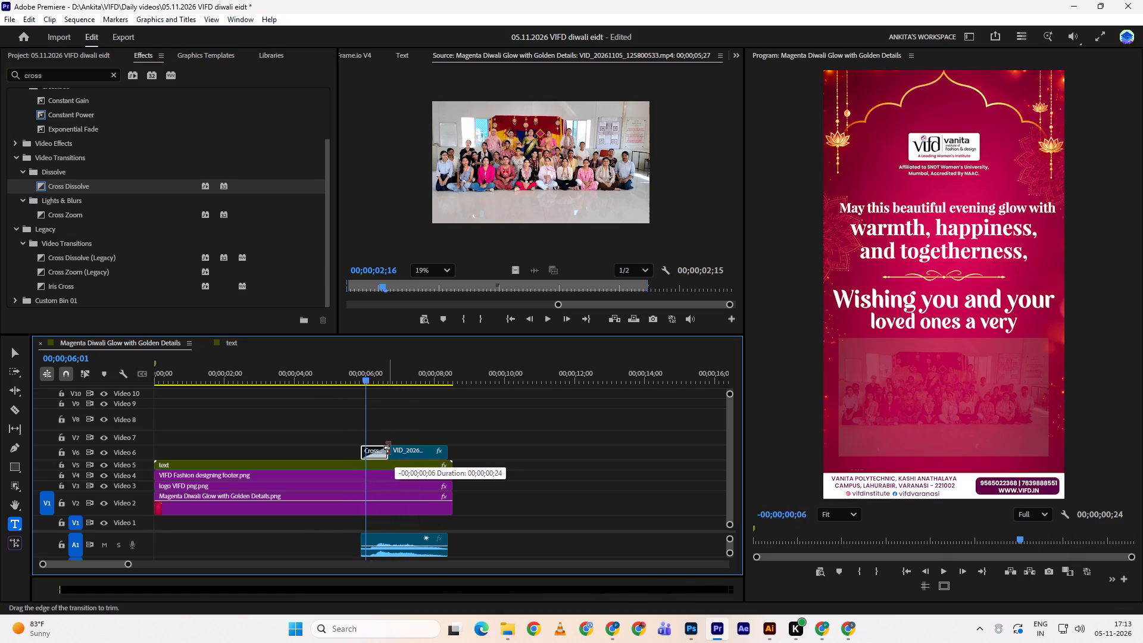
left_click_drag(388, 448, 377, 448)
left_click_drag(366, 376, 357, 377)
left_click(395, 404)
key("space")
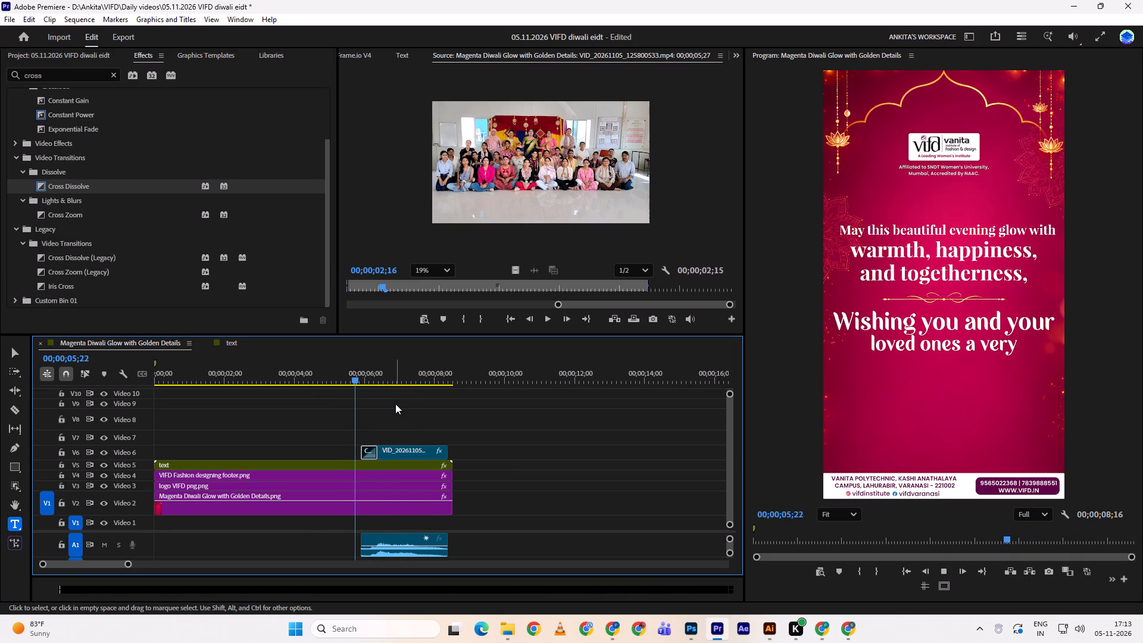
key("space")
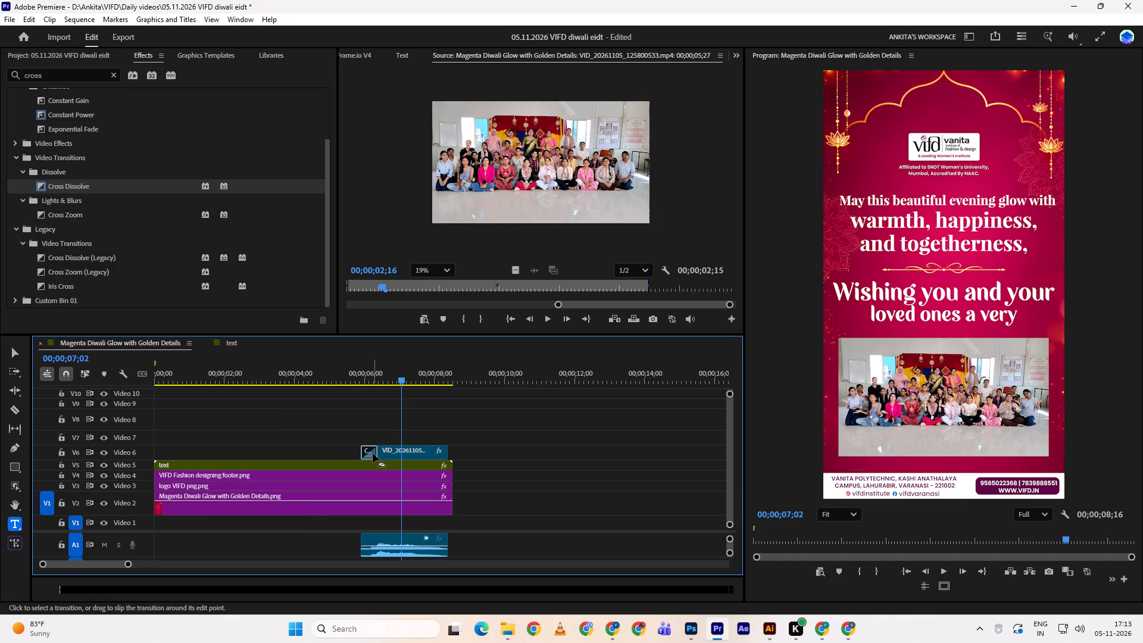
left_click(372, 454)
left_click(378, 453)
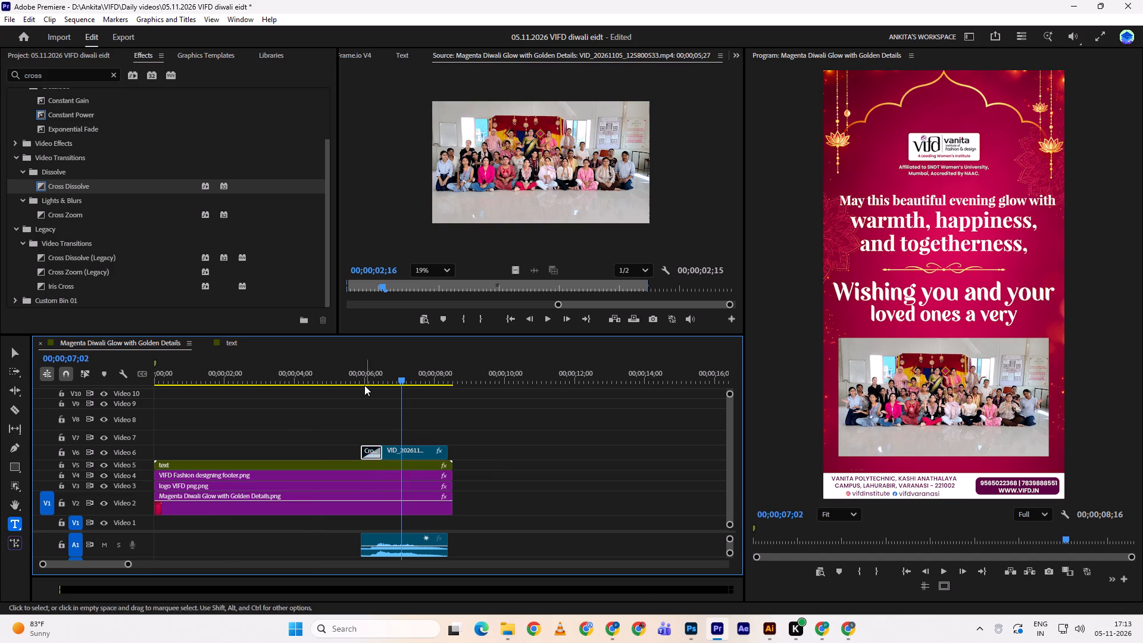
left_click(358, 373)
left_click(394, 407)
key("space")
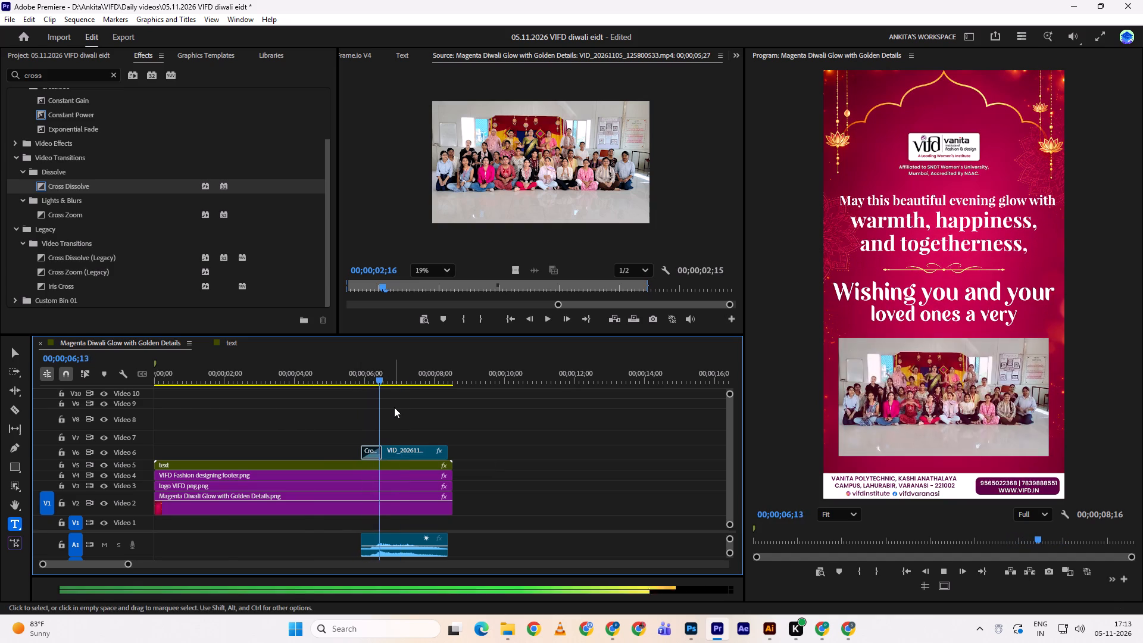
key("space")
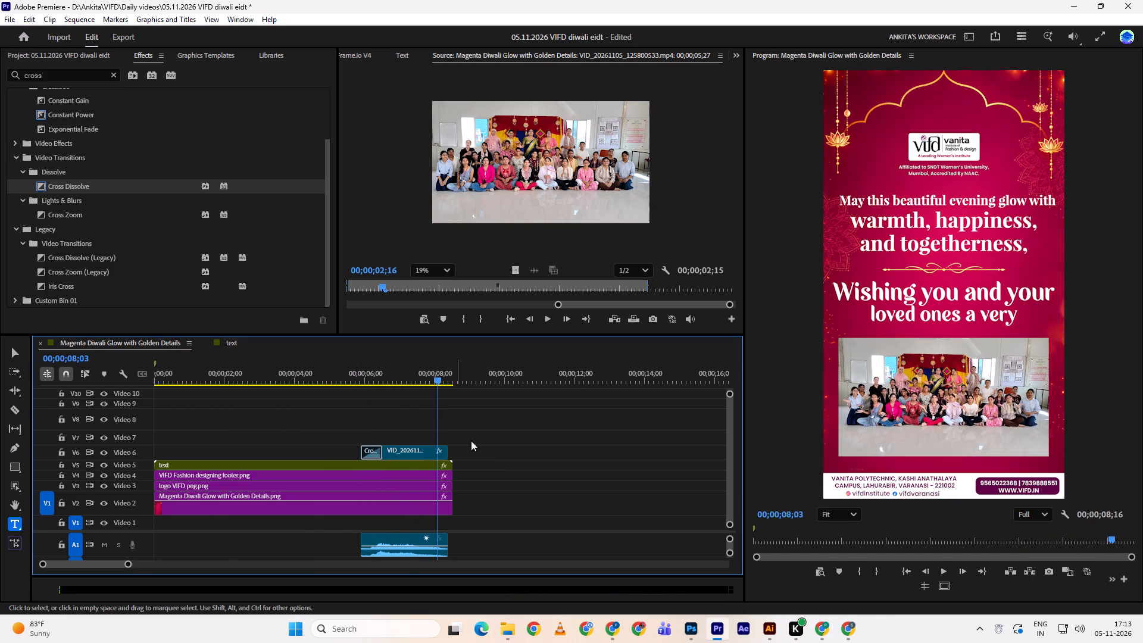
Extend the ends of the group video and its audio to match the end of the layers below, and play the ending.
key("space")
key("space")
left_click_drag(449, 450, 460, 450)
left_click_drag(461, 452, 454, 450)
key("space")
key("space")
left_click(435, 366)
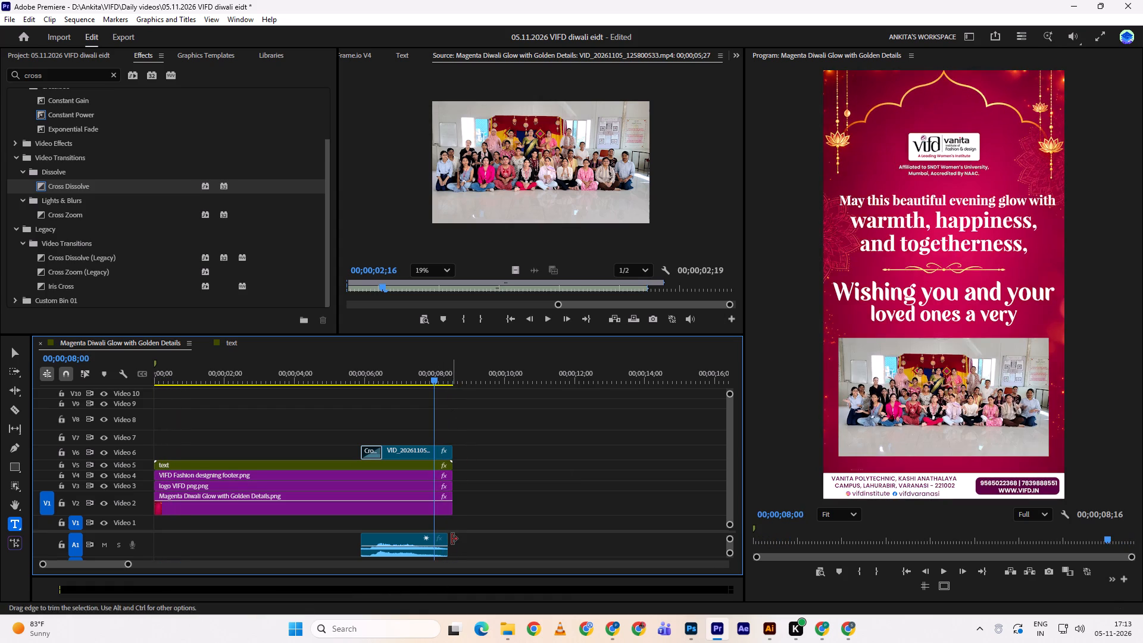
left_click(452, 539)
key("space")
key("space")
key("space")
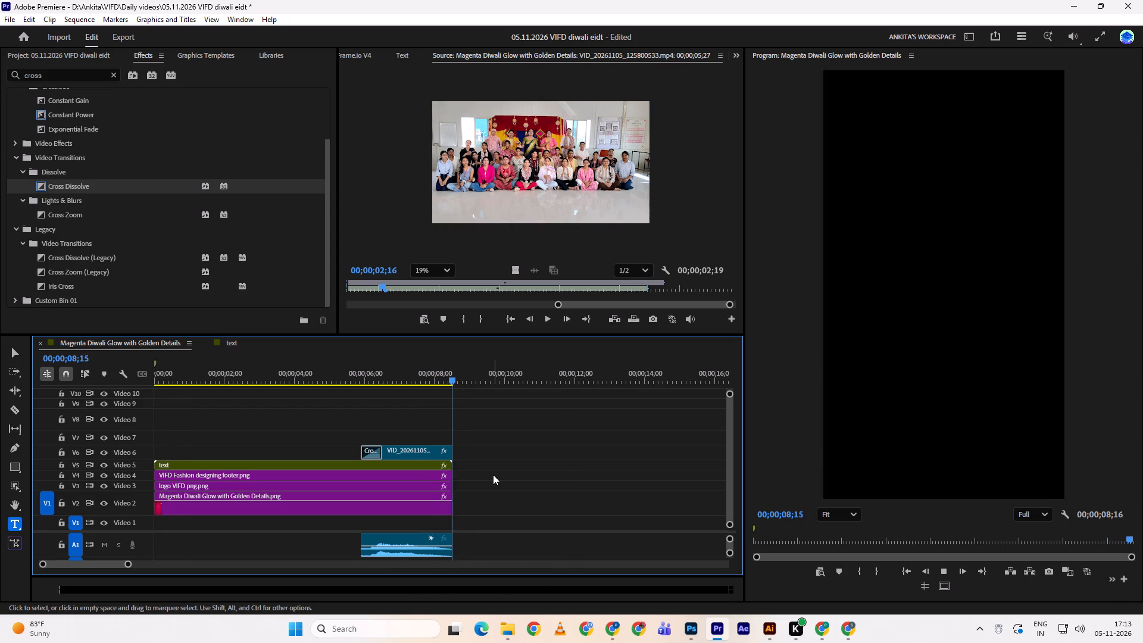
key("space")
Play the sequence from the beginning through the group video to review the text animation and fade-in.
left_click_drag(429, 372, 368, 381)
key("space")
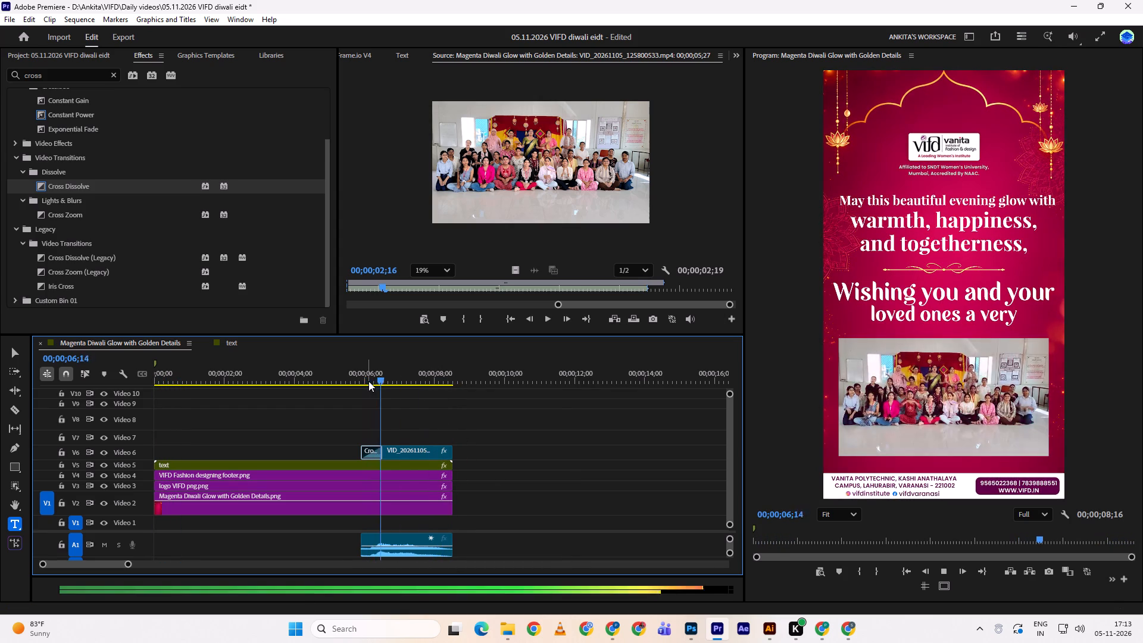
left_click_drag(370, 377, 35, 382)
key("space")
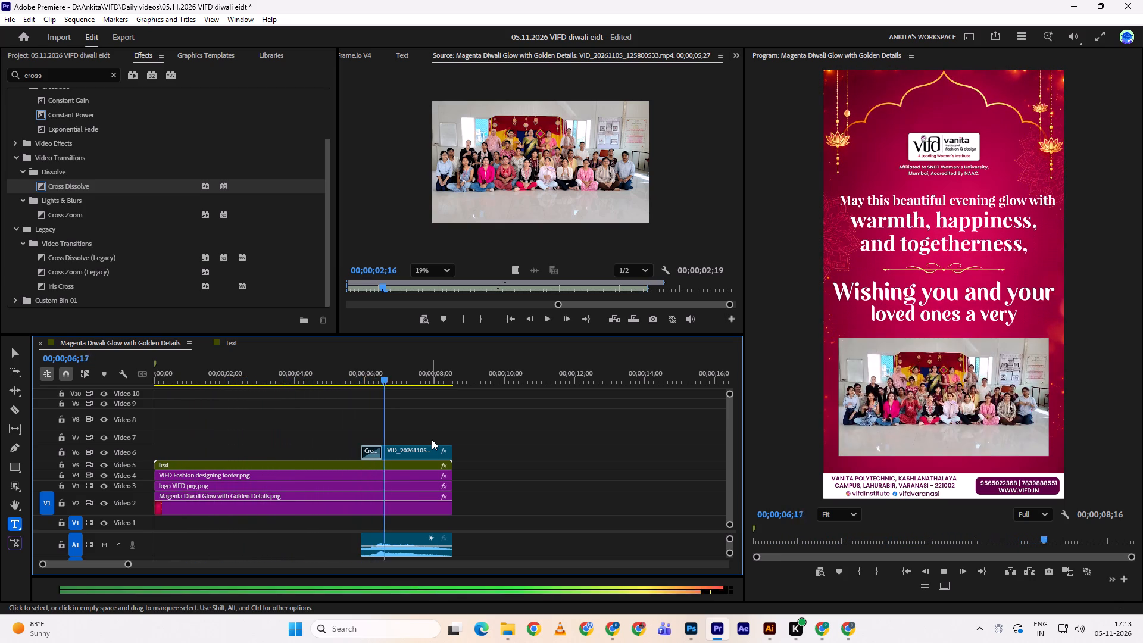
key("space")
key("space")
key("space")
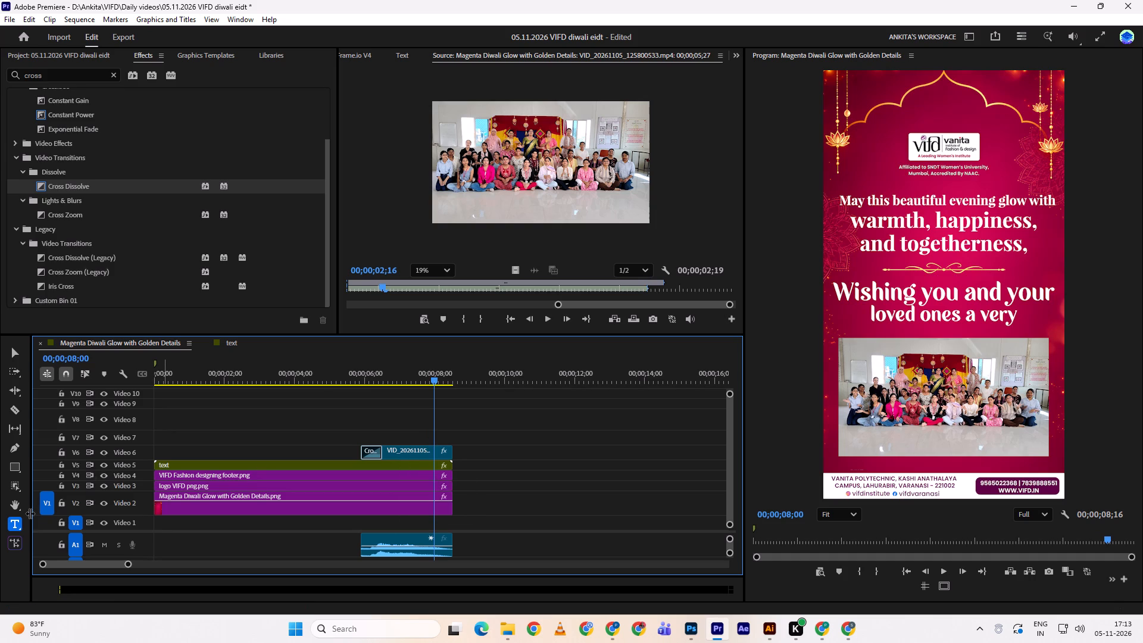
Draw a rectangle graphic covering exactly the group video's area below the greeting text.
left_click(20, 466)
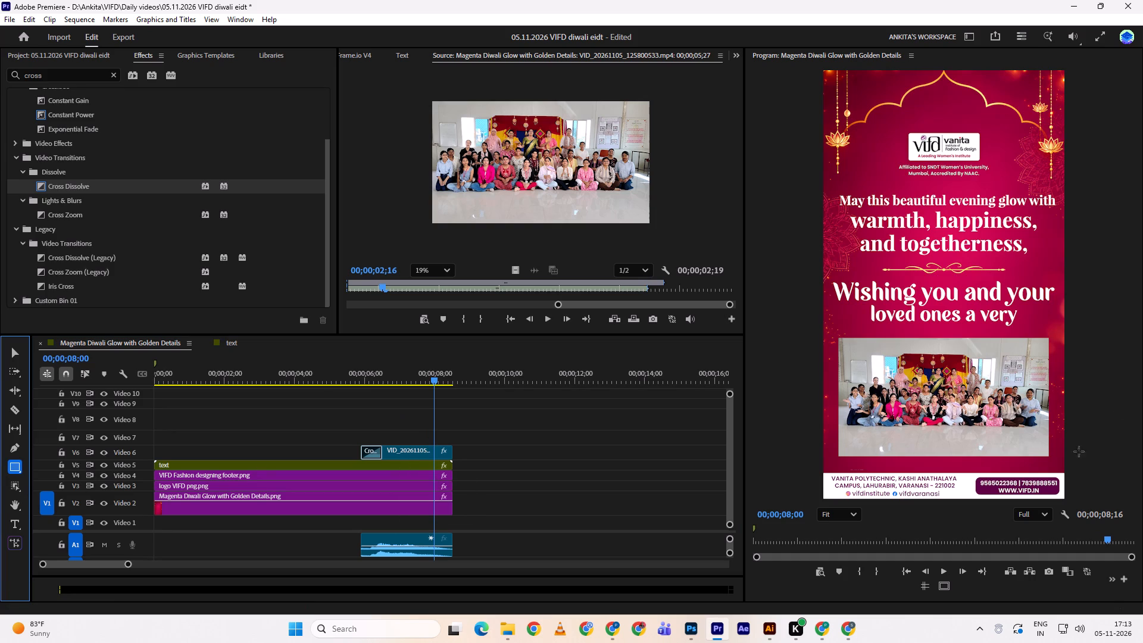
left_click_drag(838, 338, 1047, 455)
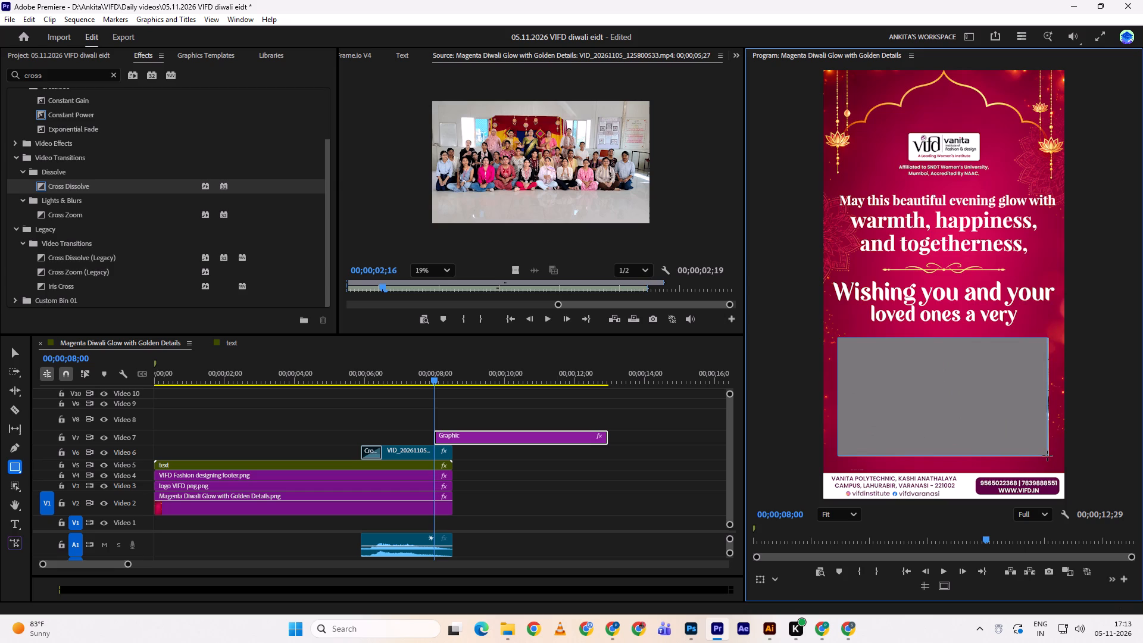
left_click_drag(1047, 455, 1049, 453)
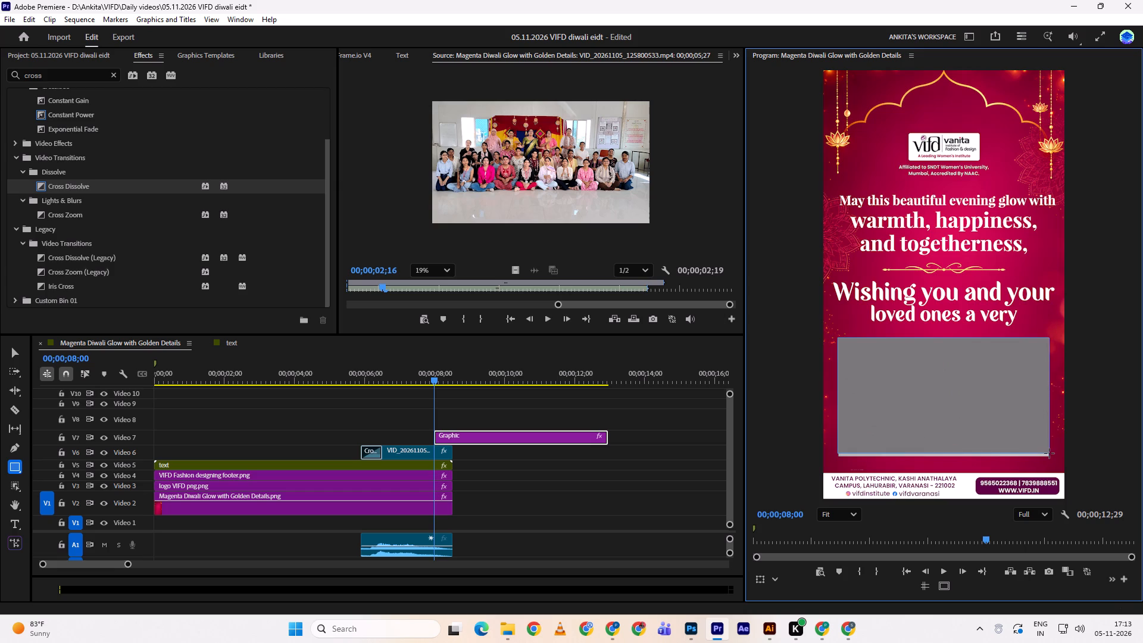
left_click_drag(1049, 453, 1049, 455)
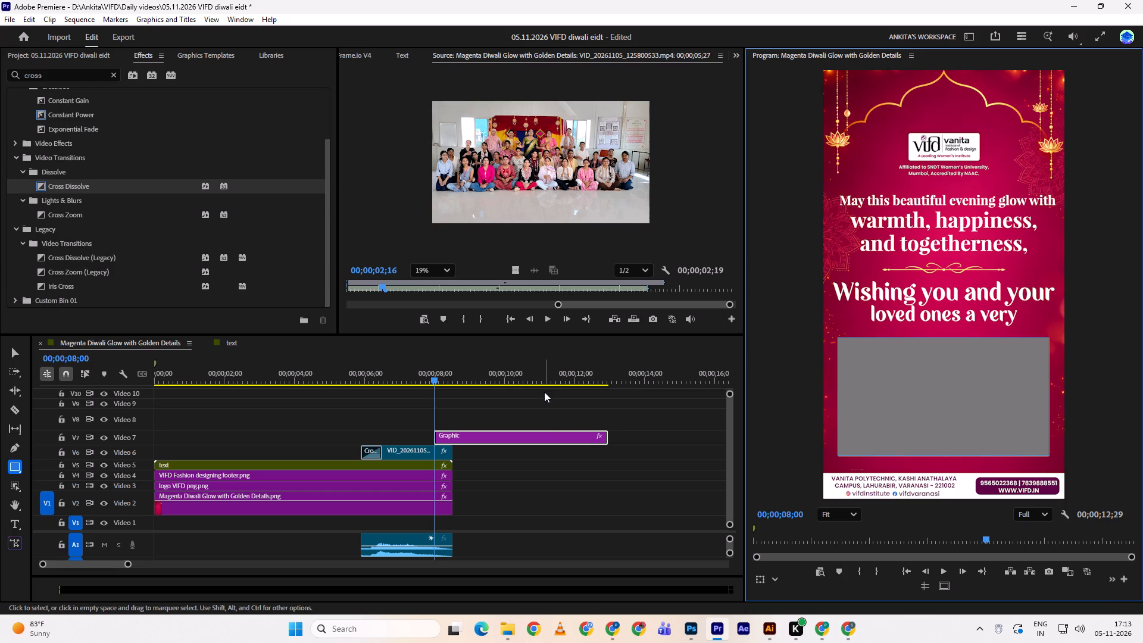
Move the rectangle graphic on Video 7 so it starts together with the group video below it.
key("c")
key("v")
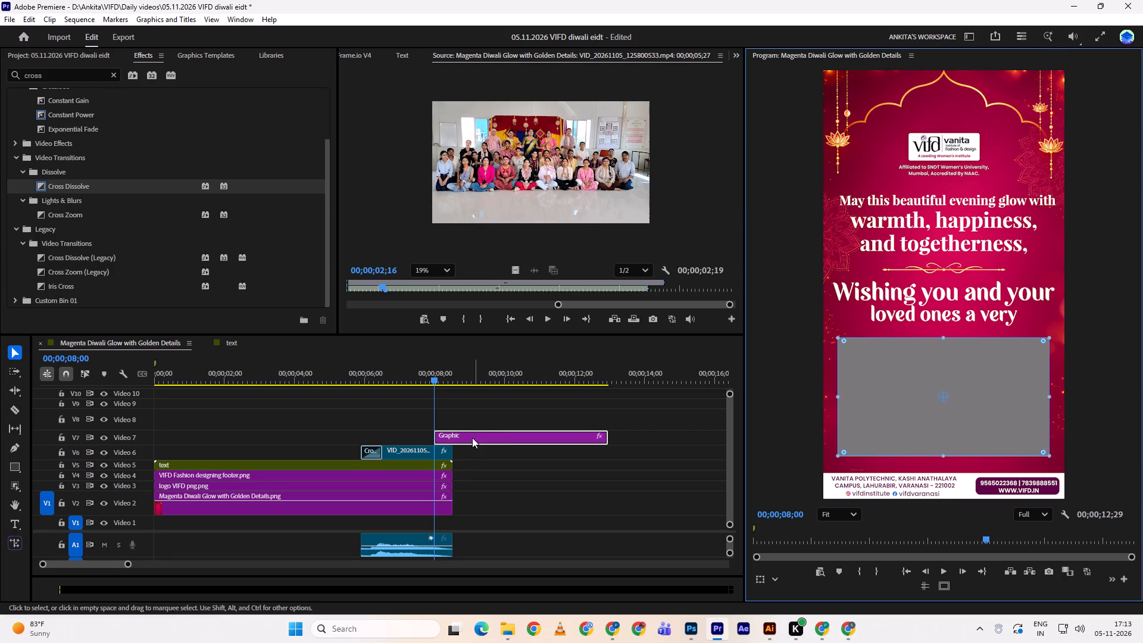
left_click_drag(472, 438, 404, 436)
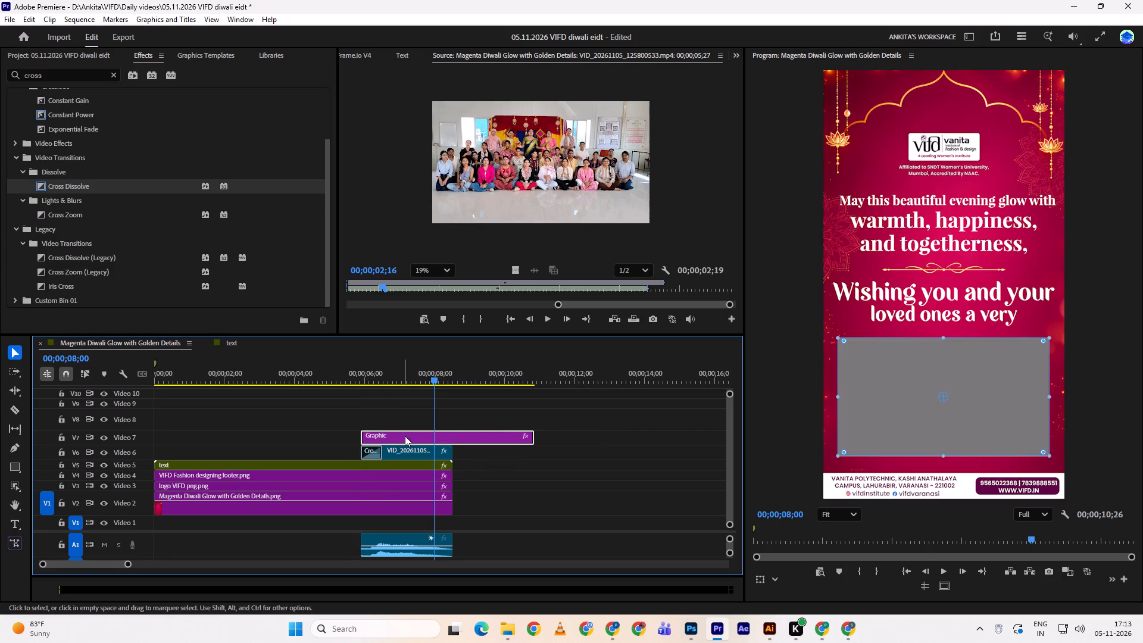
Turn off the rectangle's fill and give it a white outer stroke of 13 px.
scroll(353, 58, "up", 6)
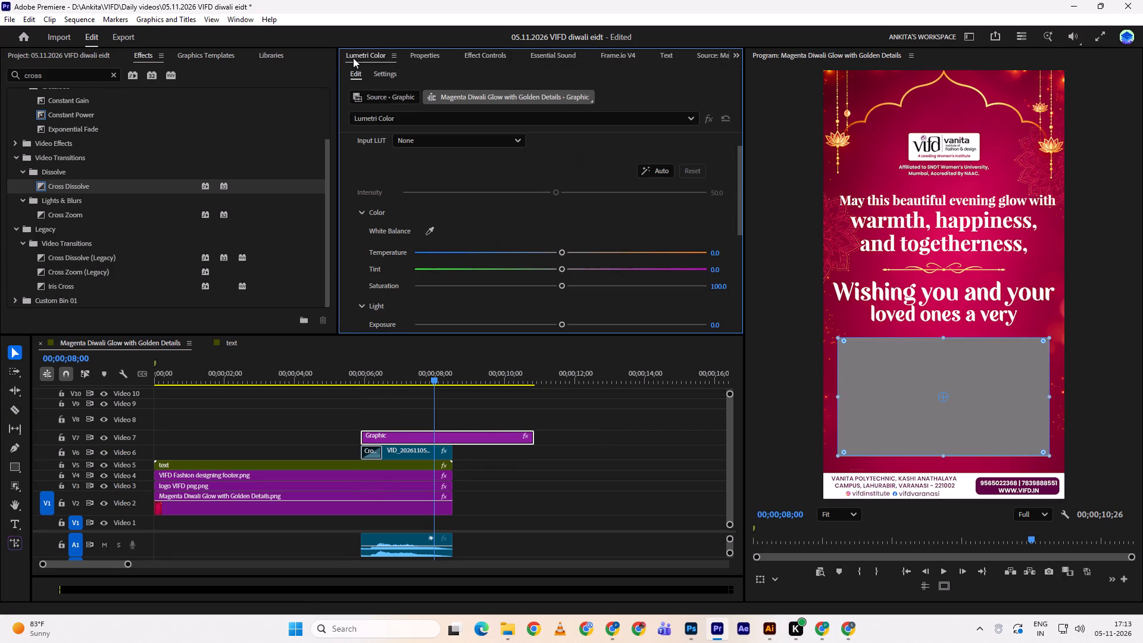
scroll(353, 58, "down", 1)
left_click(362, 198)
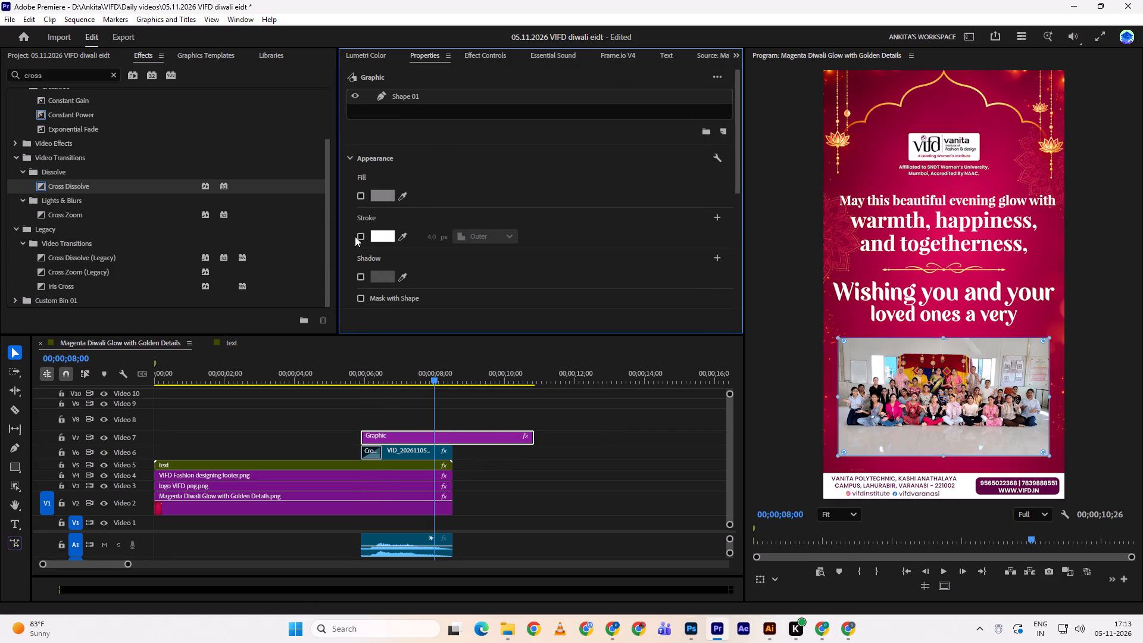
left_click(358, 238)
left_click(430, 238)
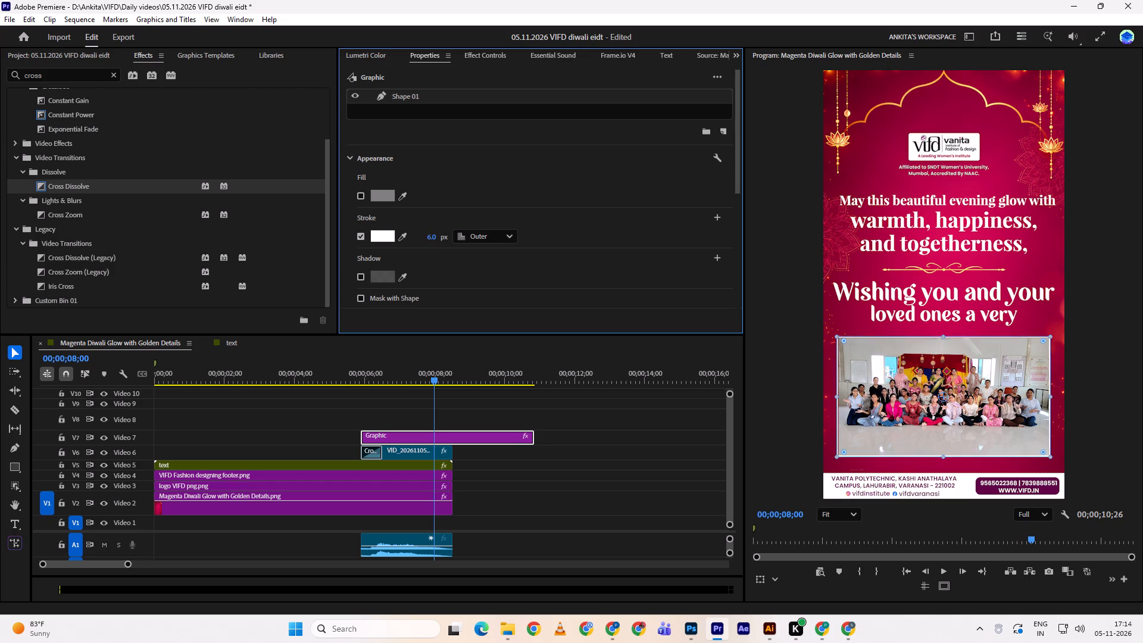
left_click(424, 232)
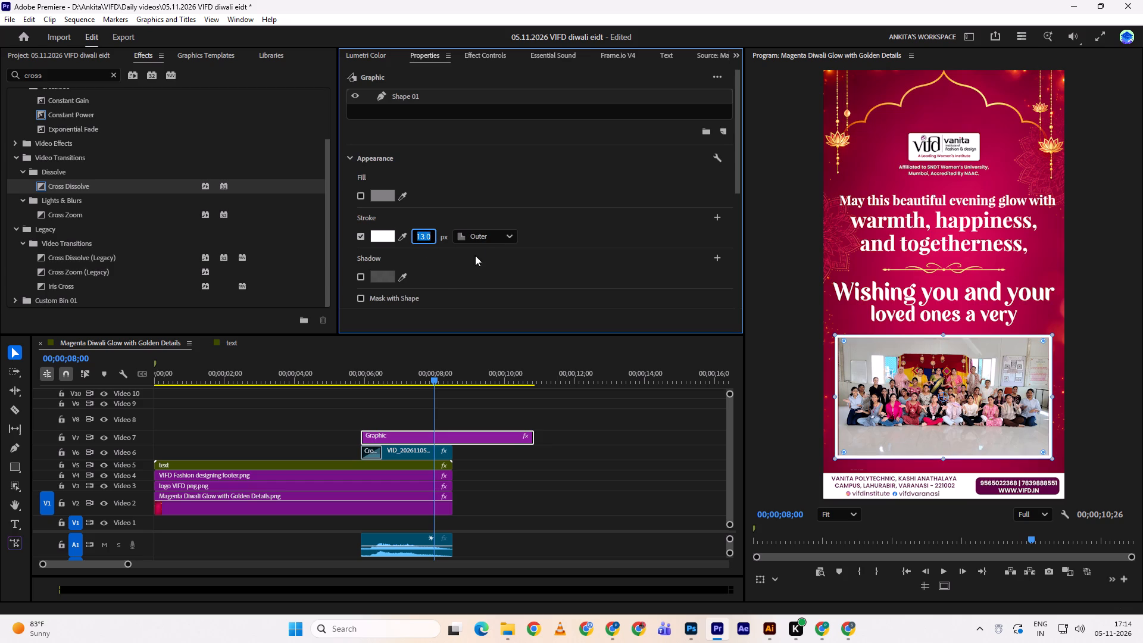
left_click(570, 225)
Set the rectangle graphic's vector motion scale to 99 and its vertical position to 962.
left_click(483, 52)
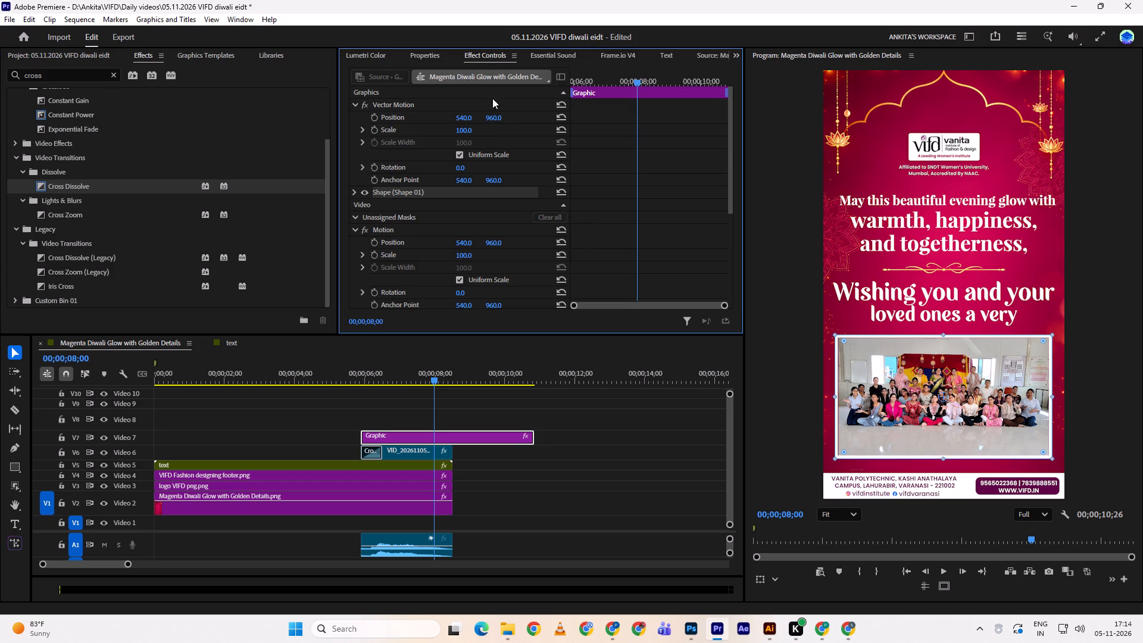
left_click(472, 130)
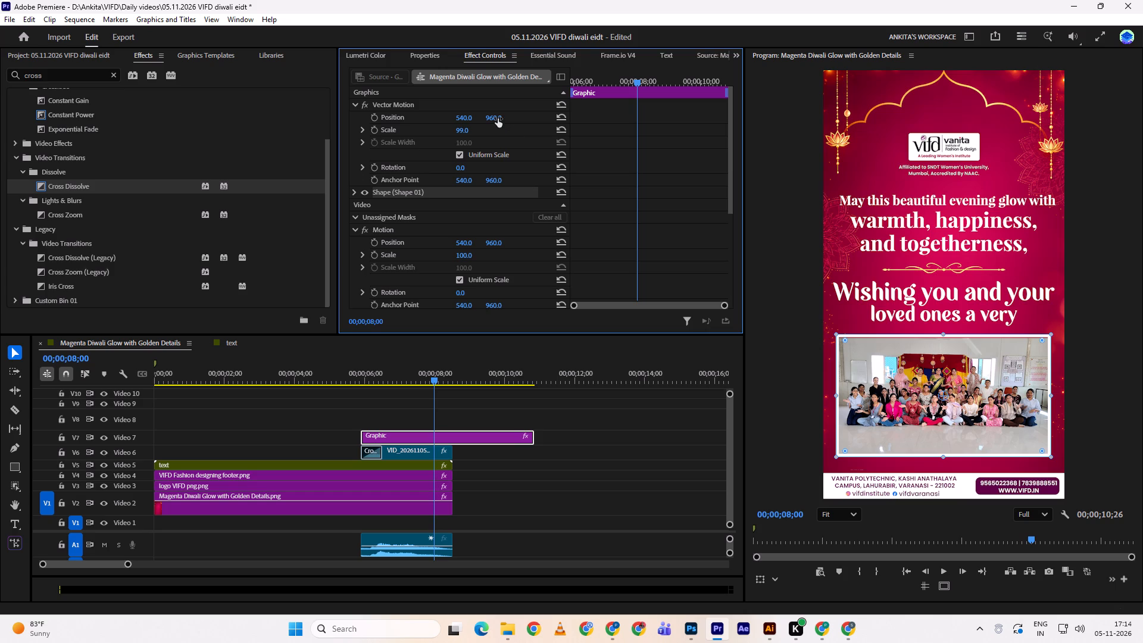
left_click(498, 118)
left_click(499, 116)
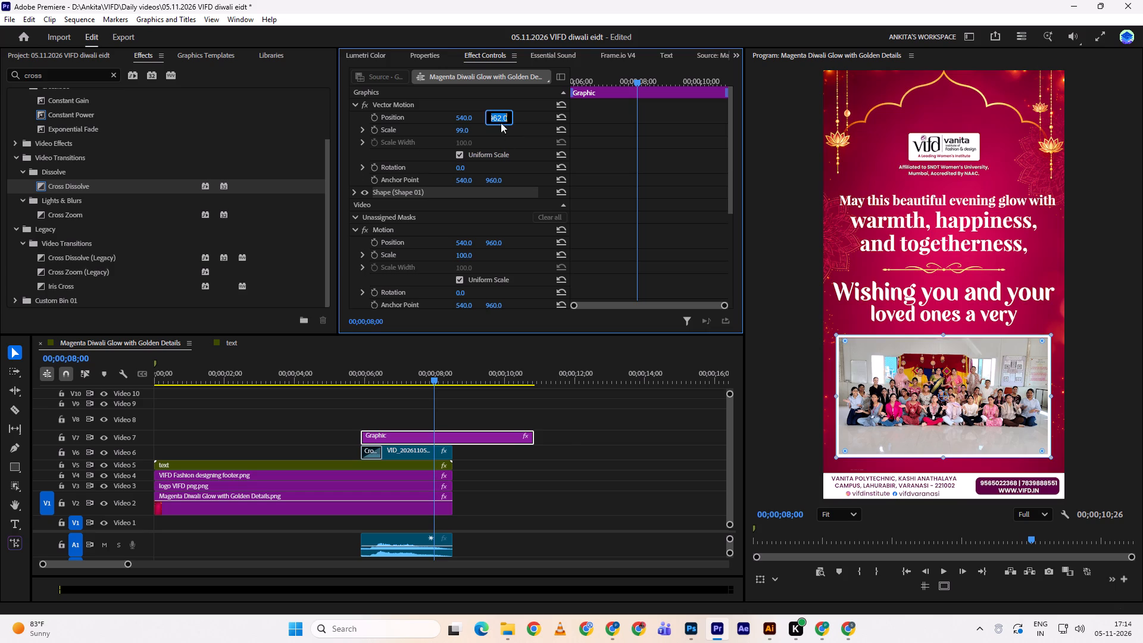
double_click(566, 443)
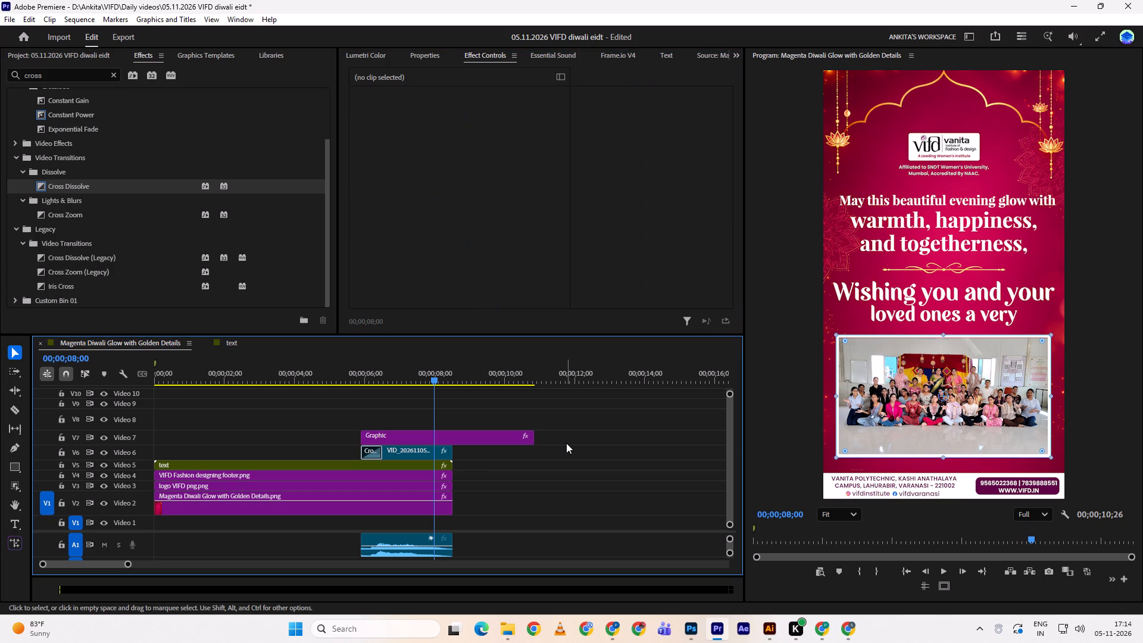
Lower the white frame graphic to a vertical position of about 973 around the group video.
double_click(442, 438)
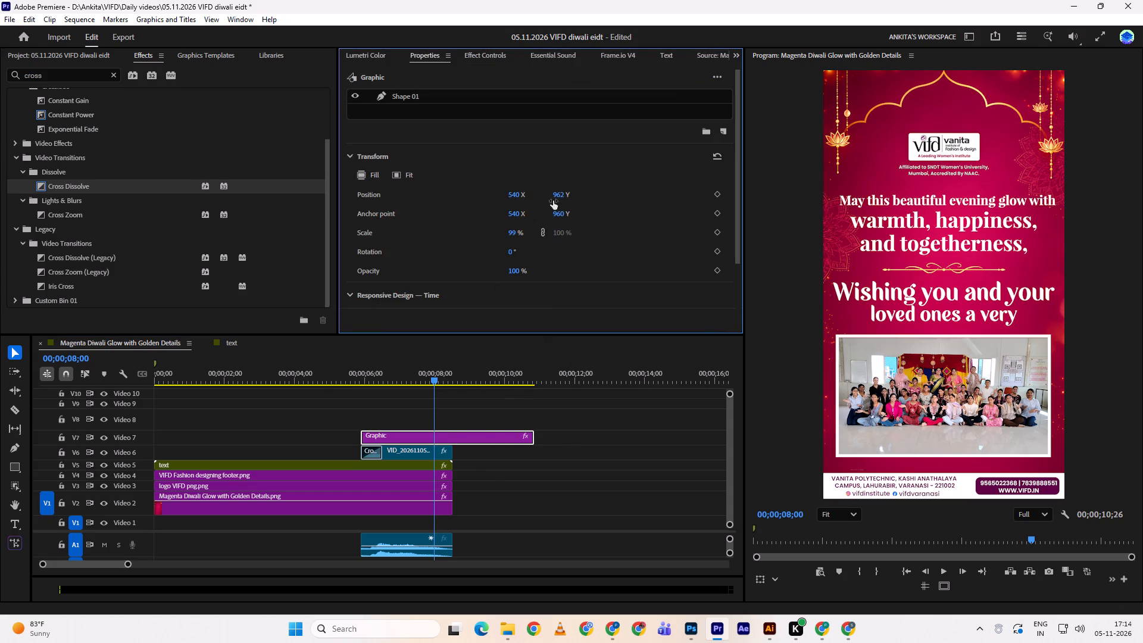
left_click_drag(555, 192, 560, 191)
left_click_drag(560, 191, 560, 188)
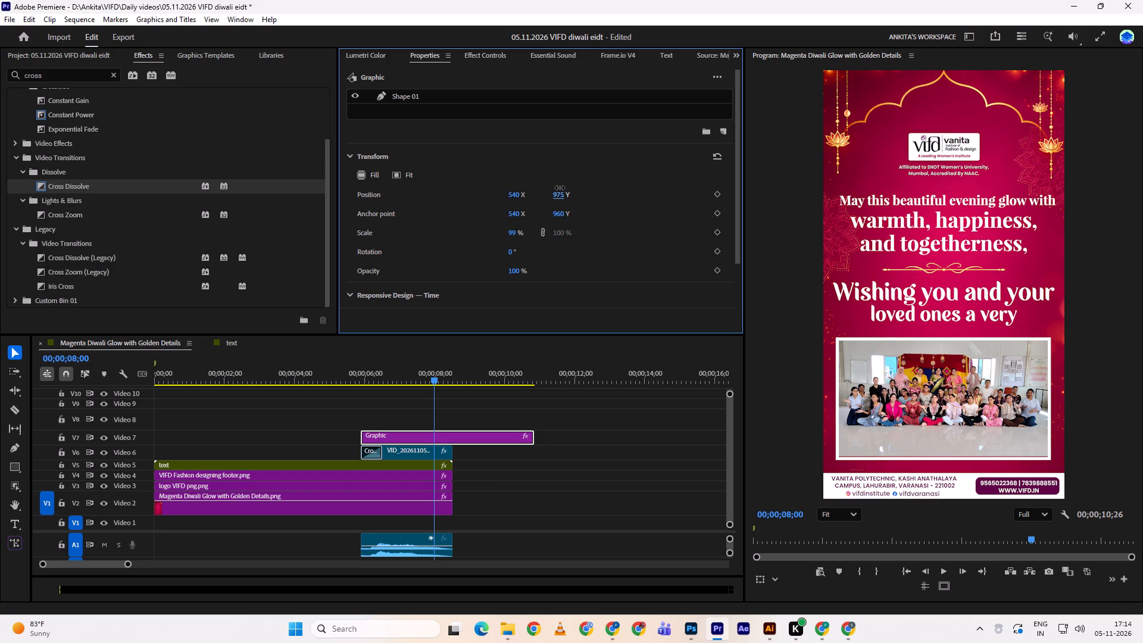
left_click_drag(560, 188, 557, 186)
left_click(557, 186)
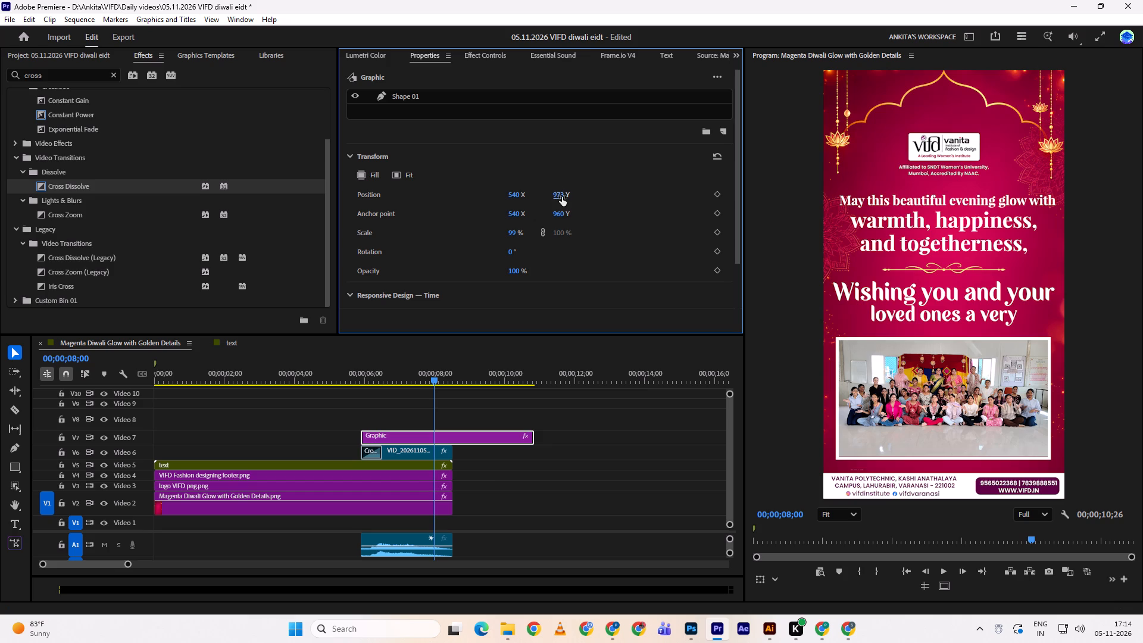
left_click_drag(561, 193, 556, 191)
left_click(546, 497)
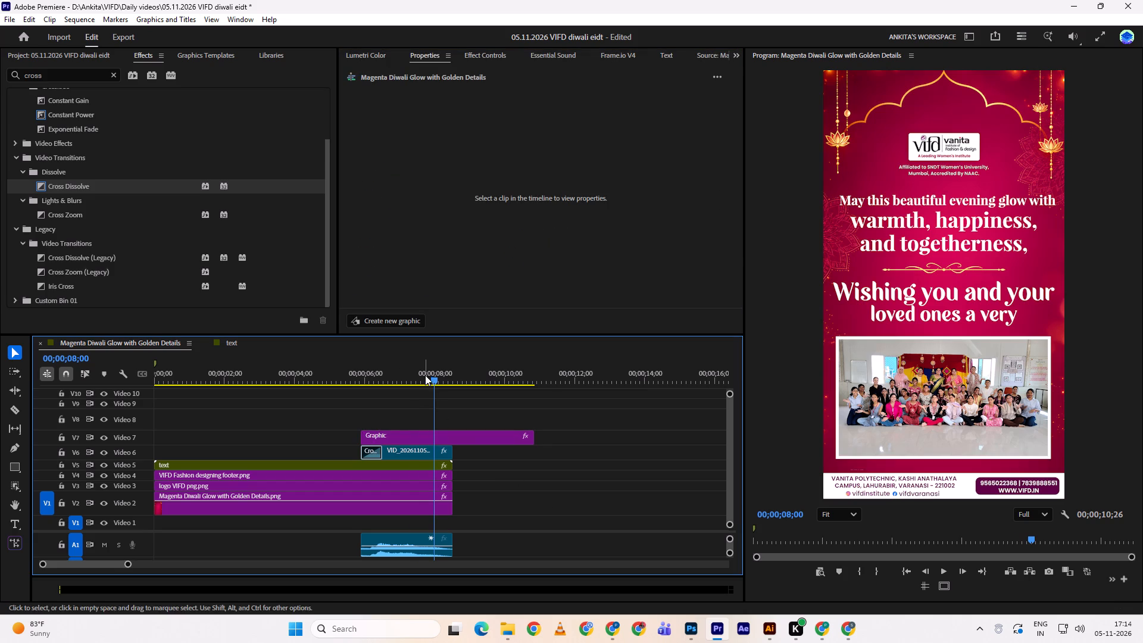
Apply a Cross Dissolve transition to the start of the white frame graphic.
left_click_drag(424, 375, 352, 362)
key("space")
key("space")
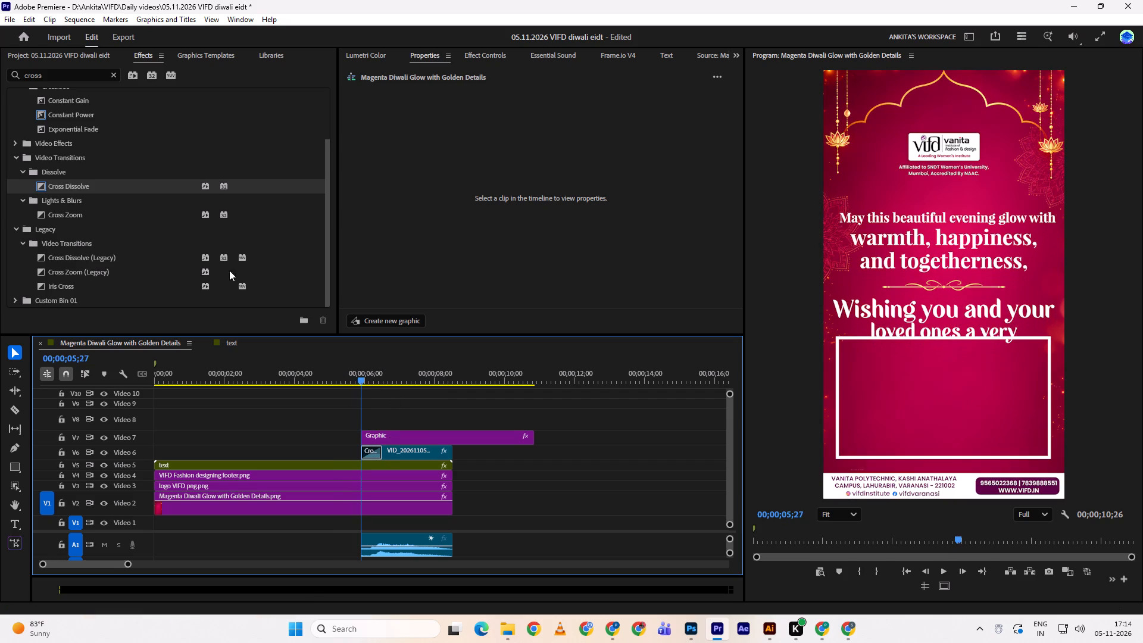
left_click_drag(121, 180, 366, 433)
left_click(366, 433)
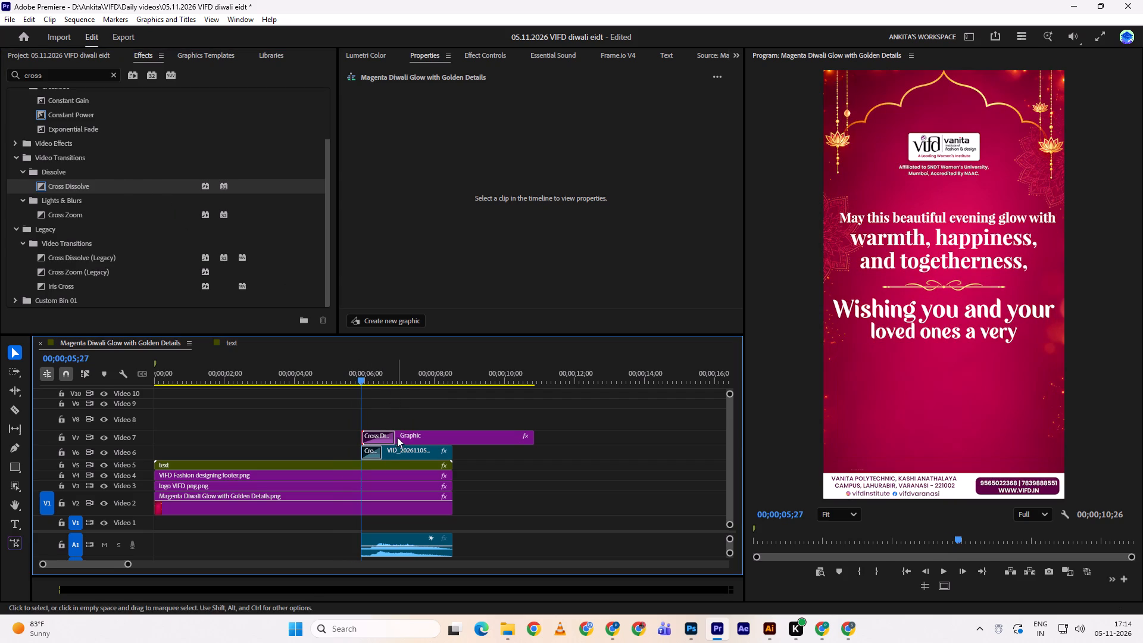
Shorten the frame graphic's Cross Dissolve to match the group video's dissolve, and play the fade-in.
left_click_drag(395, 437, 383, 435)
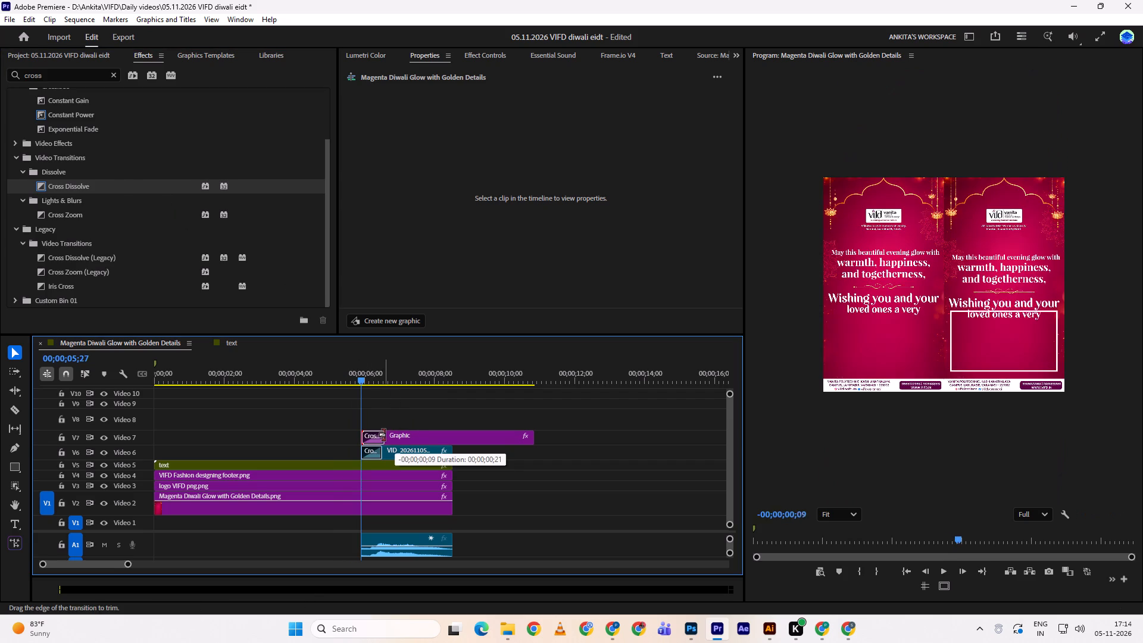
left_click_drag(383, 435, 382, 434)
left_click(382, 434)
key("space")
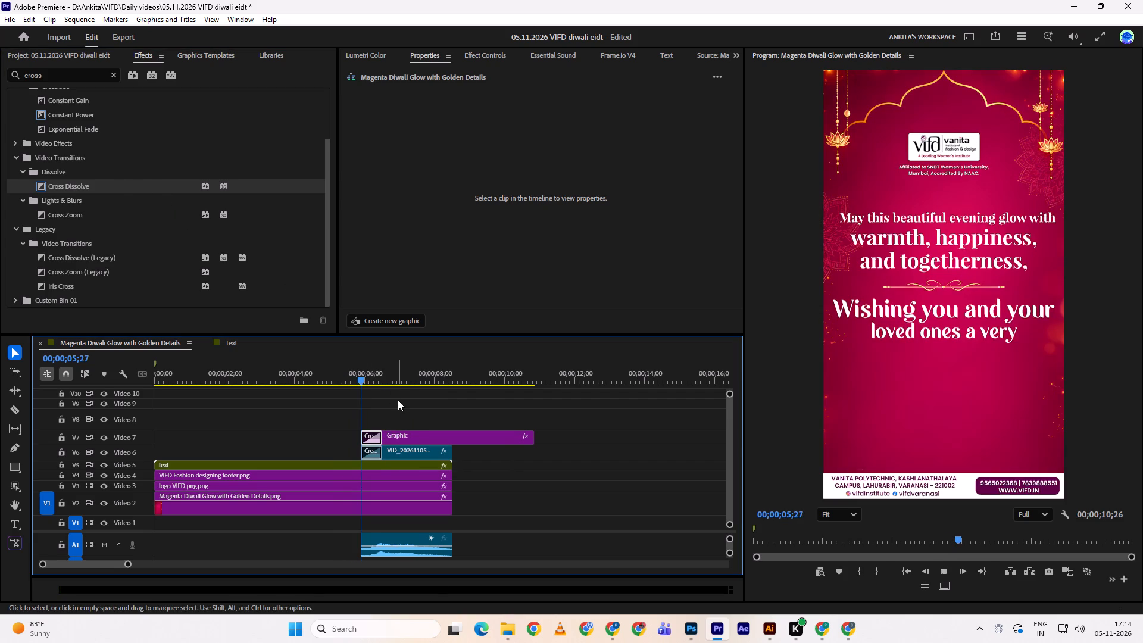
key("space")
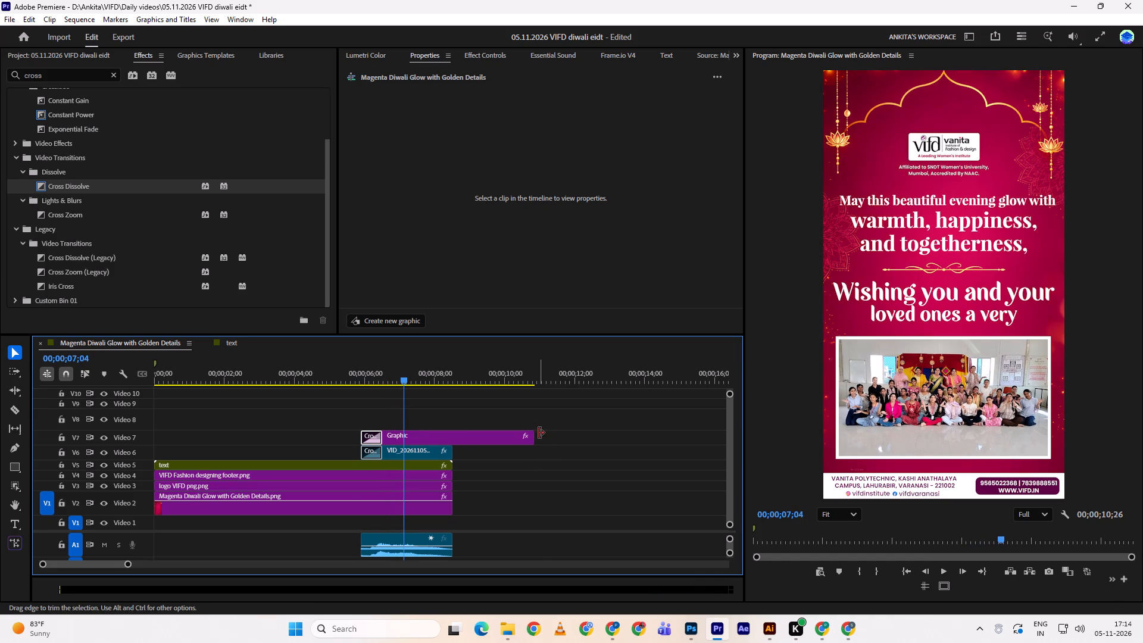
Trim the end of the white frame graphic to match the layers below, and play through to the end.
left_click_drag(539, 433, 452, 431)
left_click_drag(402, 377, 330, 377)
left_click(330, 377)
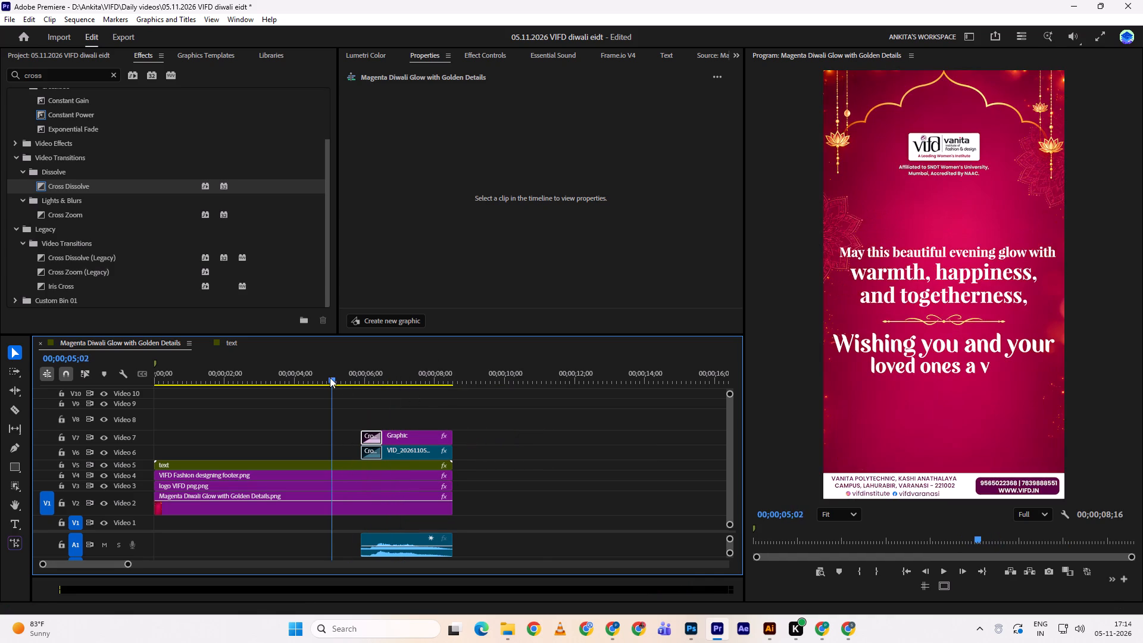
key("space")
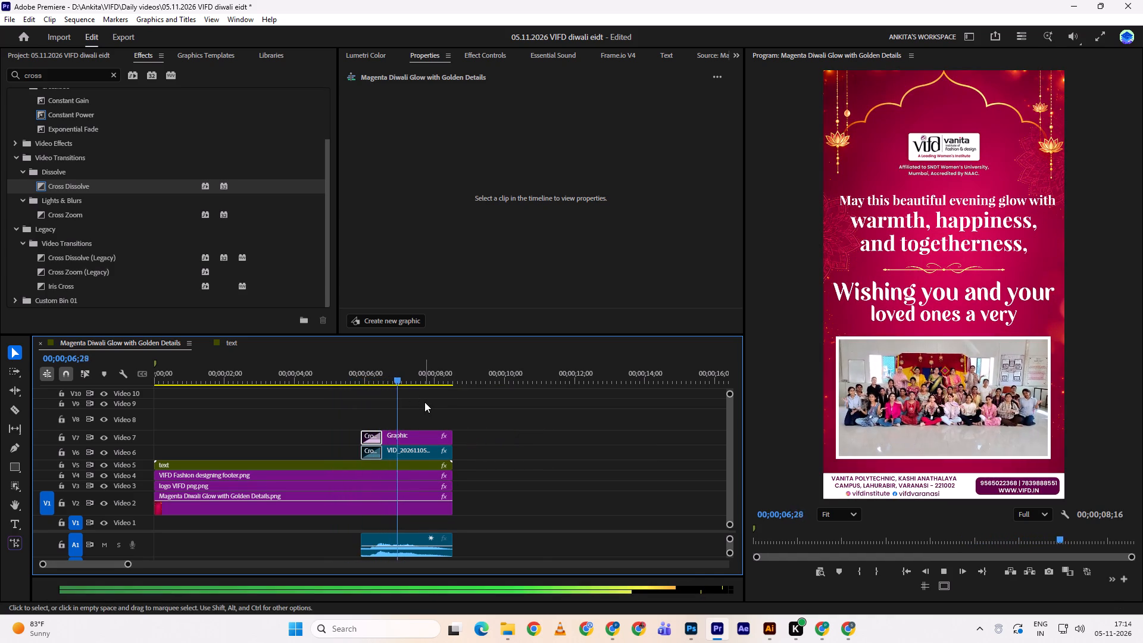
key("space")
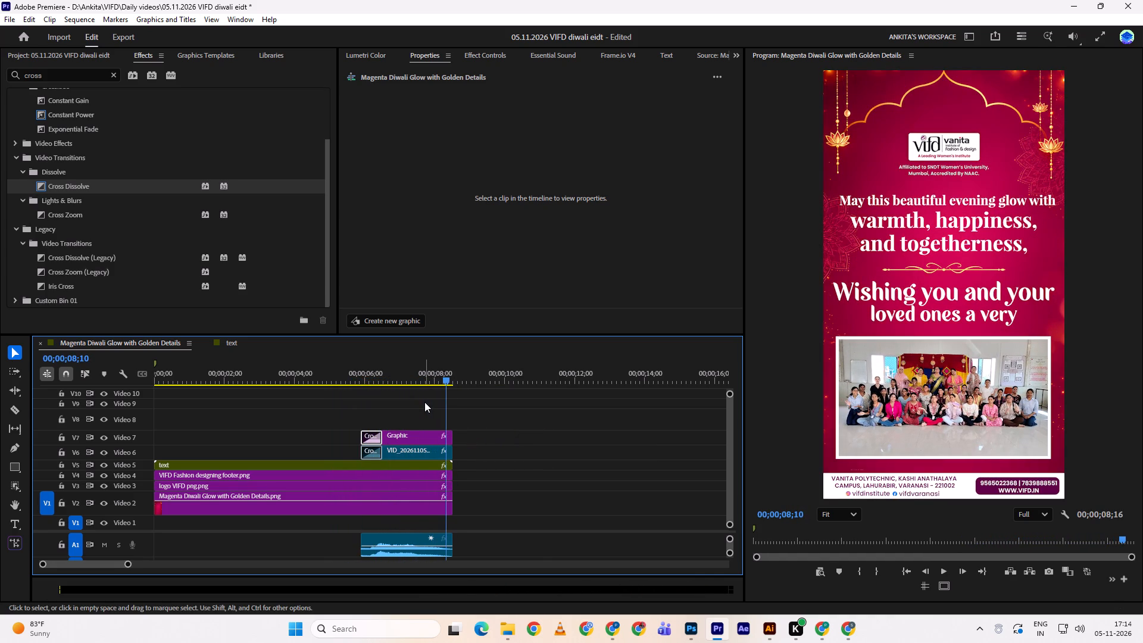
key("space")
key("space")
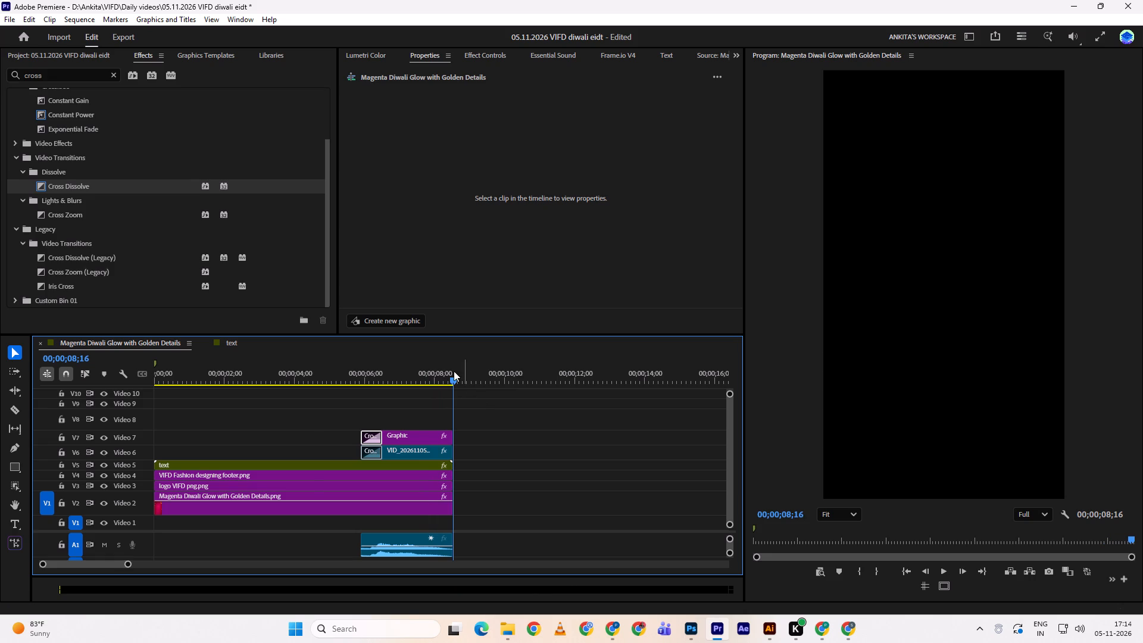
Play the opening of the sequence from the beginning and save the project.
left_click_drag(444, 373, 0, 402)
key("space")
key("space")
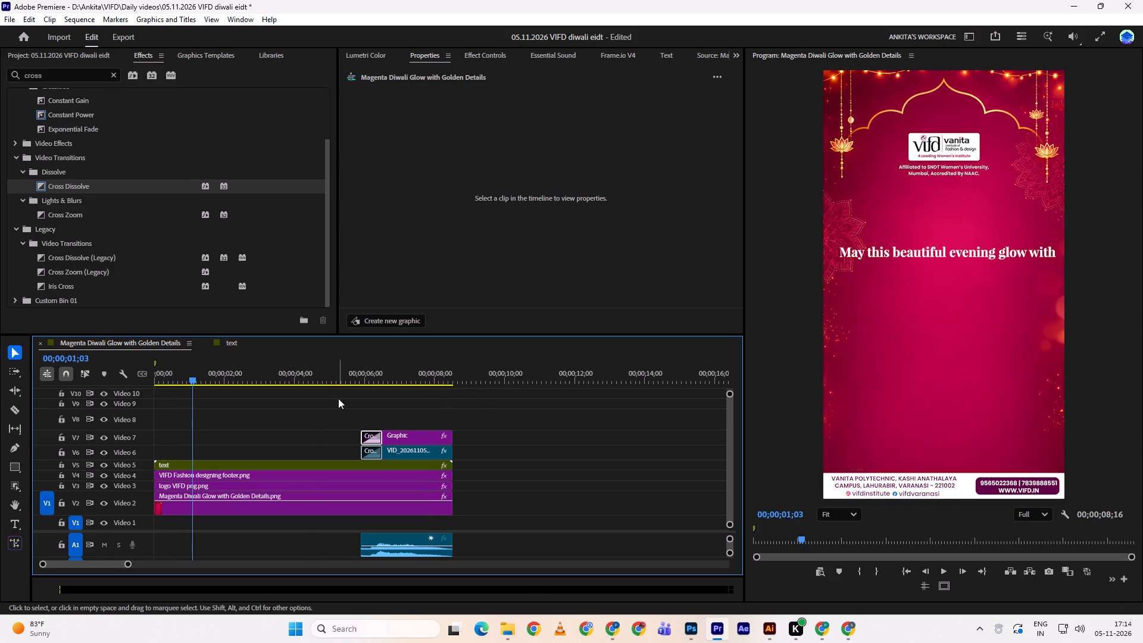
key("ctrl+s")
Switch to YouTube in Chrome, search for diwali, and close the mini player.
key("alt+Tab")
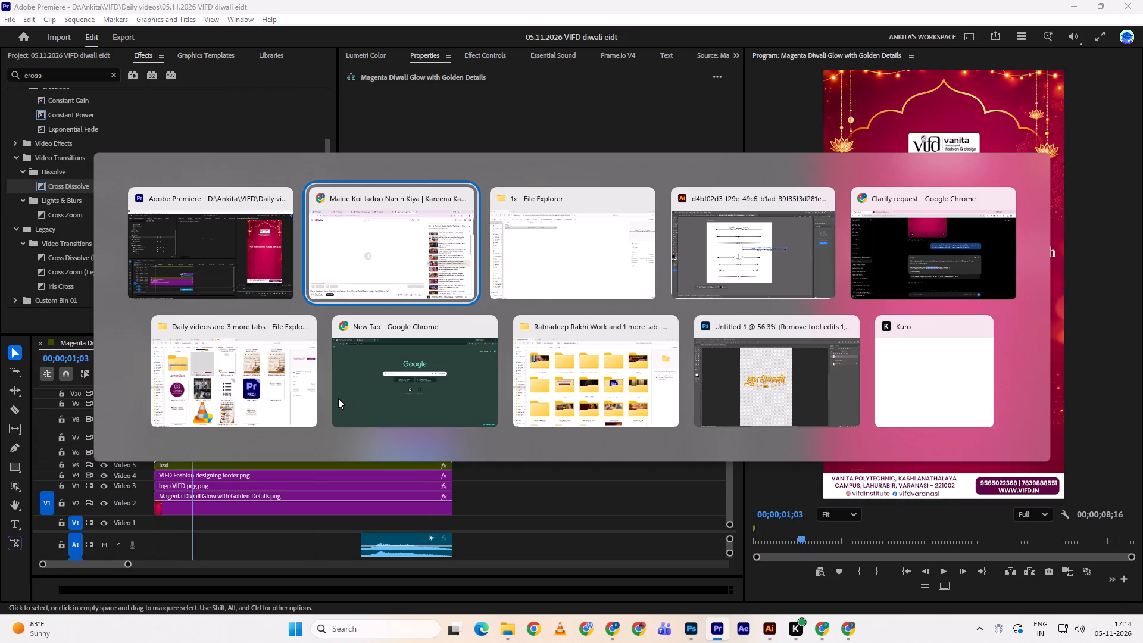
key("alt+Tab")
key("alt+Tab")
key("alt+Tab")
key("alt+Tab")
key("alt+Tab")
key("alt+Tab")
key("alt+Tab")
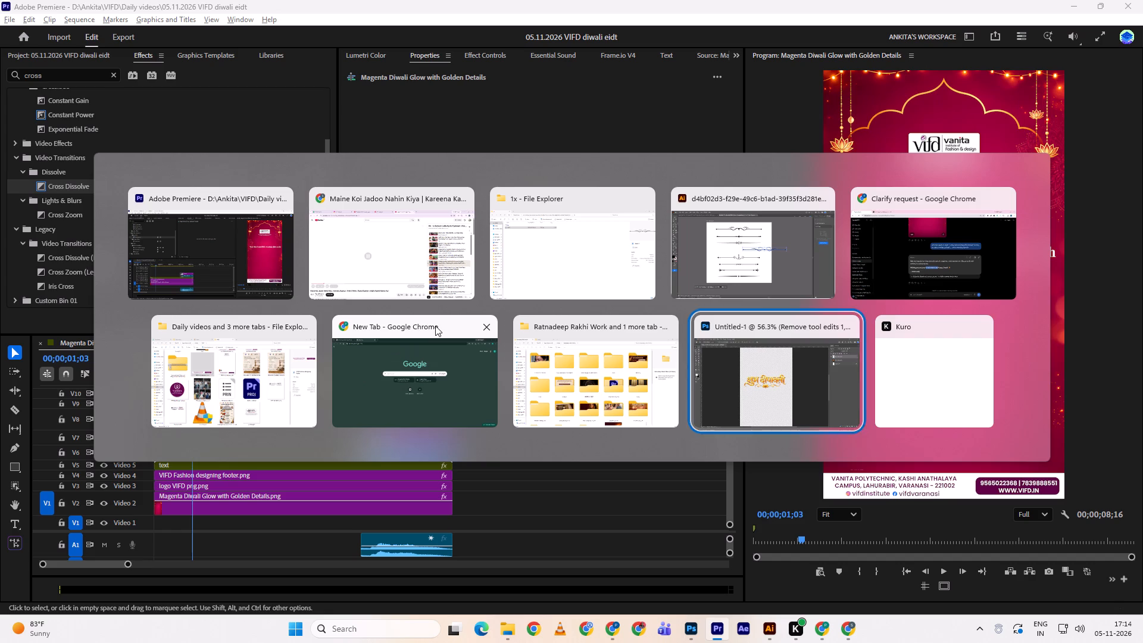
key("alt+Tab")
key("alt+Tab")
key("alt+Tab")
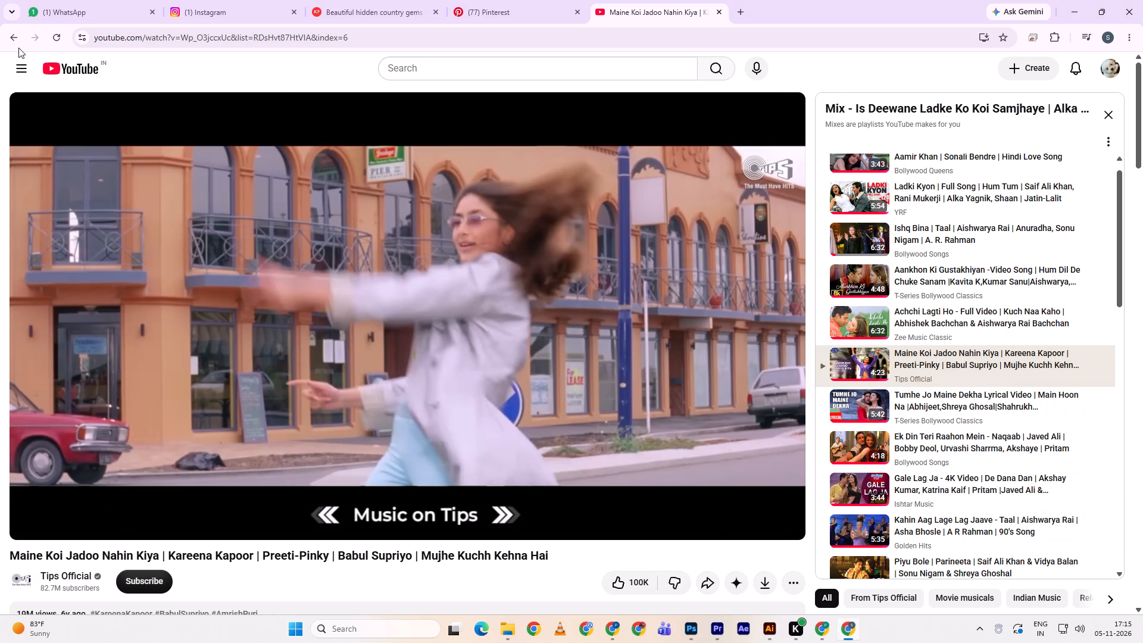
left_click(18, 43)
left_click(422, 74)
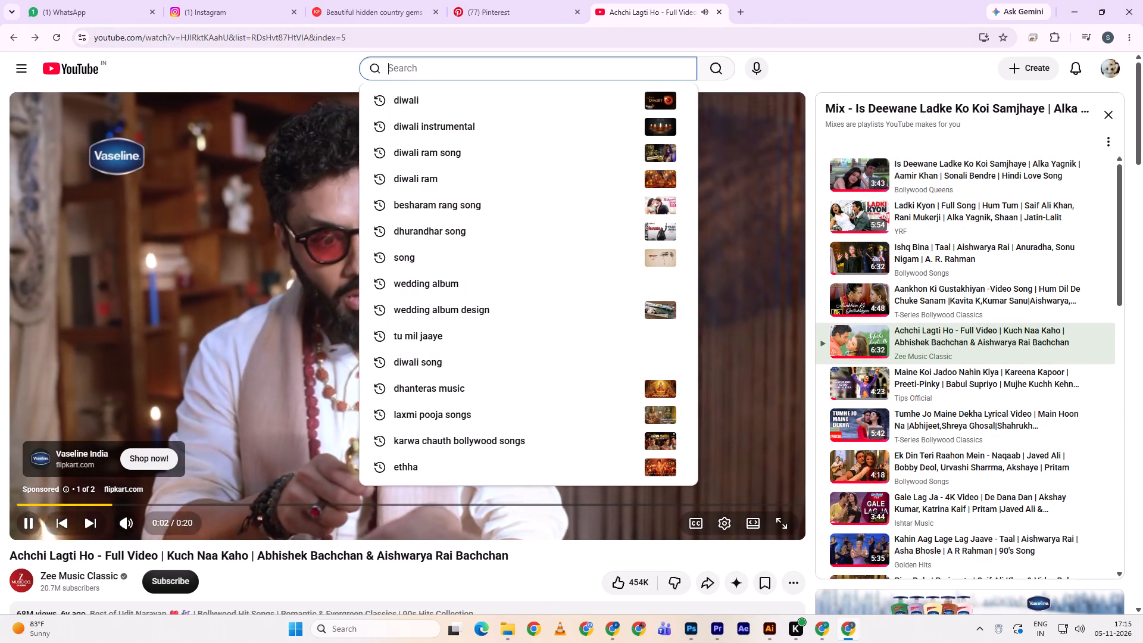
left_click(424, 101)
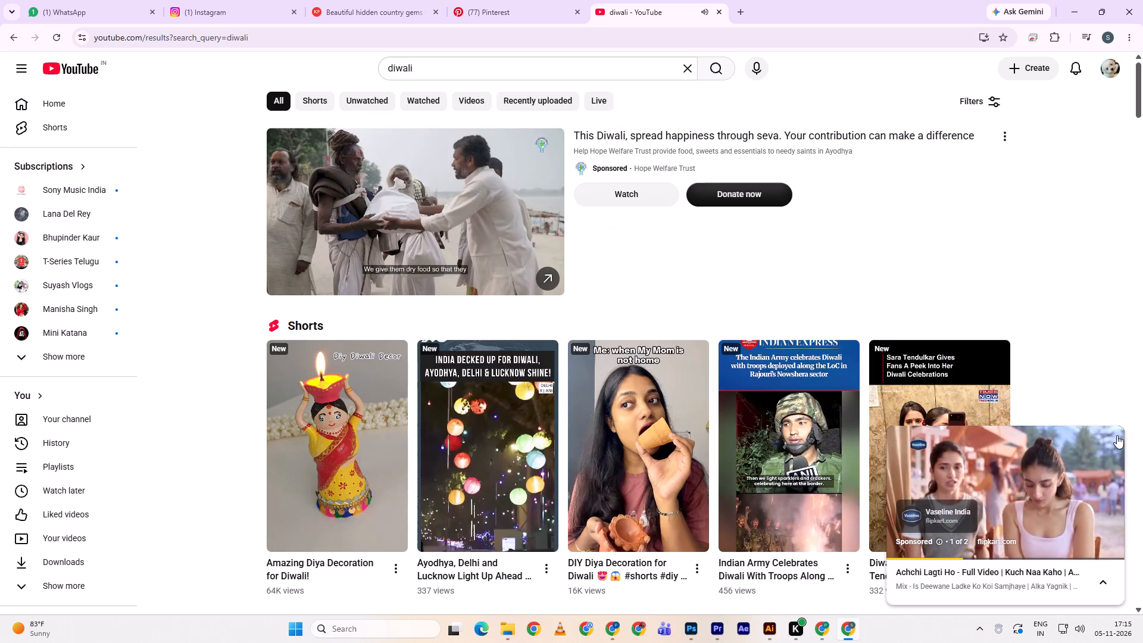
double_click(1114, 439)
Browse the Diwali search results for a suitable song and open the 'JALTE DIYE' full video song from Prem Ratan Dhan Payo.
scroll(677, 323, "down", 4)
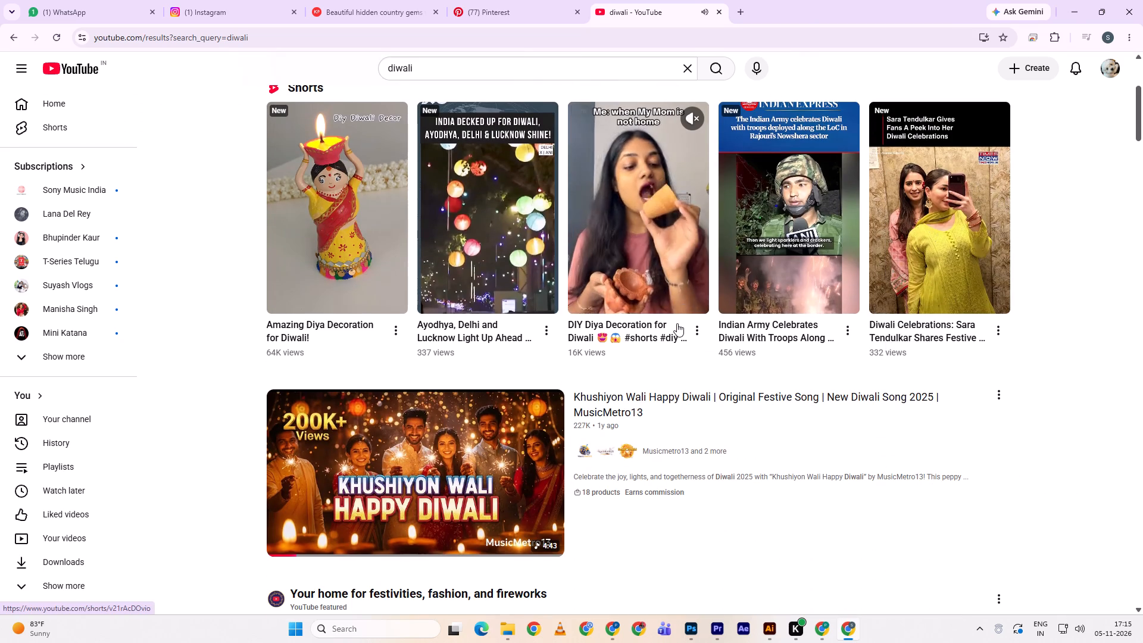
scroll(710, 365, "down", 5)
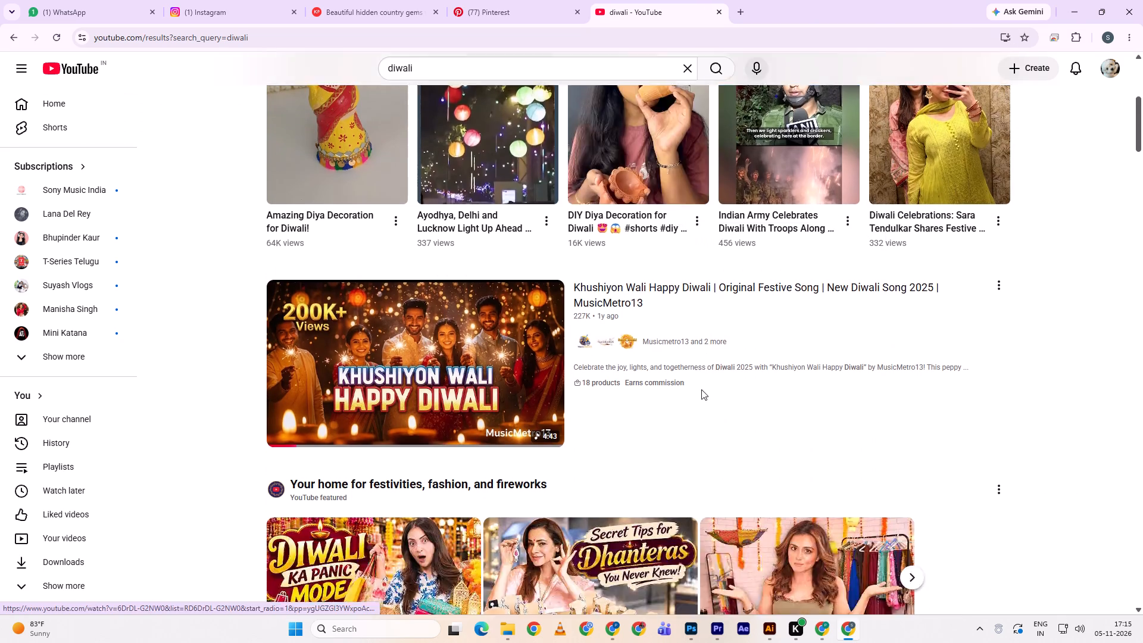
scroll(677, 383, "down", 2)
scroll(597, 354, "down", 9)
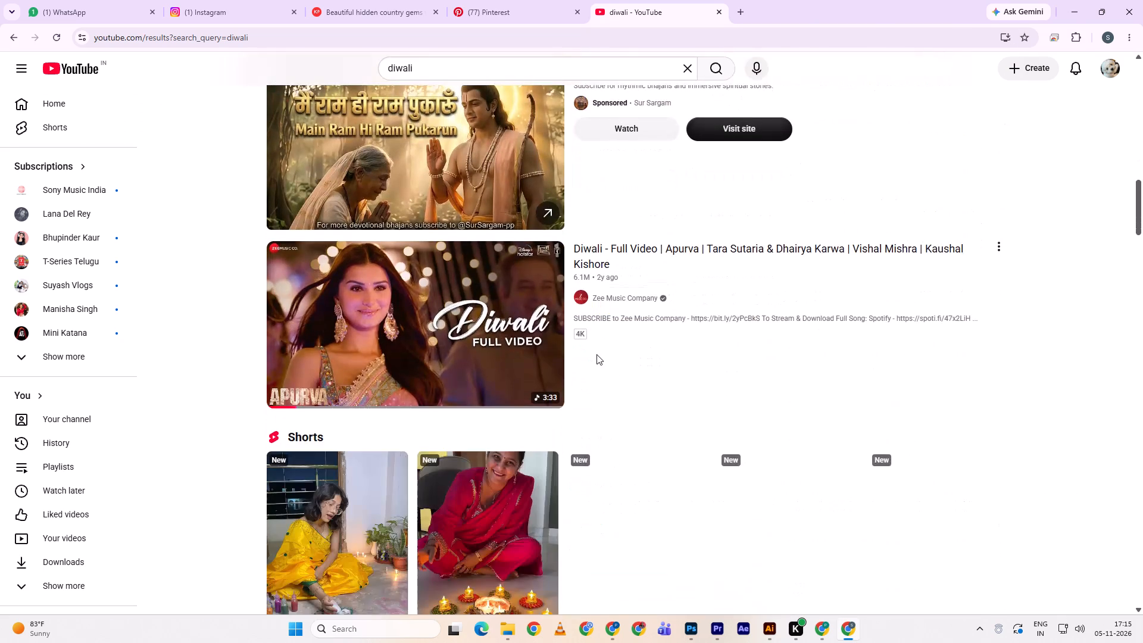
scroll(460, 349, "down", 4)
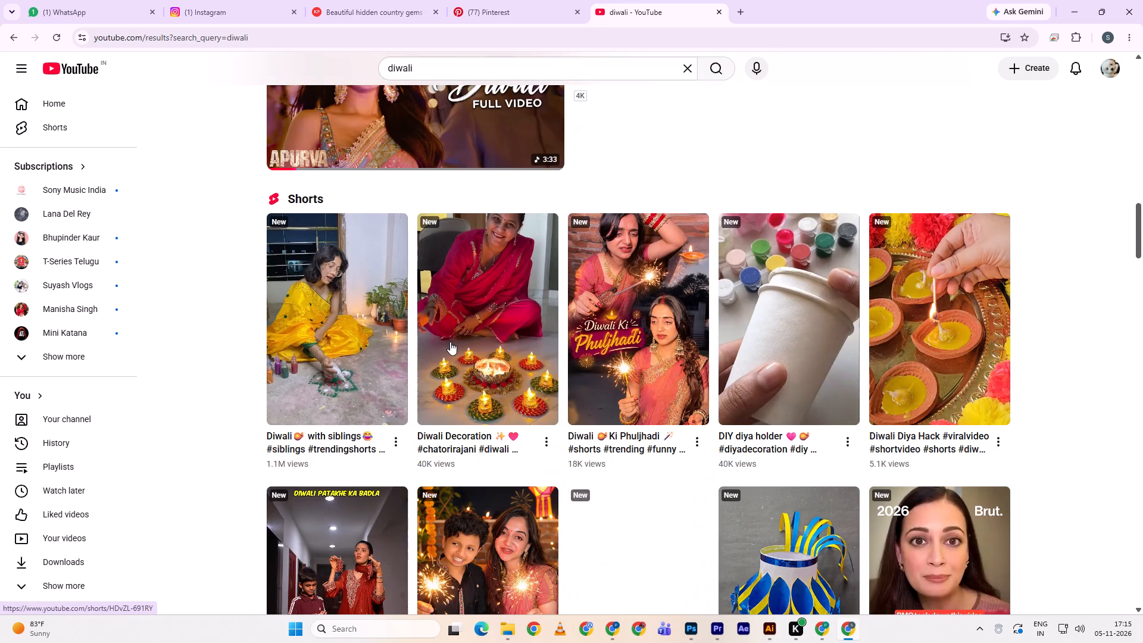
scroll(476, 330, "down", 9)
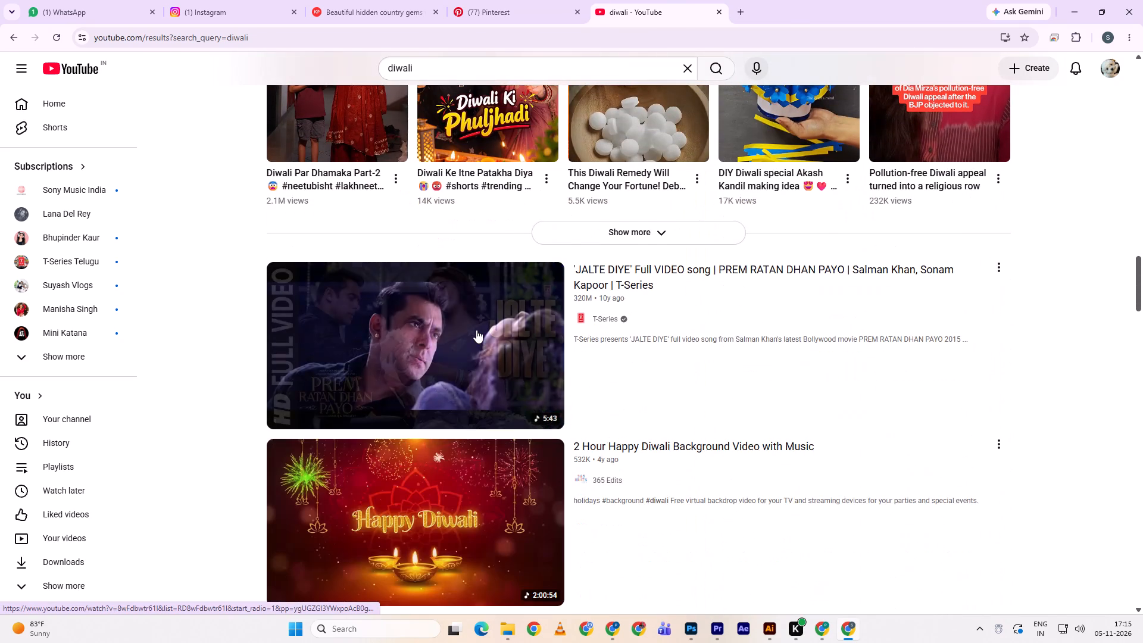
left_click(476, 330)
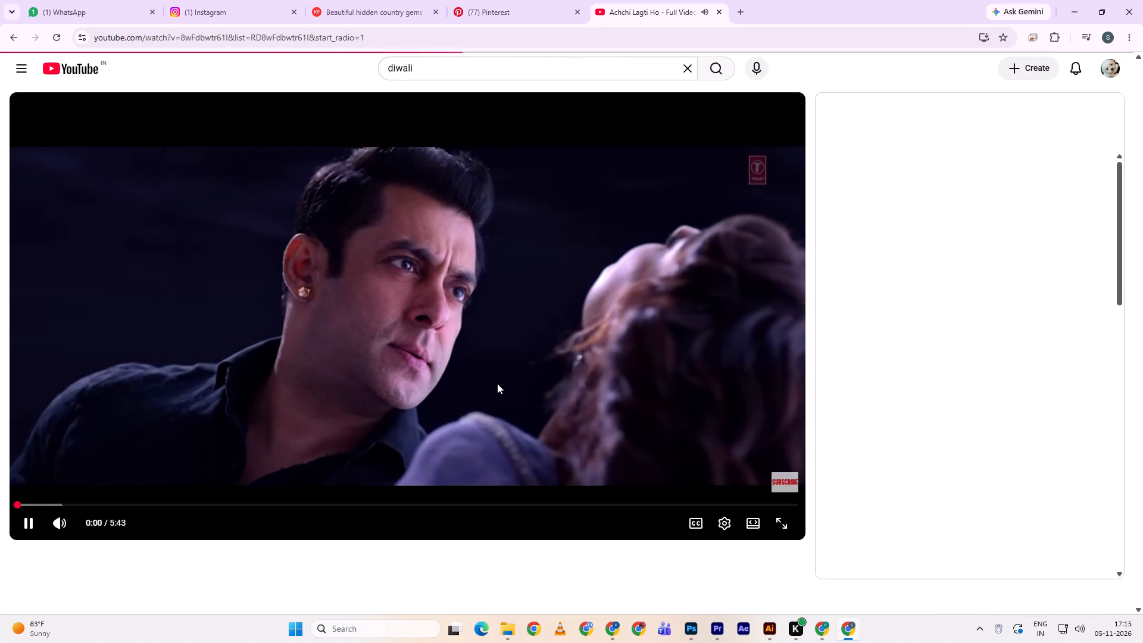
Preview the song by skipping ahead and sampling passages from its opening and its final minute.
key("l")
key("l")
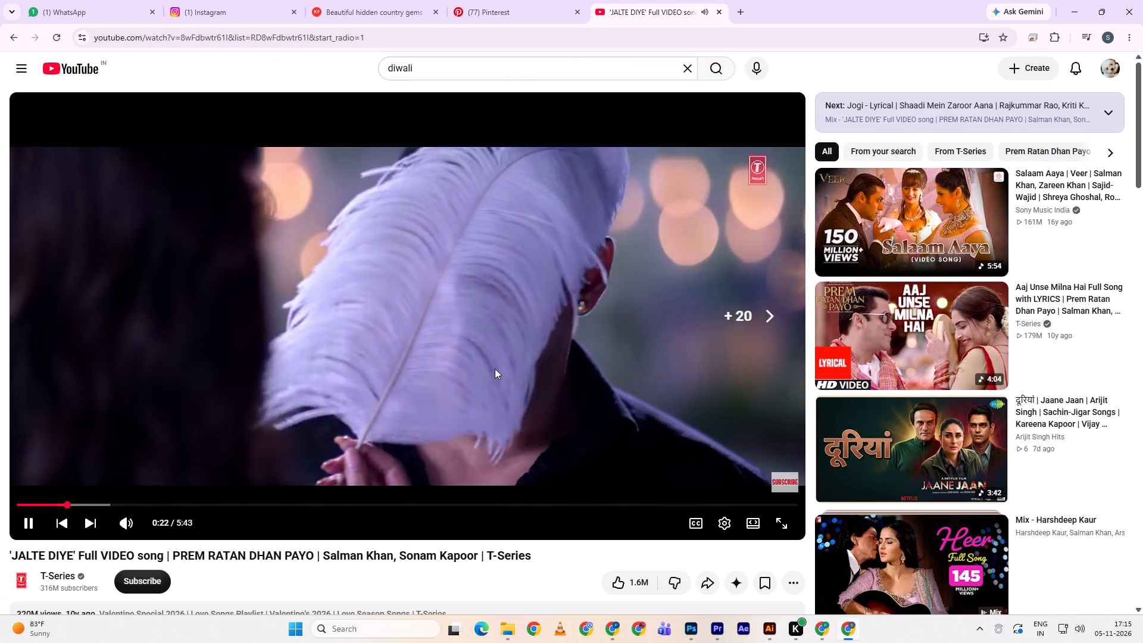
key("l")
key("l")
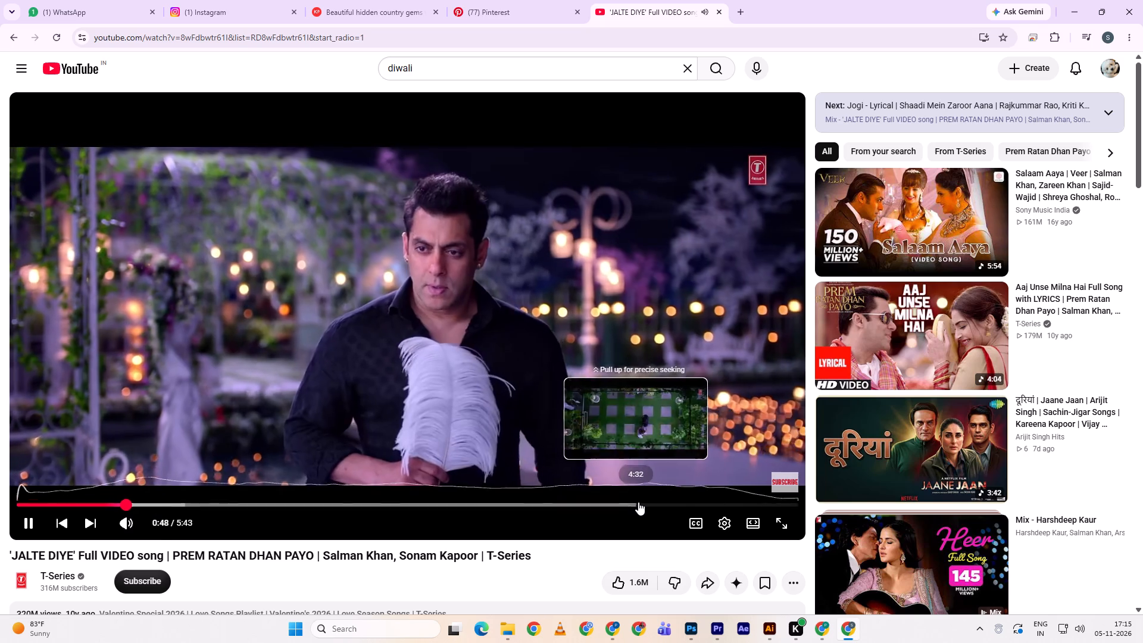
left_click(638, 502)
key("l")
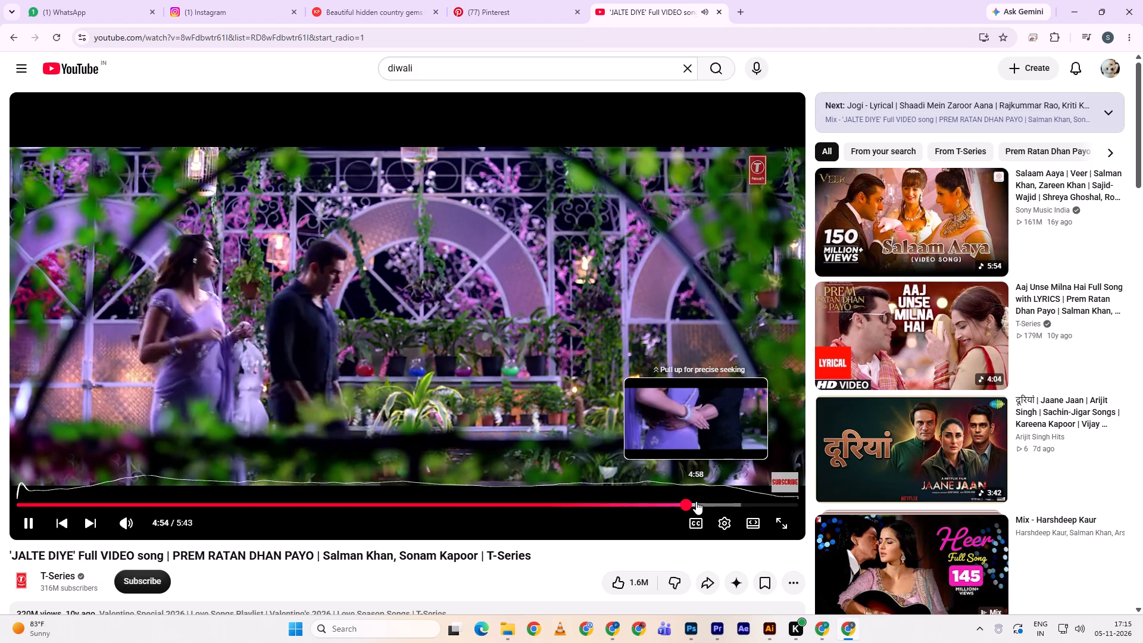
double_click(696, 501)
key("space")
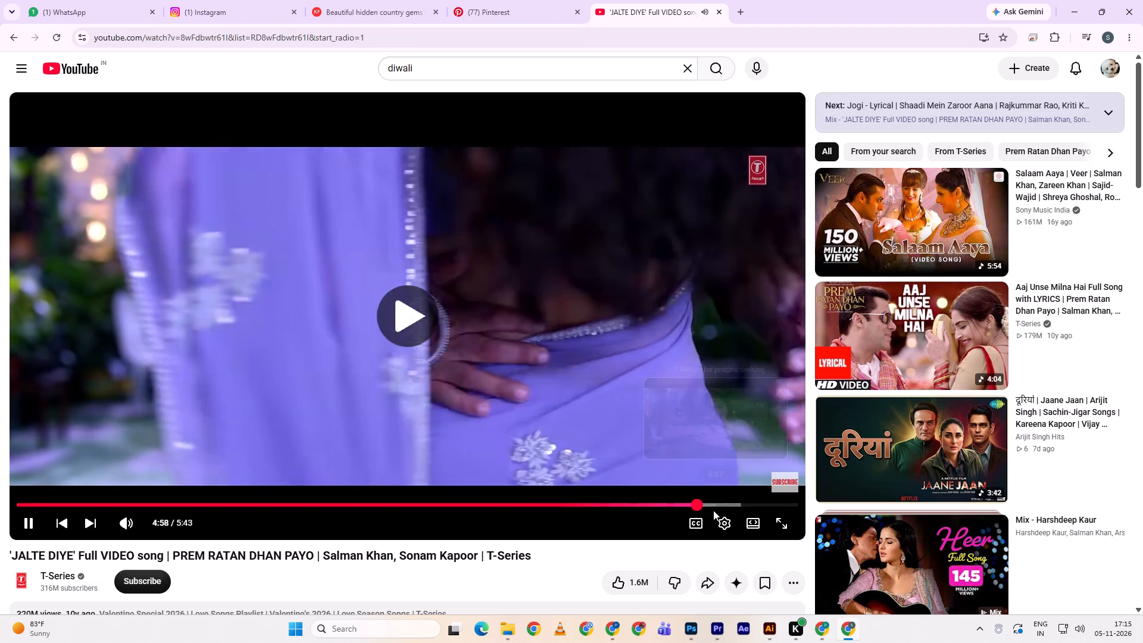
double_click(713, 507)
left_click(718, 506)
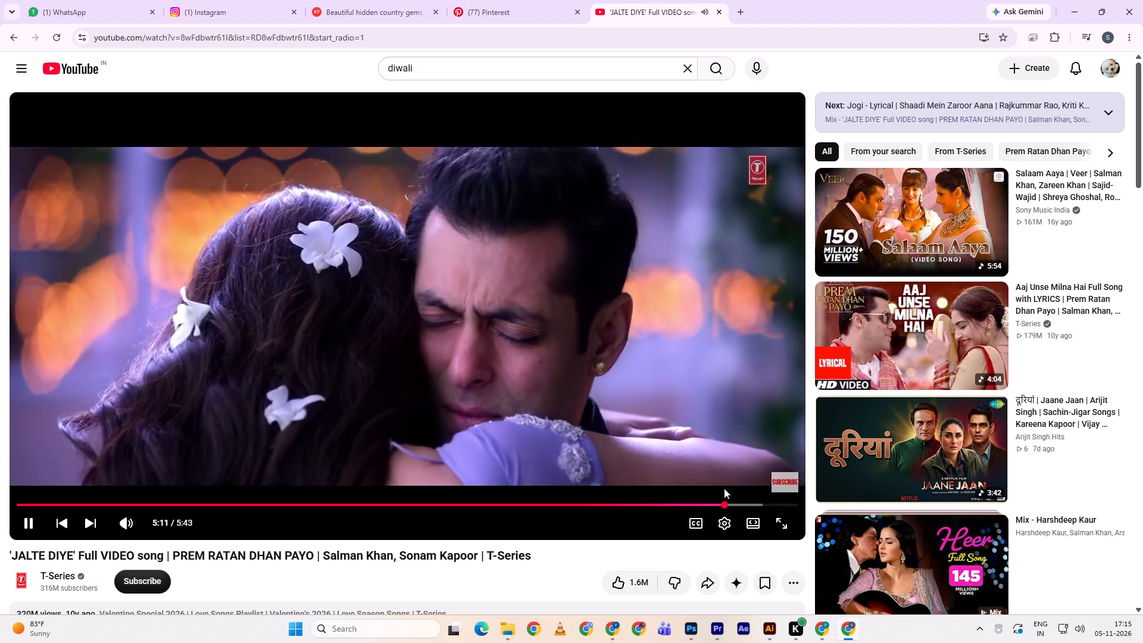
left_click(741, 502)
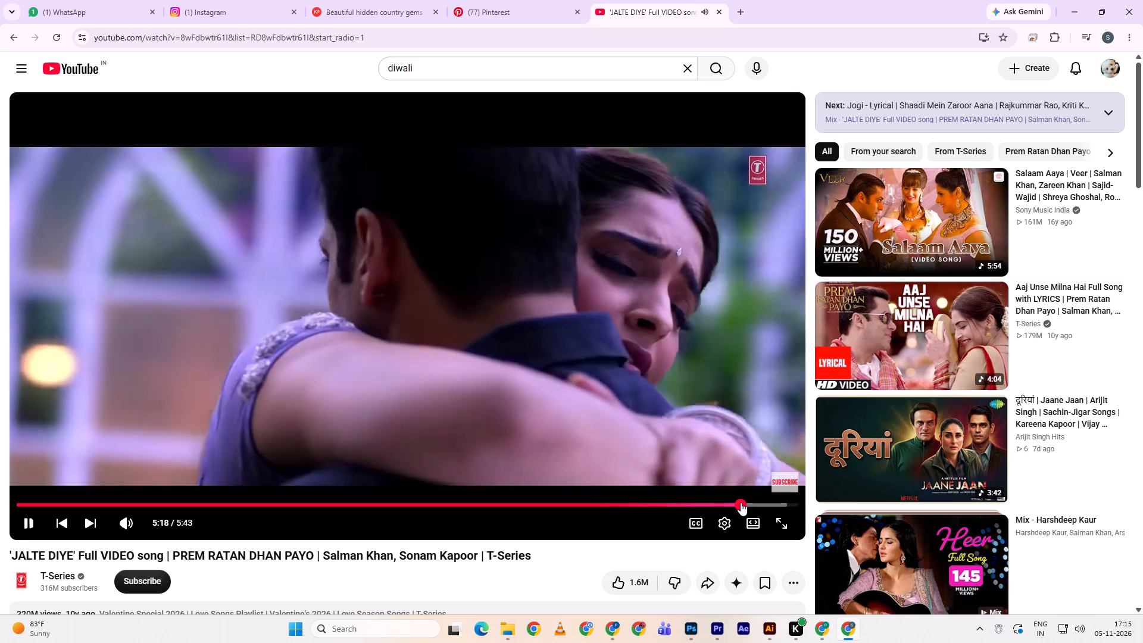
key("space")
key("space")
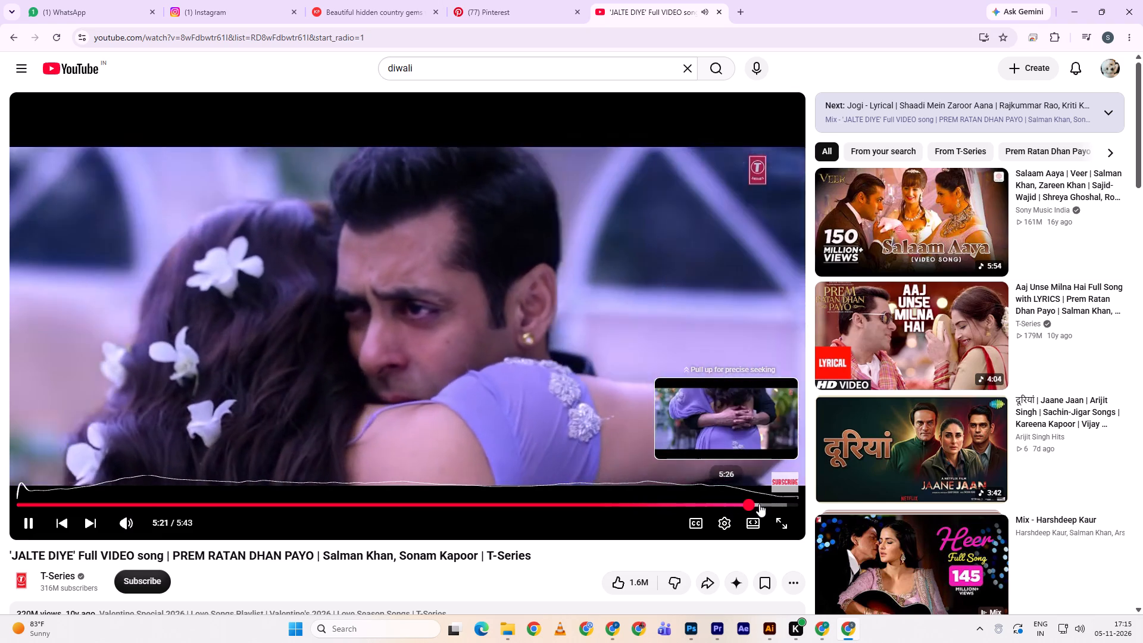
left_click(767, 501)
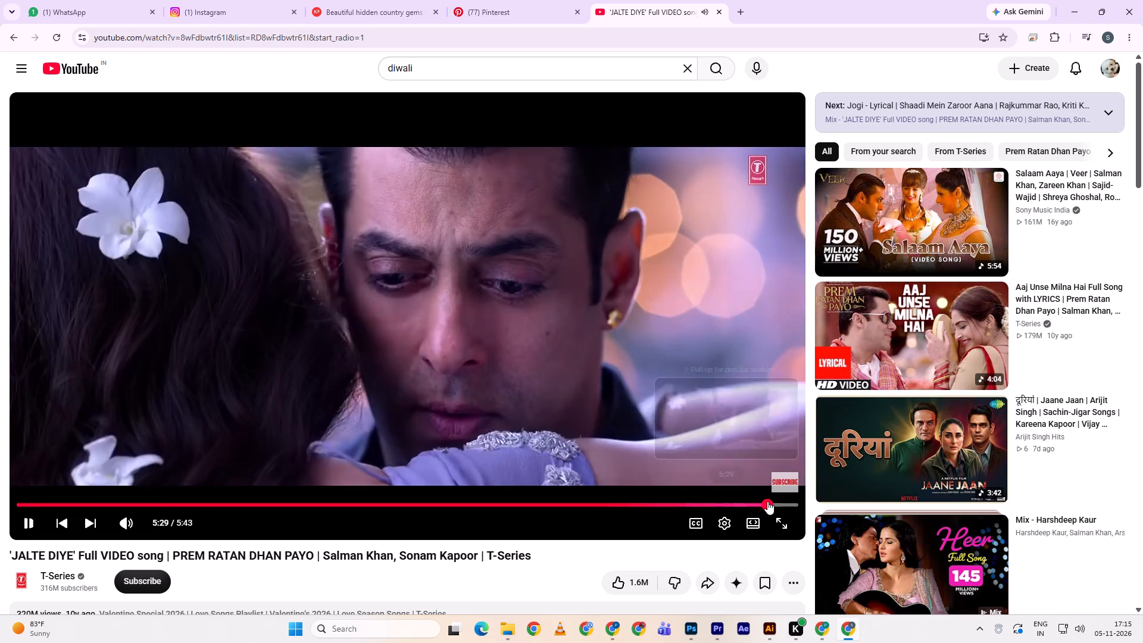
Return to the song's beginning and sample its first two minutes to judge the music for the video.
left_click_drag(770, 501, 0, 518)
key("space")
key("space")
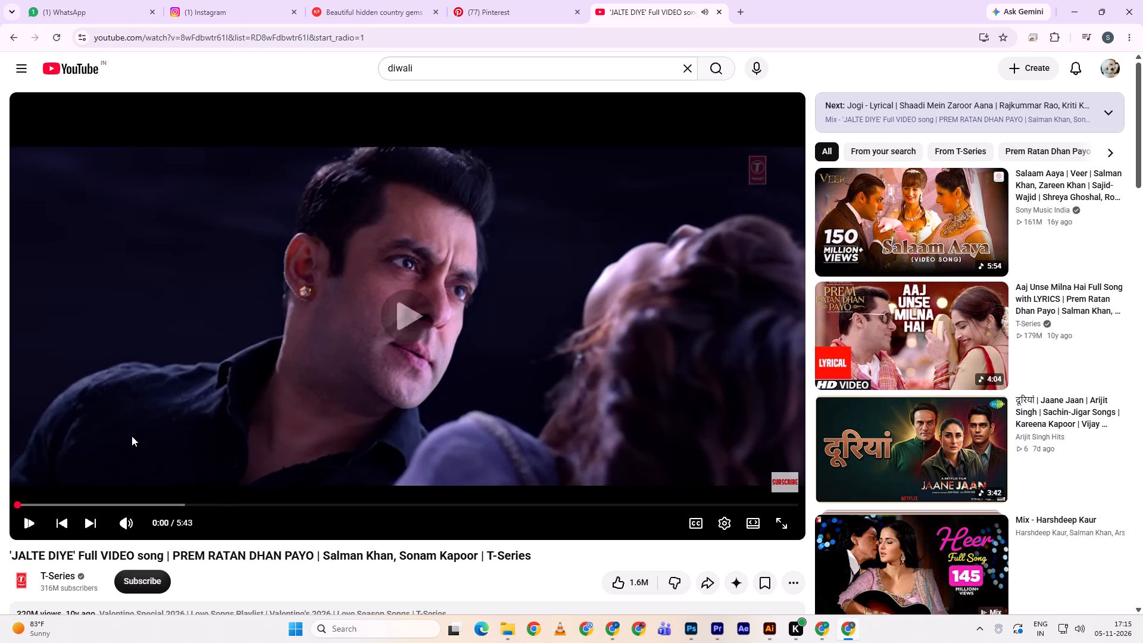
left_click(33, 502)
key("space")
key("space")
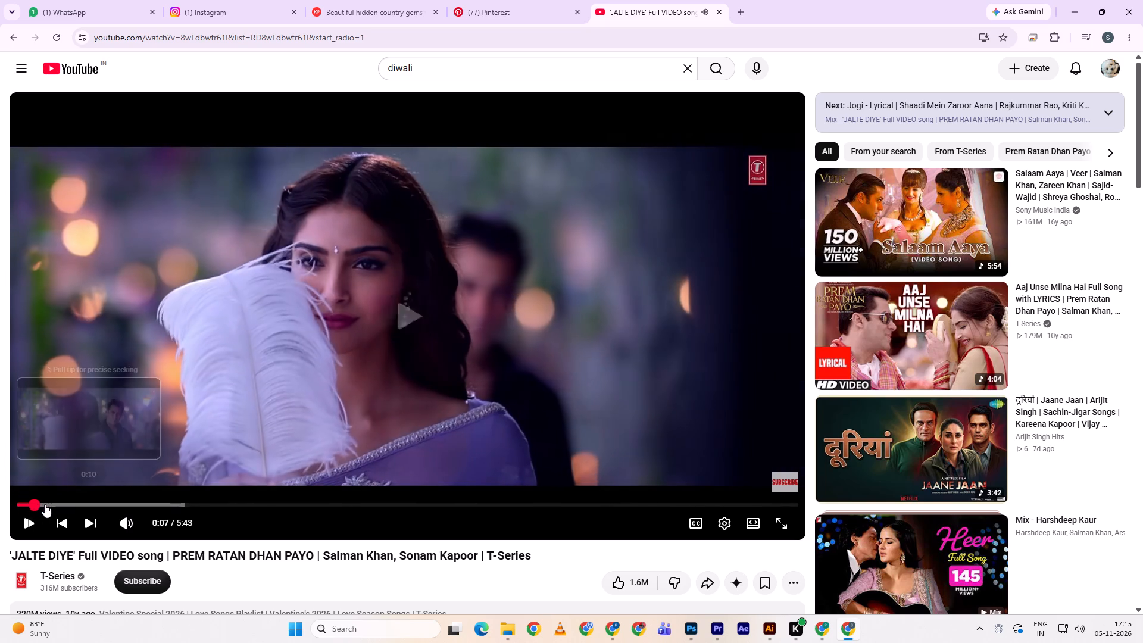
left_click(46, 503)
left_click(63, 502)
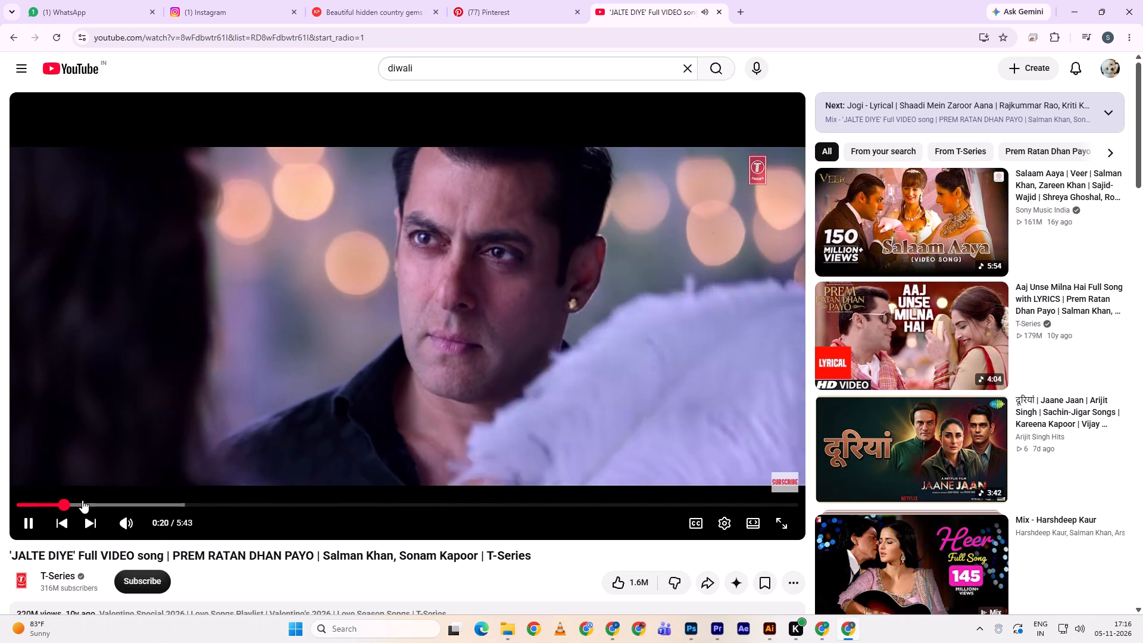
left_click(83, 500)
double_click(101, 501)
key("space")
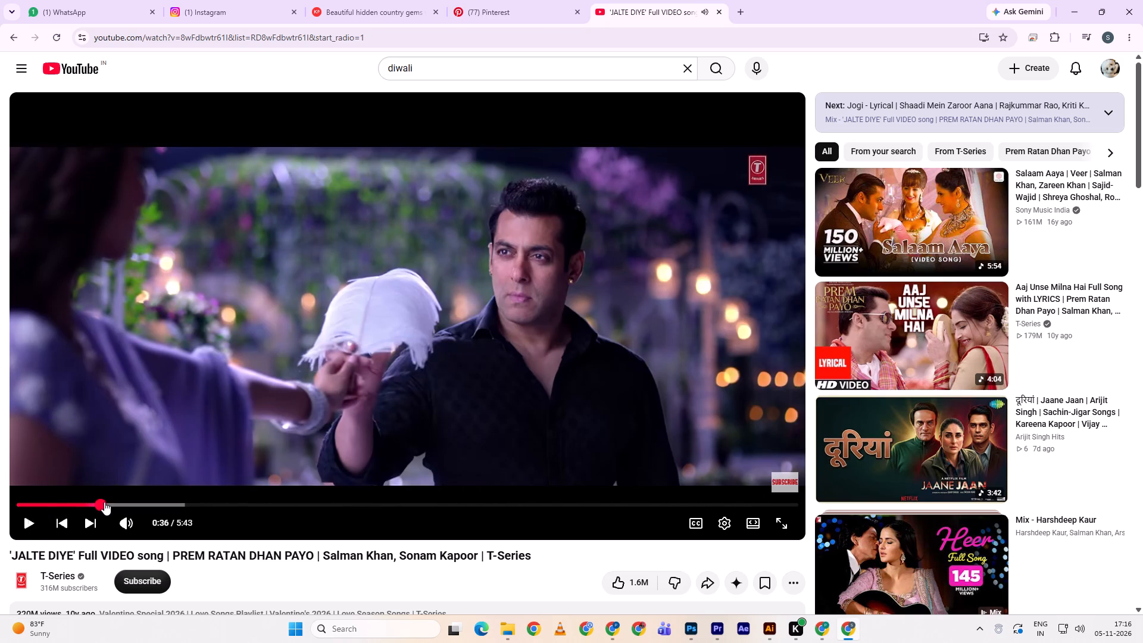
left_click(111, 504)
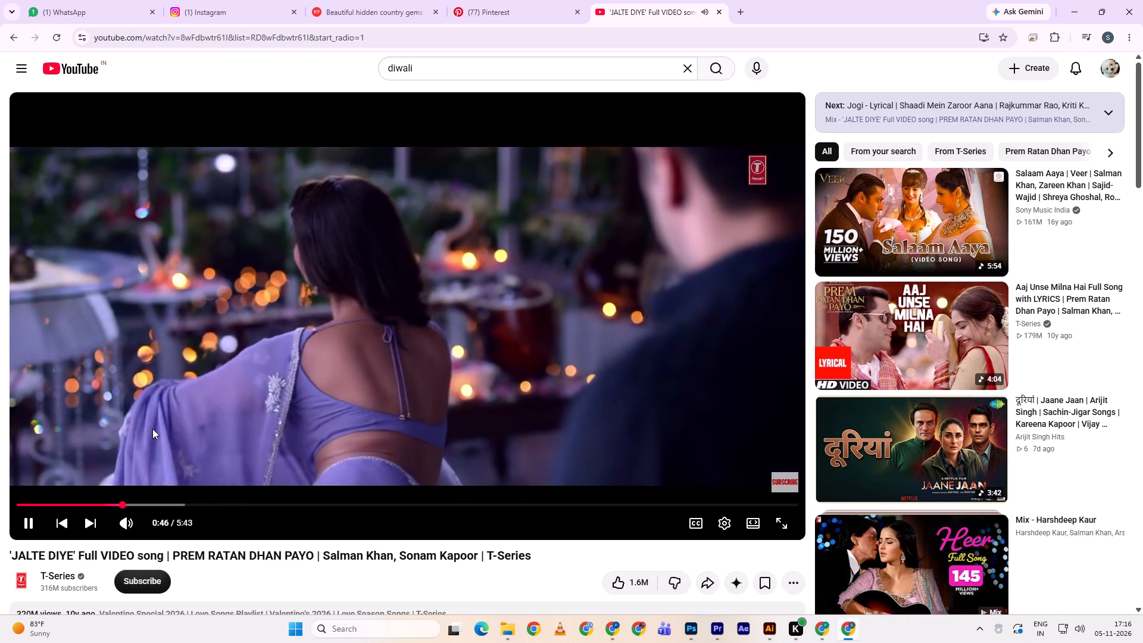
key("l")
type("ll")
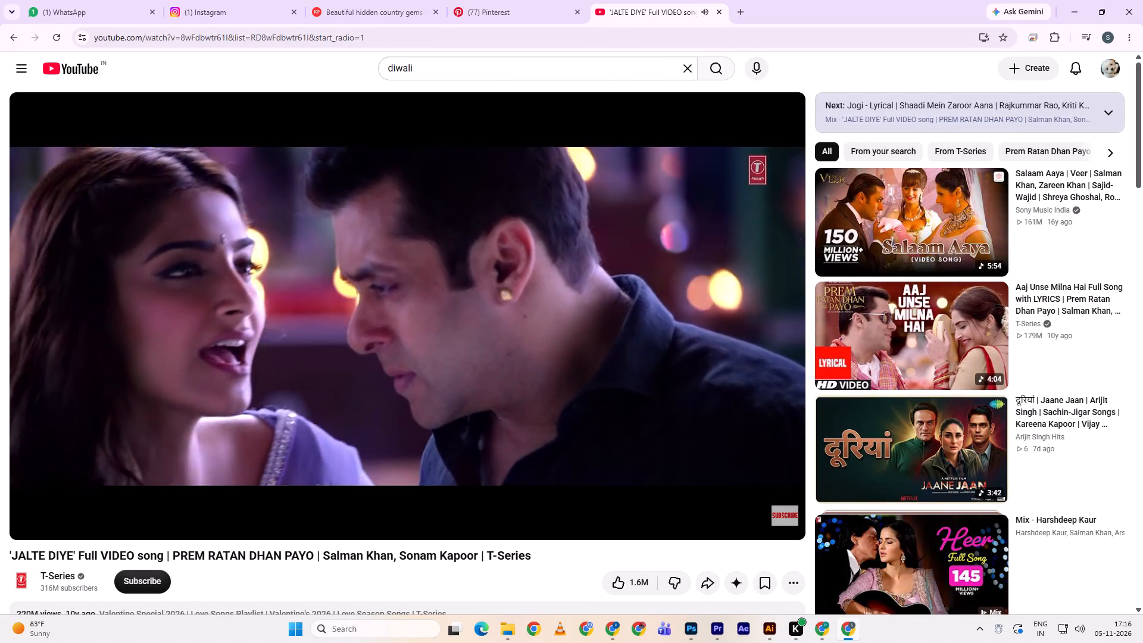
key("l")
key("l")
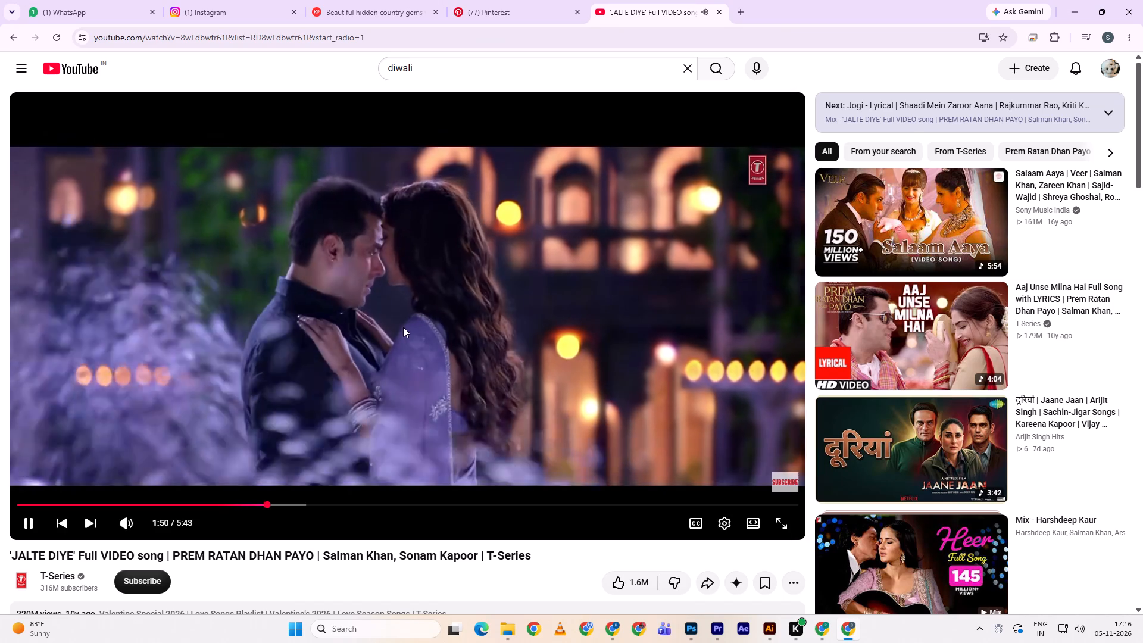
Copy the web address of the 'JALTE DIYE' video.
double_click(460, 39)
left_click(460, 39)
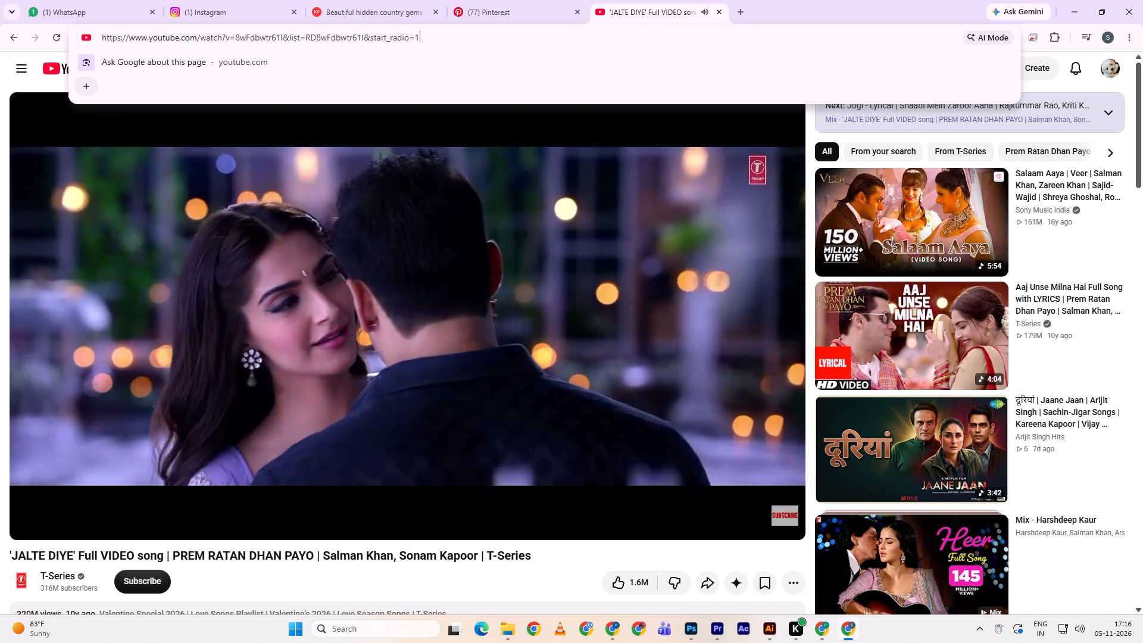
key("ctrl+a")
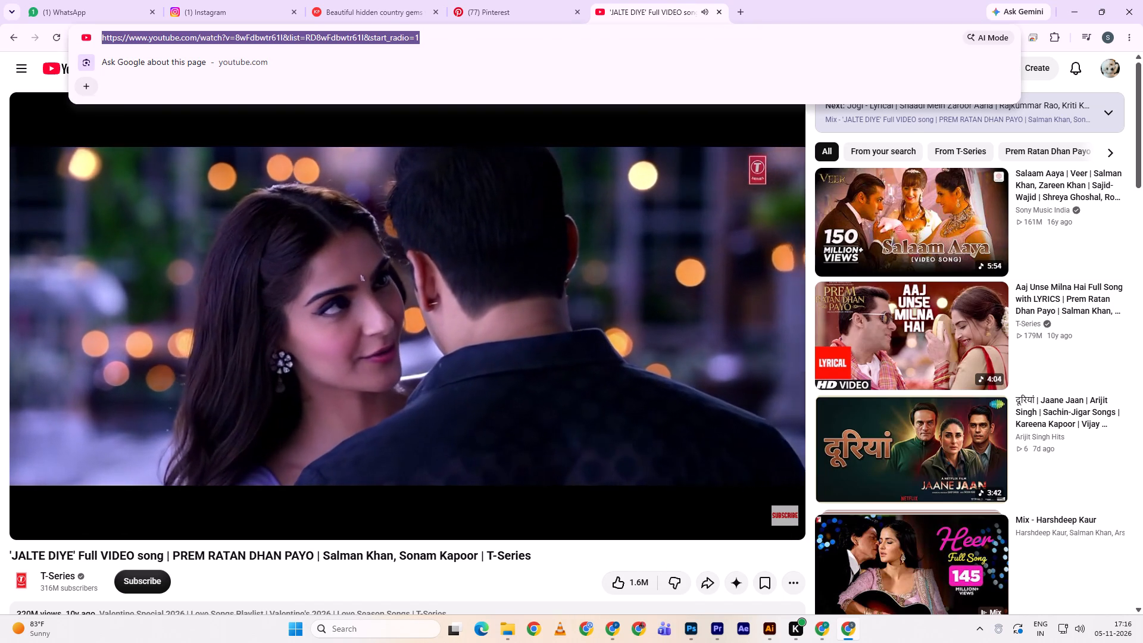
key("ctrl+c")
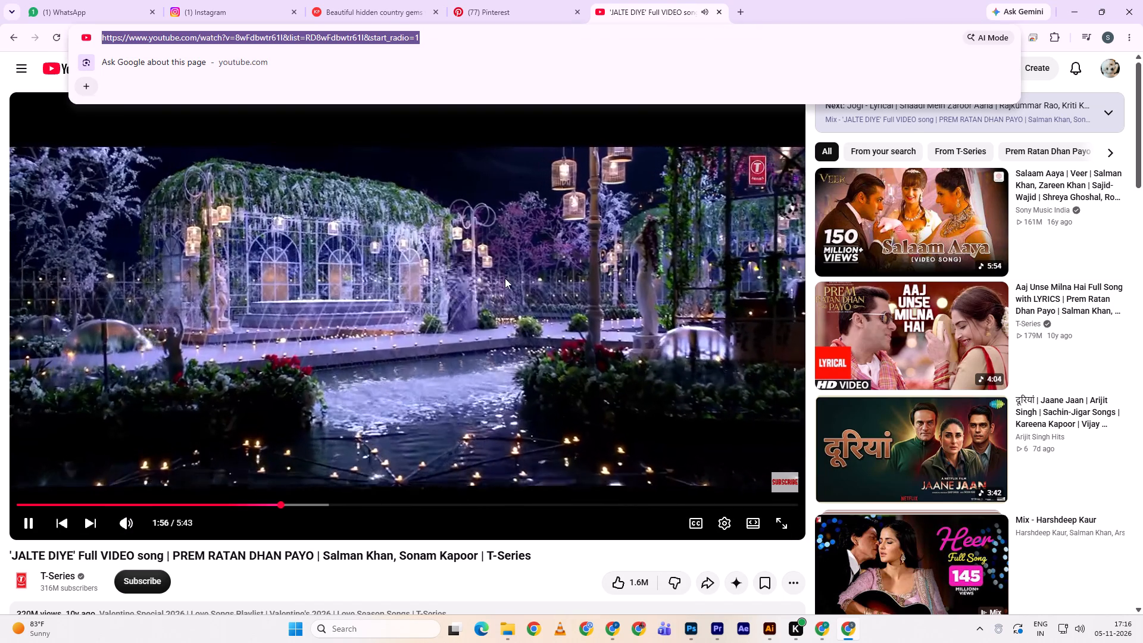
left_click(514, 267)
Replace the Pinterest downloader search with a Google search for download you videos, and open VidsSave's Free YouTube Video Downloader.
left_click(511, 0)
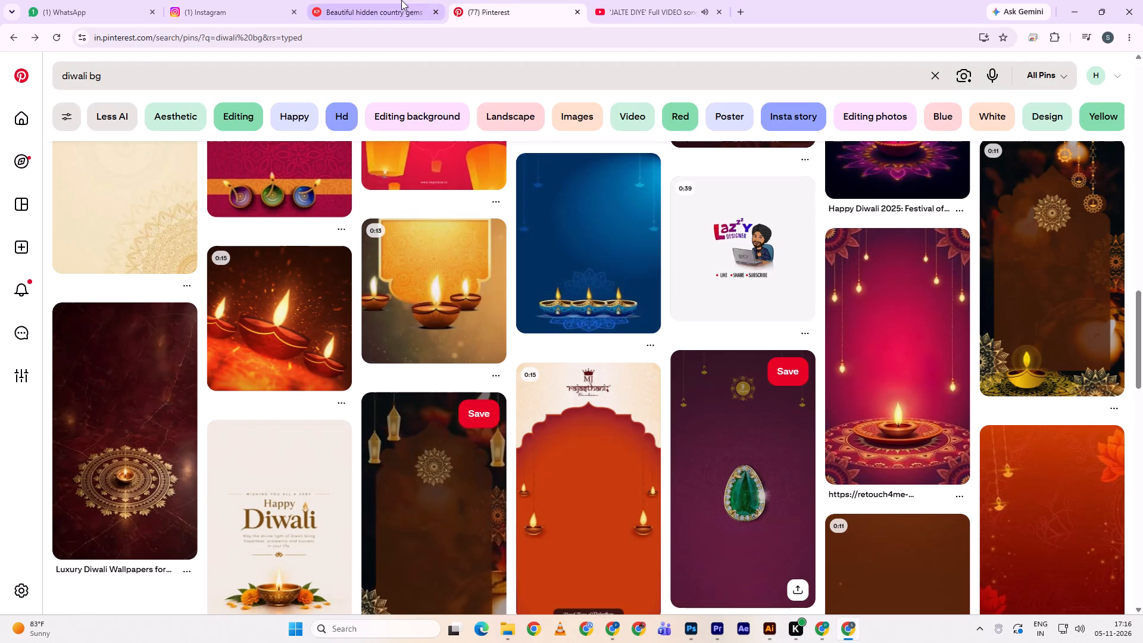
left_click(401, 0)
left_click(14, 30)
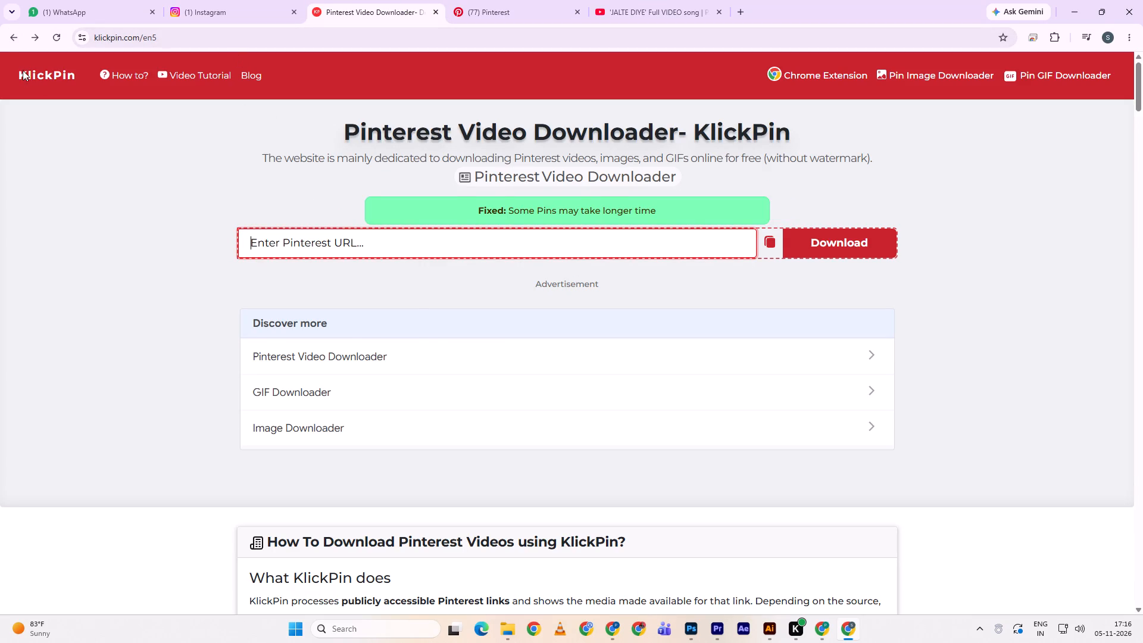
left_click(7, 36)
left_click(237, 85)
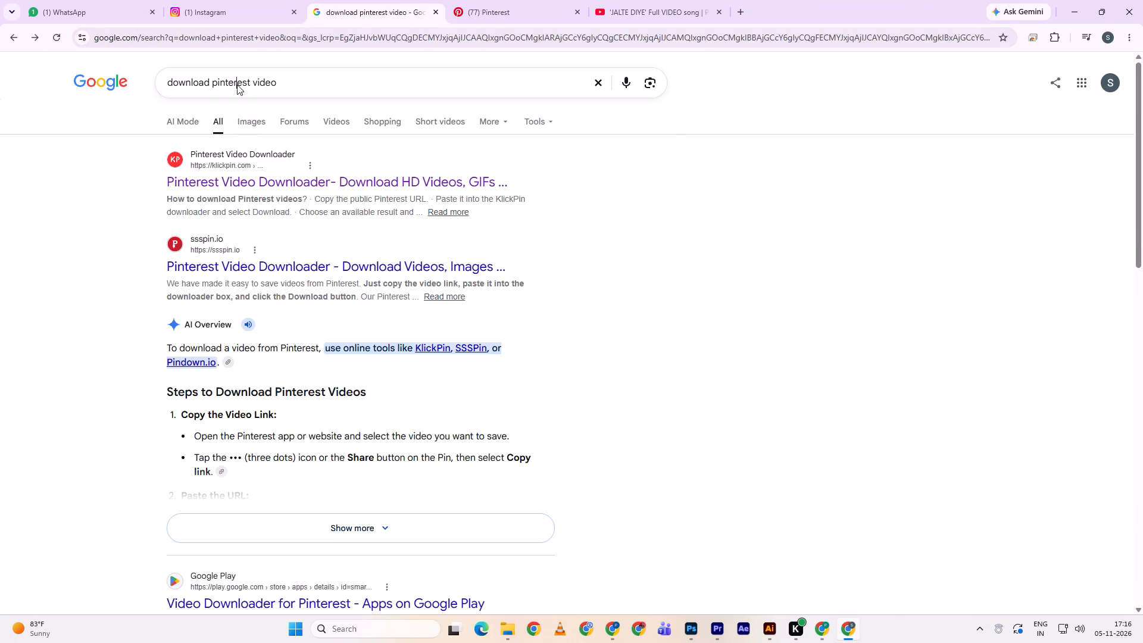
left_click_drag(245, 83, 229, 86)
left_click(229, 86)
left_click_drag(252, 82, 224, 79)
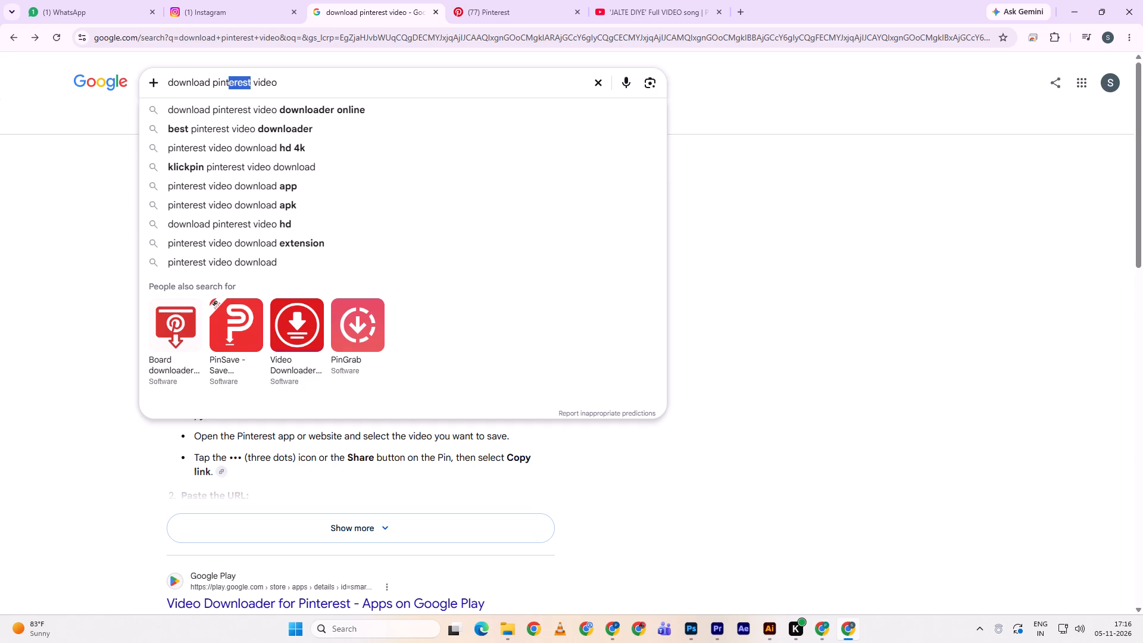
left_click_drag(224, 79, 213, 79)
type("you")
left_click(253, 114)
left_click(242, 183)
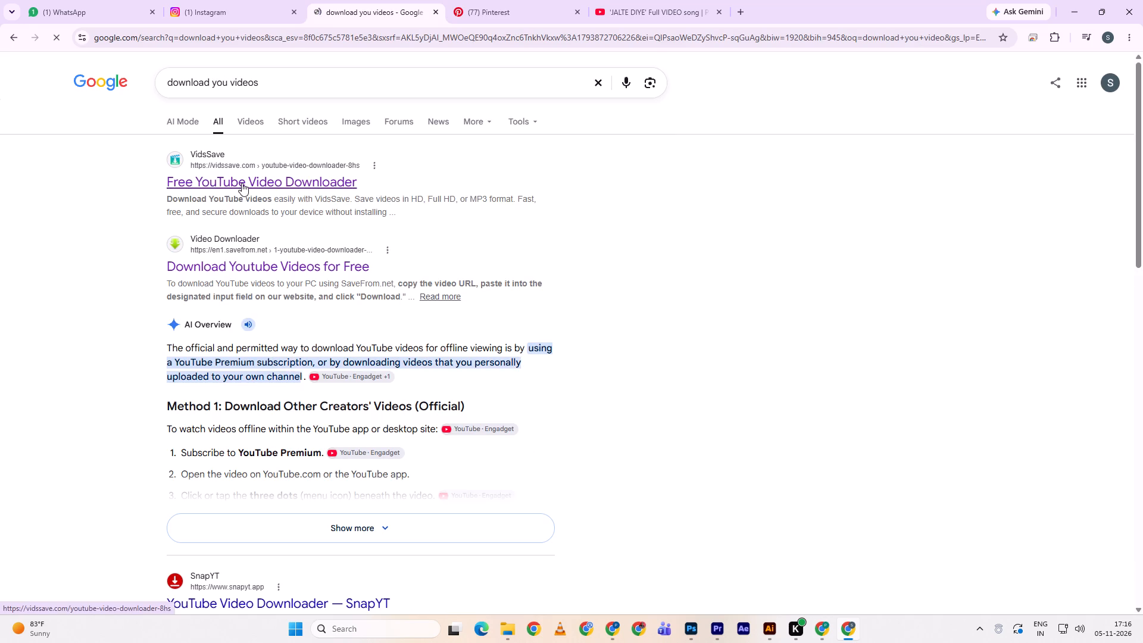
Load the copied 'JALTE DIYE' link into VidsSave and download the LOW music version.
left_click(386, 305)
key("ctrl+v")
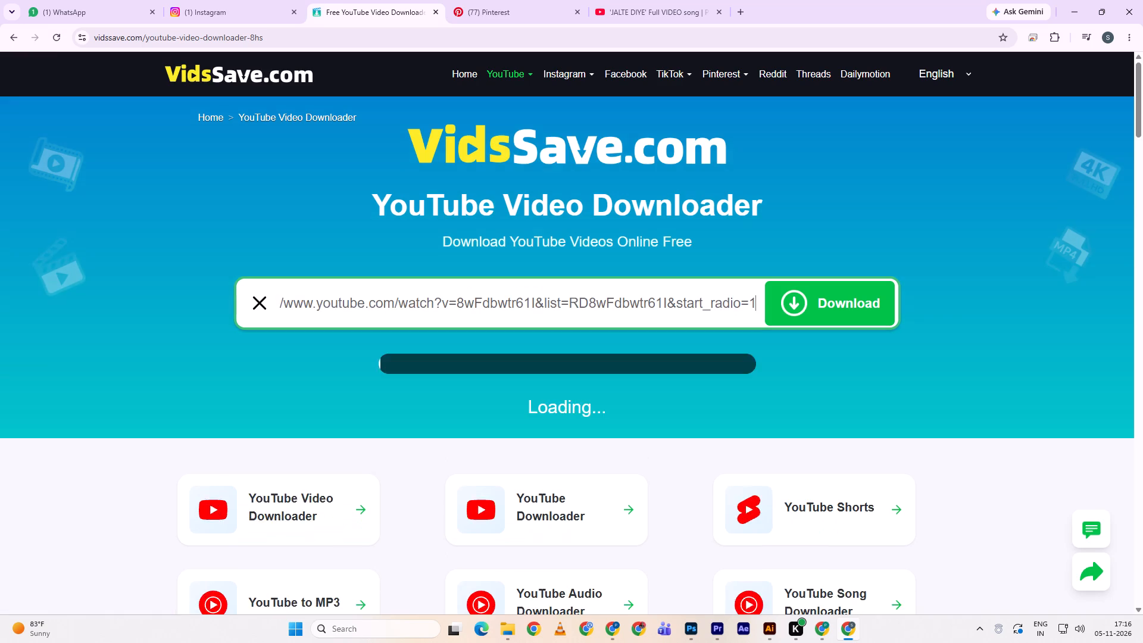
scroll(691, 270, "down", 3)
left_click(789, 374)
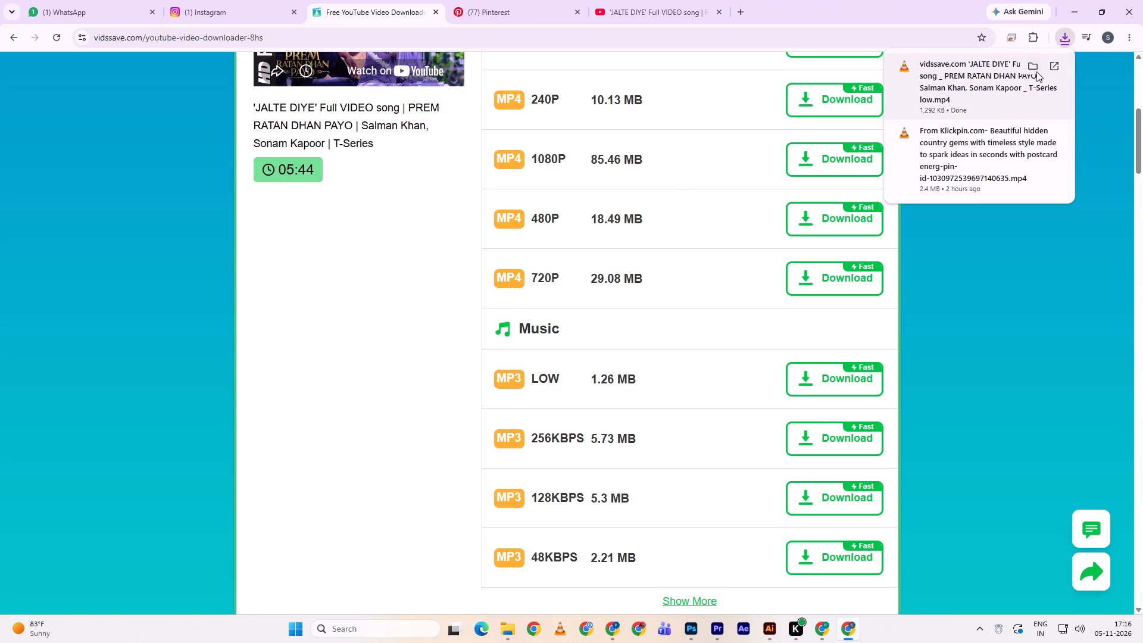
Import the downloaded 'JALTE DIYE' file from the Downloads folder into the Premiere project.
left_click(1038, 70)
scroll(495, 192, "up", 7)
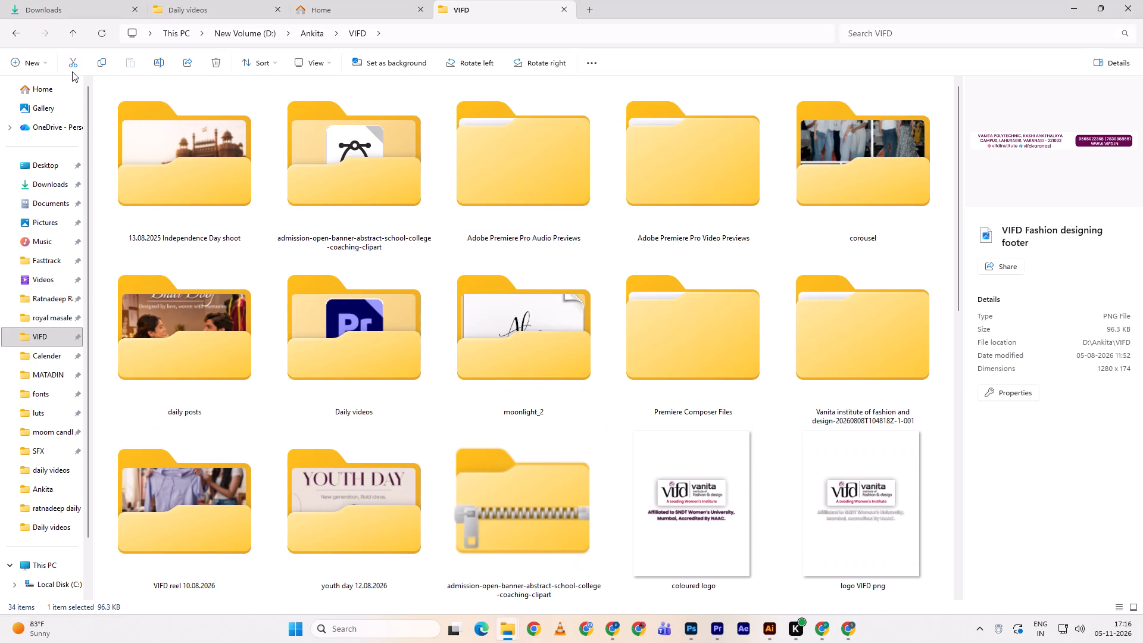
left_click(40, 8)
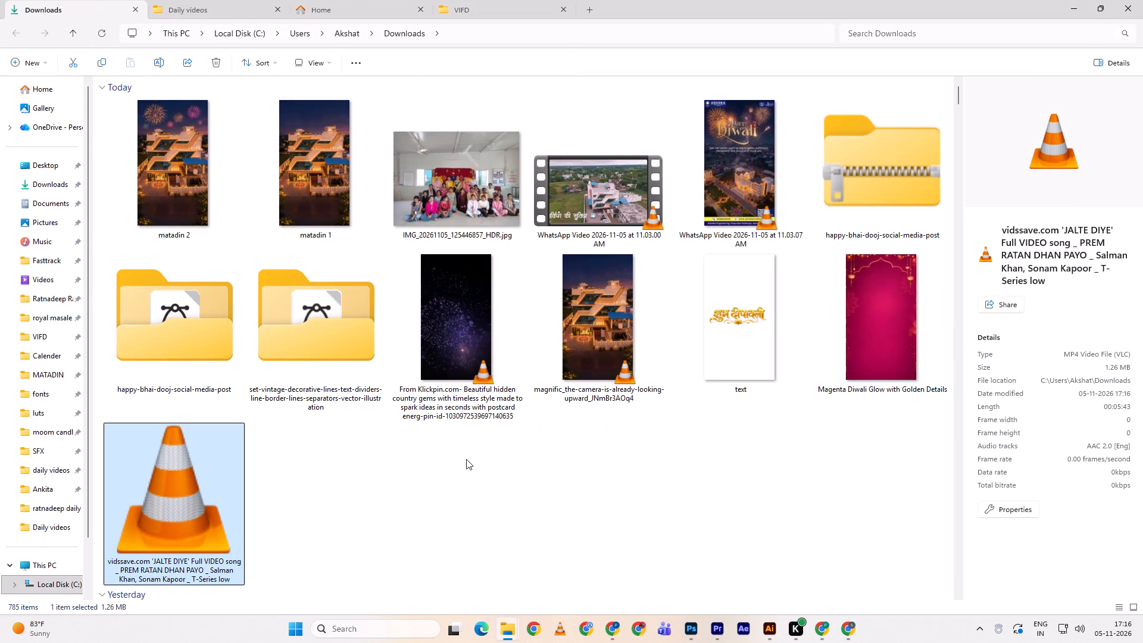
left_click_drag(177, 500, 267, 526)
key("alt+Tab")
key("alt+Tab")
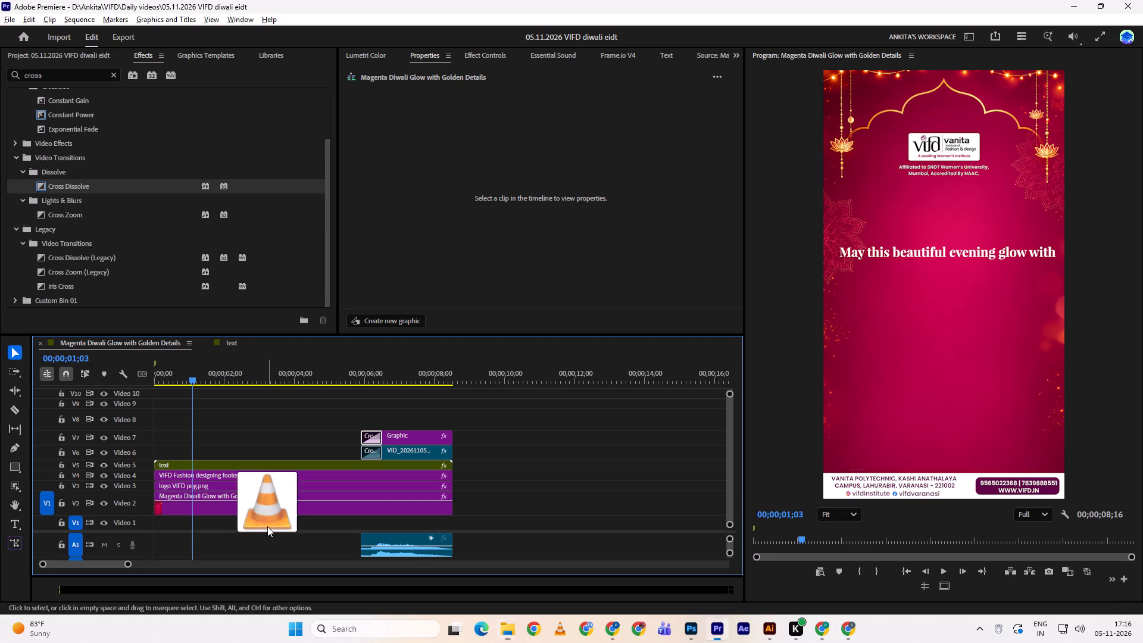
left_click_drag(267, 526, 69, 61)
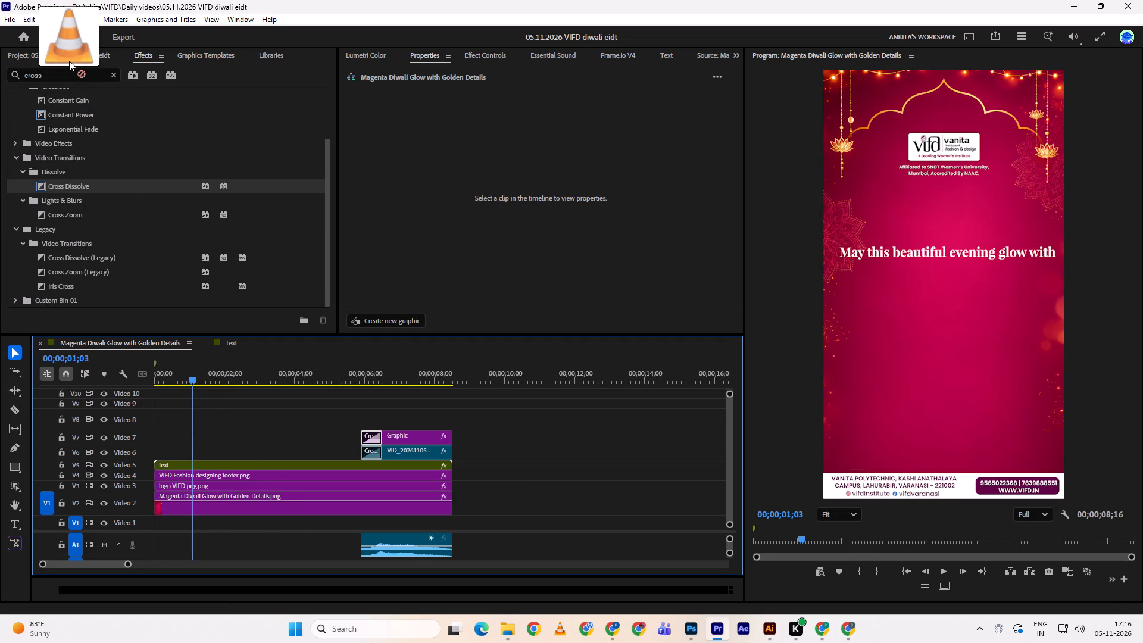
left_click_drag(69, 61, 245, 295)
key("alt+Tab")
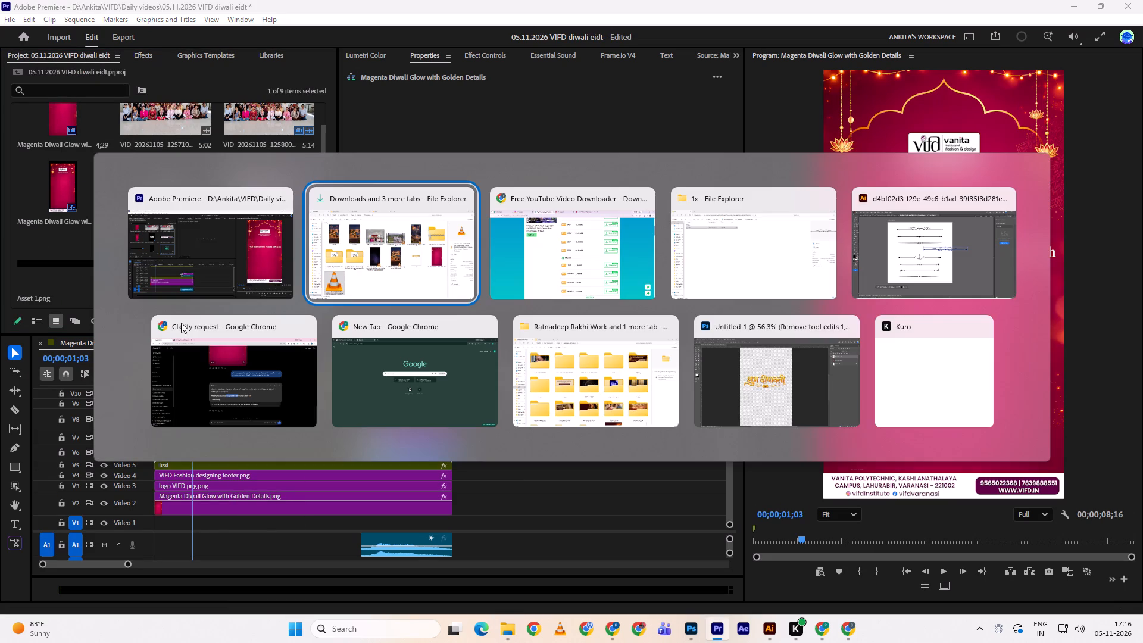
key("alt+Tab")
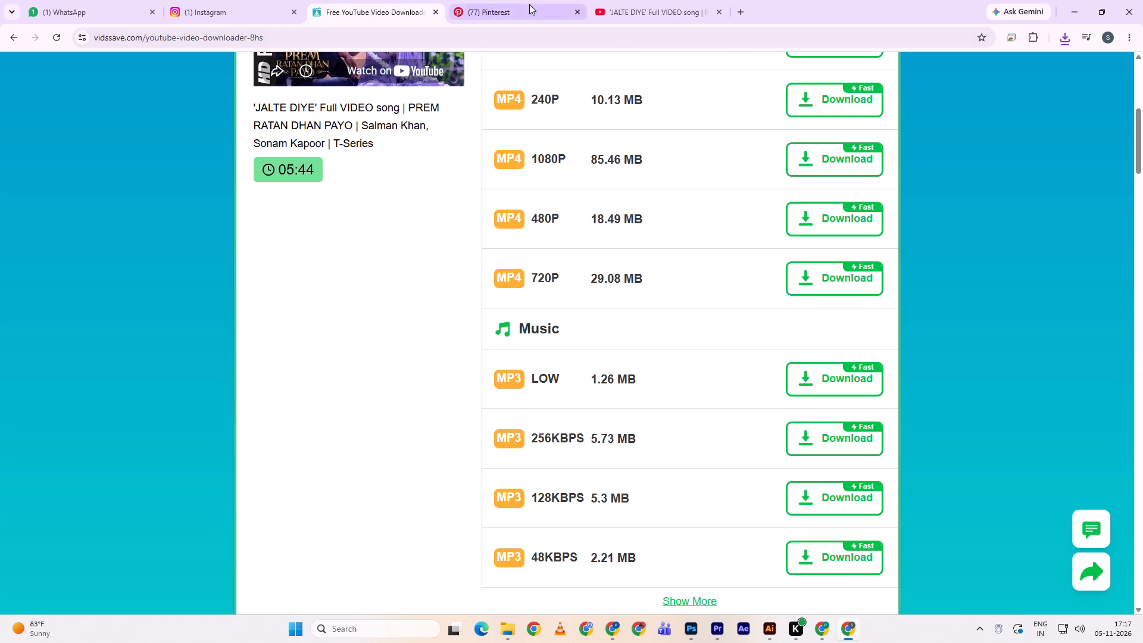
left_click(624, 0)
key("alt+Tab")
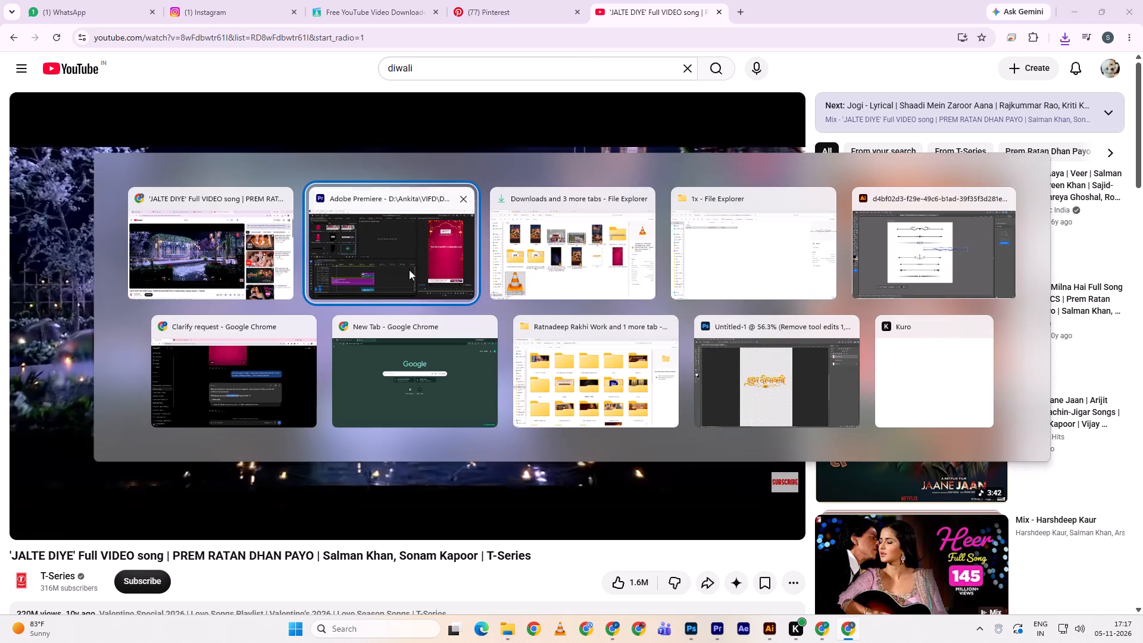
Open the imported song in the Source monitor, listen for the wanted passage, and mark its In point at 00;01;48;10.
double_click(258, 257)
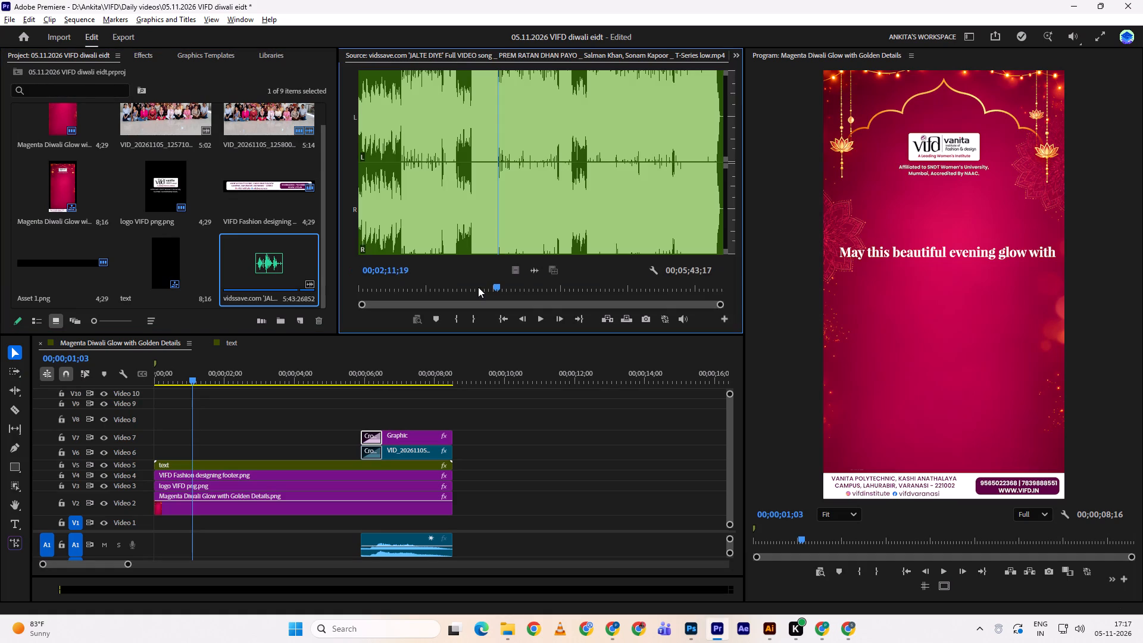
left_click_drag(478, 287, 455, 287)
key("space")
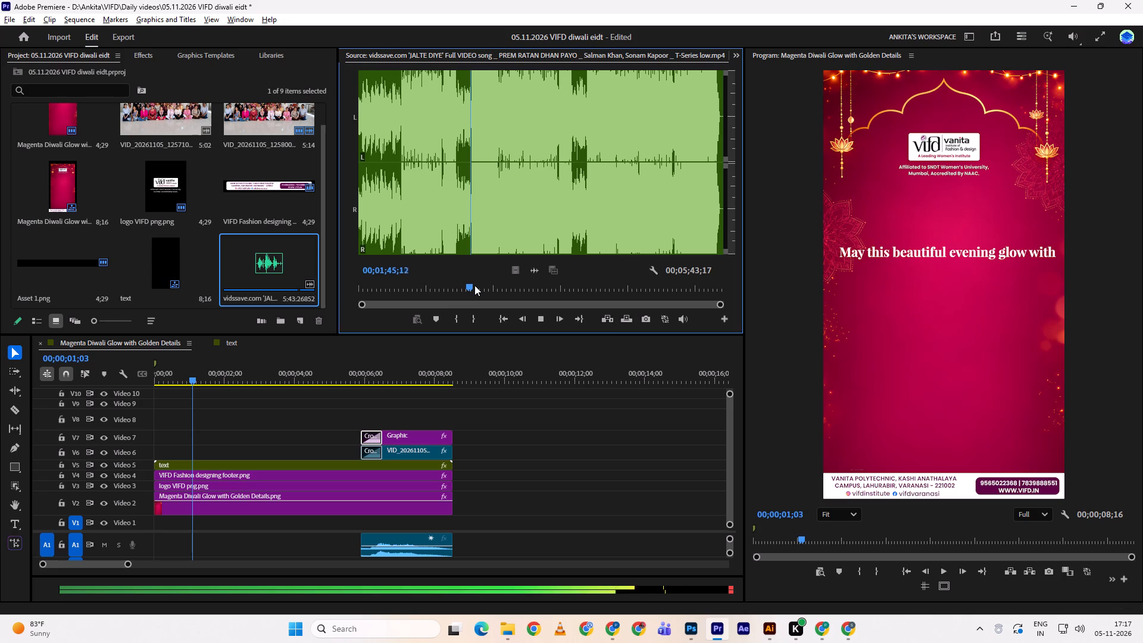
key("space")
key("space")
key("i")
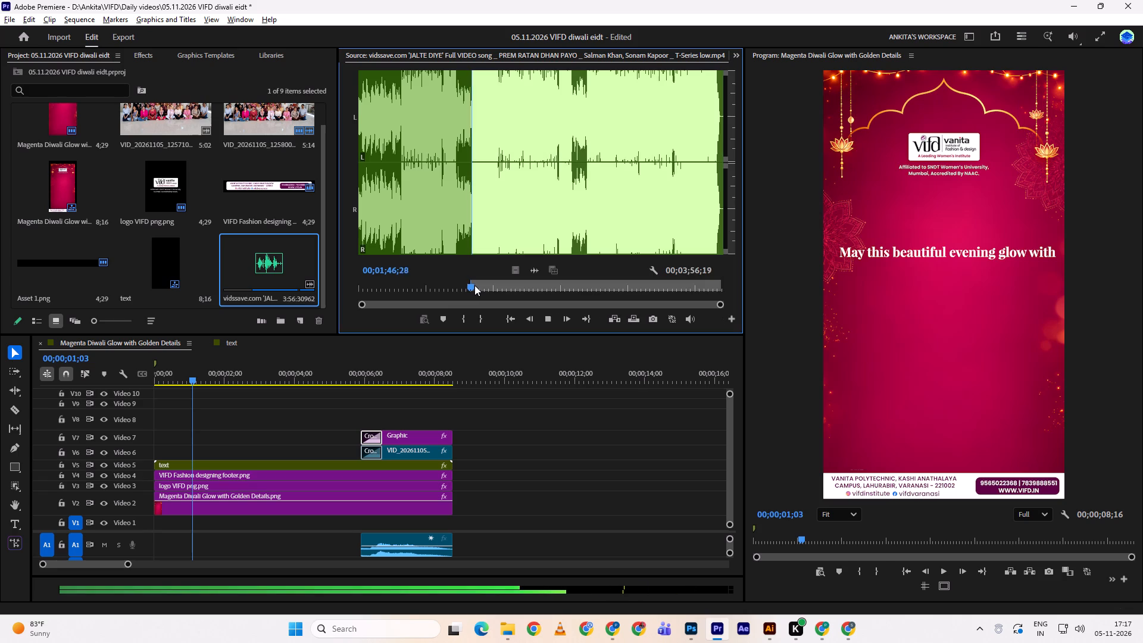
type("i")
key("space")
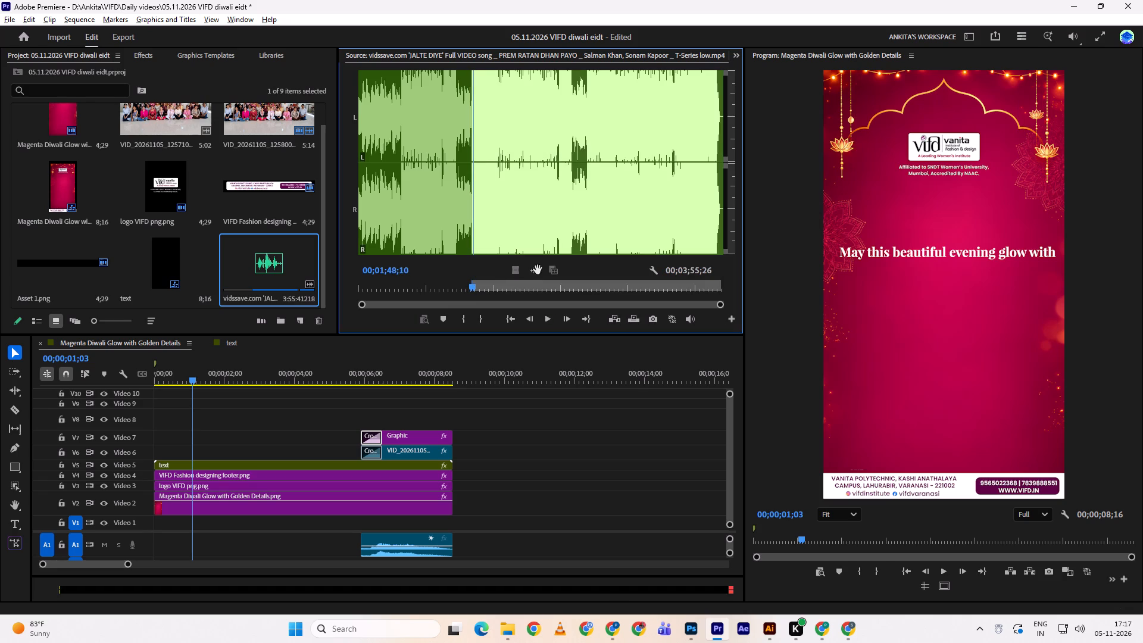
Place the marked song section at the start of the sequence, on the audio track below the group video's sound.
left_click_drag(538, 270, 178, 557)
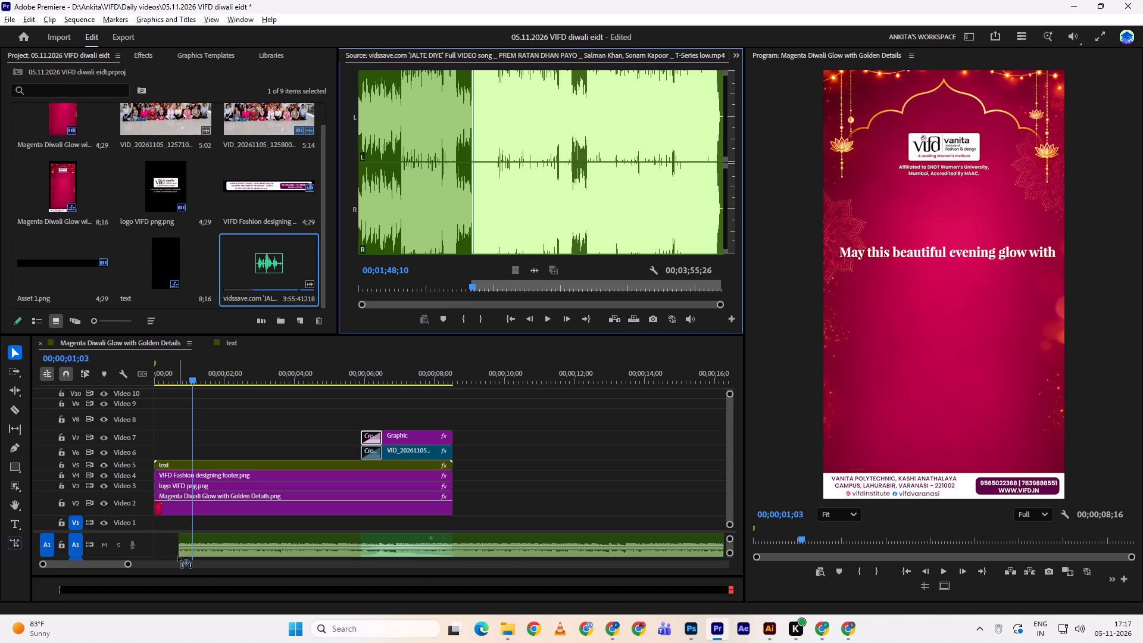
left_click_drag(178, 557, 155, 558)
Play the sequence from its start to check the music, and park the playhead at 00;00;08;16 where the visuals end.
left_click_drag(182, 366, 130, 372)
key("space")
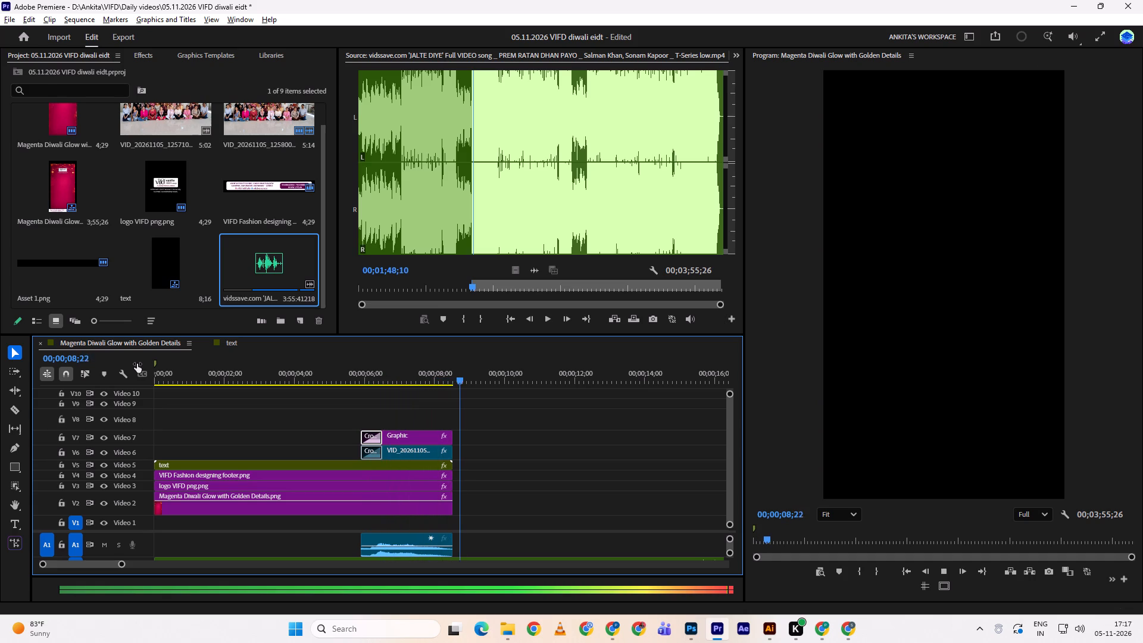
key("space")
left_click_drag(471, 377, 460, 379, "shift")
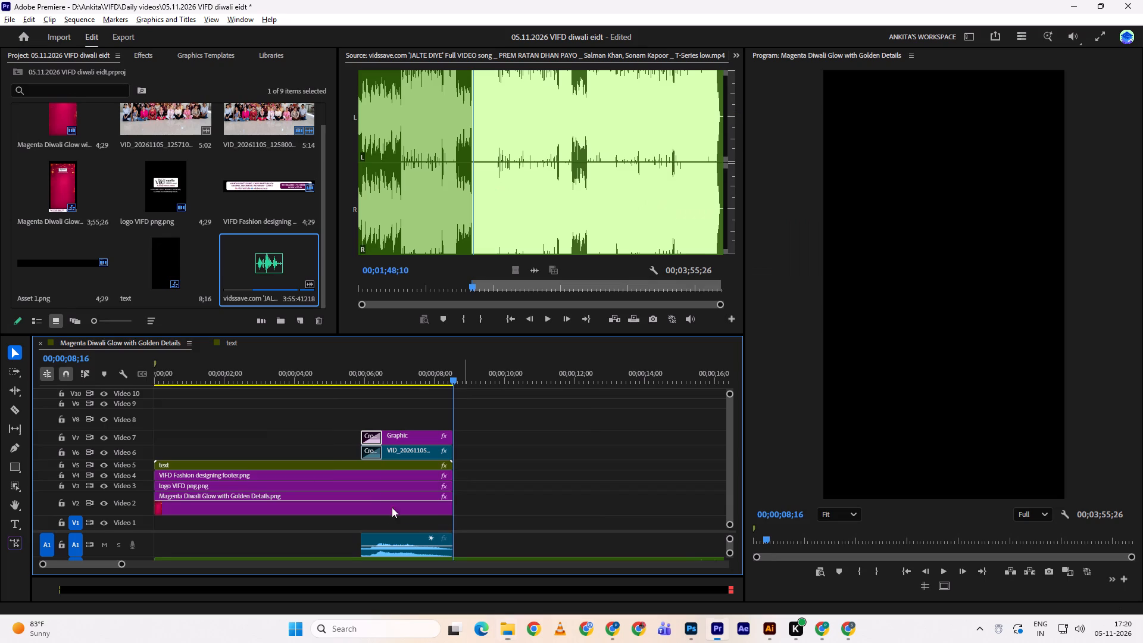
left_click_drag(392, 507, 150, 274)
left_click_drag(147, 260, 459, 491)
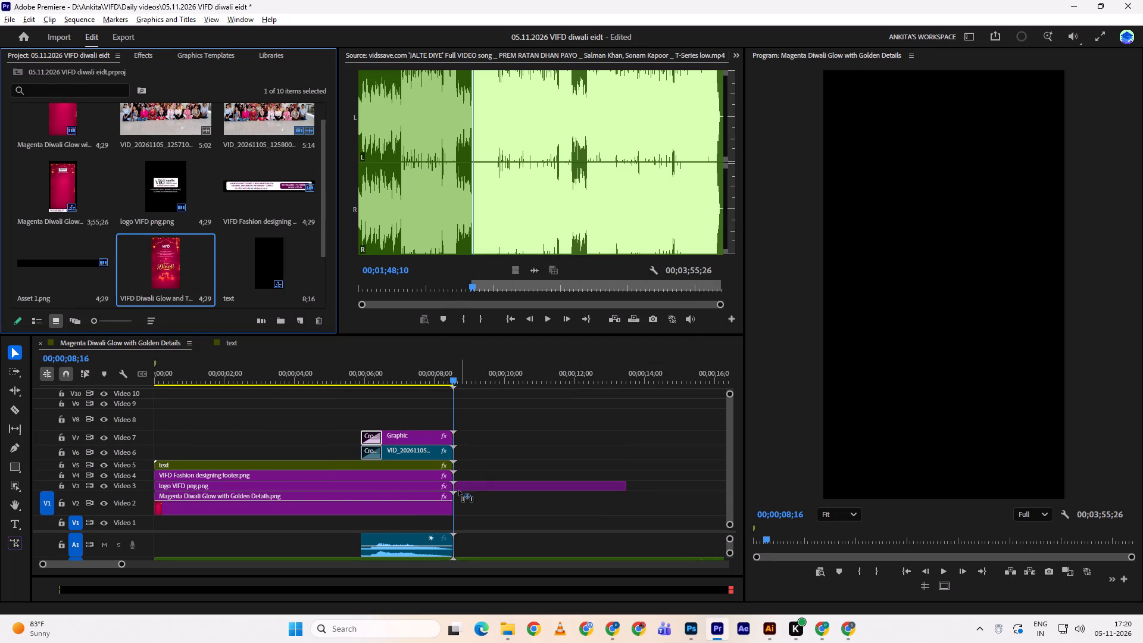
left_click_drag(459, 491, 453, 494)
Scale the VIFD Diwali Glow and Togetherness clip on Video 2 to fill the frame.
left_click(452, 375)
key("space")
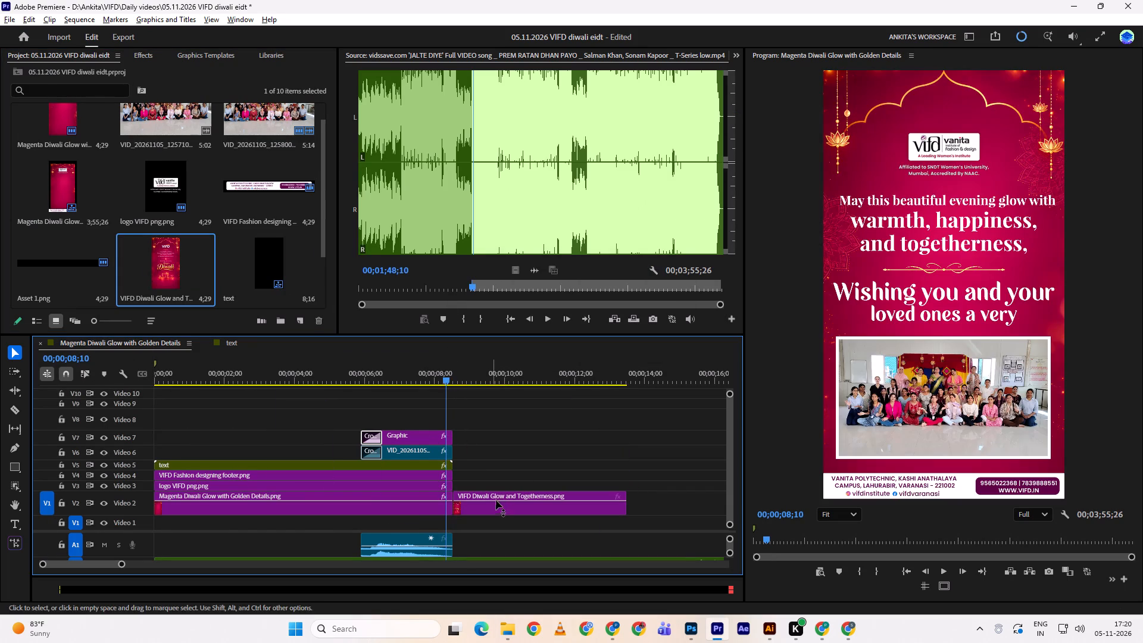
key("space")
double_click(496, 503)
key("f")
left_click(495, 498)
key("f")
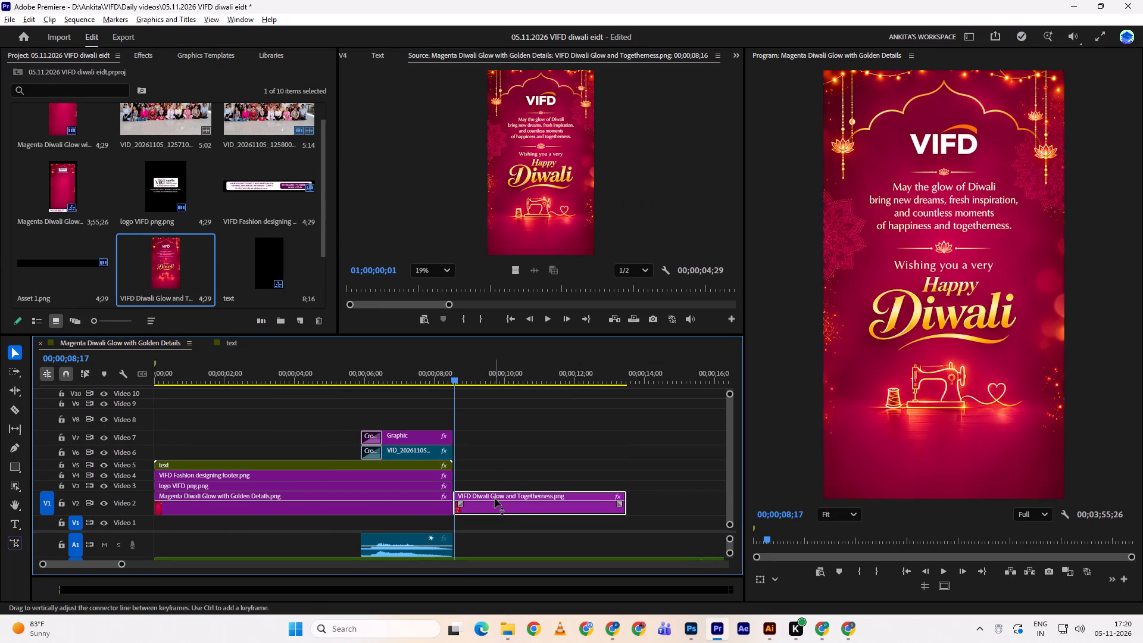
Play back the cut from the group video into the closing post and check its timing against the music.
left_click_drag(450, 383, 439, 379)
key("space")
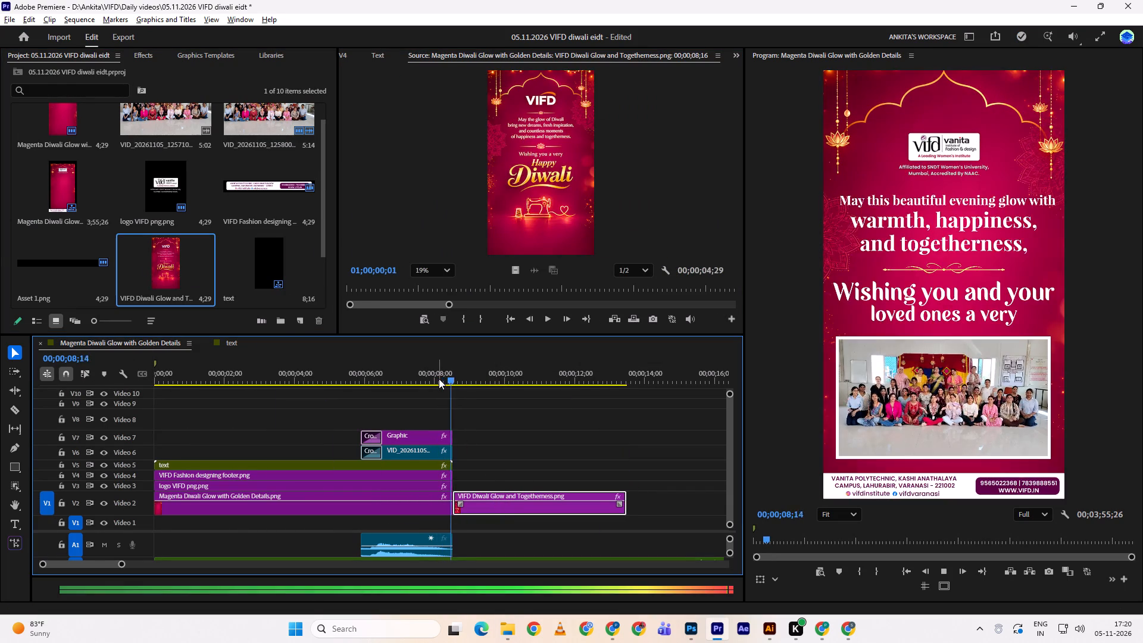
left_click_drag(482, 376, 452, 382)
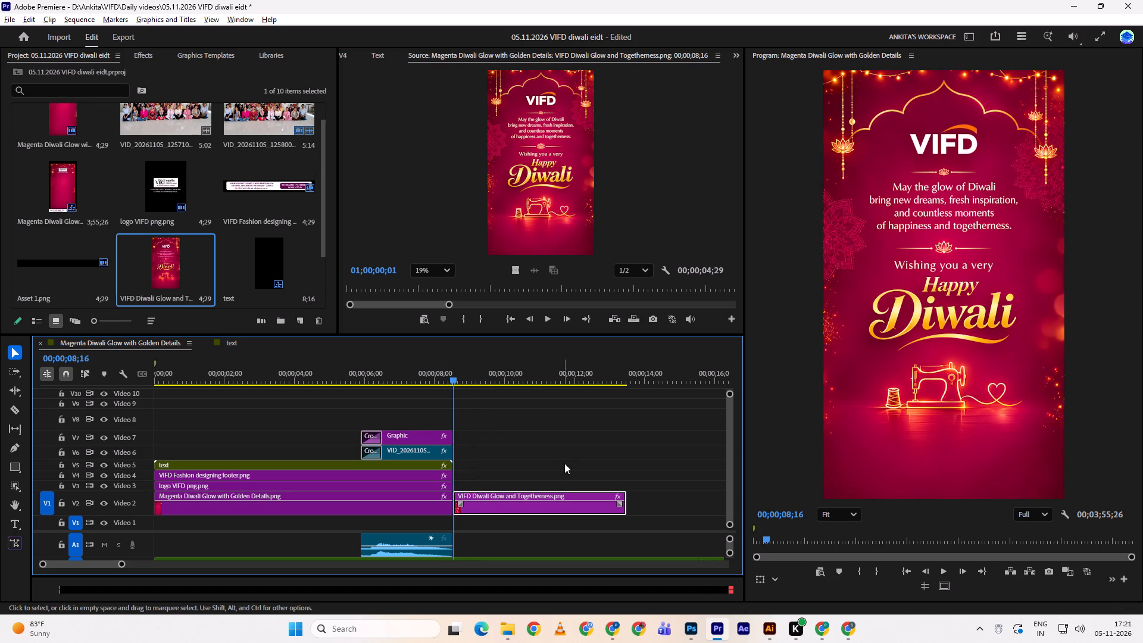
key("space")
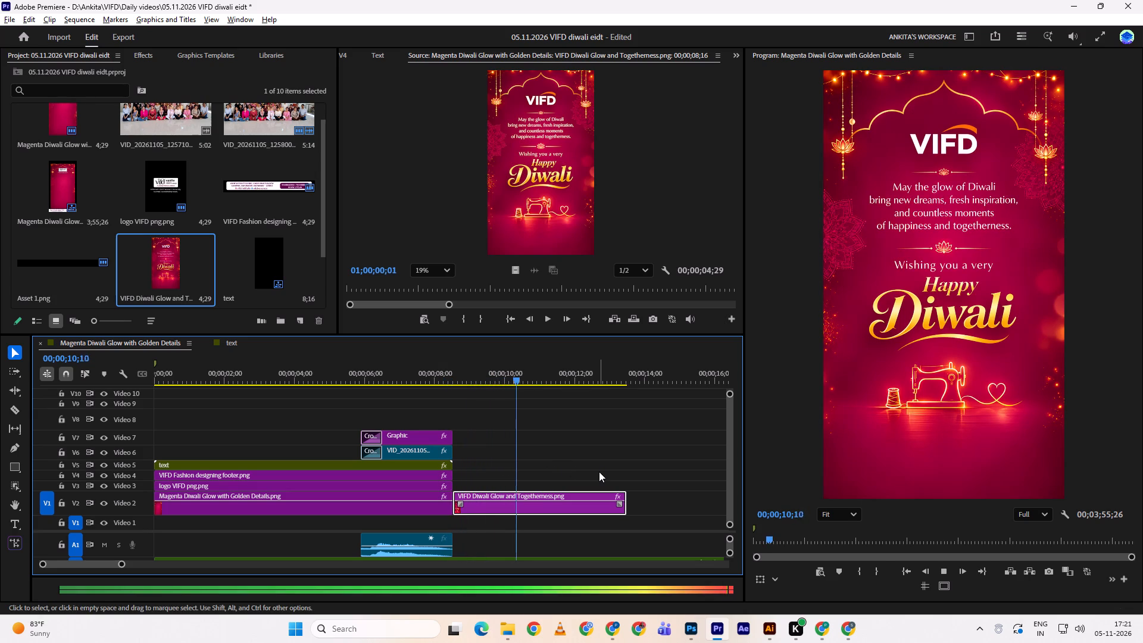
key("space")
key("space")
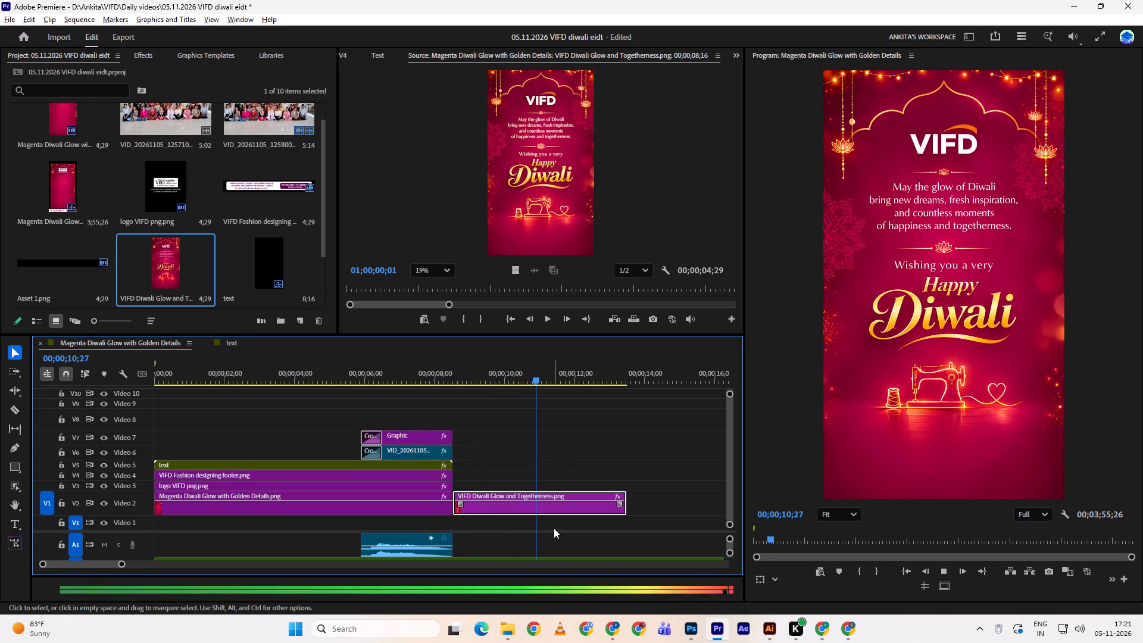
key("space")
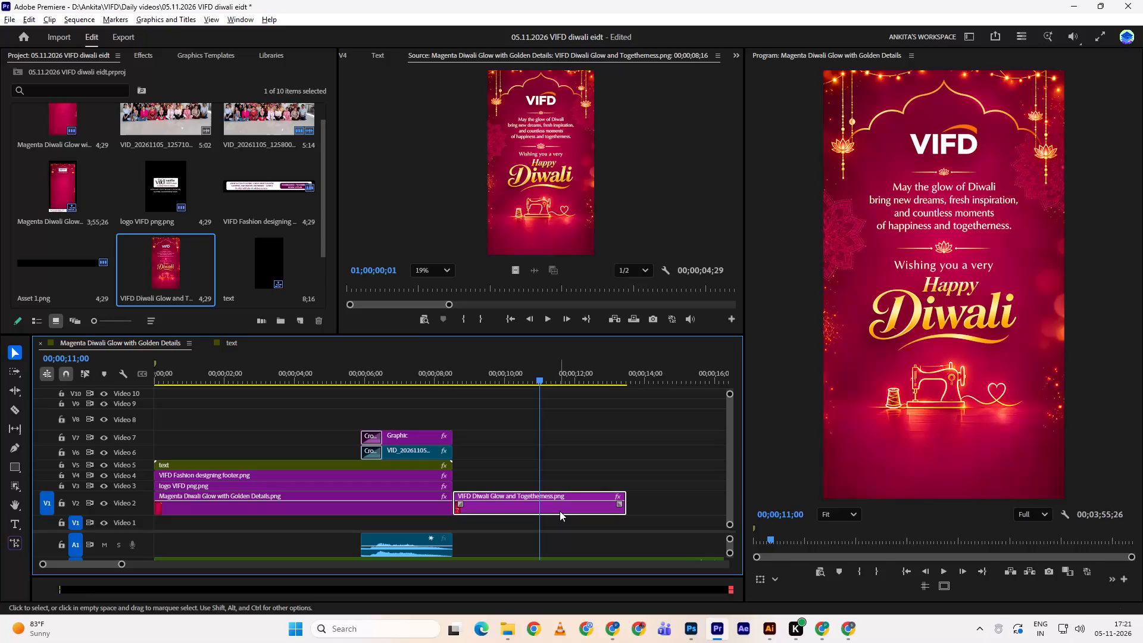
left_click(436, 374)
key("space")
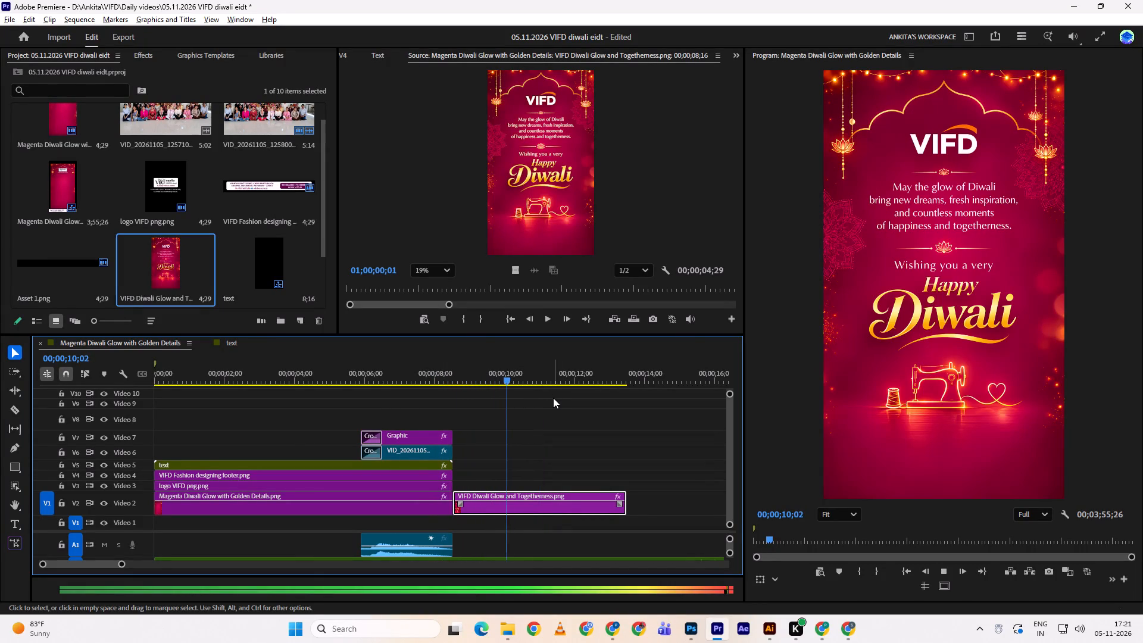
key("space")
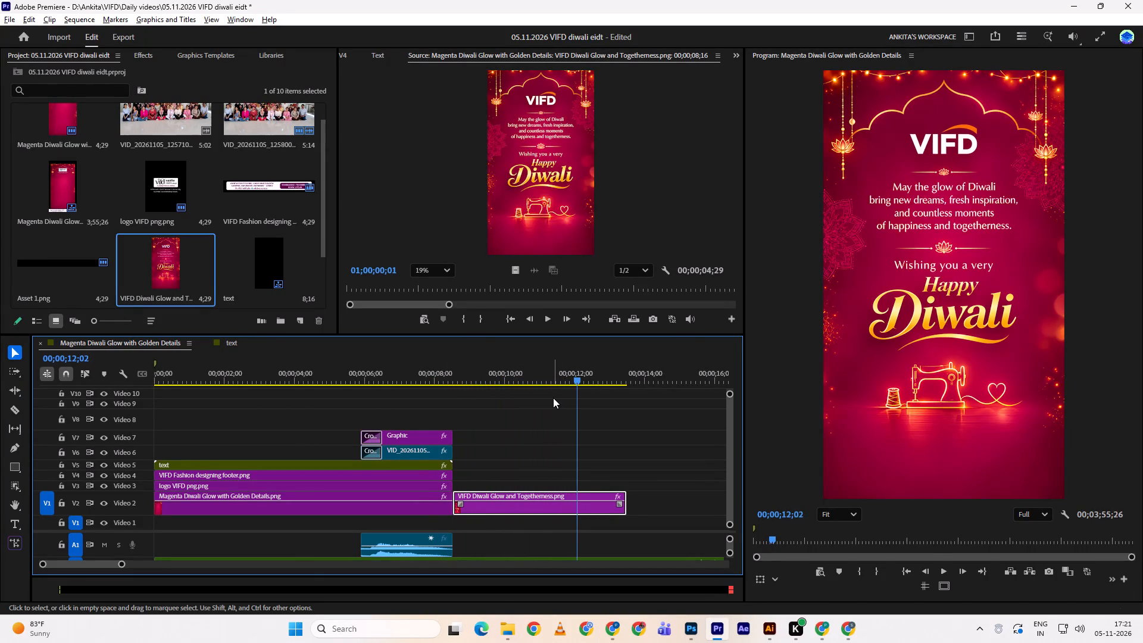
Trim the closing post's end to 00;00;12;09.
key("space")
key("space")
left_click_drag(629, 501, 589, 498)
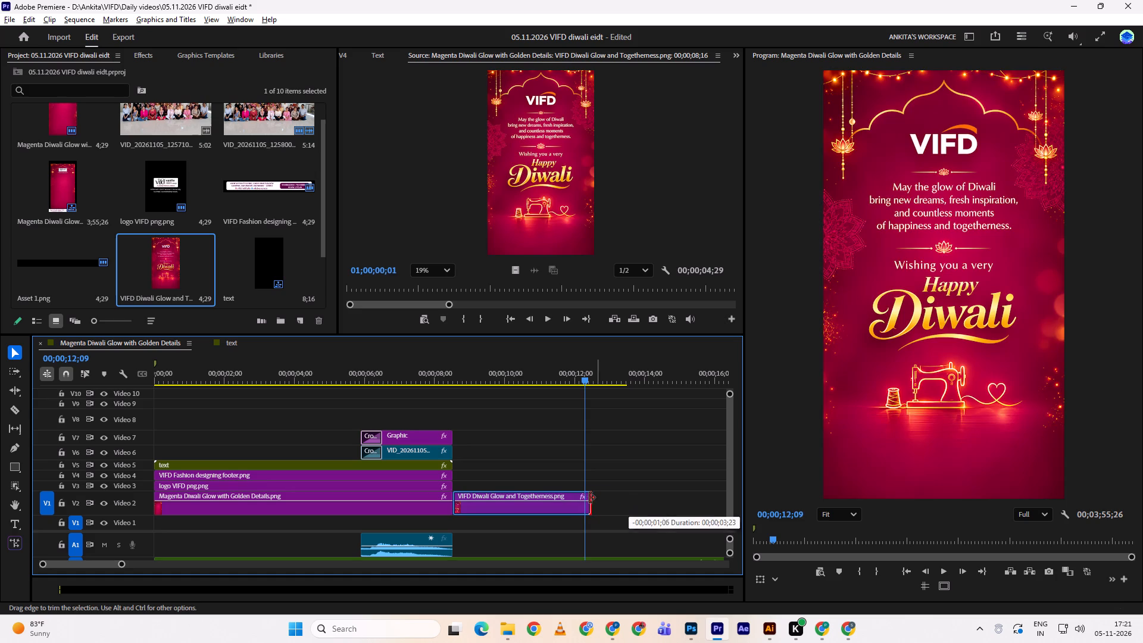
left_click_drag(589, 498, 578, 500)
left_click_drag(580, 497, 586, 494)
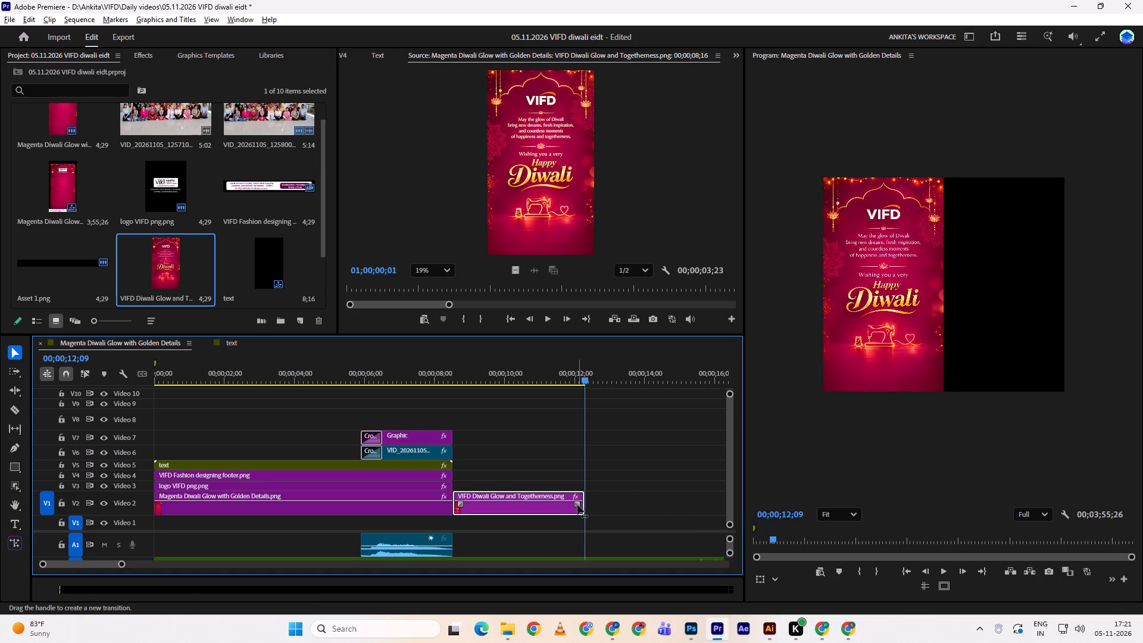
Add a transition of about half a second at the end of the closing post clip.
left_click_drag(577, 505, 565, 506)
Split the music on track A2 at 00;00;12;09 and delete the part after the closing post.
key("c")
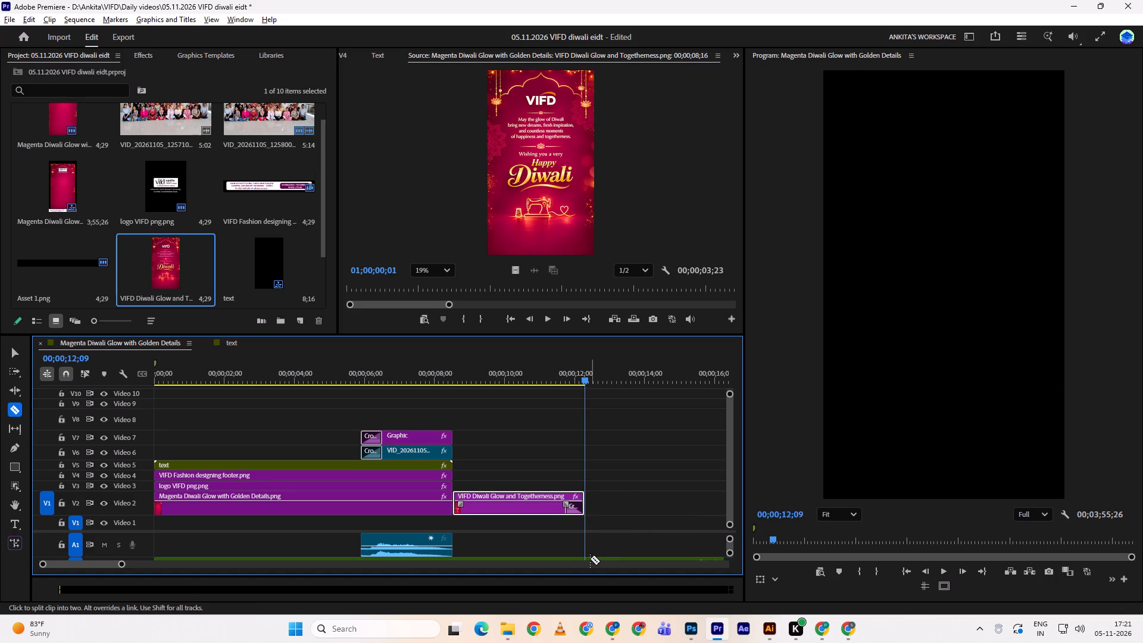
left_click(585, 554)
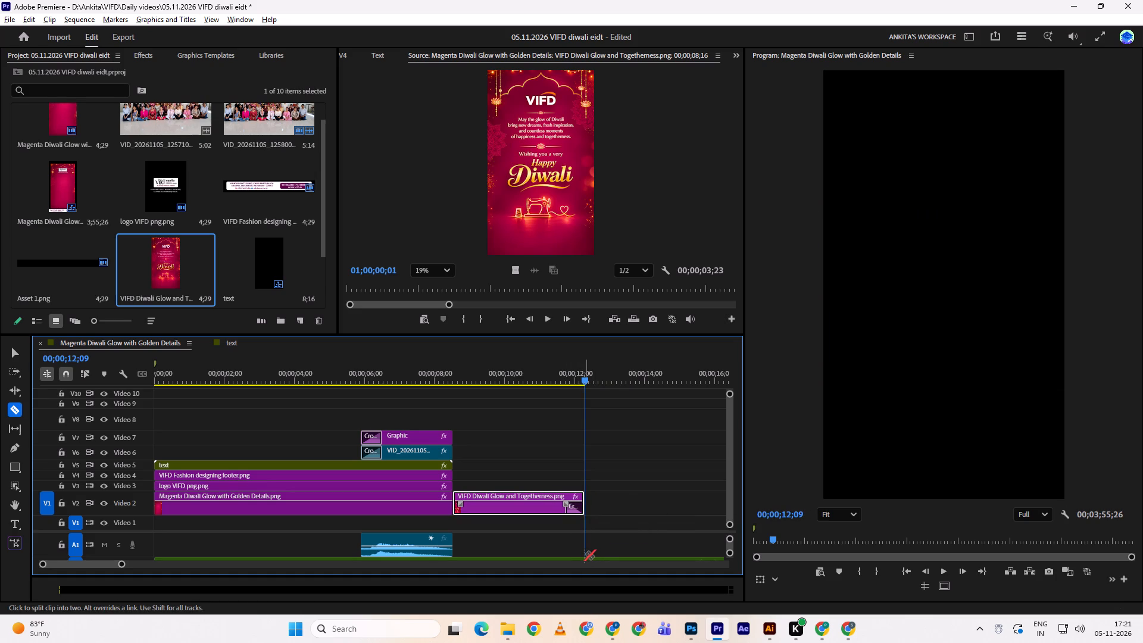
left_click(585, 560)
scroll(569, 550, "up", 5)
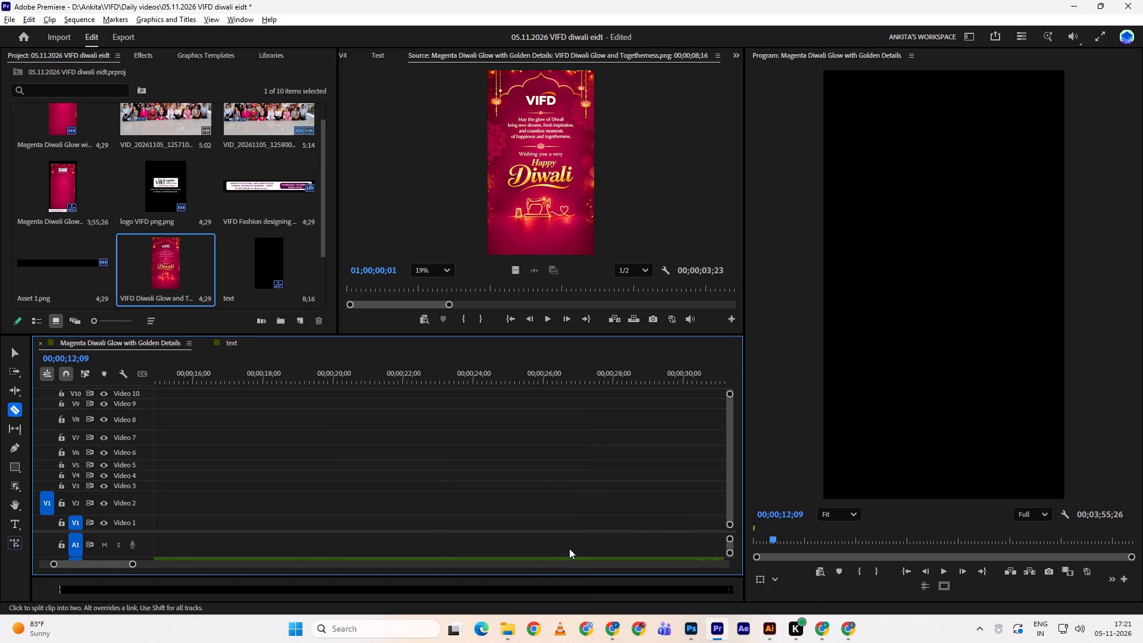
scroll(570, 548, "up", 20)
scroll(570, 548, "up", 11)
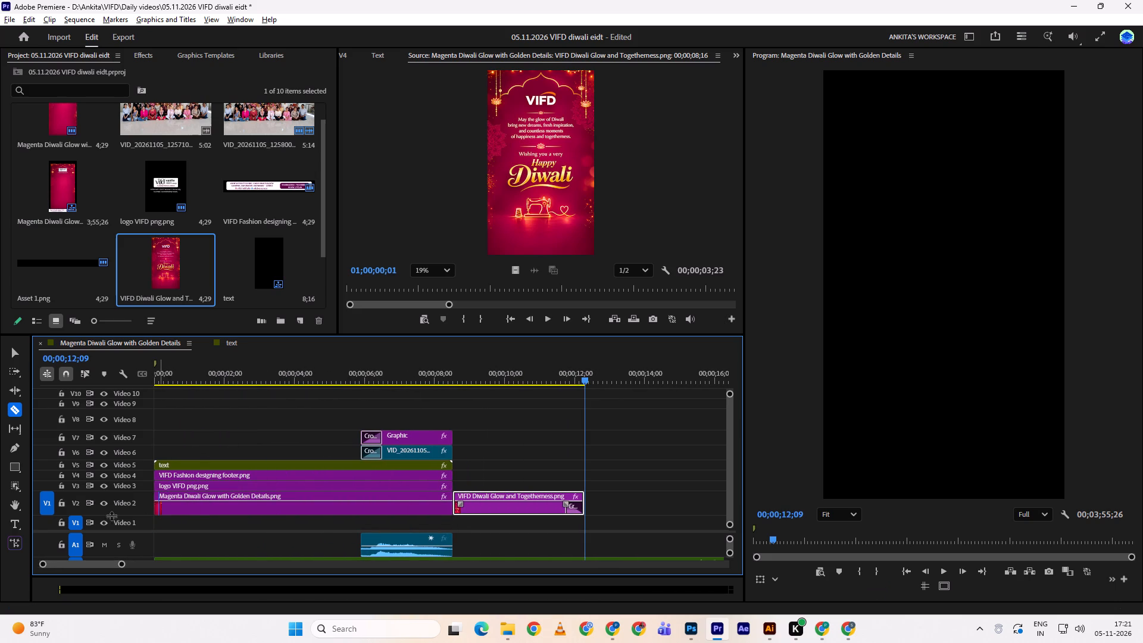
left_click_drag(132, 532, 135, 505)
left_click(584, 537)
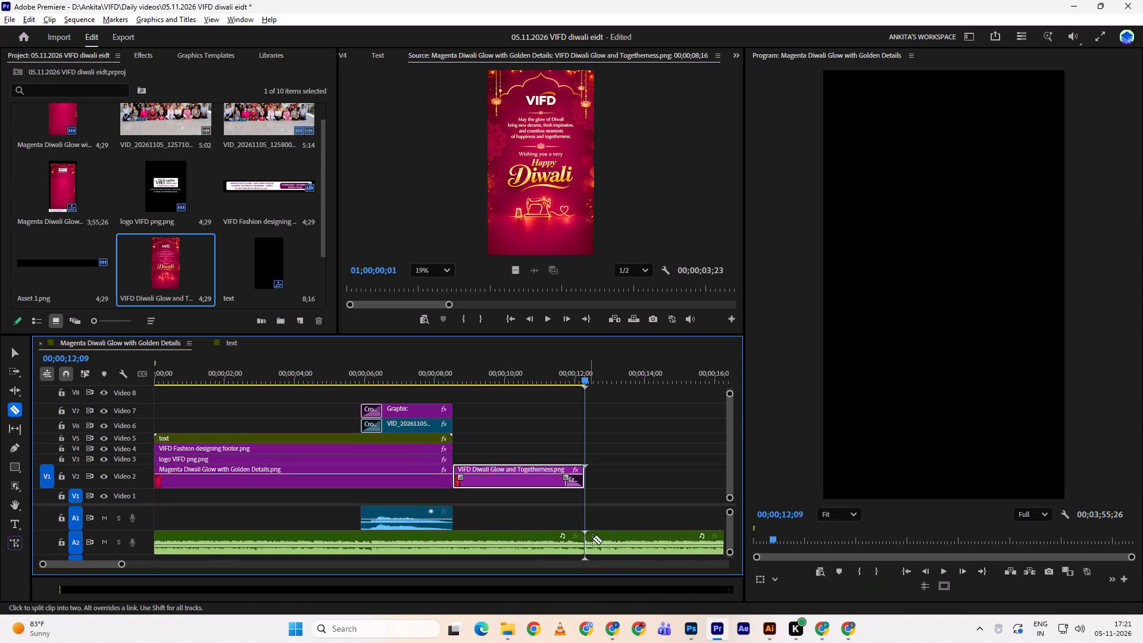
key("v")
left_click(617, 544)
key("d")
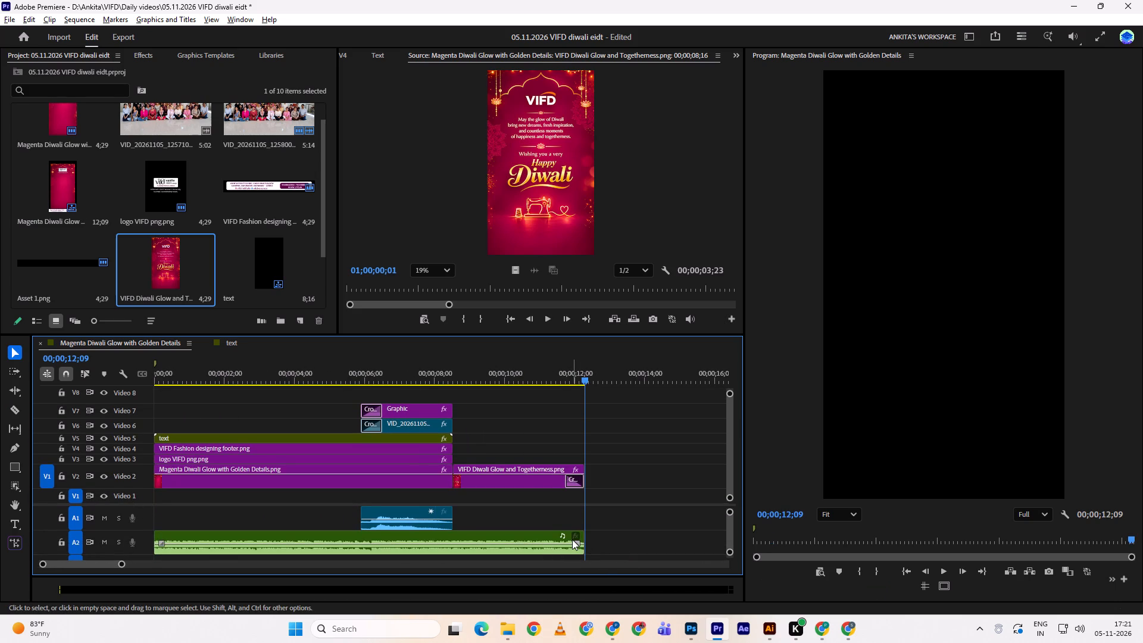
Fade out the end of the music on track A2 over about one second and preview the ending.
left_click_drag(576, 541, 545, 536)
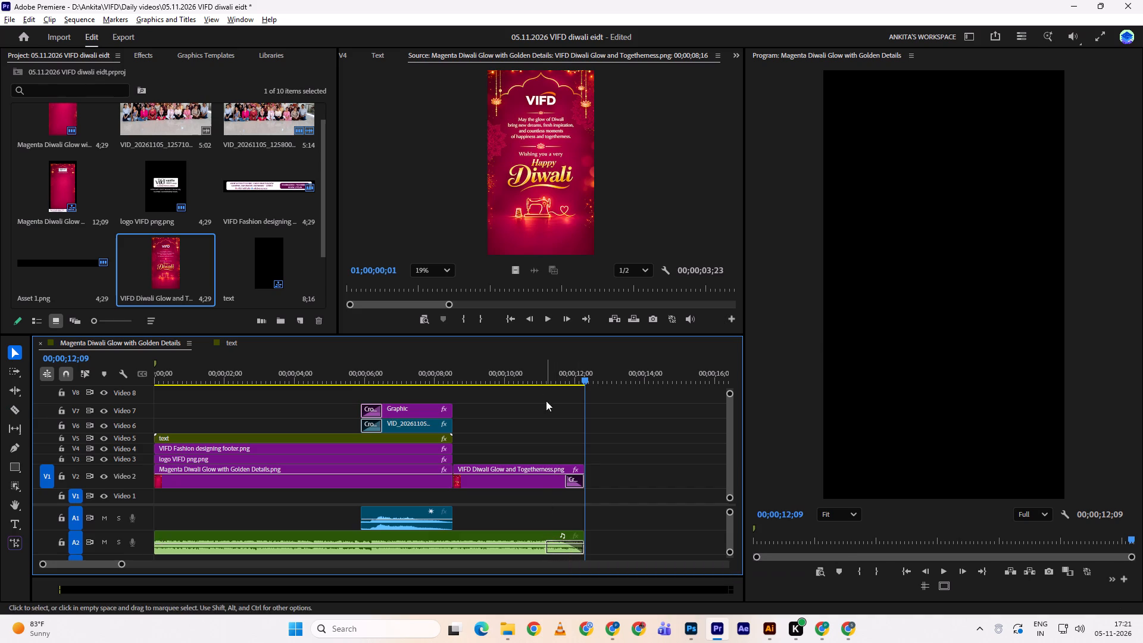
left_click(541, 379)
key("space")
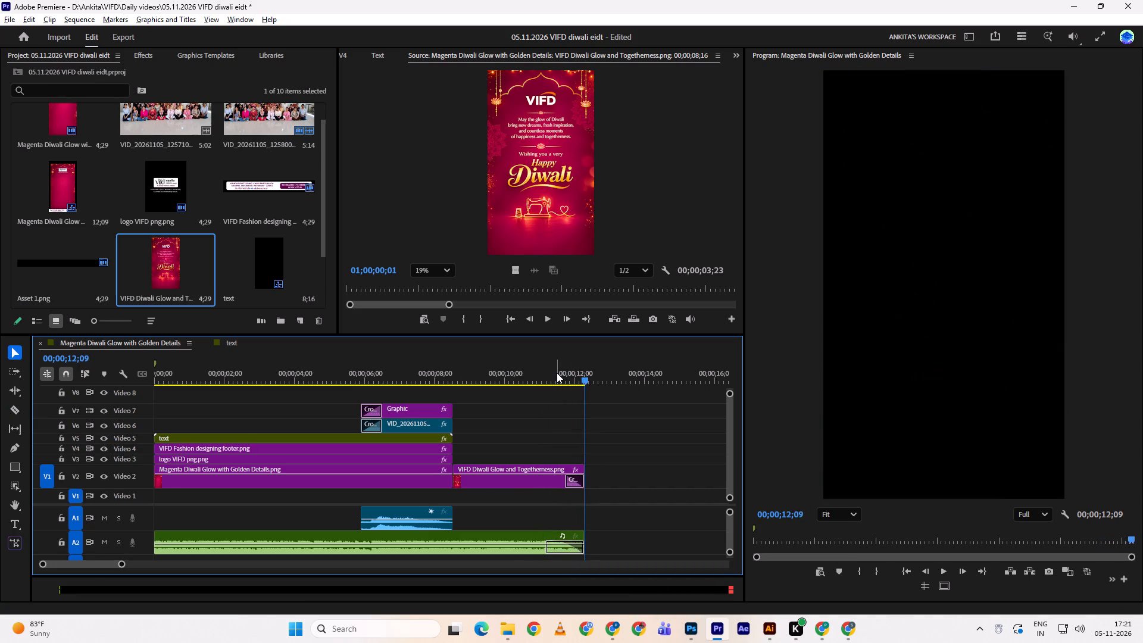
Animate the closing post's scale with keyframes from 114.8 at 00;00;08;16 to 121.8 at 00;00;12;08, and preview the zoom.
left_click_drag(557, 373, 455, 385)
left_click(470, 480)
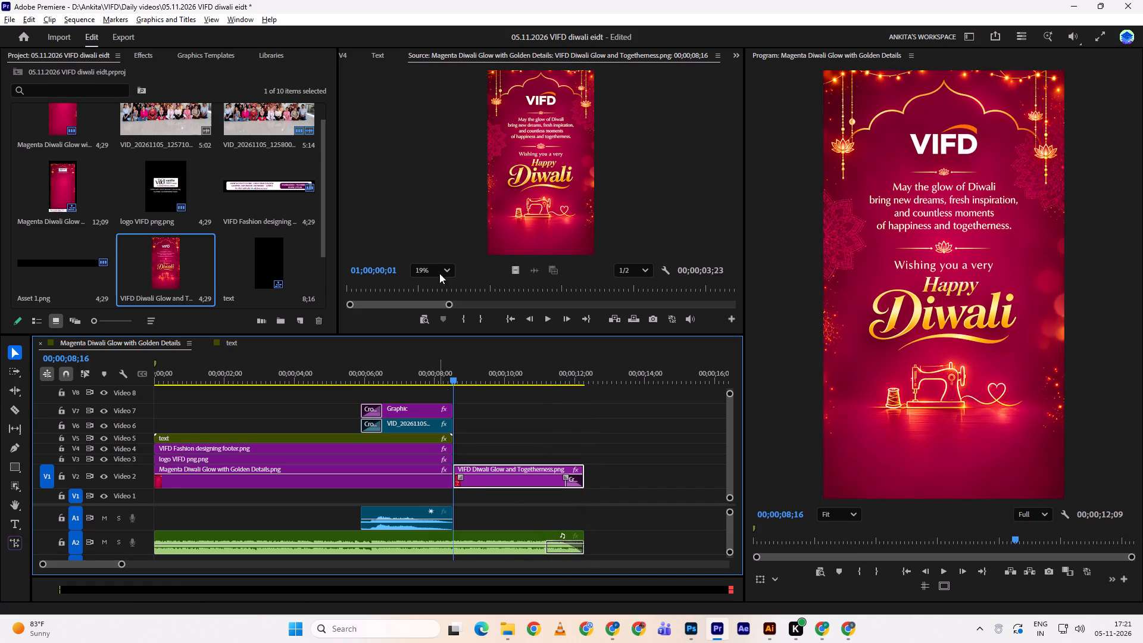
scroll(363, 48, "up", 3)
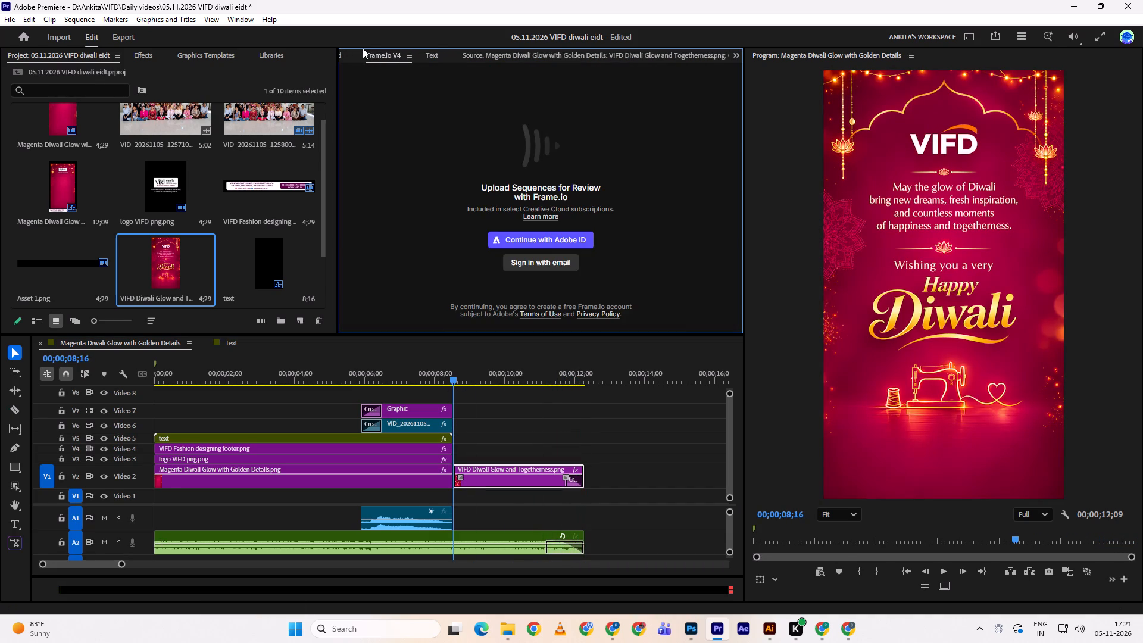
scroll(363, 49, "up", 1)
left_click(371, 141)
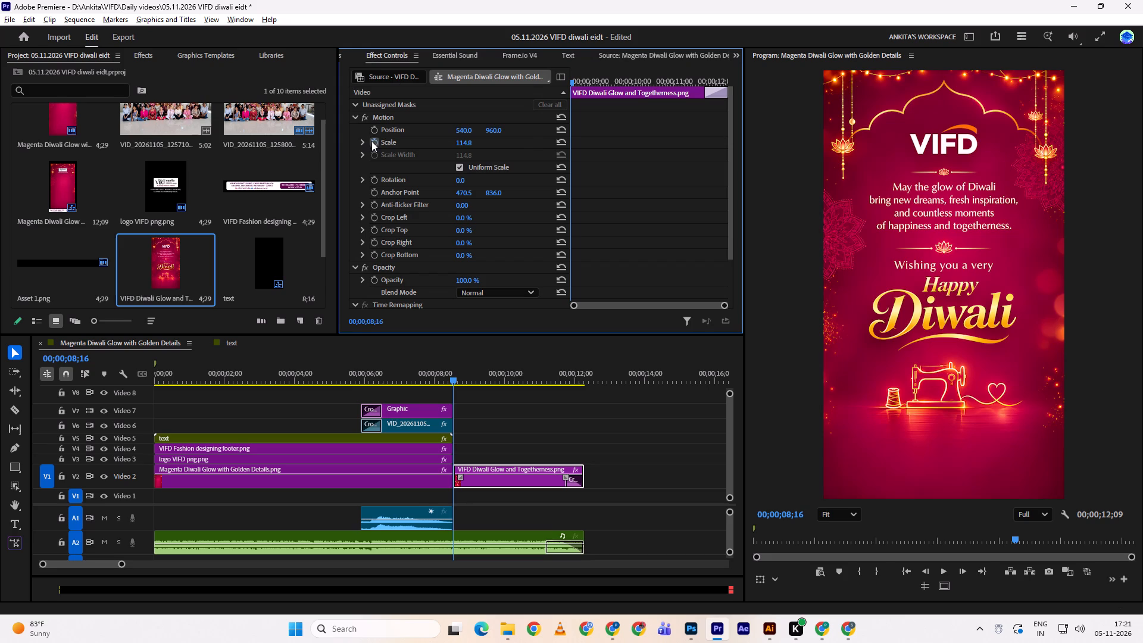
left_click_drag(590, 79, 900, 89)
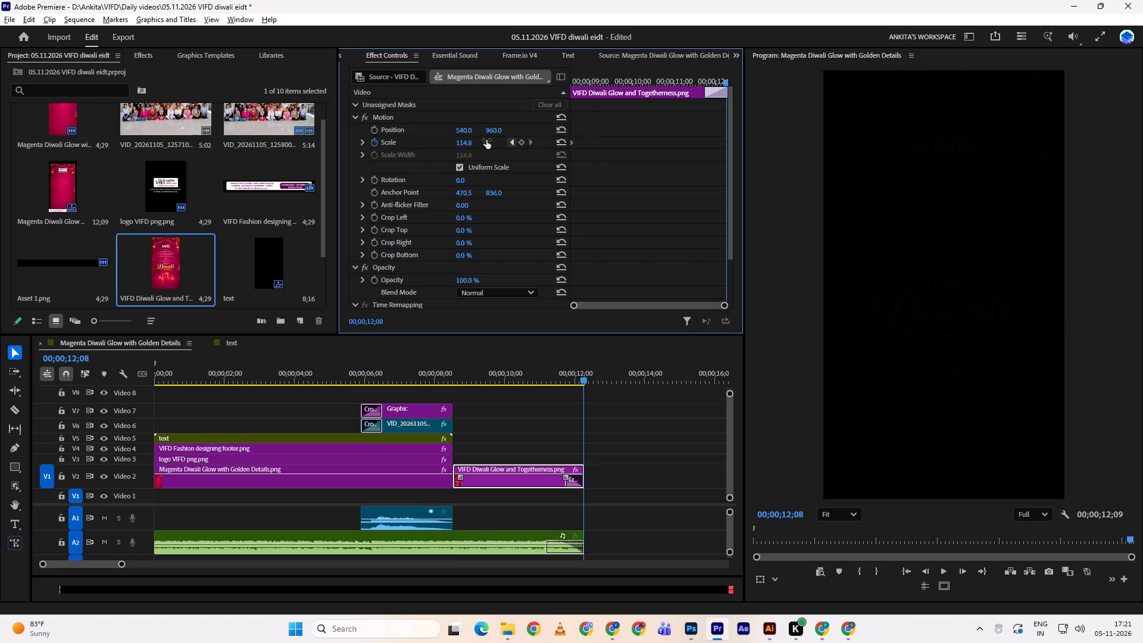
left_click(469, 142)
left_click_drag(473, 374, 449, 383)
key("space")
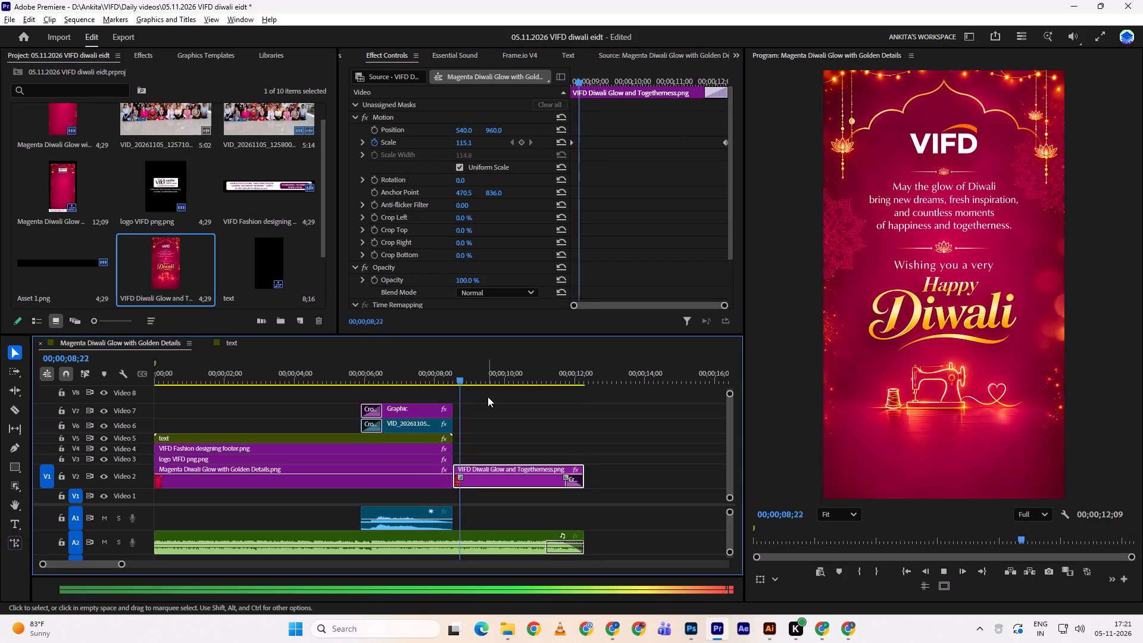
Play back the sequence from the beginning to check the animated greeting.
left_click_drag(485, 371, 451, 376, "shift")
left_click_drag(449, 376, 102, 419)
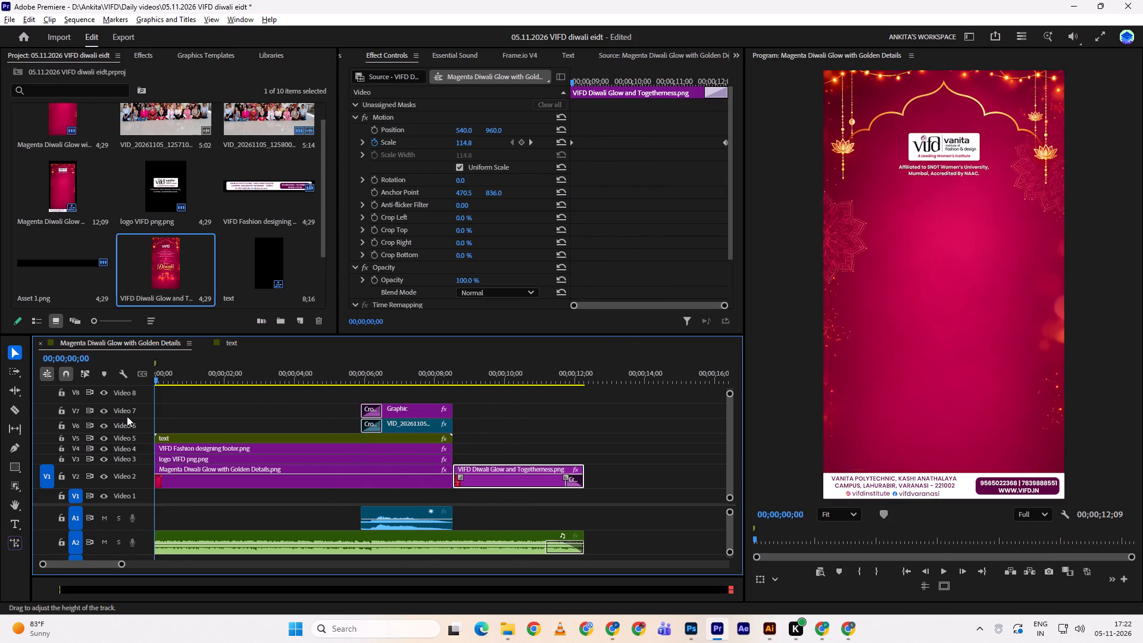
key("space")
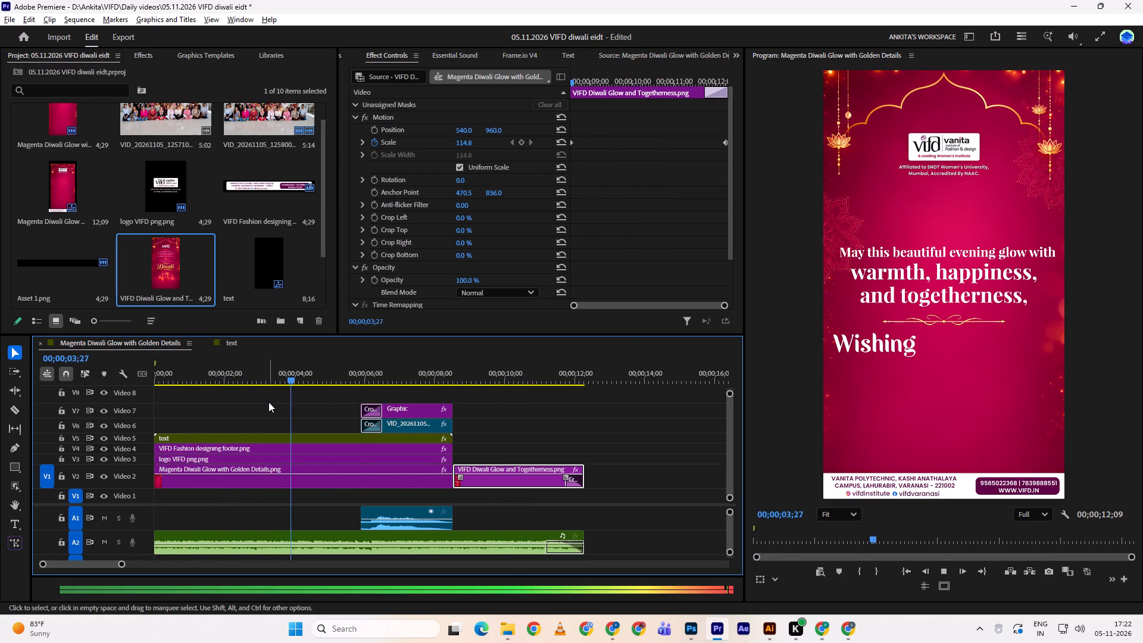
key("space")
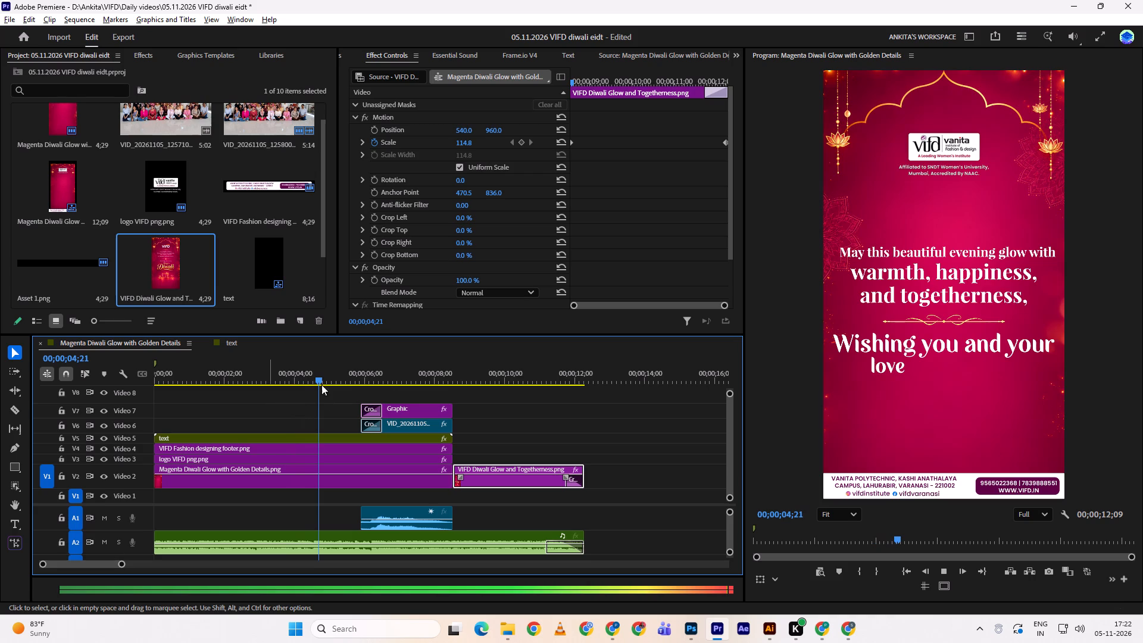
left_click_drag(317, 375, 152, 383)
left_click(152, 383)
left_click_drag(249, 383, 237, 384)
Save the project and play the sequence through the group video section to check its sound.
key("ctrl+s")
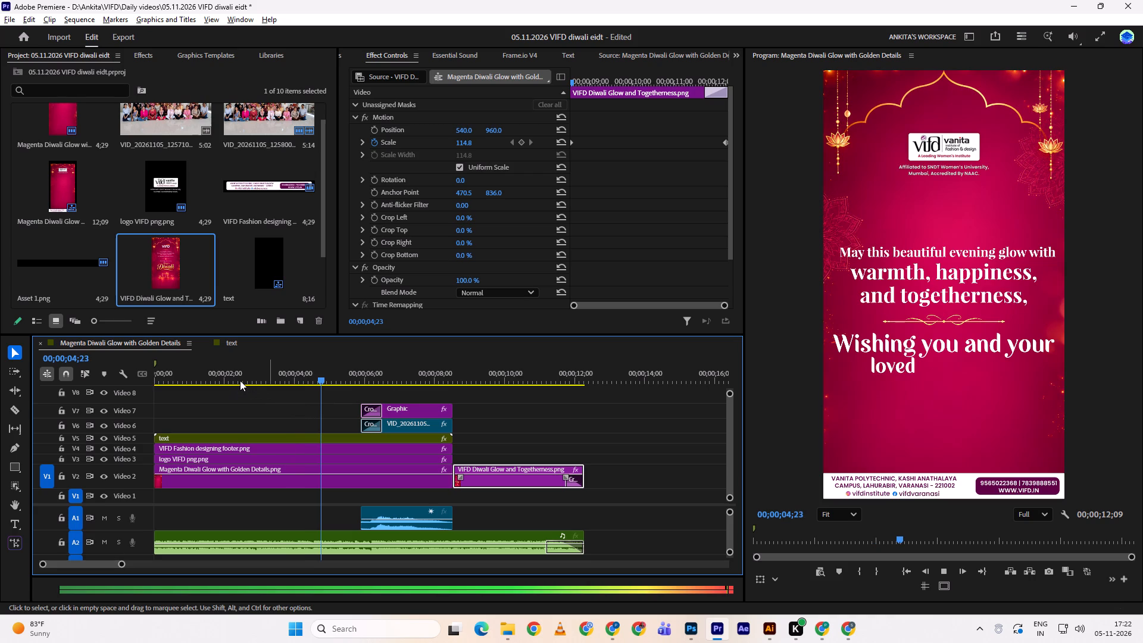
key("ctrl+s")
key("ctrl+s")
key("ctrl+s")
key("ctrl+s")
left_click_drag(293, 370, 261, 372)
left_click(539, 422)
key("ctrl+s")
key("ctrl+s")
key("space")
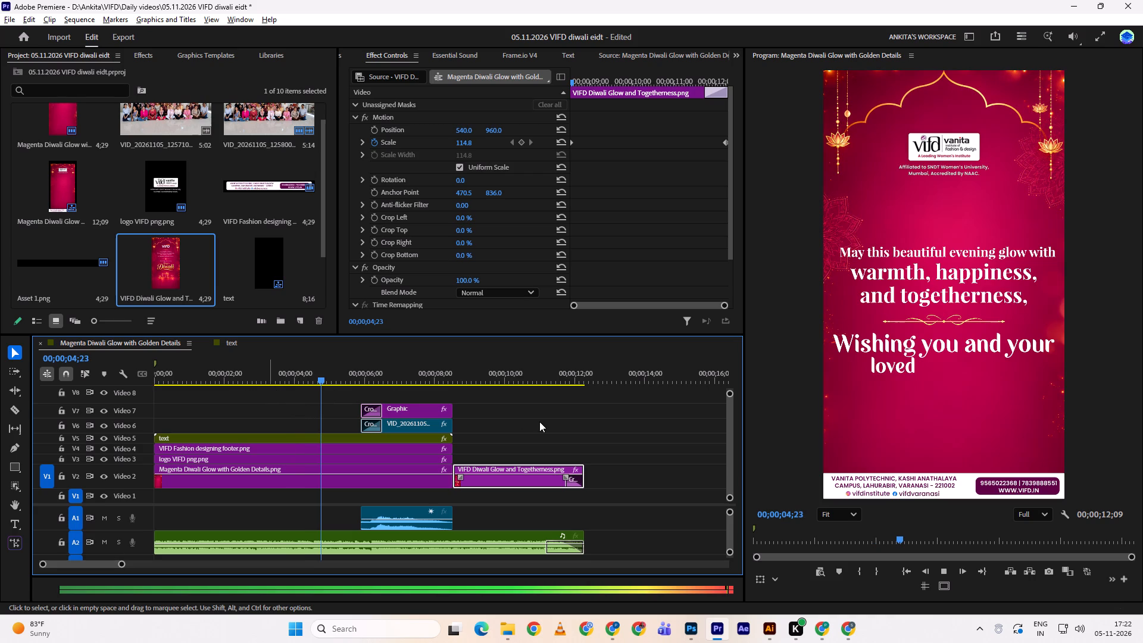
left_click(539, 422)
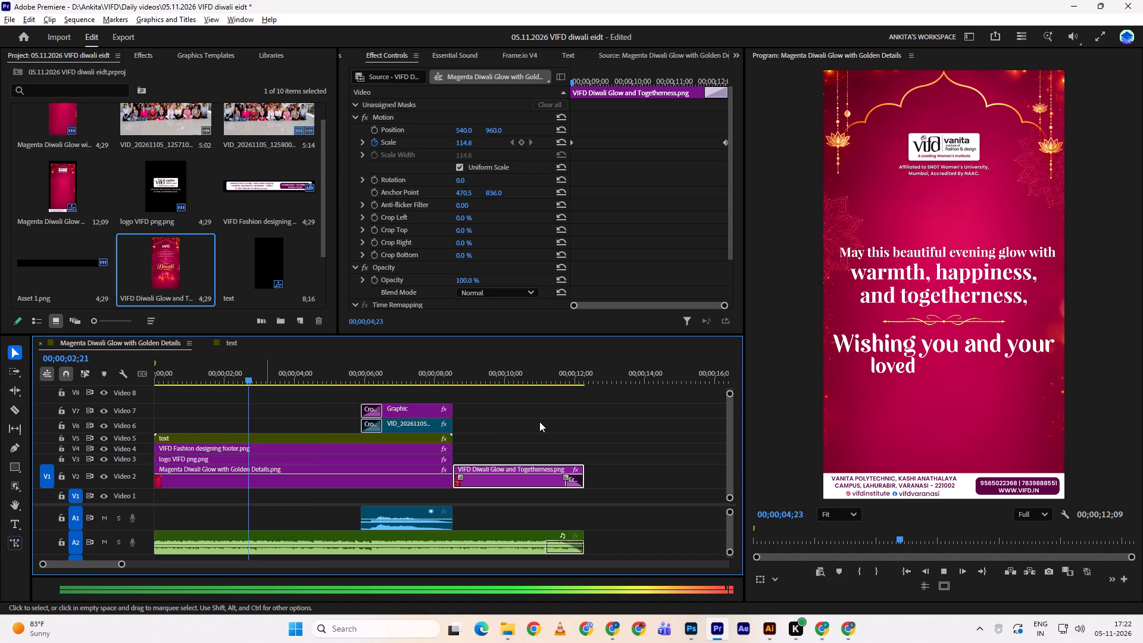
key("ctrl+s")
key("space")
left_click(294, 398)
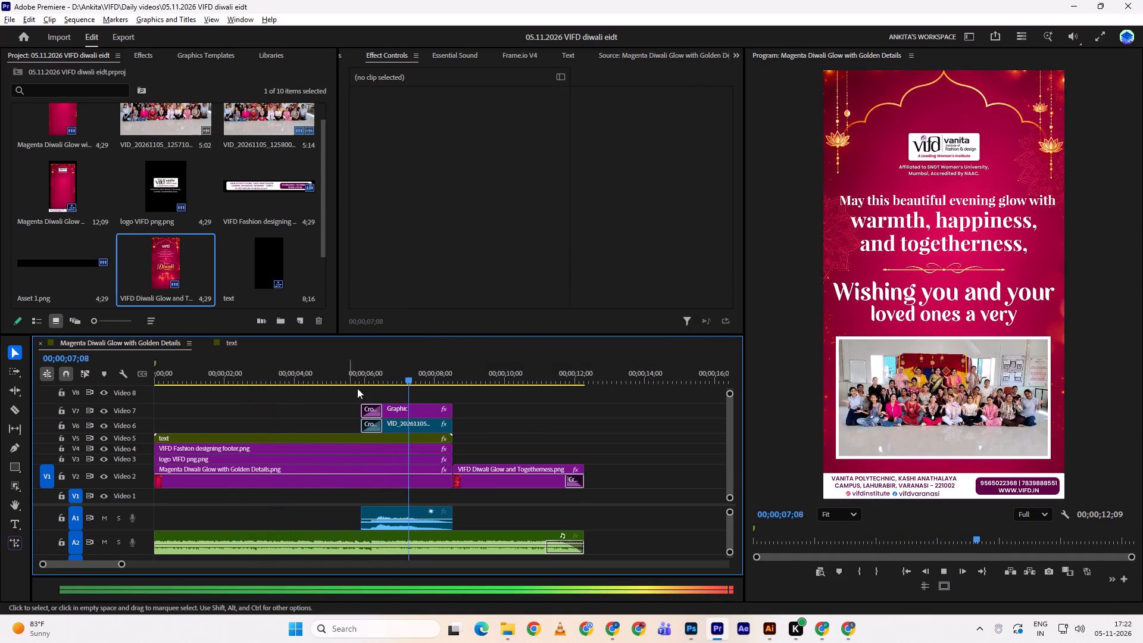
key("space")
Duck the music on track A2 with level keyframes of 0.0 dB at 00;00;05;16 and -10.5 dB at 00;00;06;00, and preview it.
double_click(420, 538)
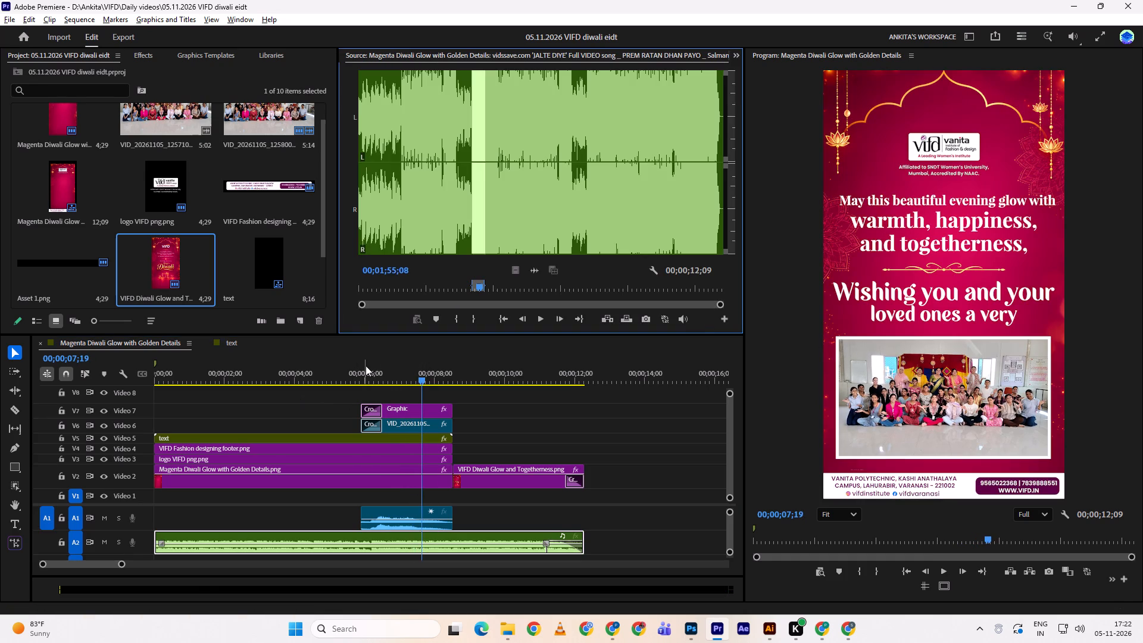
left_click_drag(366, 366, 332, 367)
key("space")
key("space")
key("space")
key("space")
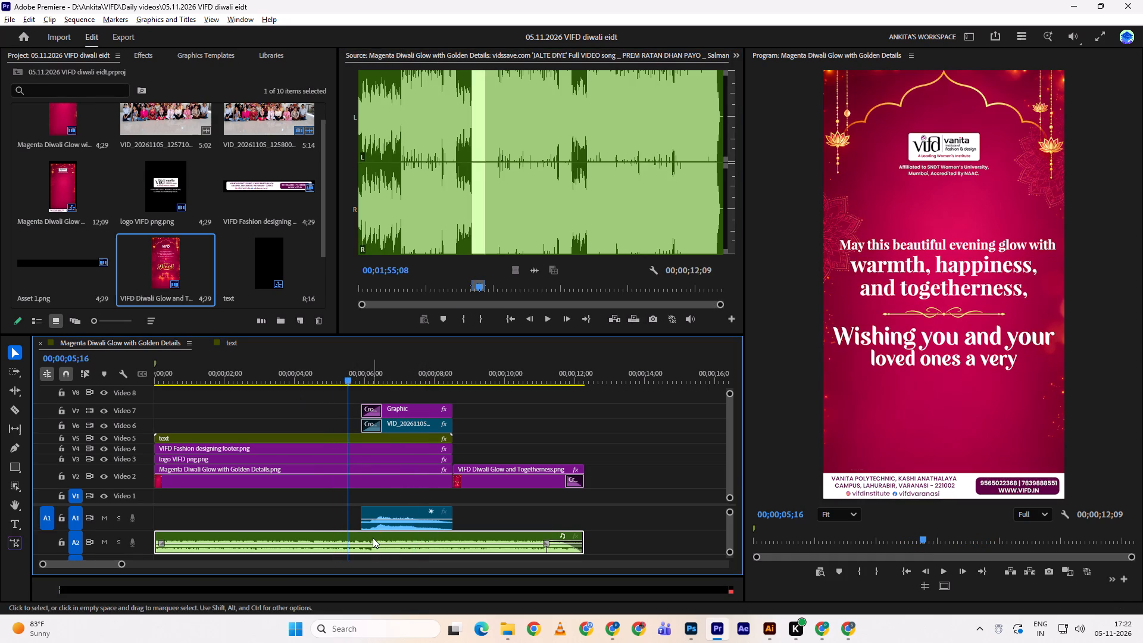
left_click(373, 538)
scroll(413, 57, "up", 3)
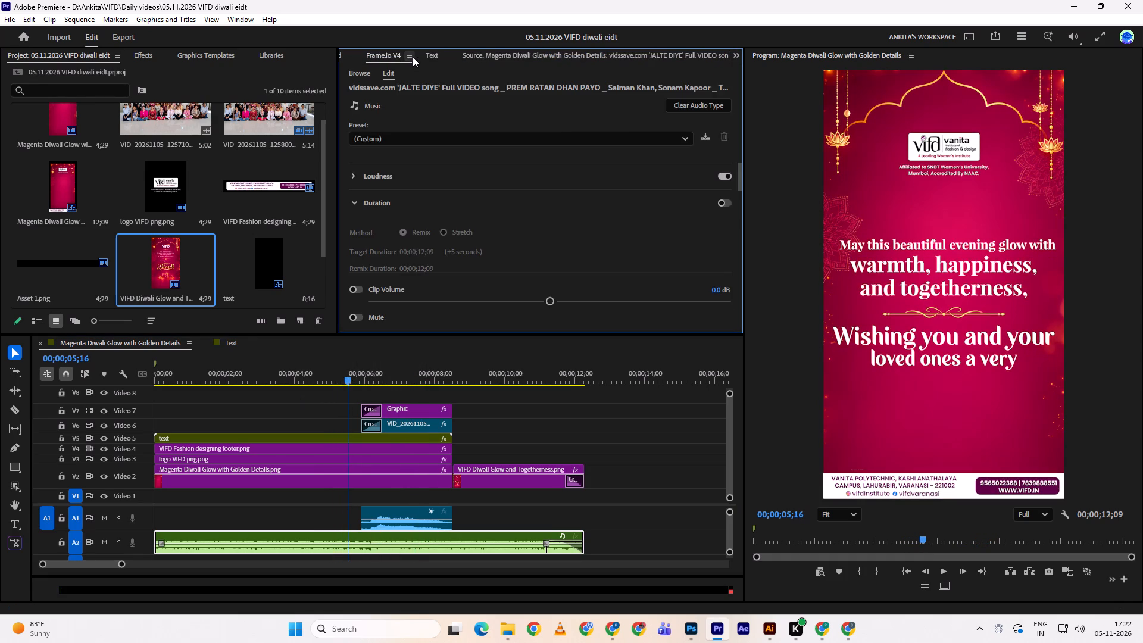
scroll(413, 57, "up", 1)
left_click(371, 134)
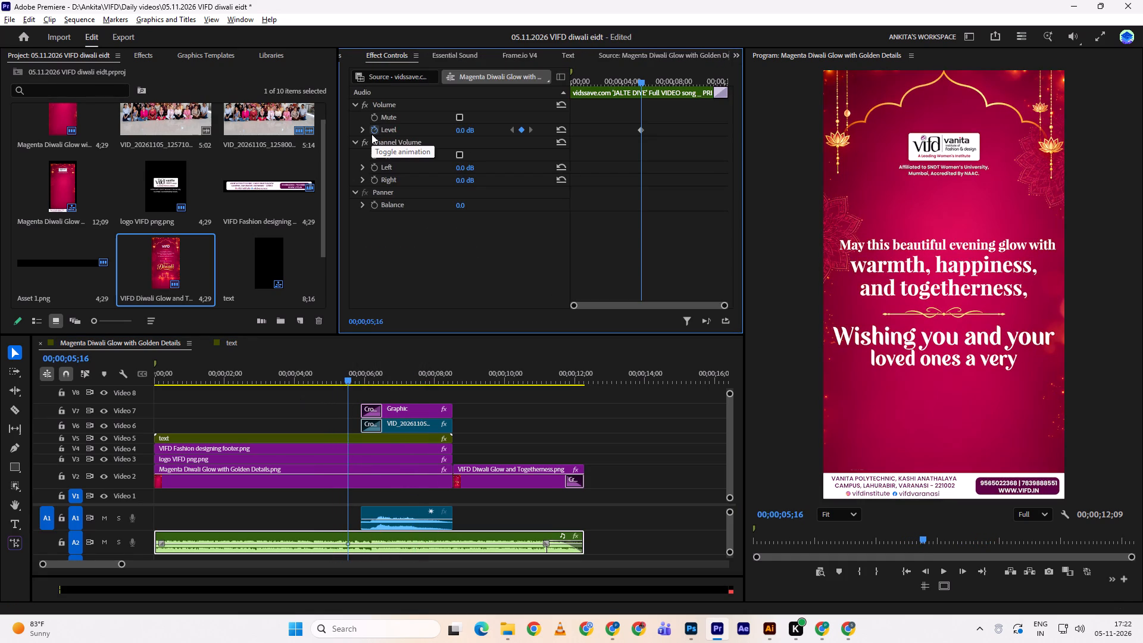
key("space")
key("space")
key("space")
key("space")
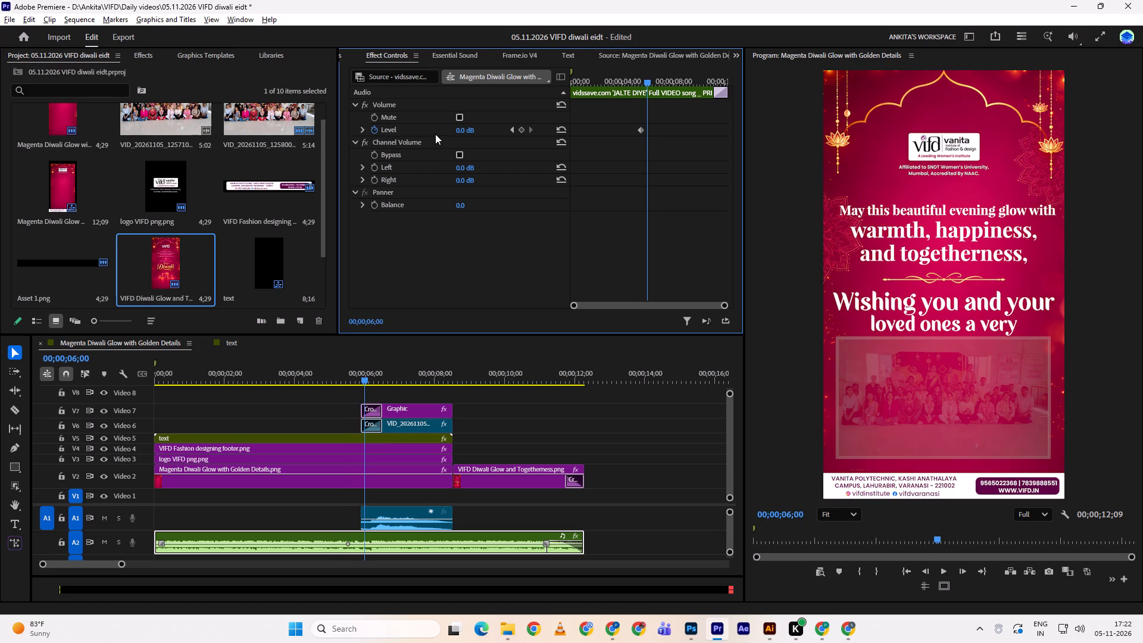
left_click_drag(458, 129, 442, 130)
left_click(473, 128)
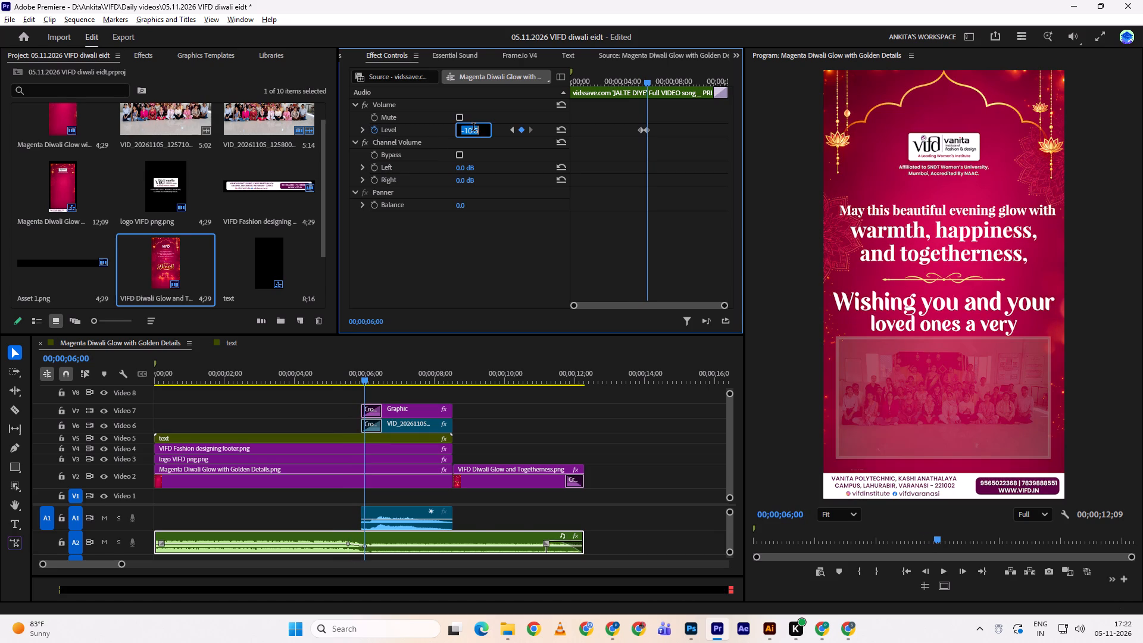
key("space")
key("space")
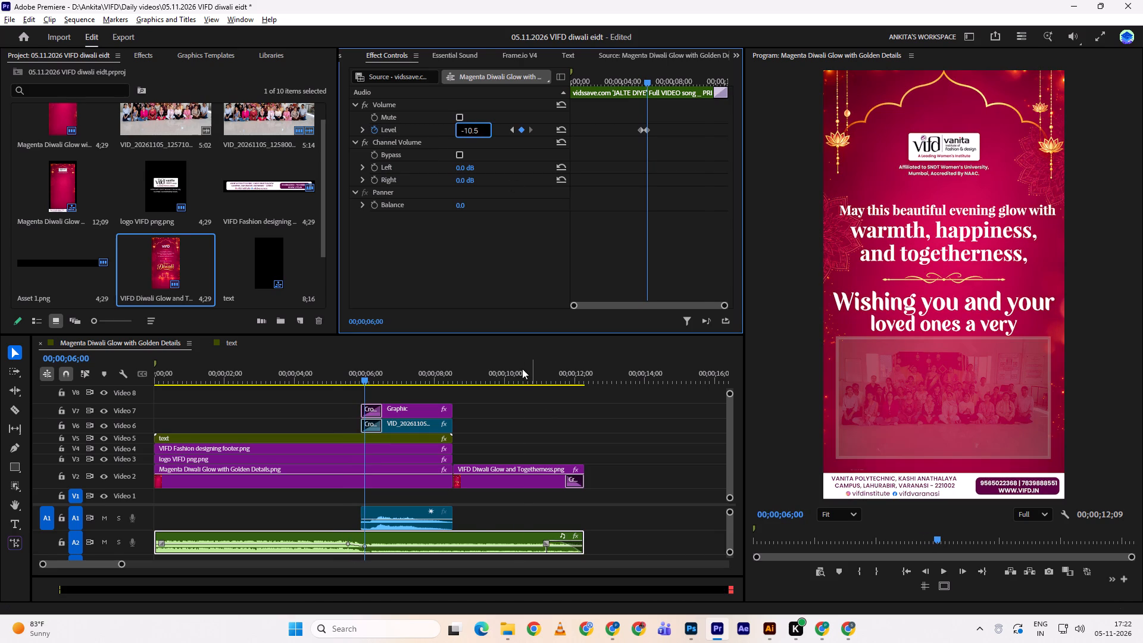
left_click(522, 369)
left_click_drag(336, 372, 320, 374)
key("space")
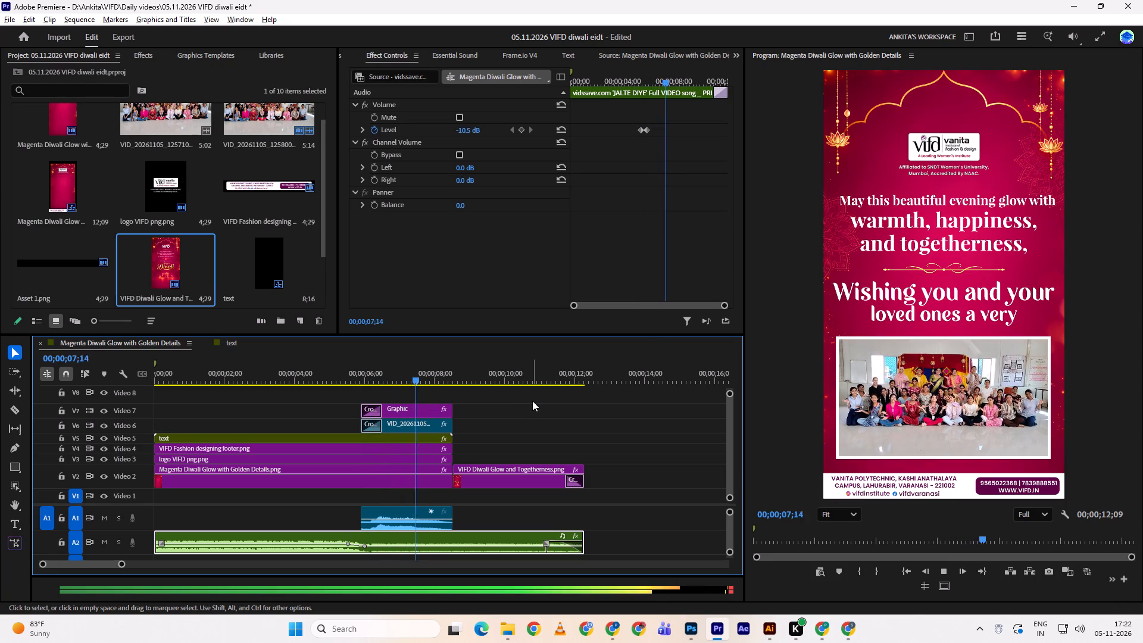
key("space")
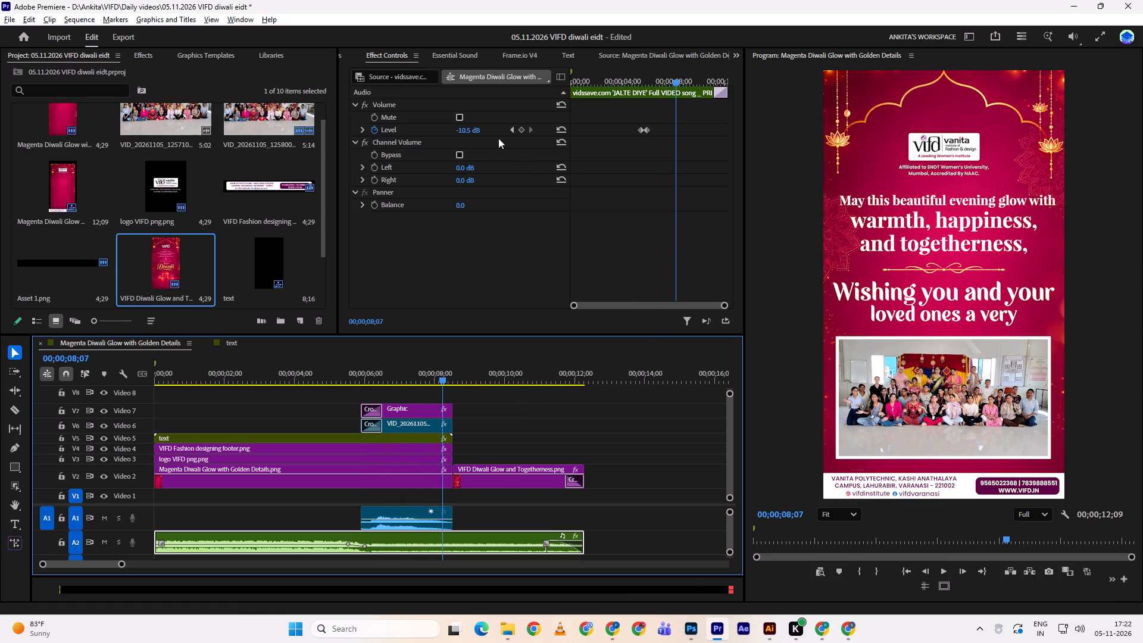
Bring the A2 music back up with level keyframes of -10.5 dB at 00;00;08;07 and 0 dB at 00;00;08;23.
left_click(520, 130)
key("space")
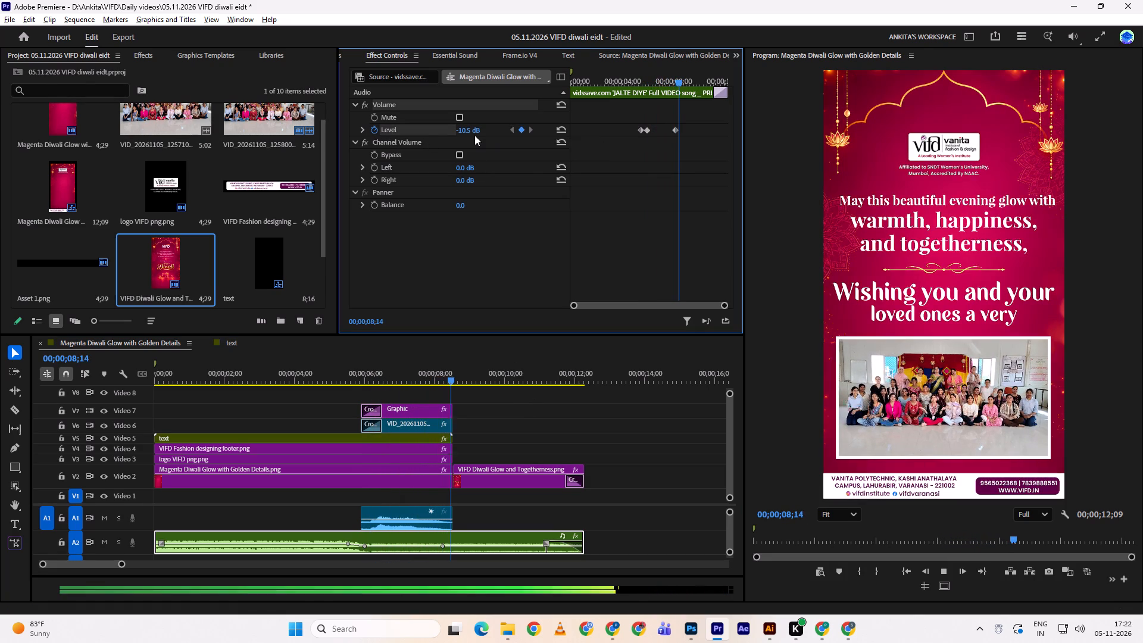
key("space")
key("space")
key("space")
left_click(474, 131)
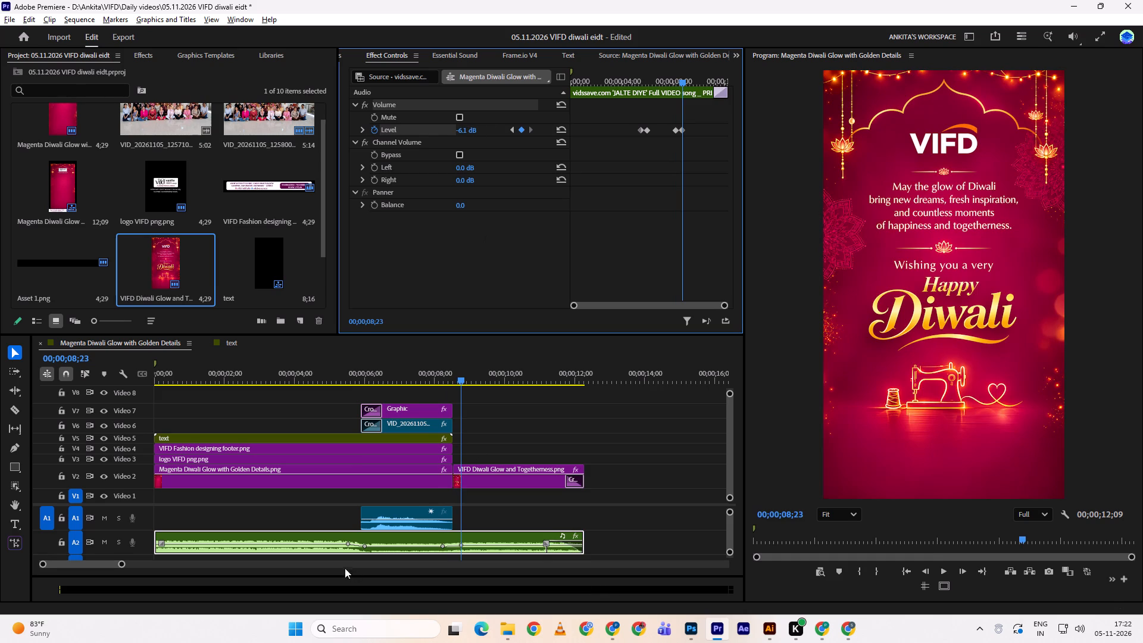
left_click_drag(667, 73, 631, 77, "shift")
left_click(631, 77, "shift")
left_click_drag(652, 73, 687, 76, "shift")
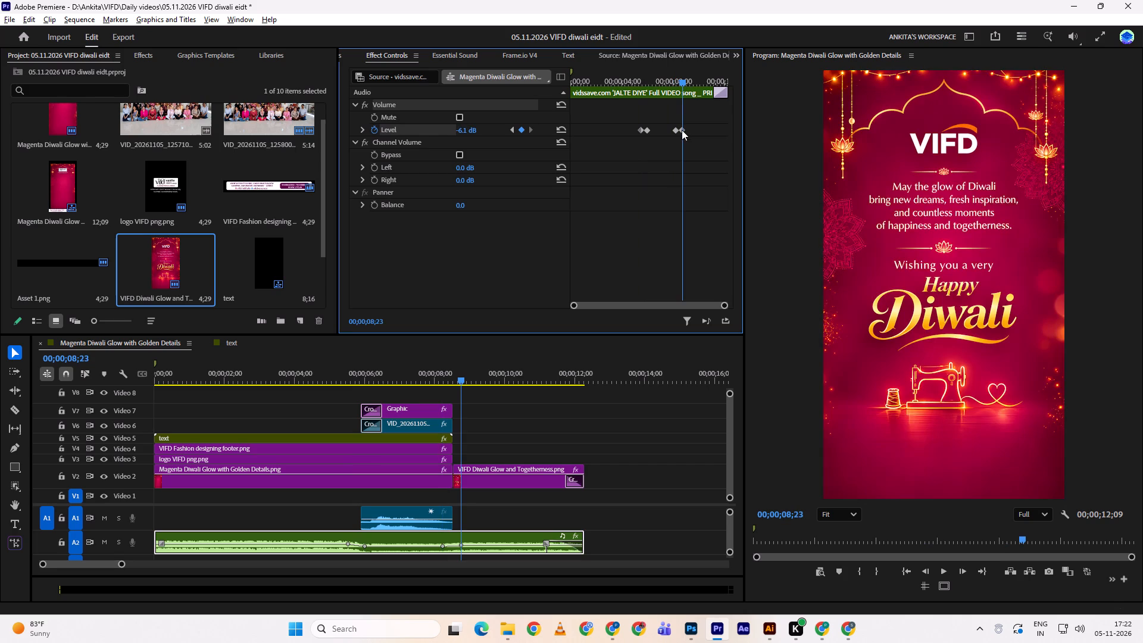
left_click(682, 130)
left_click(474, 126)
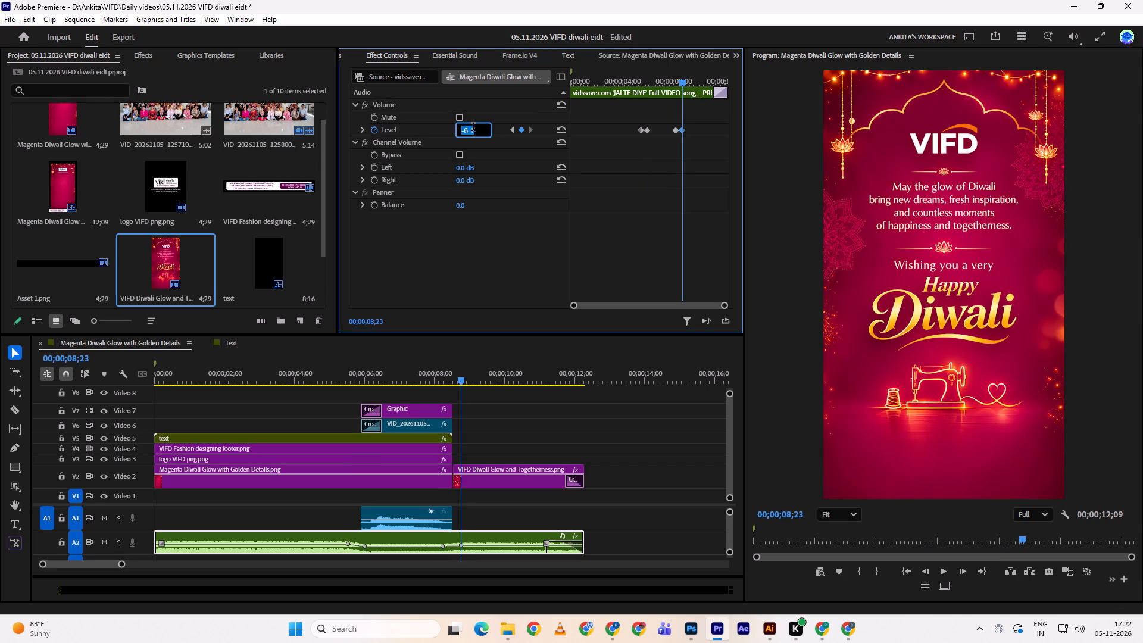
key("0")
key("Return")
Play back the closing section and the sequence from the start to check the music level changes.
left_click_drag(433, 374, 427, 371)
key("space")
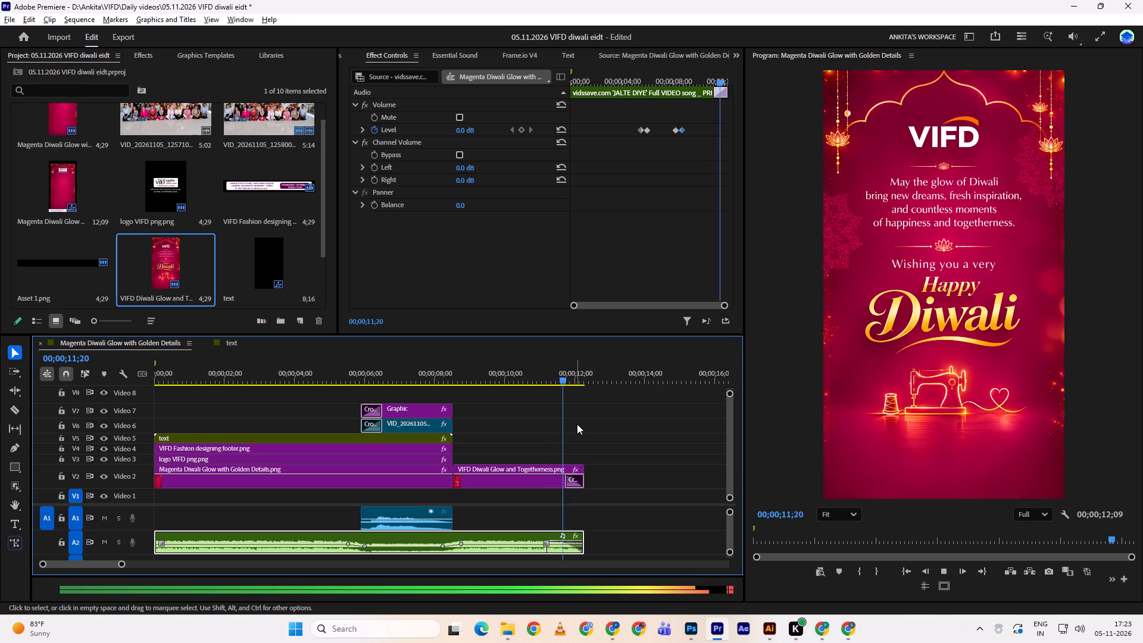
left_click_drag(585, 377, 304, 357)
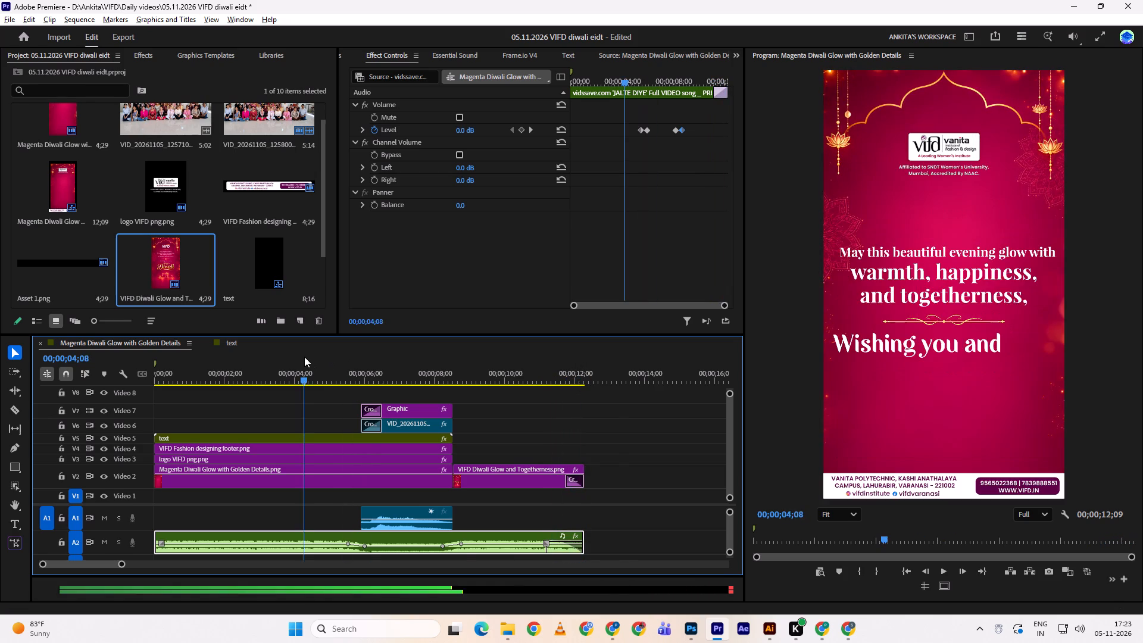
left_click_drag(304, 357, 119, 356)
key("space")
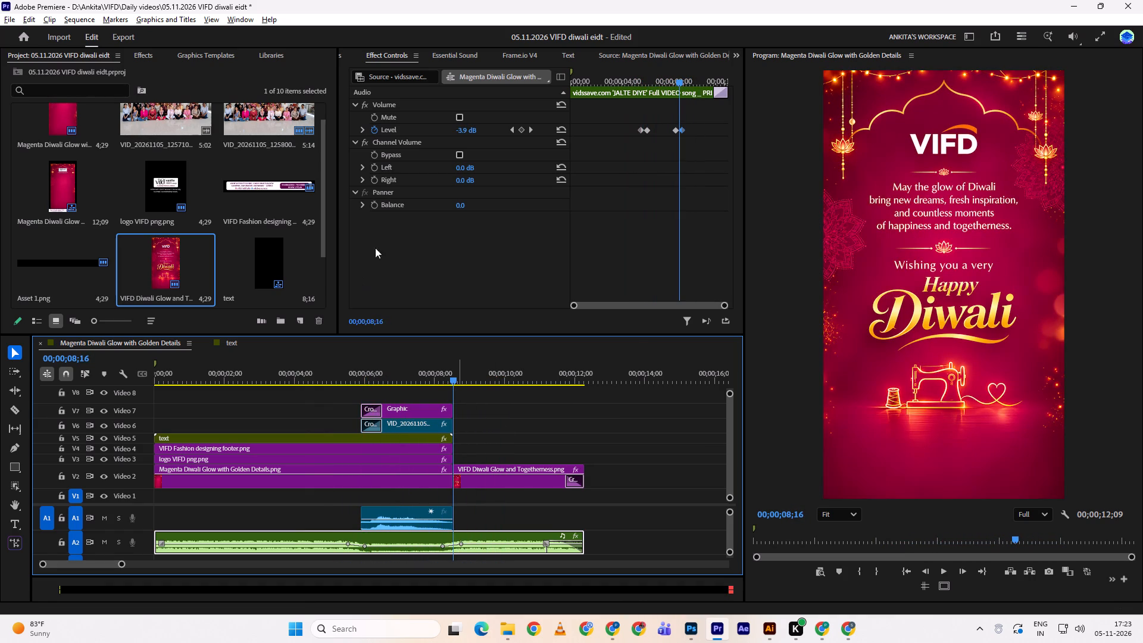
Add a light leak transition from Animation Composer at 00;00;08;16, where the closing post begins, and preview the cut.
left_click_drag(463, 379, 455, 376, "shift")
left_click(151, 64)
left_click(239, 15)
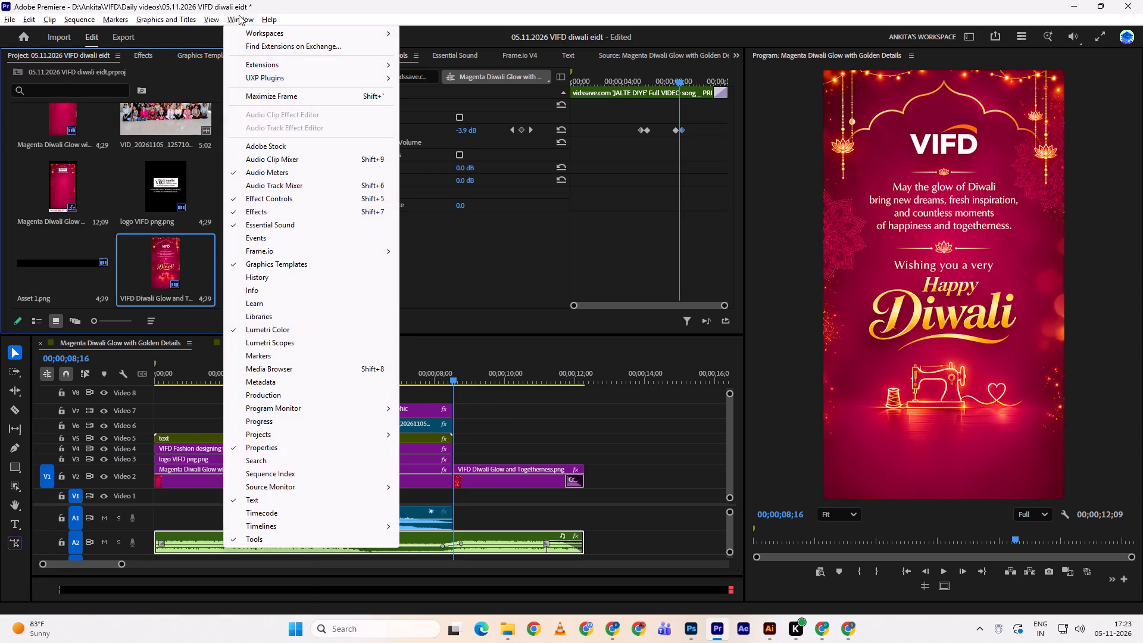
double_click(412, 62)
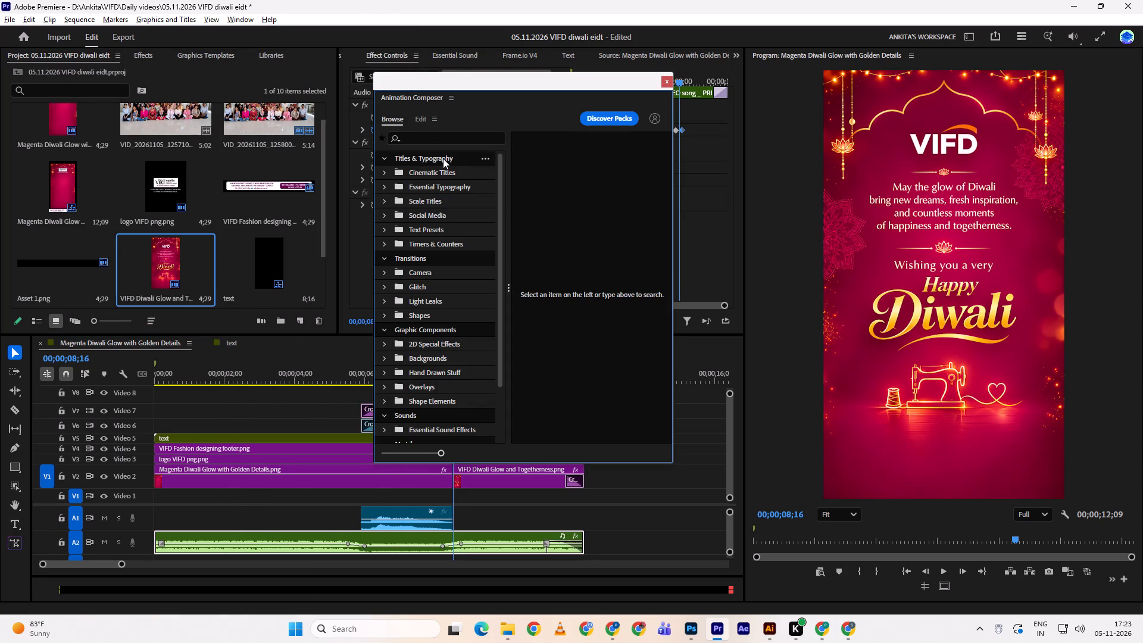
left_click(433, 133)
left_click(432, 296)
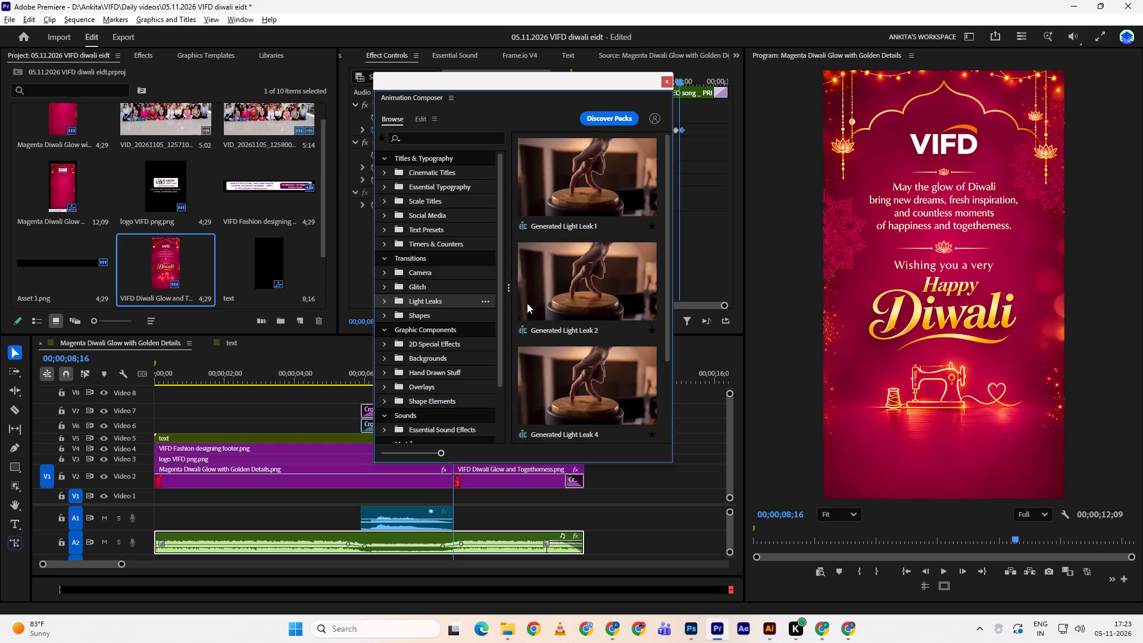
scroll(578, 310, "down", 16)
left_click(592, 382)
left_click(638, 450)
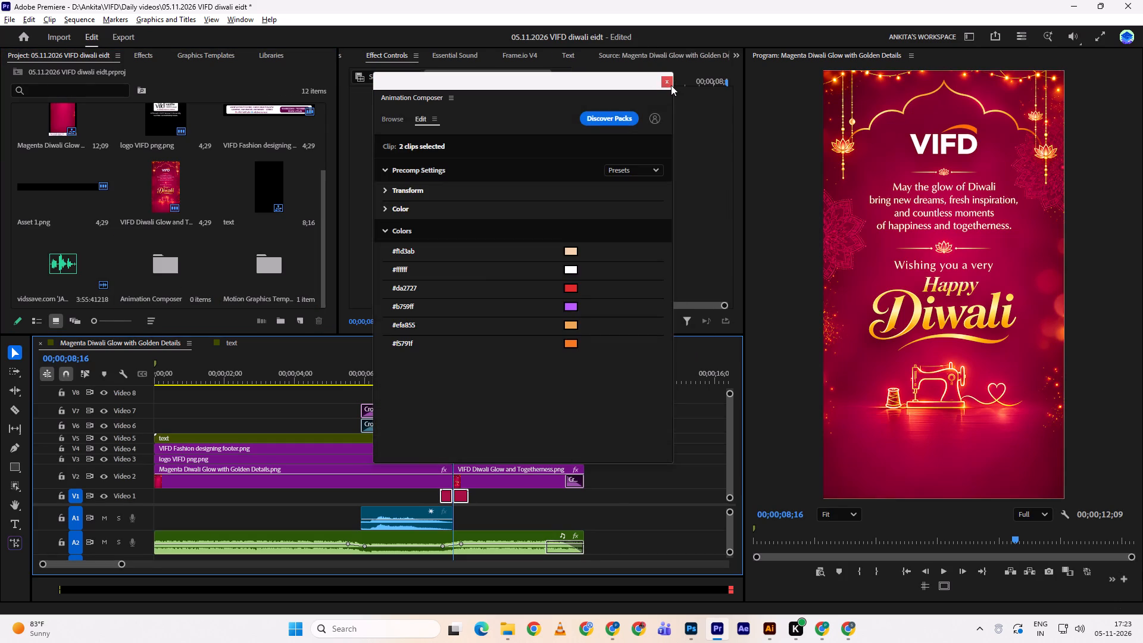
left_click(673, 85)
left_click_drag(444, 373, 433, 368)
key("space")
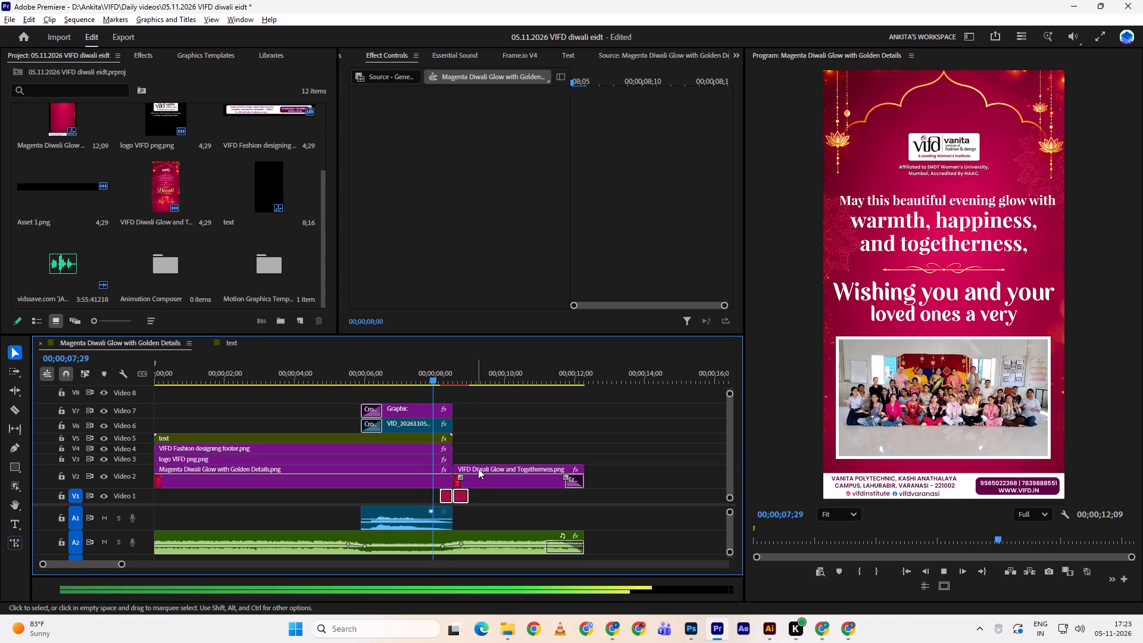
key("space")
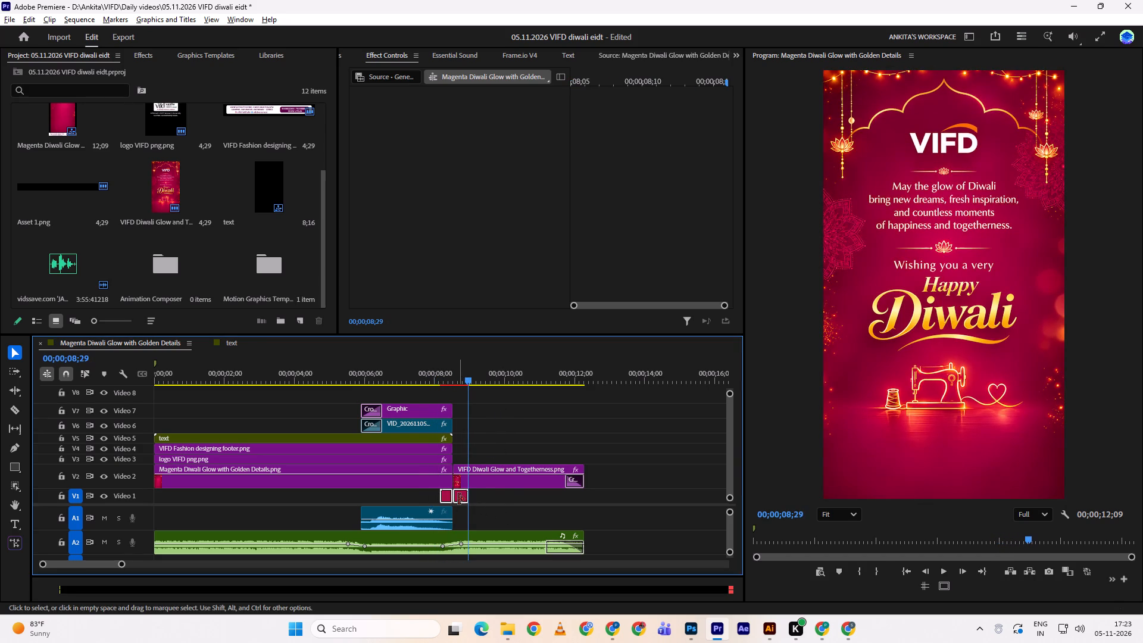
Move the two light leak transition clips from track V1 to V8 above the other layers and preview the transition.
left_click_drag(459, 496, 452, 389)
left_click_drag(455, 379, 439, 373)
double_click(506, 415)
key("space")
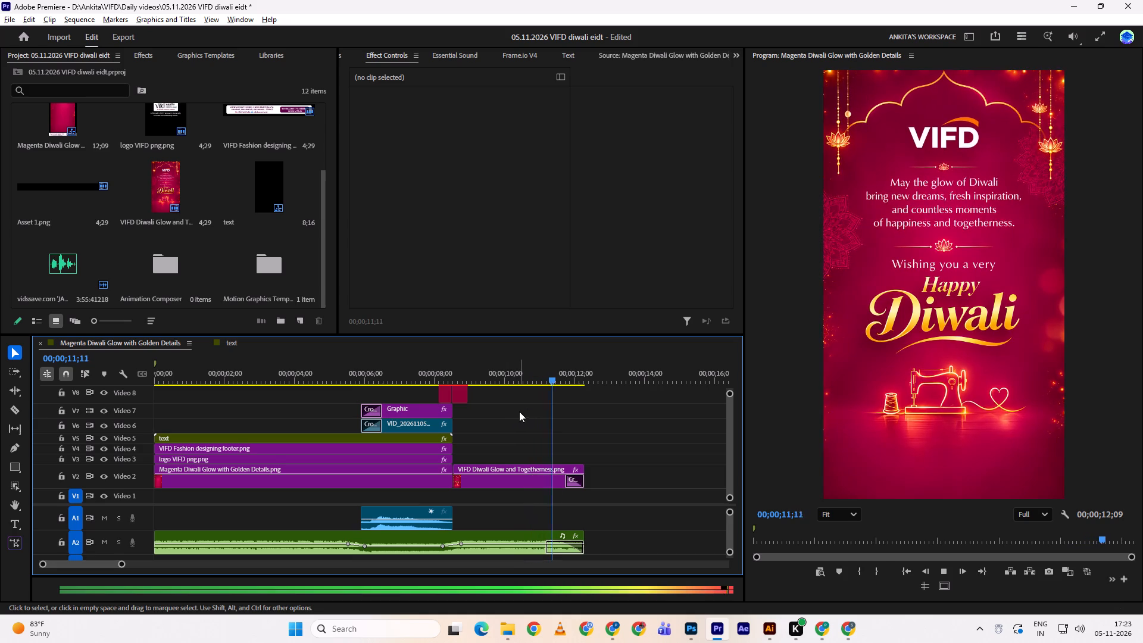
key("space")
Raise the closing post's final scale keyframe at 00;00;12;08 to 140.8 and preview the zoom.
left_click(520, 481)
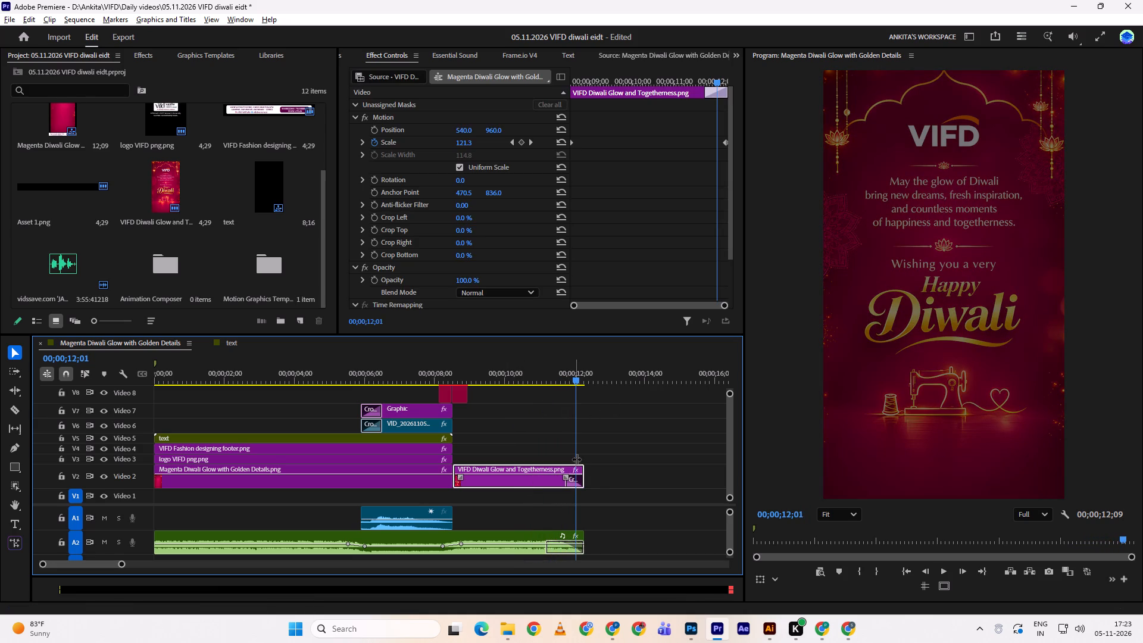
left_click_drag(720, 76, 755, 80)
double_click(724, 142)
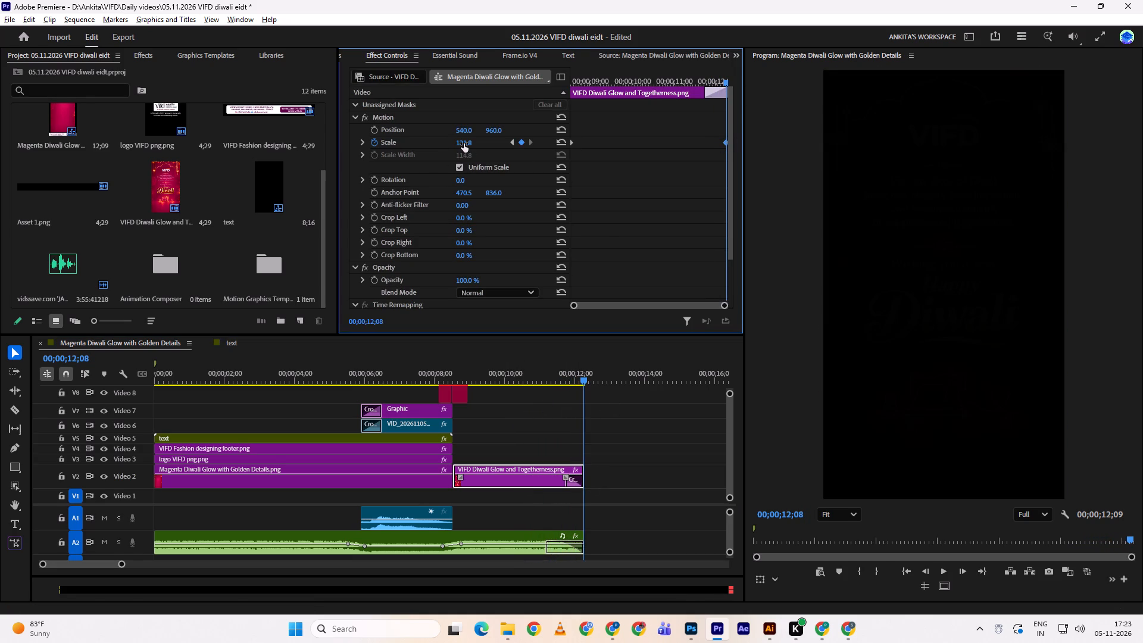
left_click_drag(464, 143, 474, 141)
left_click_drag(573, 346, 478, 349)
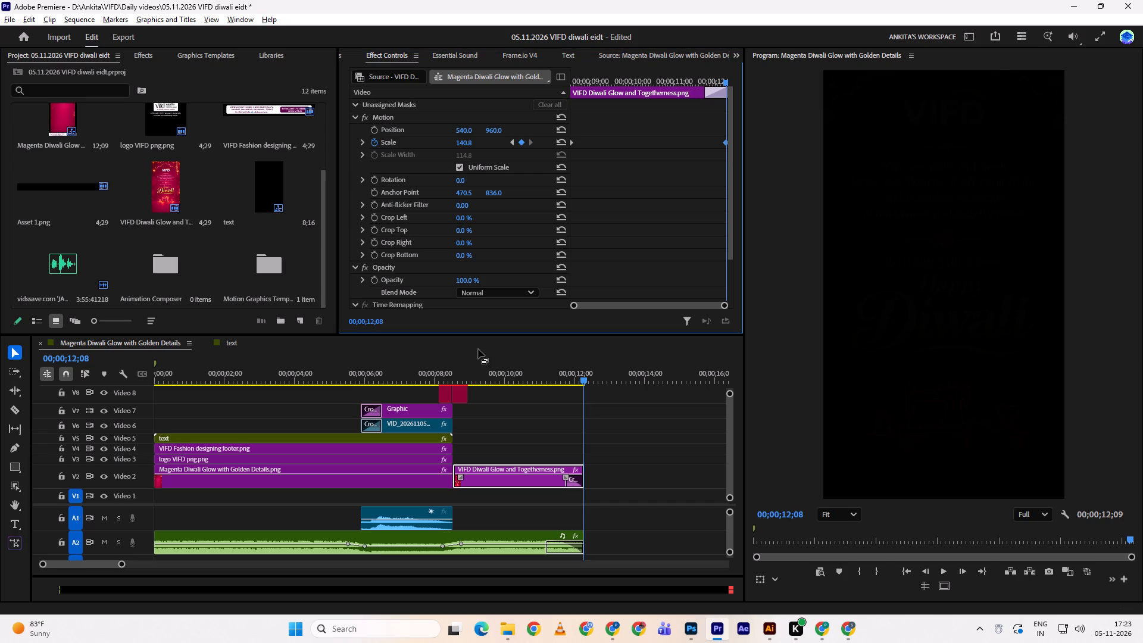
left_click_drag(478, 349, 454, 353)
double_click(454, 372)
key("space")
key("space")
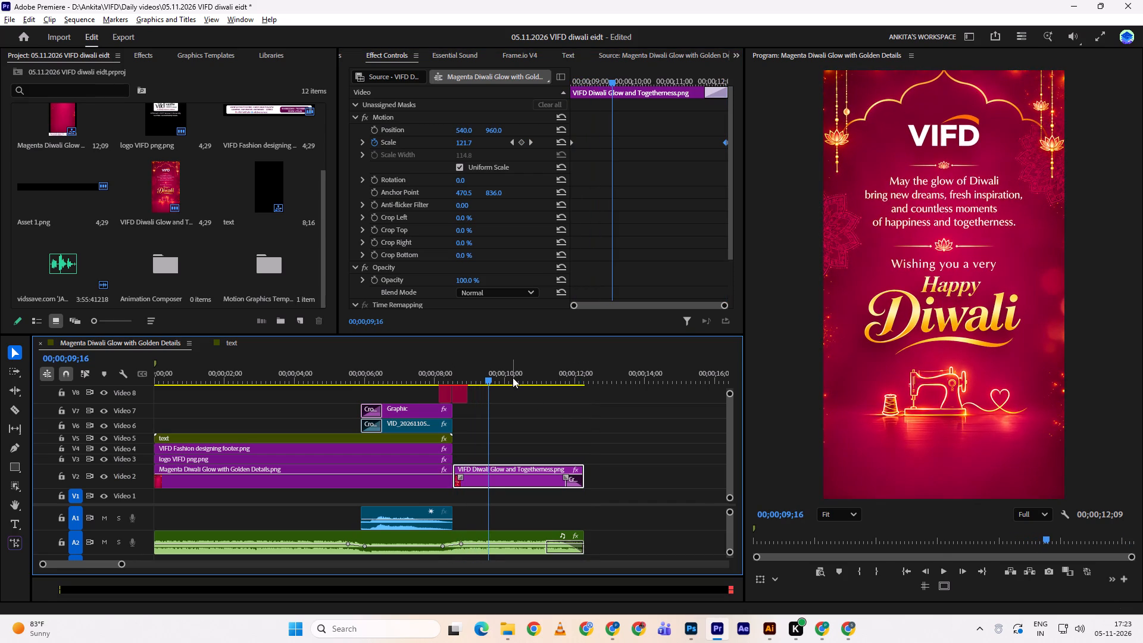
Set the closing post's final scale keyframe at 00;00;12;08 to 129.8 and preview the zoom.
left_click_drag(721, 76, 774, 72)
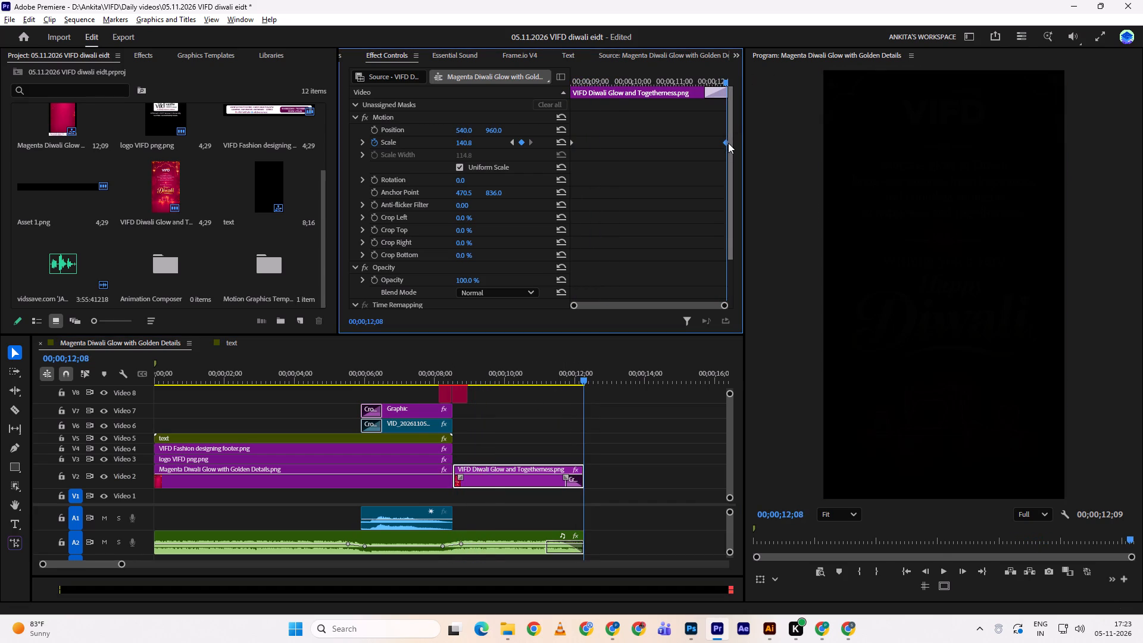
left_click(728, 143)
left_click_drag(469, 141, 463, 139)
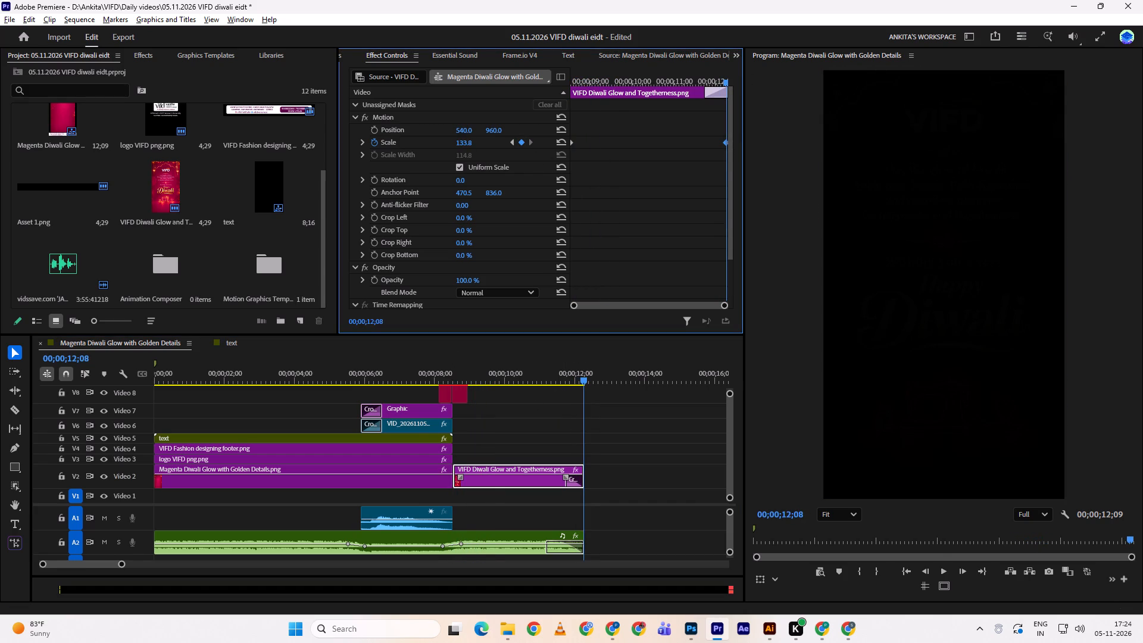
left_click_drag(463, 139, 460, 139)
left_click_drag(450, 375, 442, 378)
key("space")
left_click(549, 427)
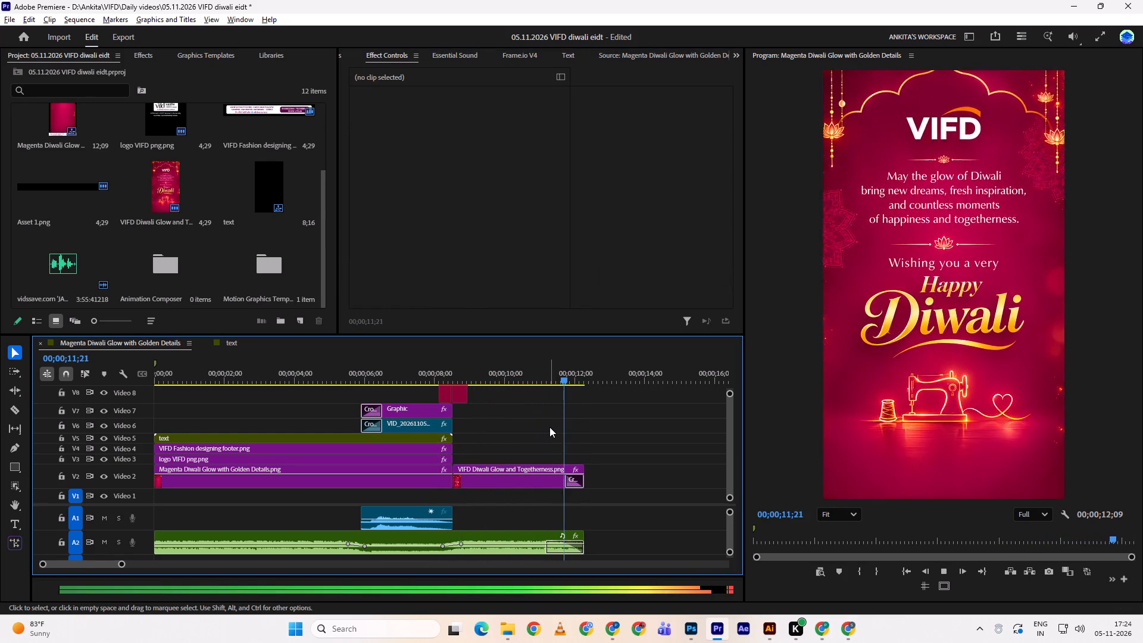
Save the project and play the sequence from the start to check the greeting text's pace.
left_click_drag(567, 367, 21, 324)
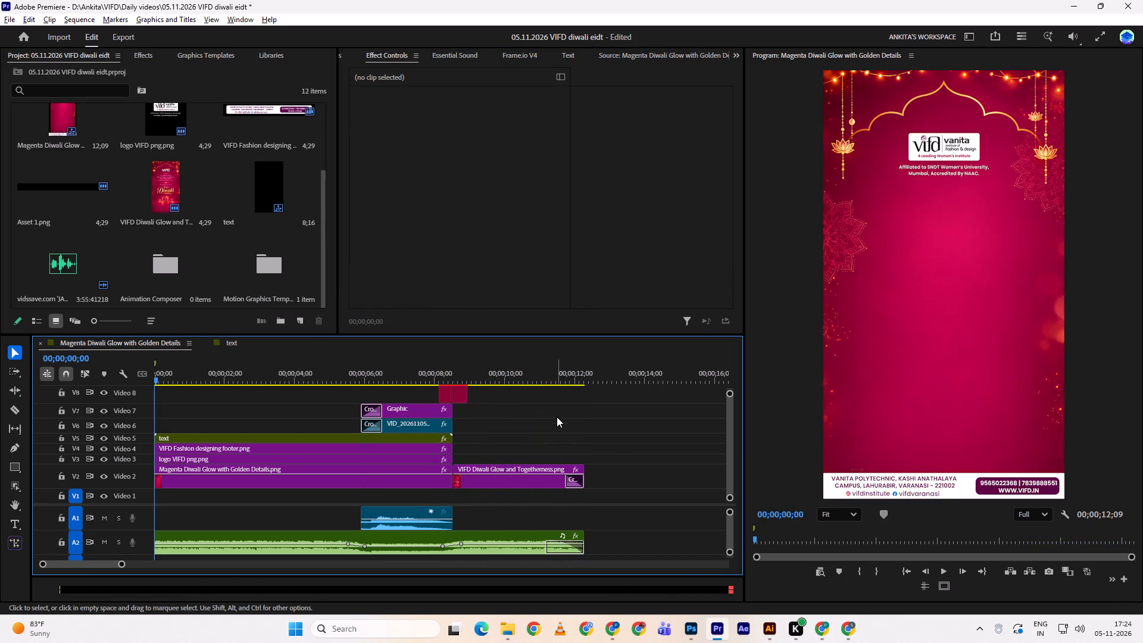
key("ctrl+s")
key("space")
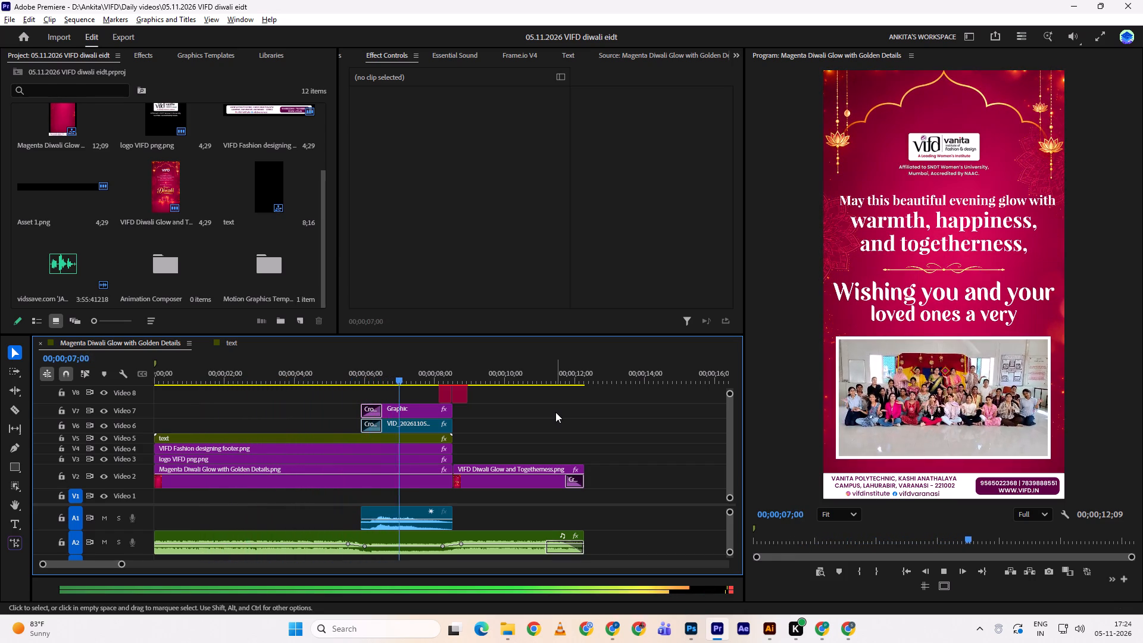
left_click_drag(386, 369, 38, 332)
key("space")
key("space")
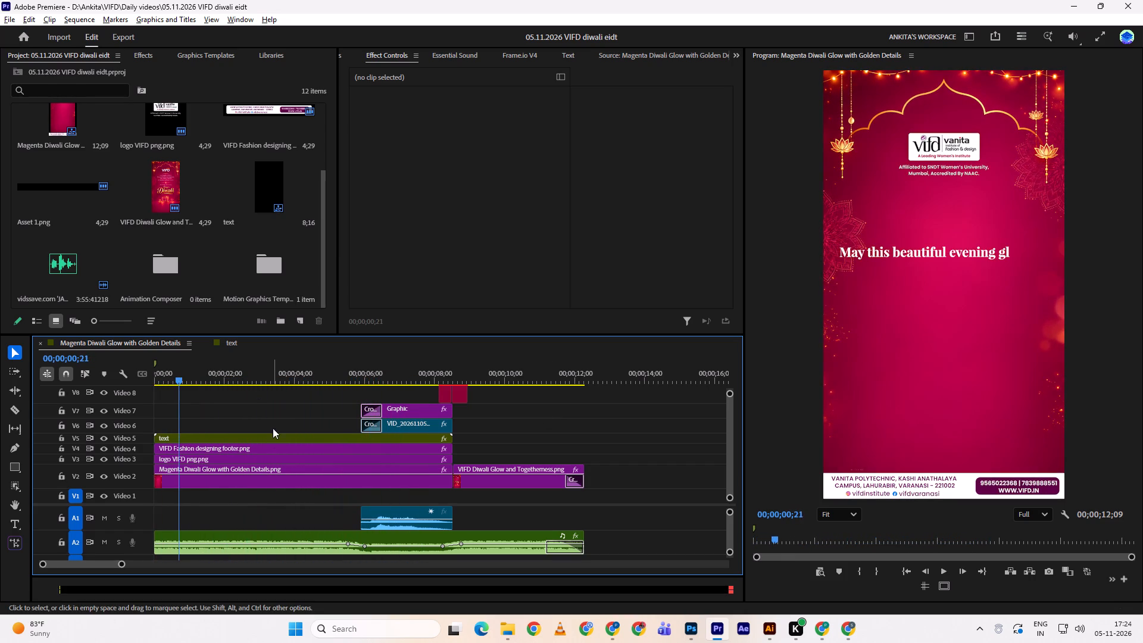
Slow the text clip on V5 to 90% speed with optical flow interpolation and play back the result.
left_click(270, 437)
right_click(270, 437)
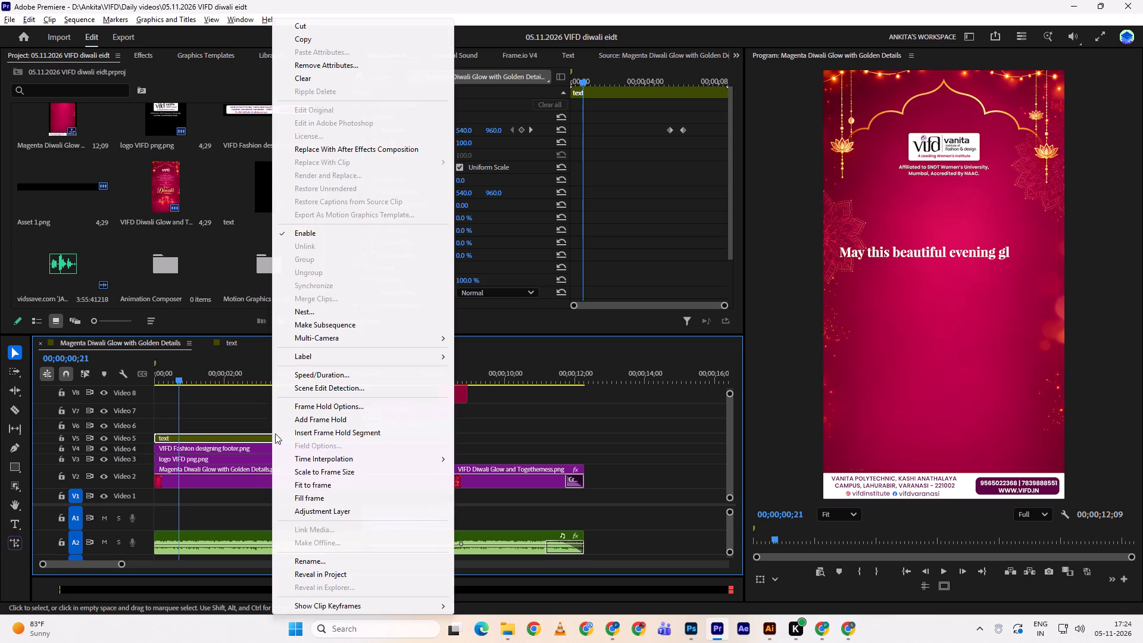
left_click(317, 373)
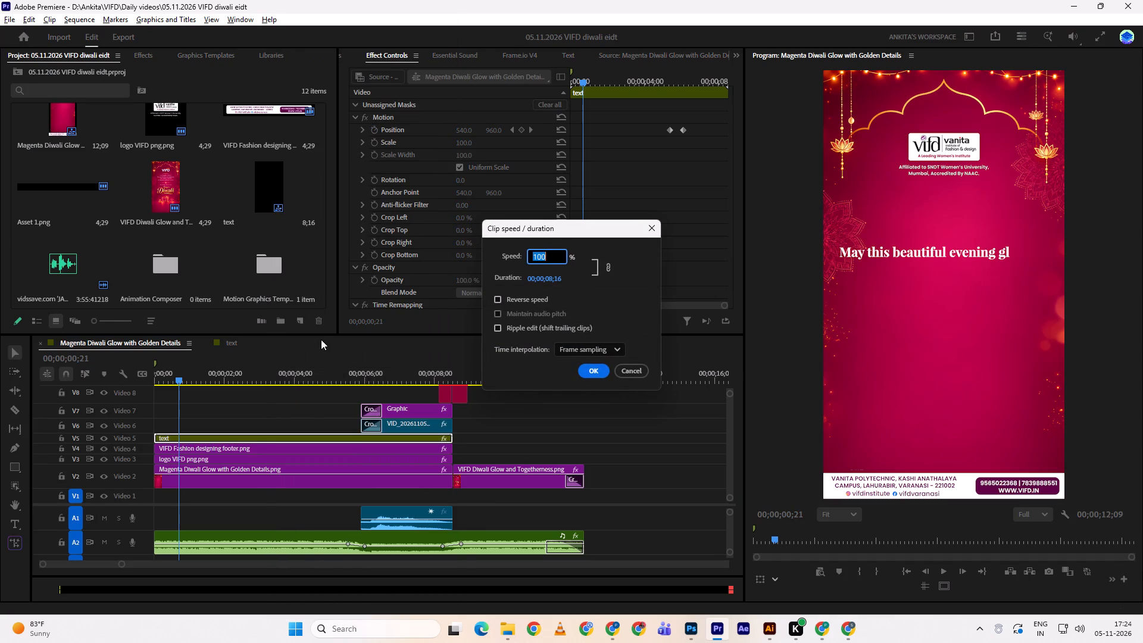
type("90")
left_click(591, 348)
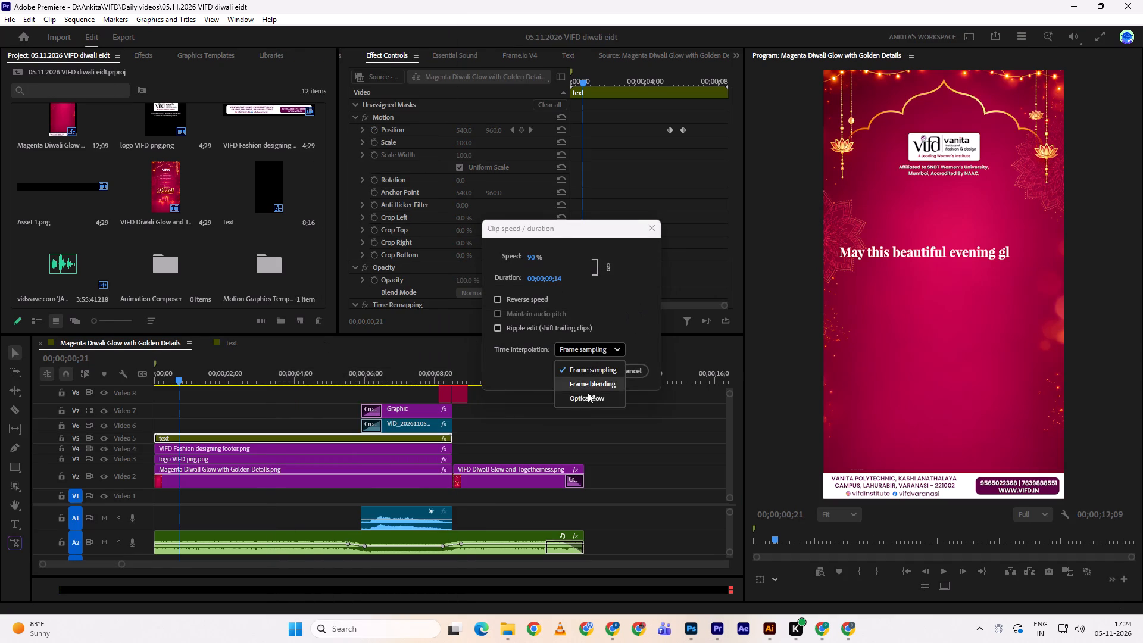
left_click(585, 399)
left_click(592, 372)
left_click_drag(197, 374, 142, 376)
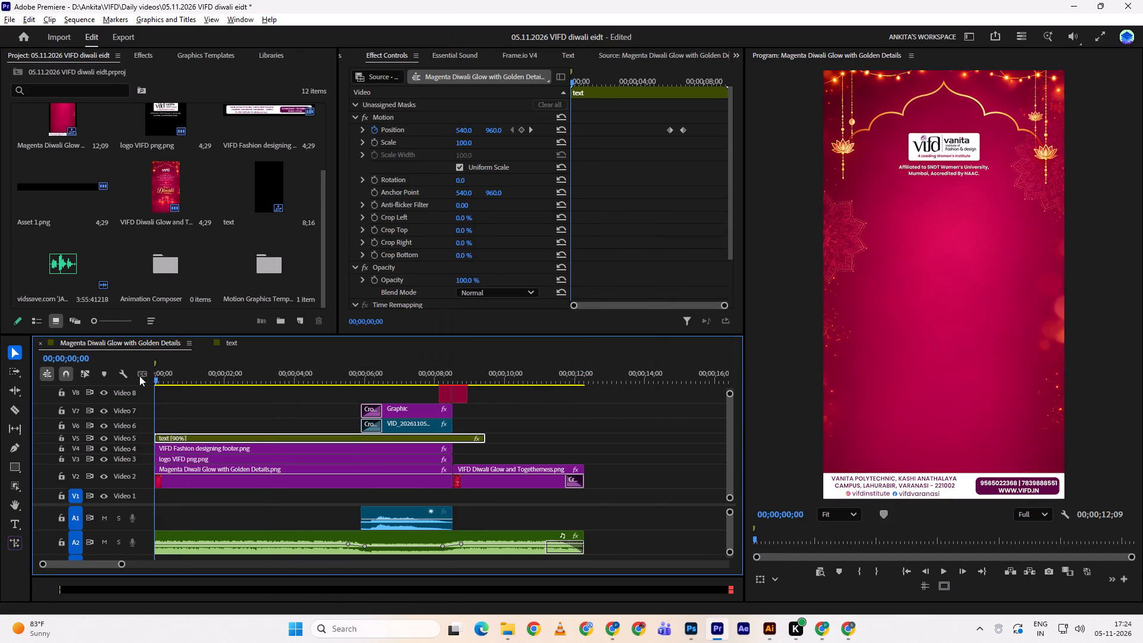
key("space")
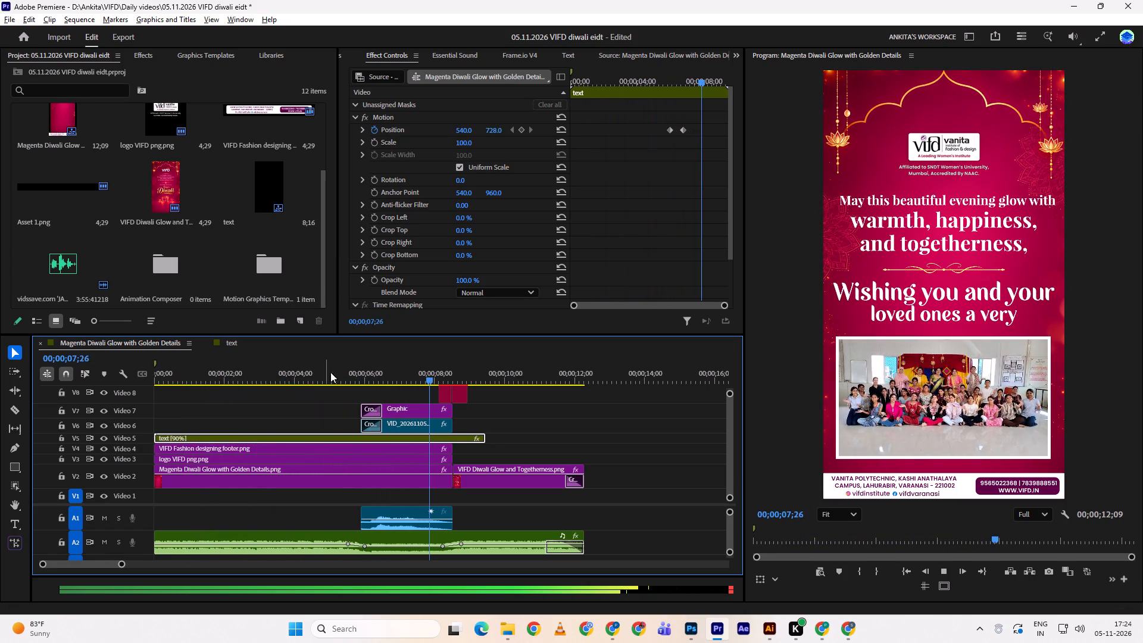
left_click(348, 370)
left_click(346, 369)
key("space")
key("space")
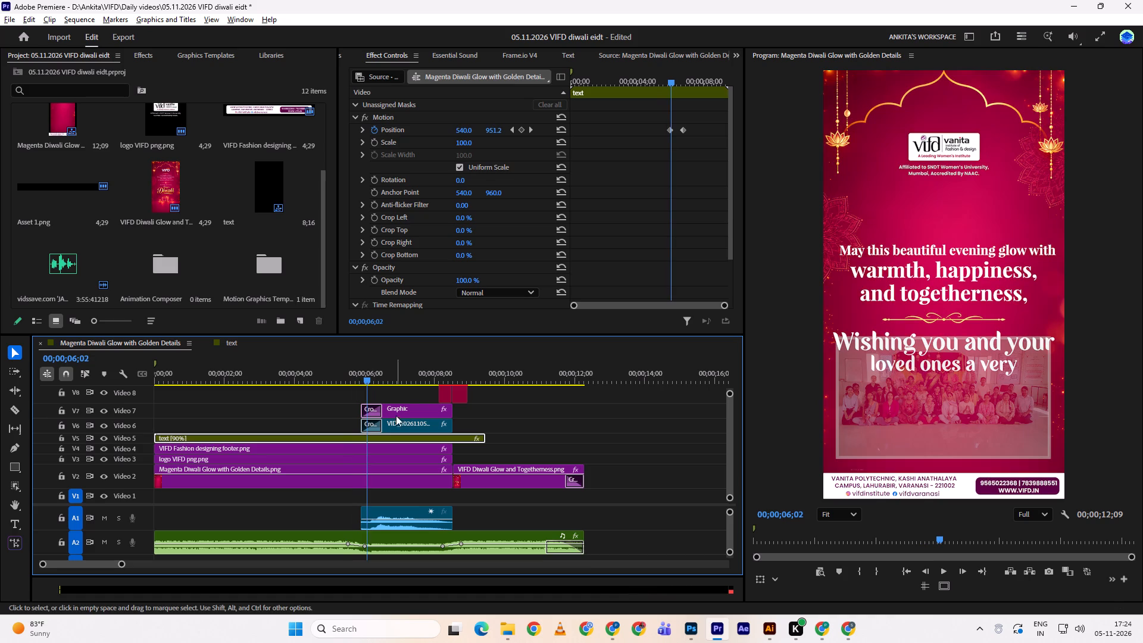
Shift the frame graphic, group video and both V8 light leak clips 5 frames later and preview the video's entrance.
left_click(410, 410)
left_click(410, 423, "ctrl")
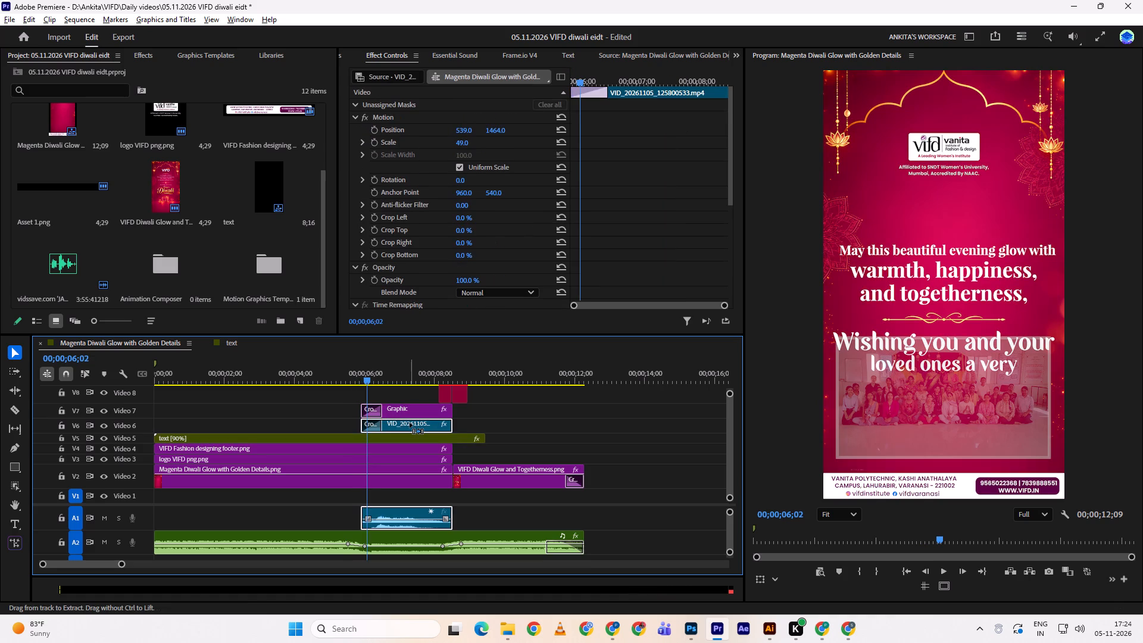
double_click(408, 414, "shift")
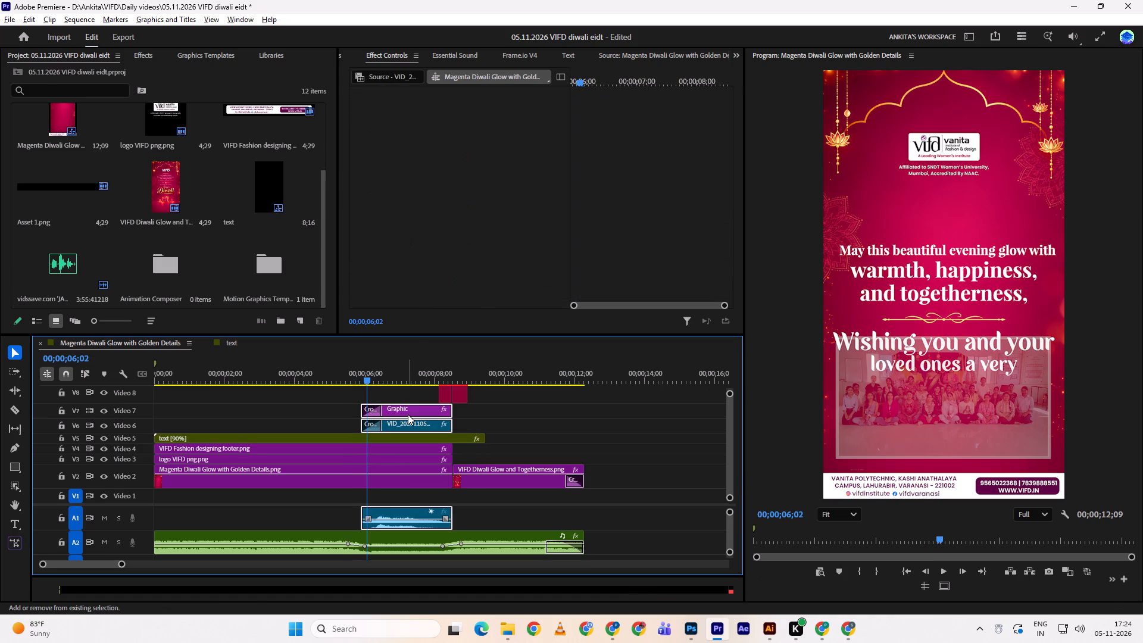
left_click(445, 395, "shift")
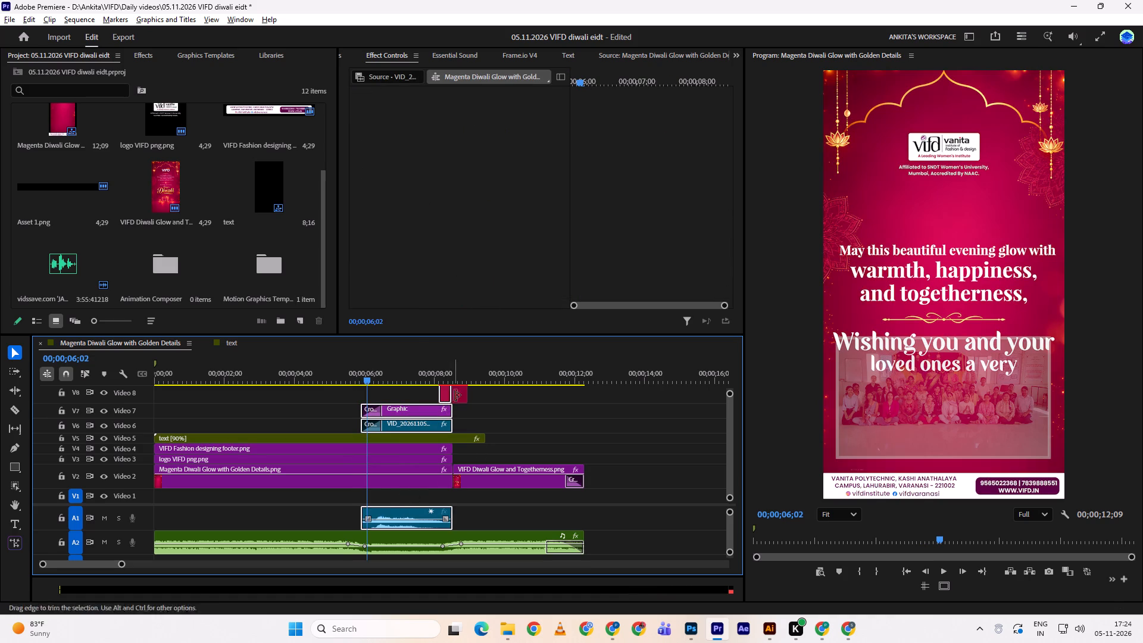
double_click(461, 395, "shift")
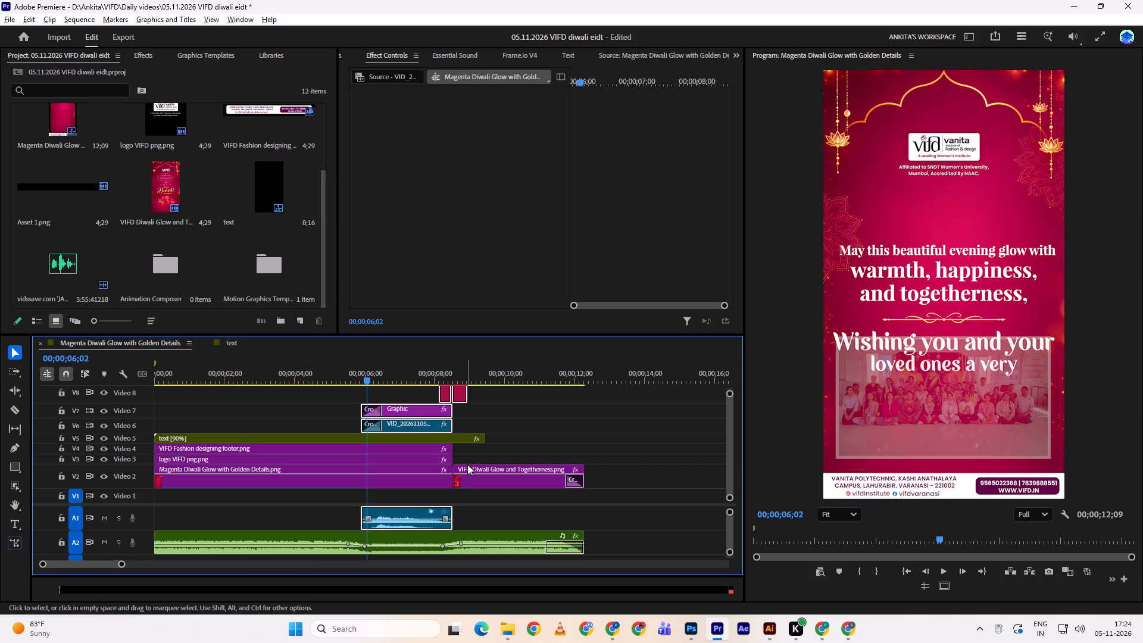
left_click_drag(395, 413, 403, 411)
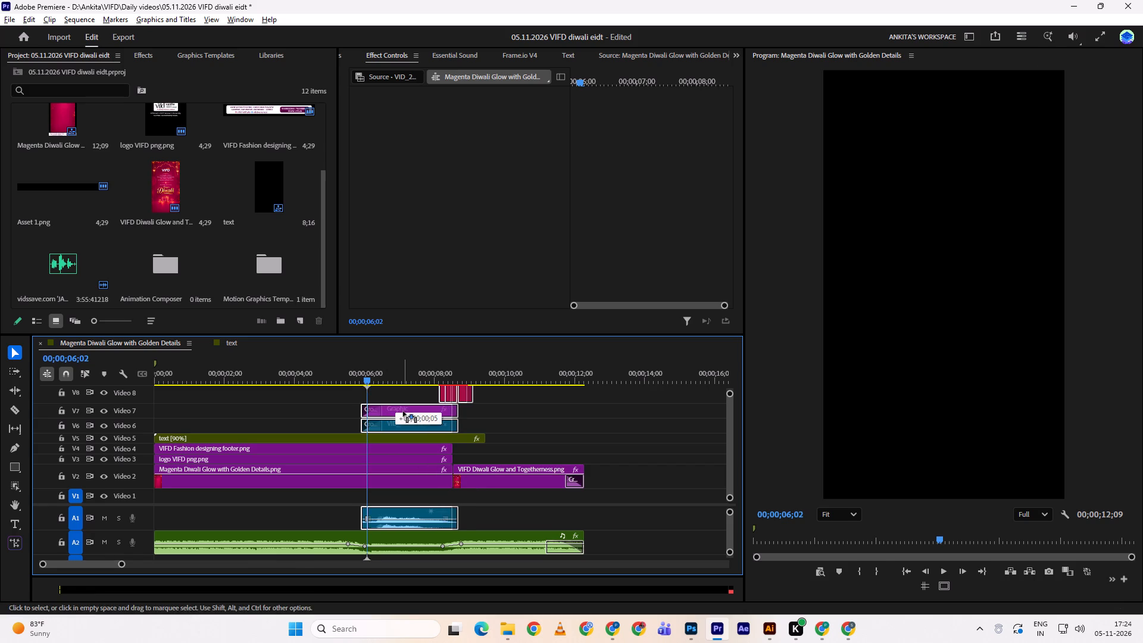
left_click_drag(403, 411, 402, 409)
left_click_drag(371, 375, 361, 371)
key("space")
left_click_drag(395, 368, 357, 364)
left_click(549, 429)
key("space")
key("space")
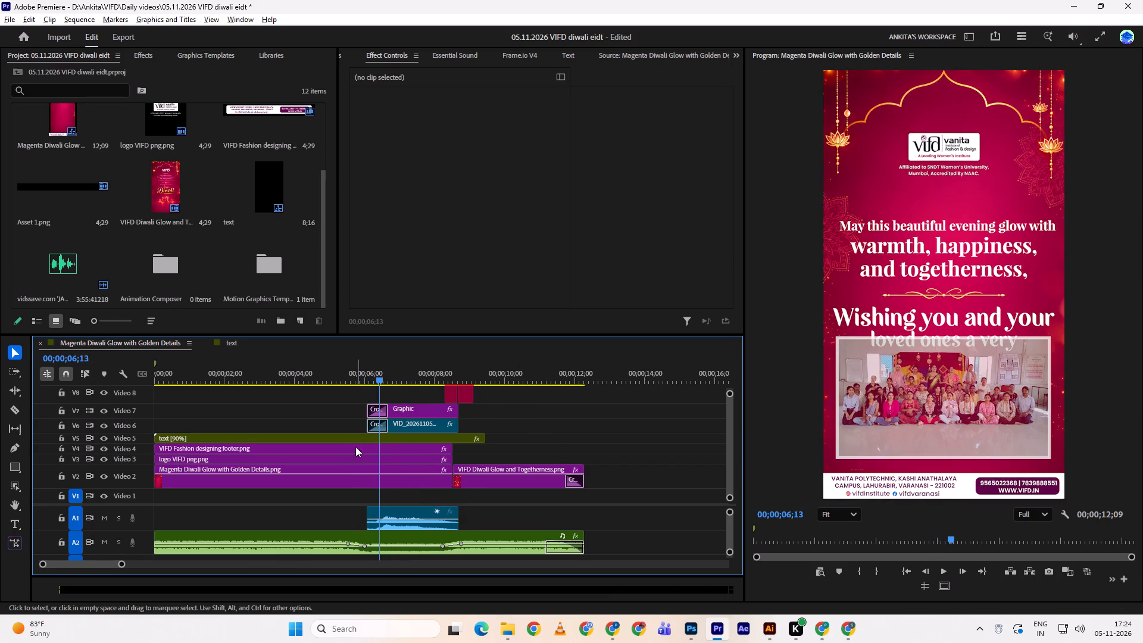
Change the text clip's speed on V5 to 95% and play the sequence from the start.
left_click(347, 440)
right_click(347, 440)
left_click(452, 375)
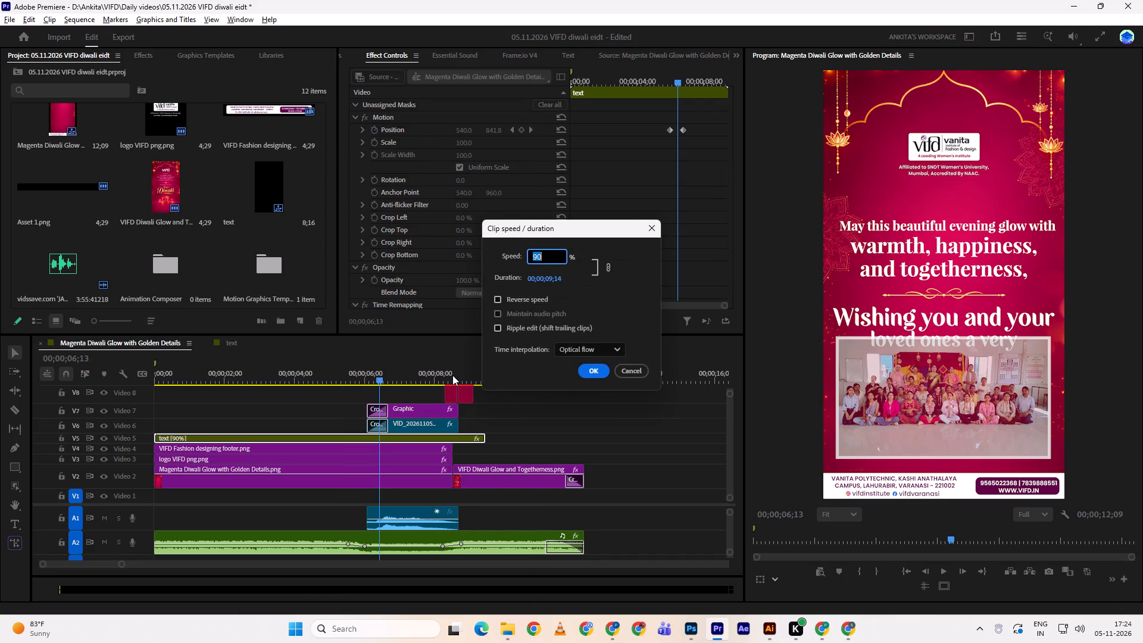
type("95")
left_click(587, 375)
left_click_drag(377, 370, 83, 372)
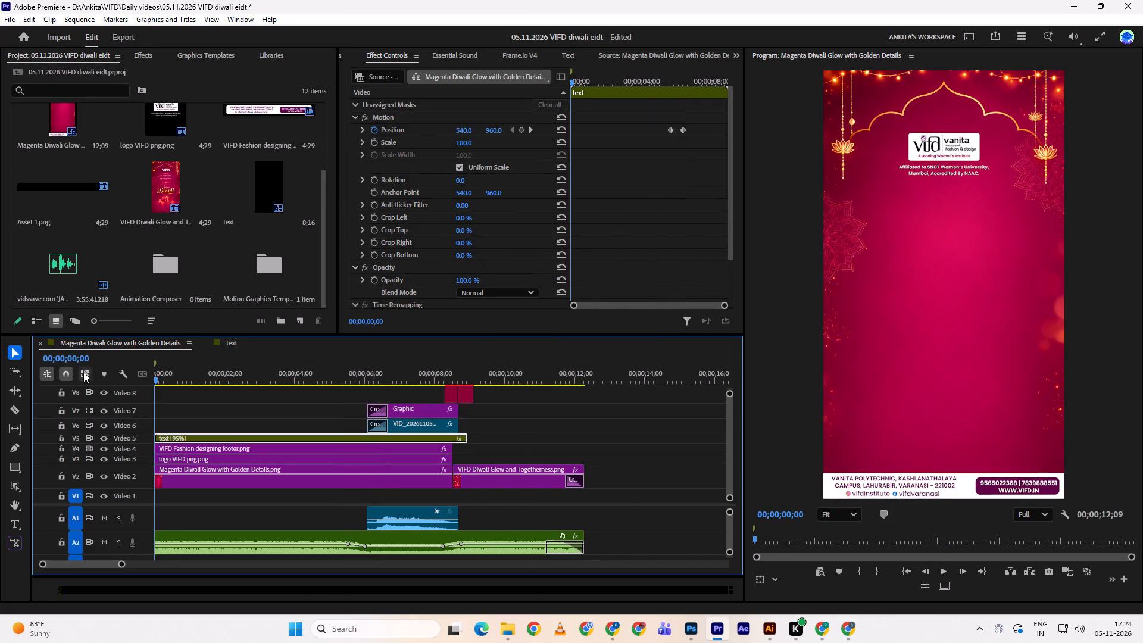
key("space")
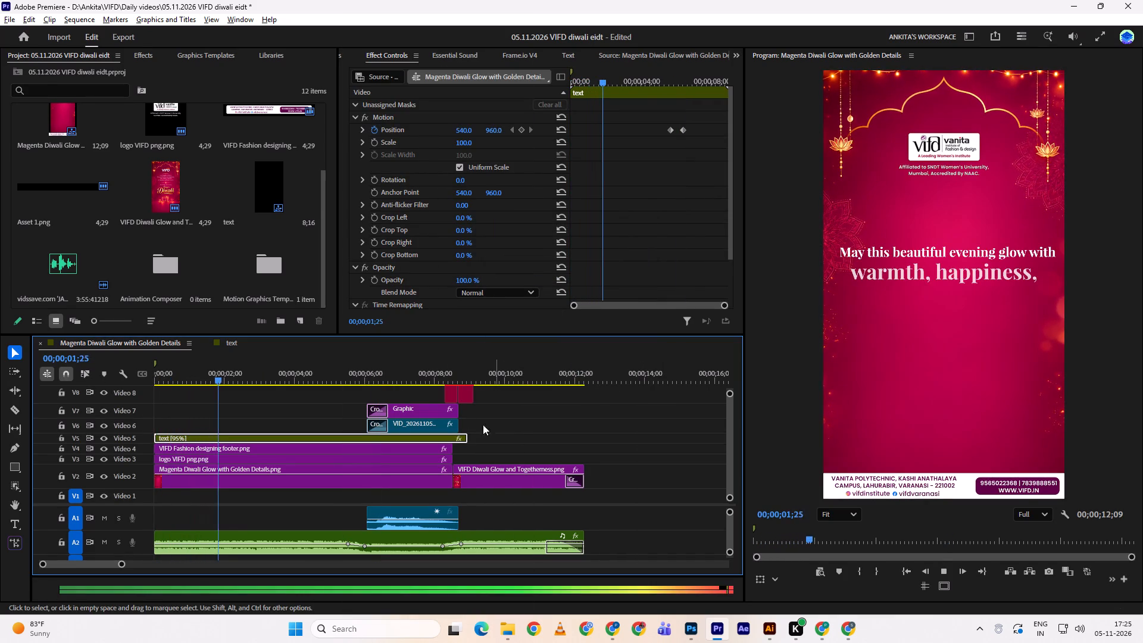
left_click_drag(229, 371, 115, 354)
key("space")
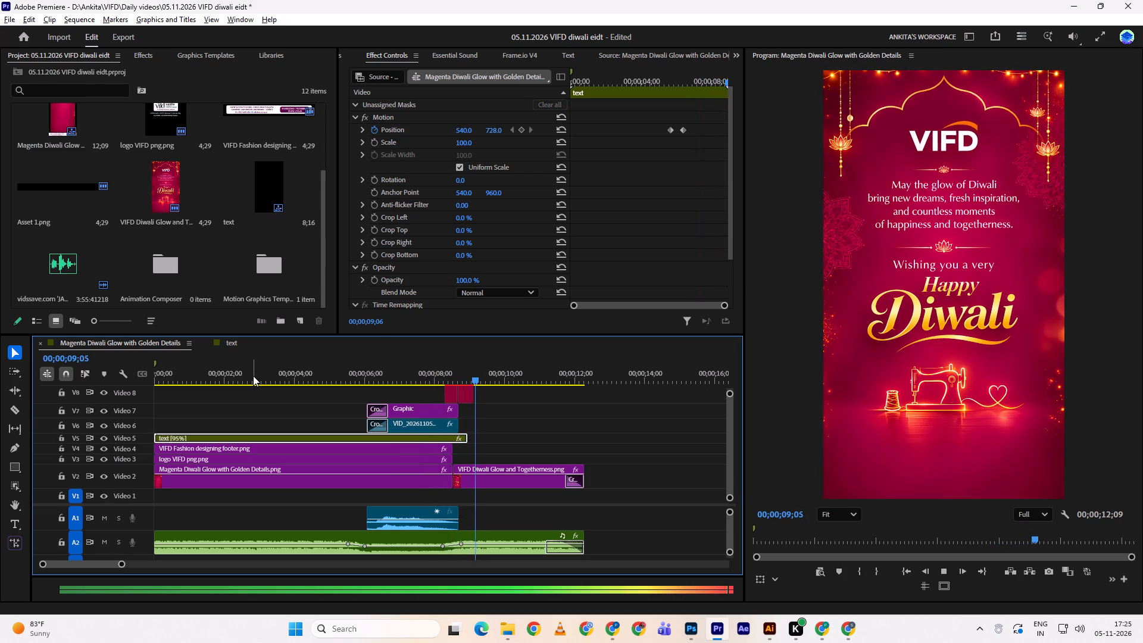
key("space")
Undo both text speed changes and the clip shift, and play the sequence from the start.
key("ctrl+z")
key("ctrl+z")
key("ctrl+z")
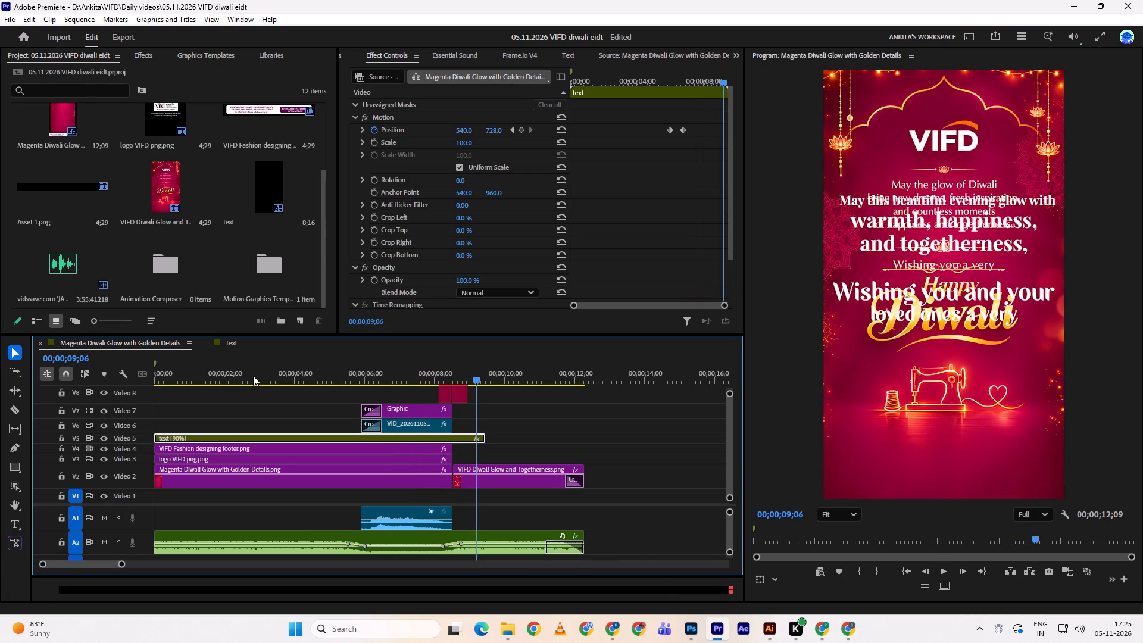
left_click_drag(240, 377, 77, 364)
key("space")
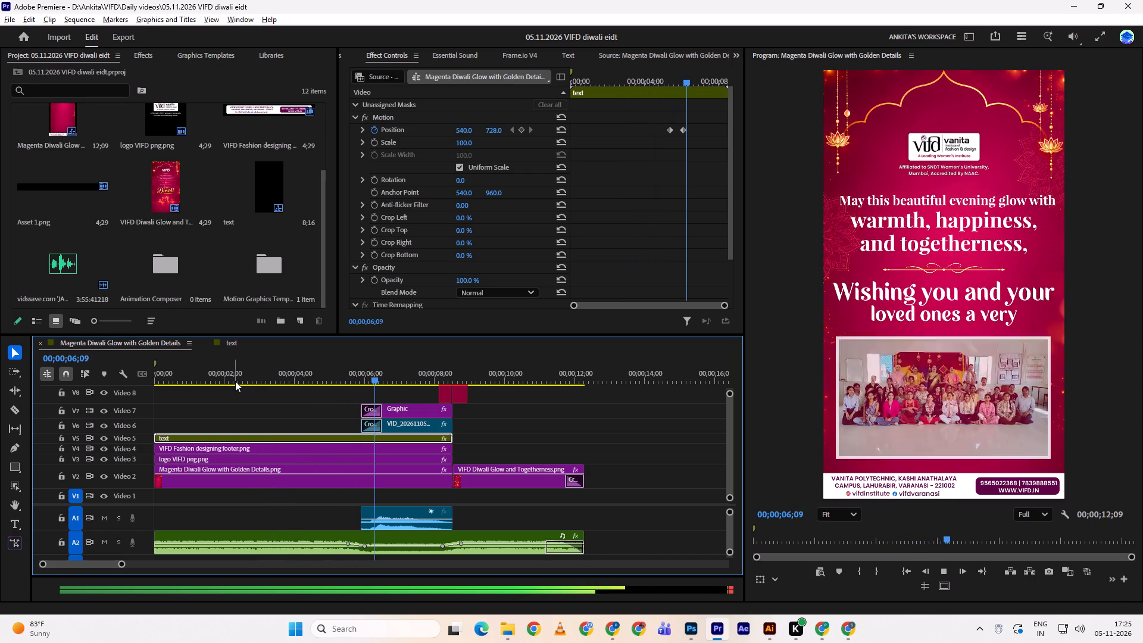
Save the project, play through the sequence from the start and check the light leak transition frames.
left_click_drag(204, 376, 62, 352)
key("ctrl+s")
key("space")
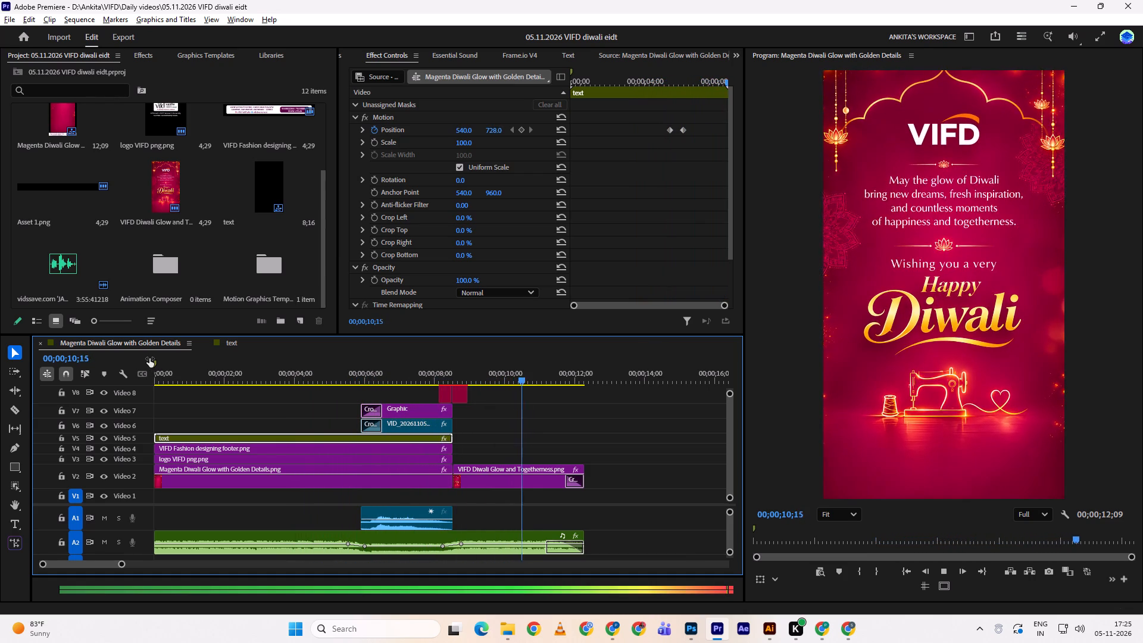
key("space")
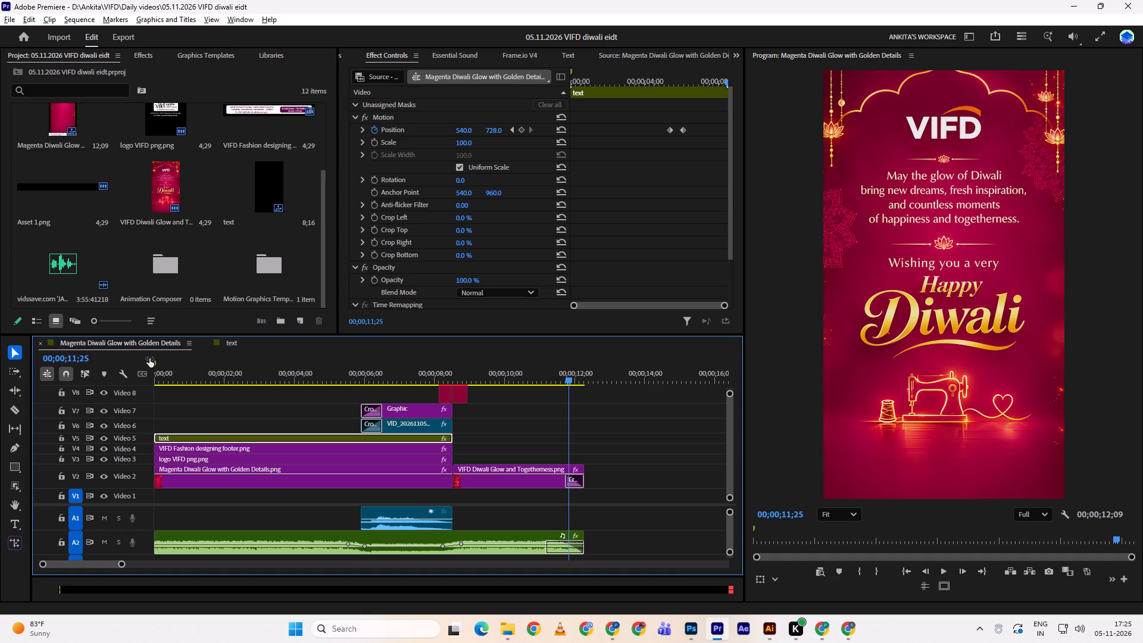
key("space")
key("space")
left_click_drag(500, 338, 489, 341)
left_click_drag(477, 367, 448, 379)
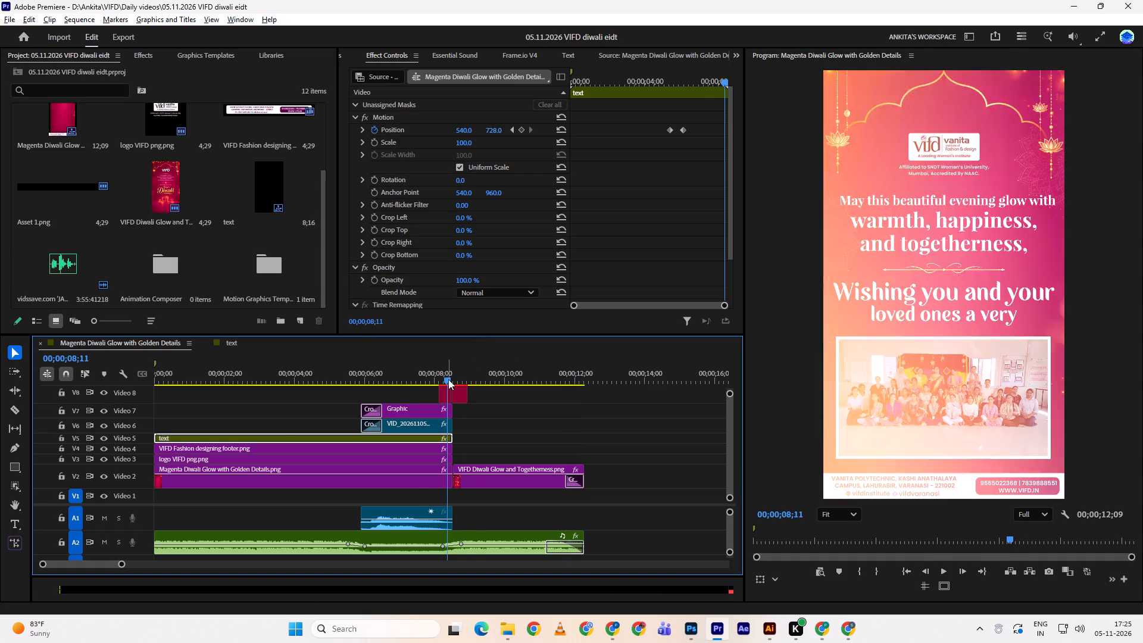
left_click_drag(461, 377, 469, 377)
triple_click(469, 377)
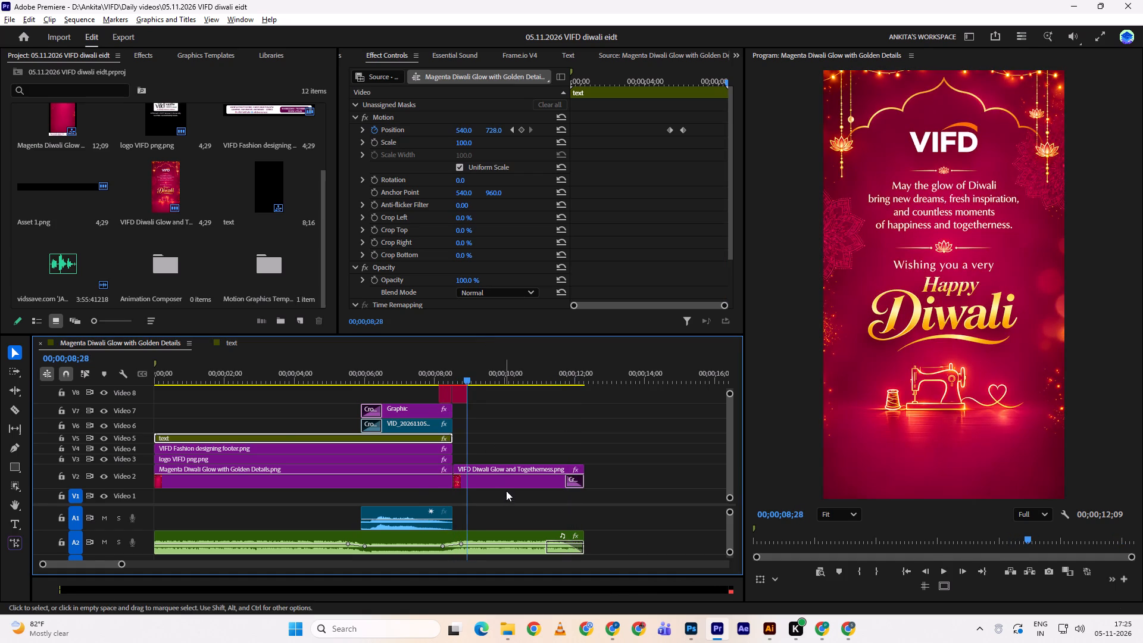
Switch to Photoshop and hide the Remove tool edits 1 layer holding the golden Hindi greeting.
key("alt+Tab")
key("alt+Tab")
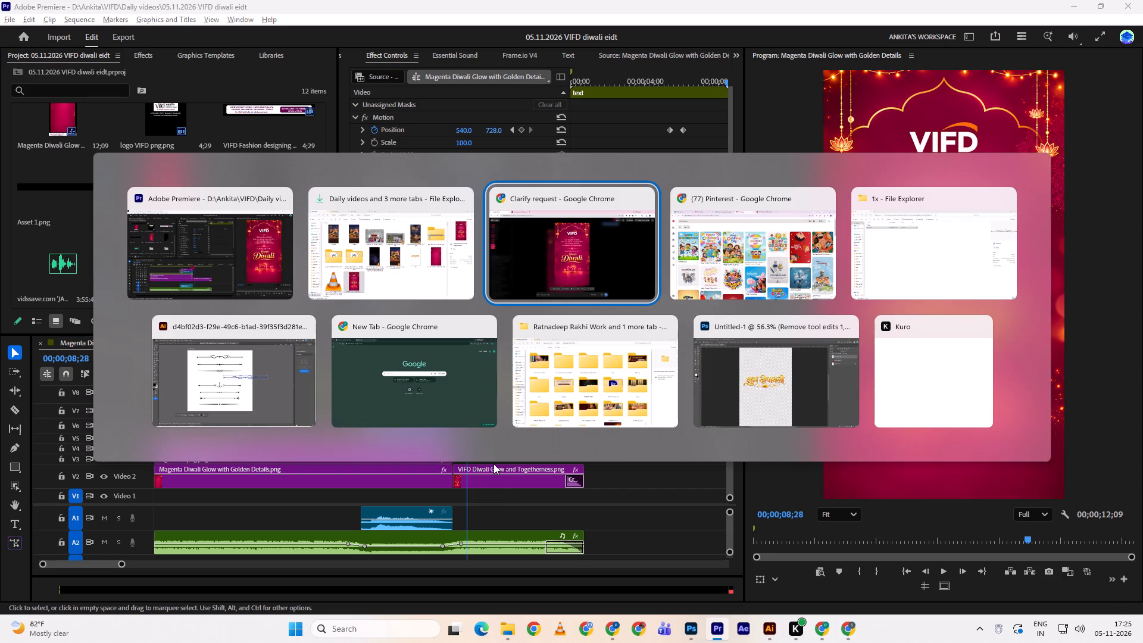
key("alt+Tab")
key("alt+Tab")
key("alt+Tab")
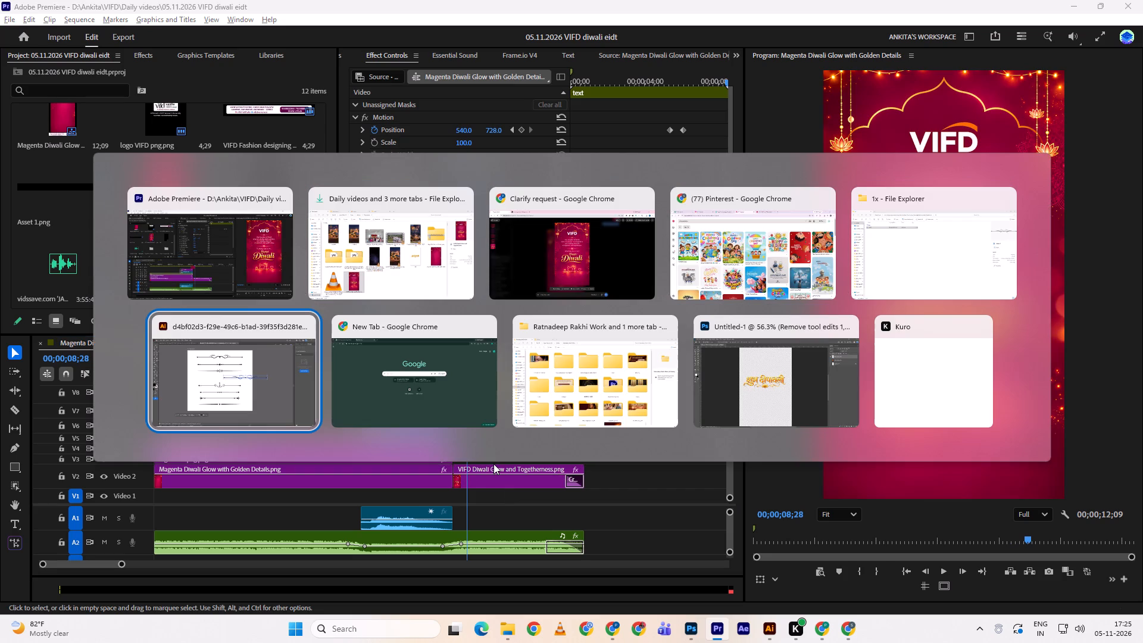
key("alt+Tab")
key("alt+Tab")
key("alt+Tab")
scroll(491, 470, "down", 4, "alt")
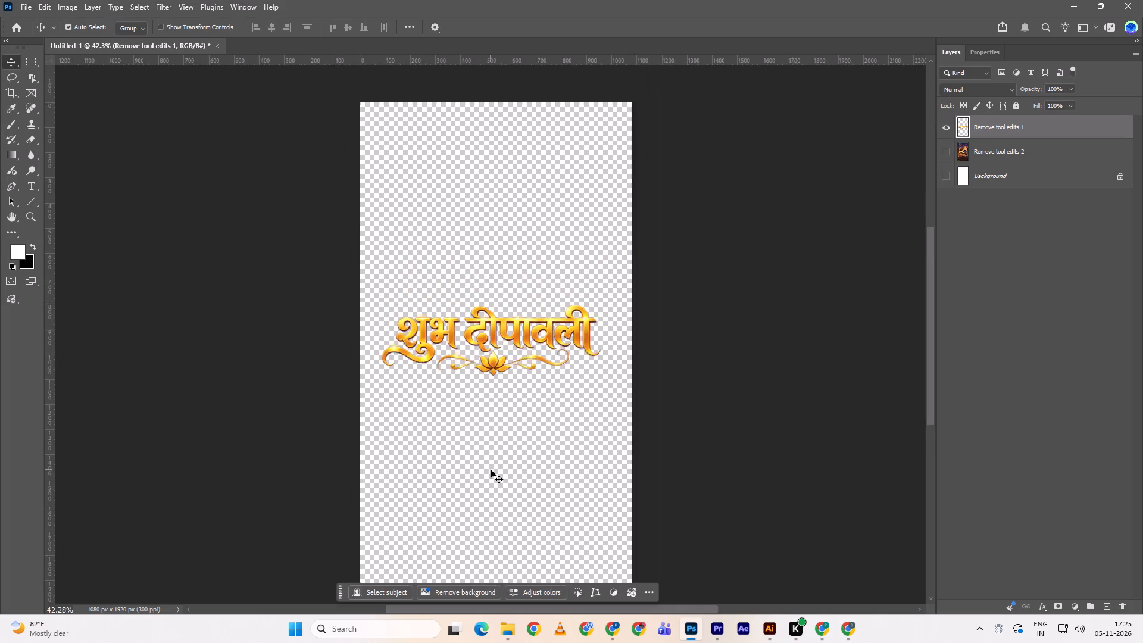
double_click(944, 127)
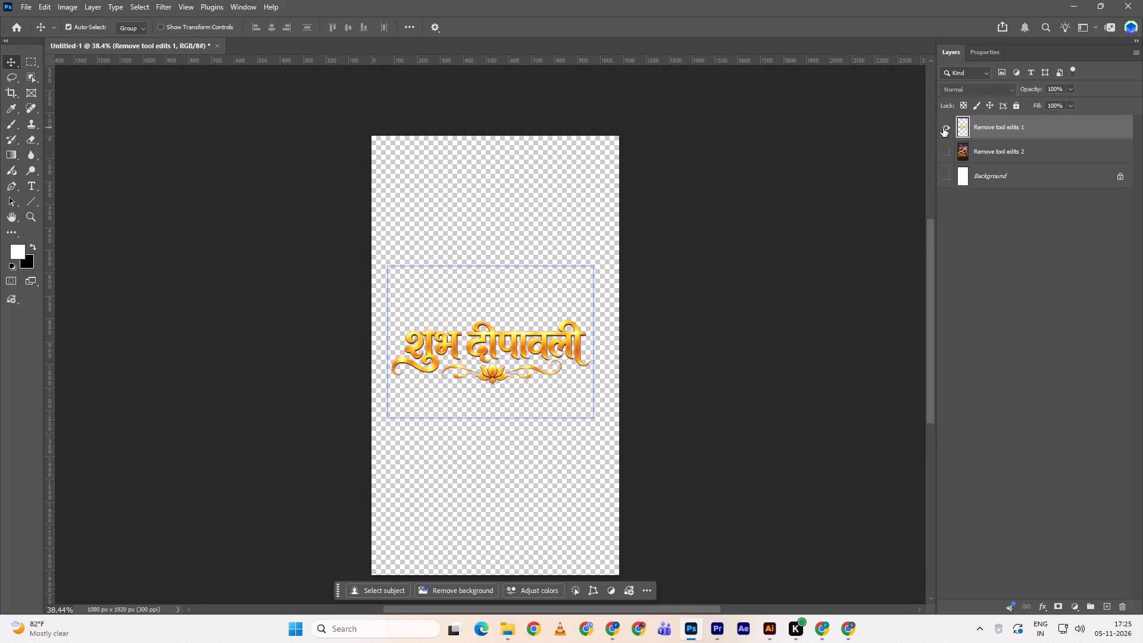
left_click(943, 128)
Place the VIFD Diwali Glow and Togetherness image from the Downloads folder onto the Photoshop canvas.
key("alt+Tab")
key("alt+Tab")
scroll(436, 271, "up", 3)
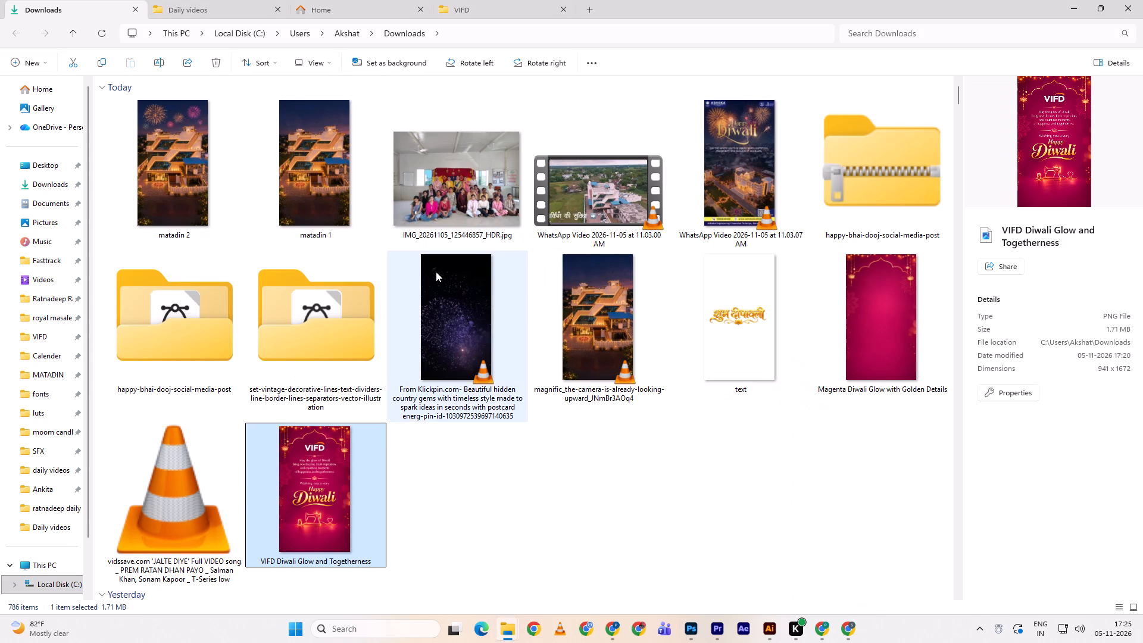
scroll(436, 271, "up", 1)
left_click_drag(335, 498, 414, 538)
key("alt+Tab")
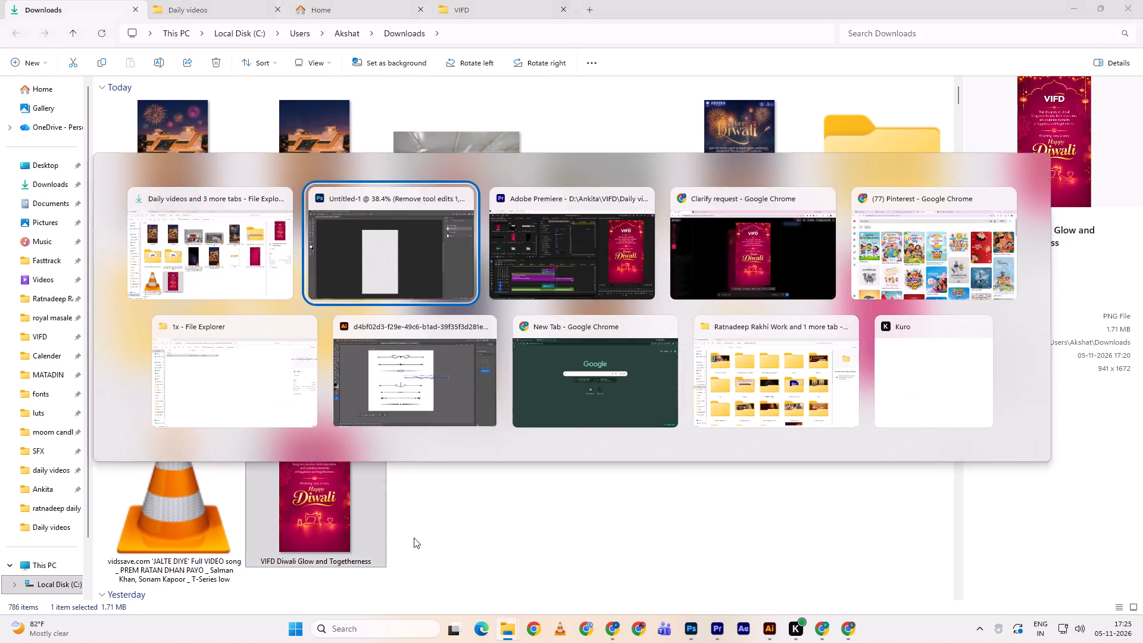
left_click_drag(414, 538, 408, 353)
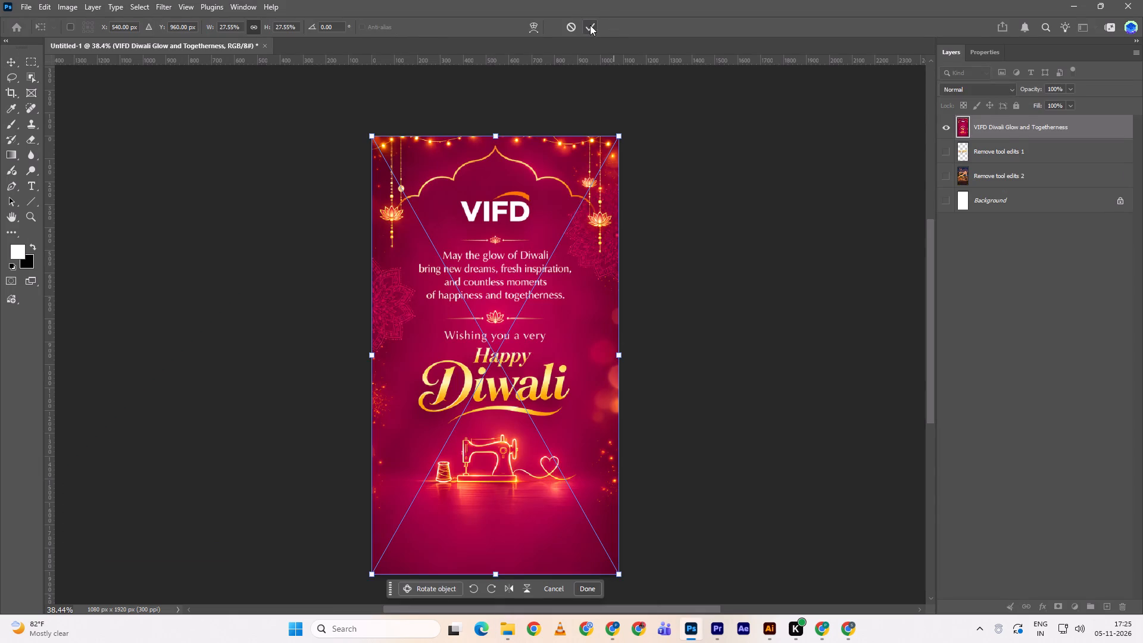
left_click(590, 25)
Lasso and remove the VIFD logo from the Diwali poster, and merge the removal layer with the poster layer.
left_click(13, 76)
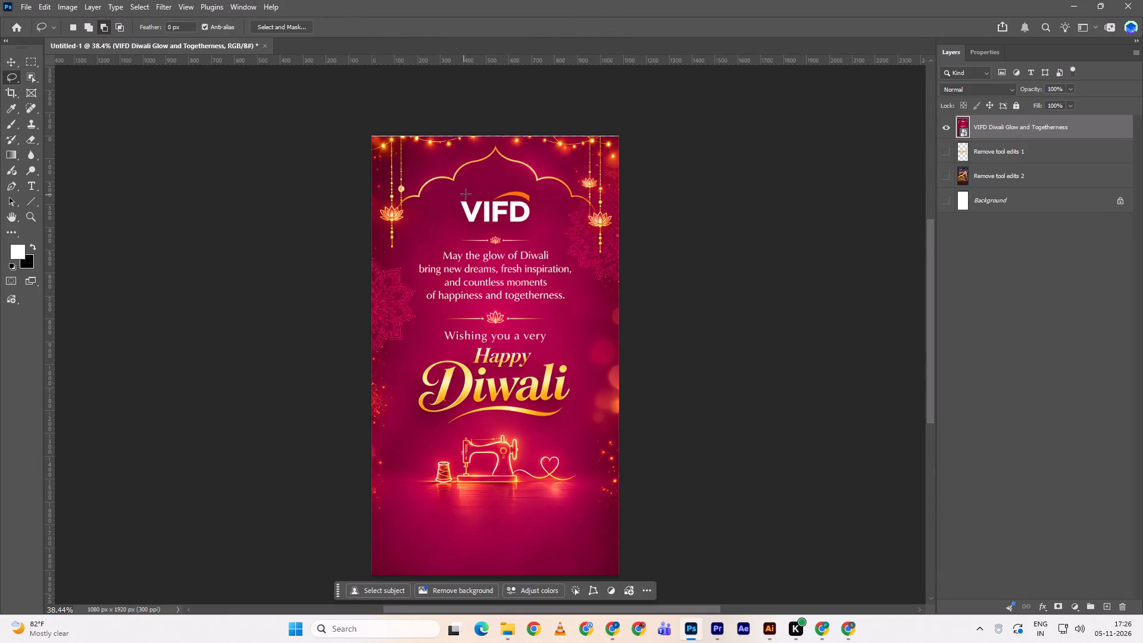
left_click_drag(470, 189, 473, 231)
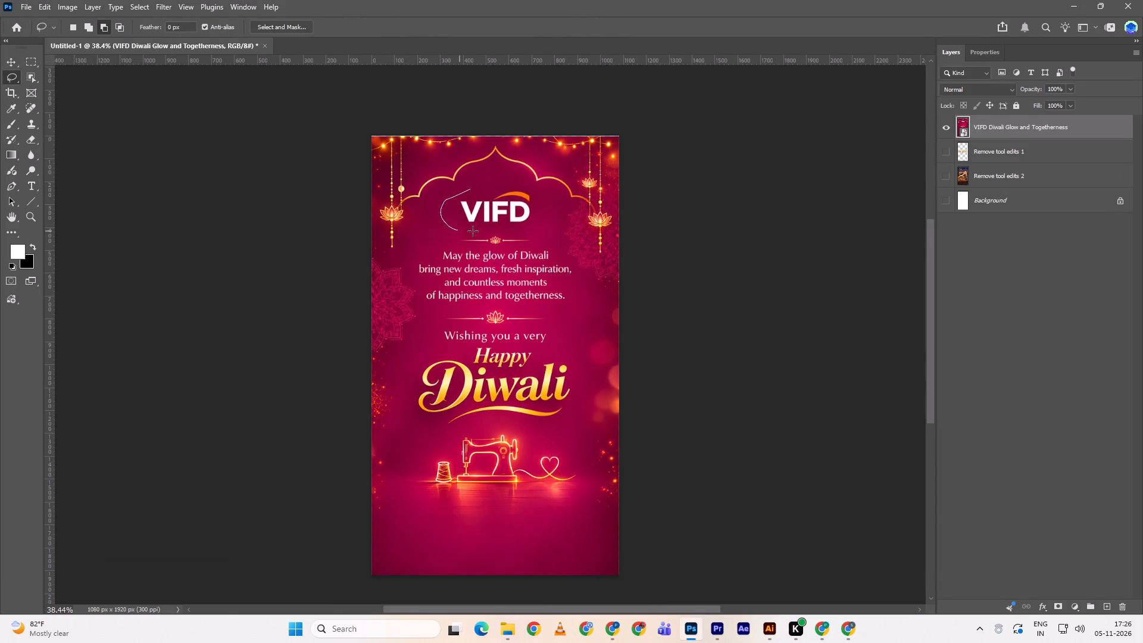
left_click_drag(473, 231, 454, 197)
left_click(461, 250)
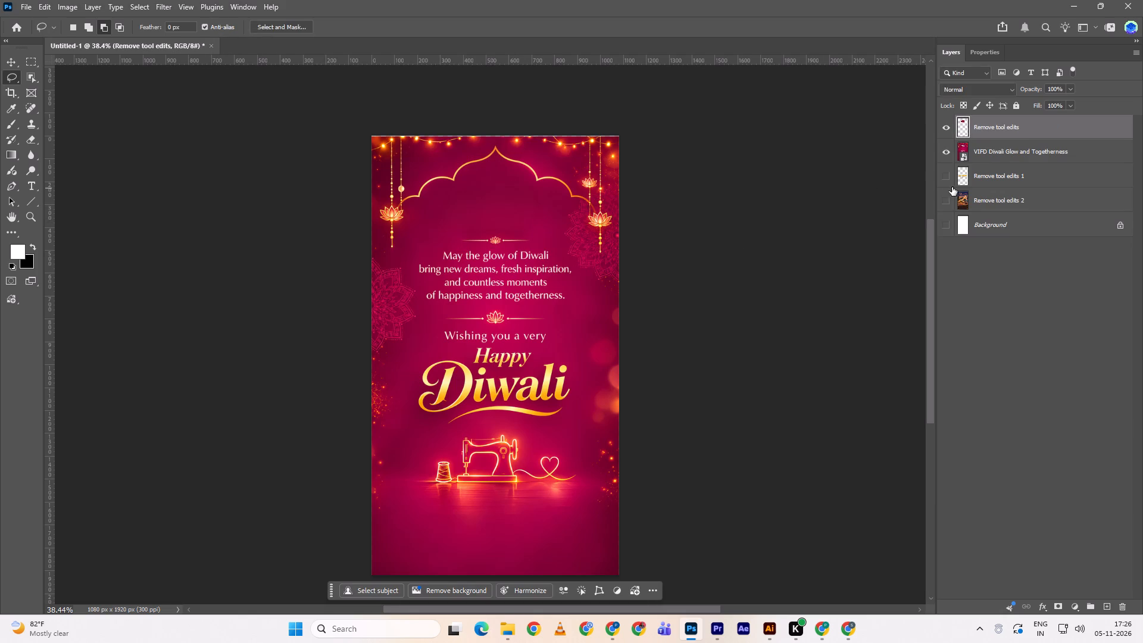
left_click(986, 158, "shift")
key("ctrl+e")
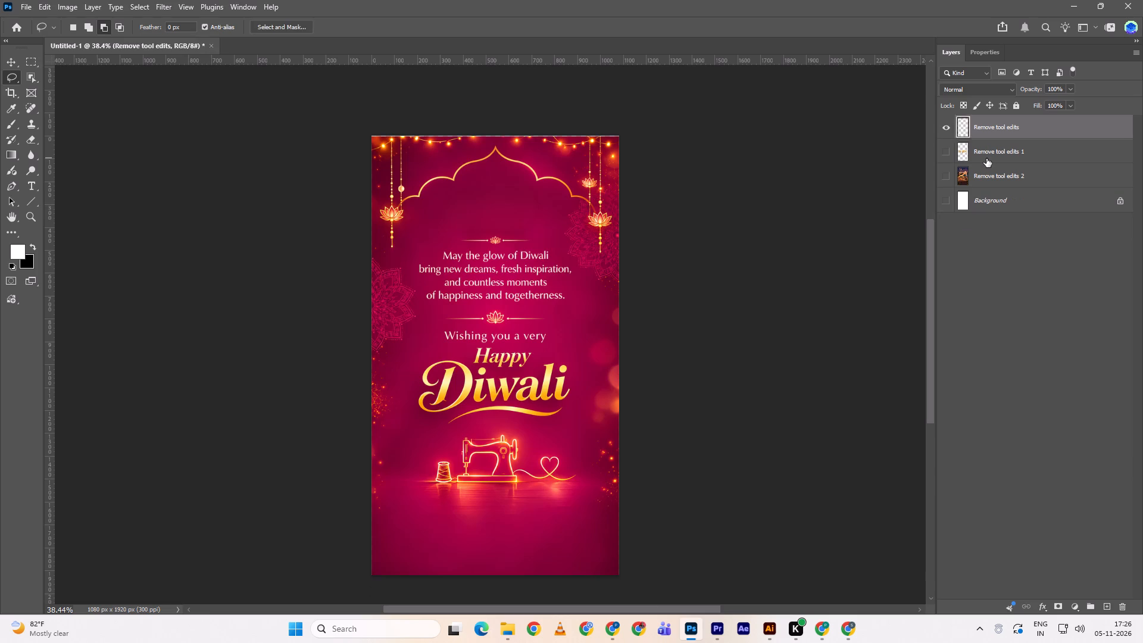
scroll(986, 158, "up", 1)
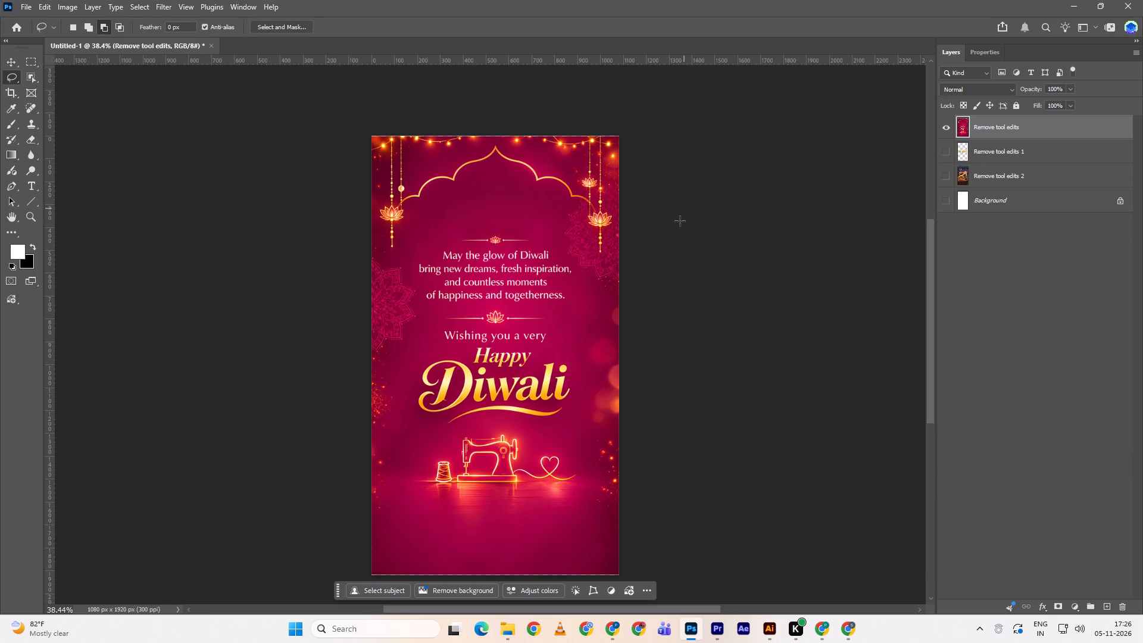
Scale the merged poster layer to about 100.10% so it covers the canvas edges.
key("v")
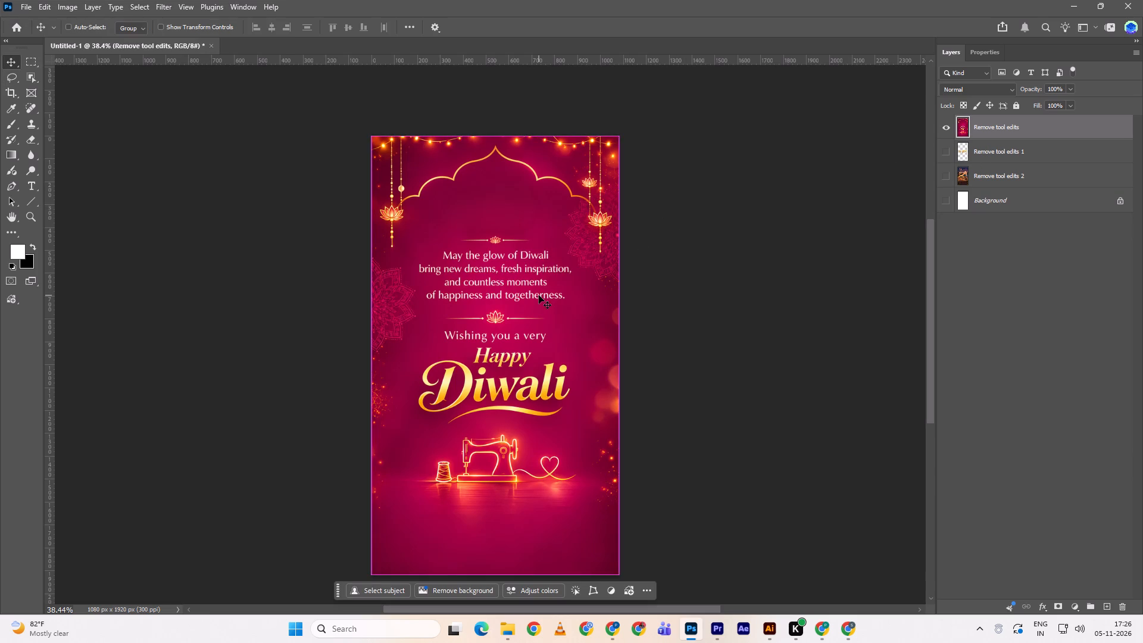
key("ctrl+t")
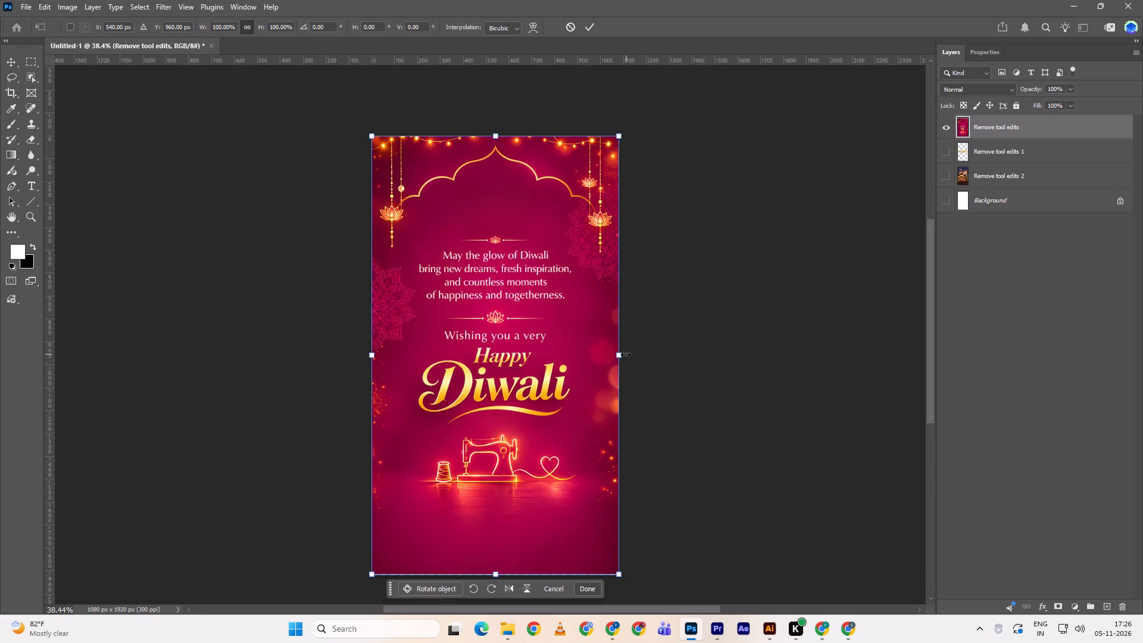
left_click(626, 354, "alt")
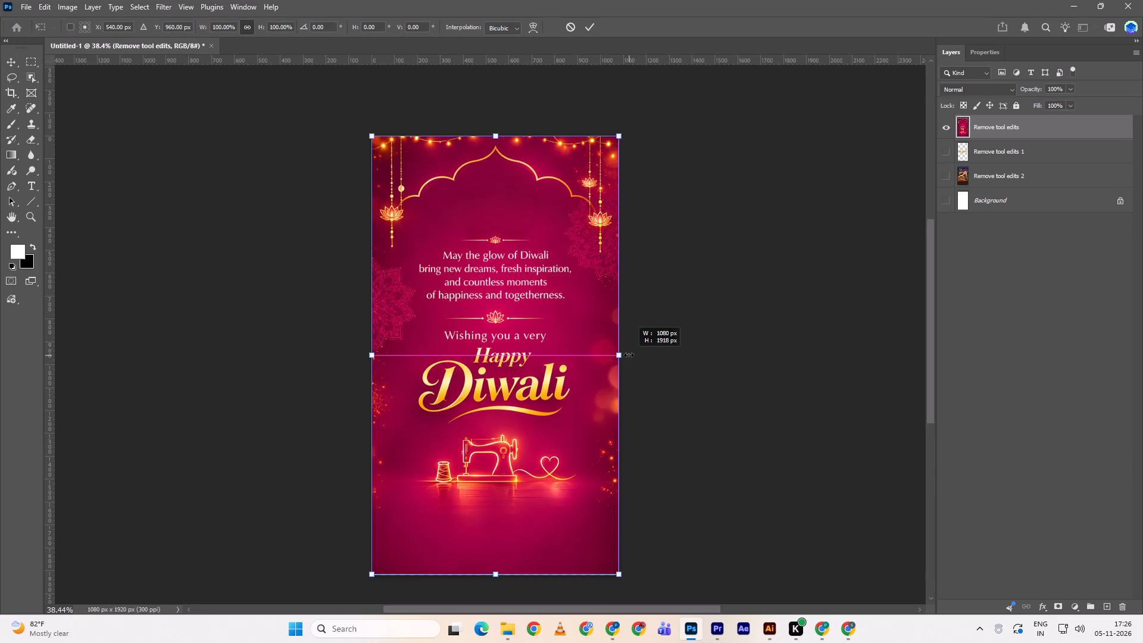
left_click(492, 573)
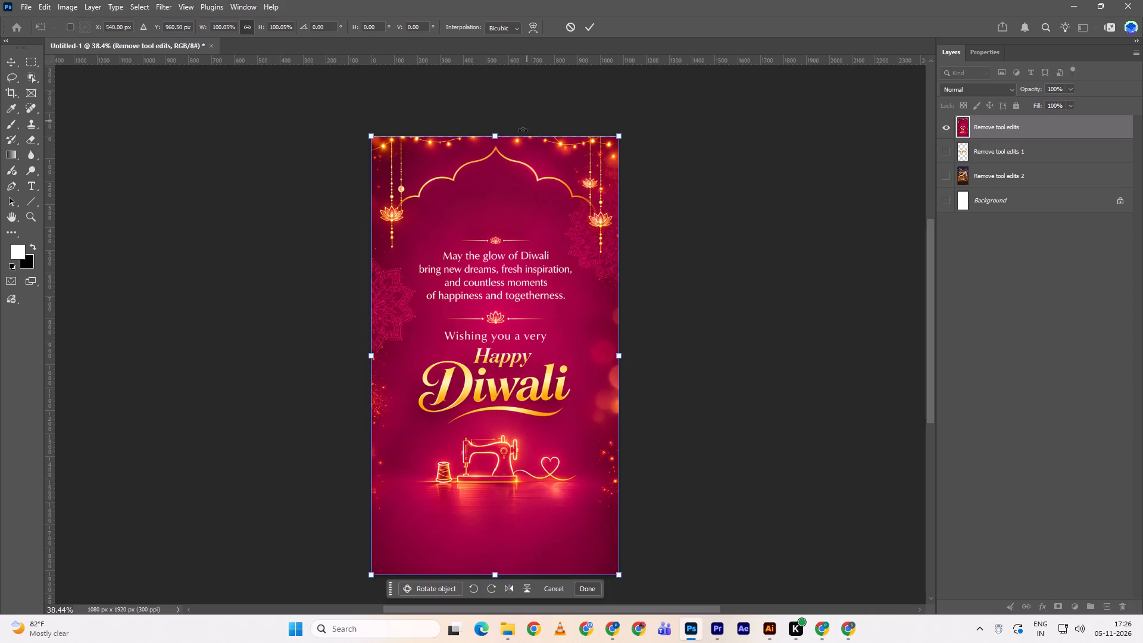
left_click(499, 135)
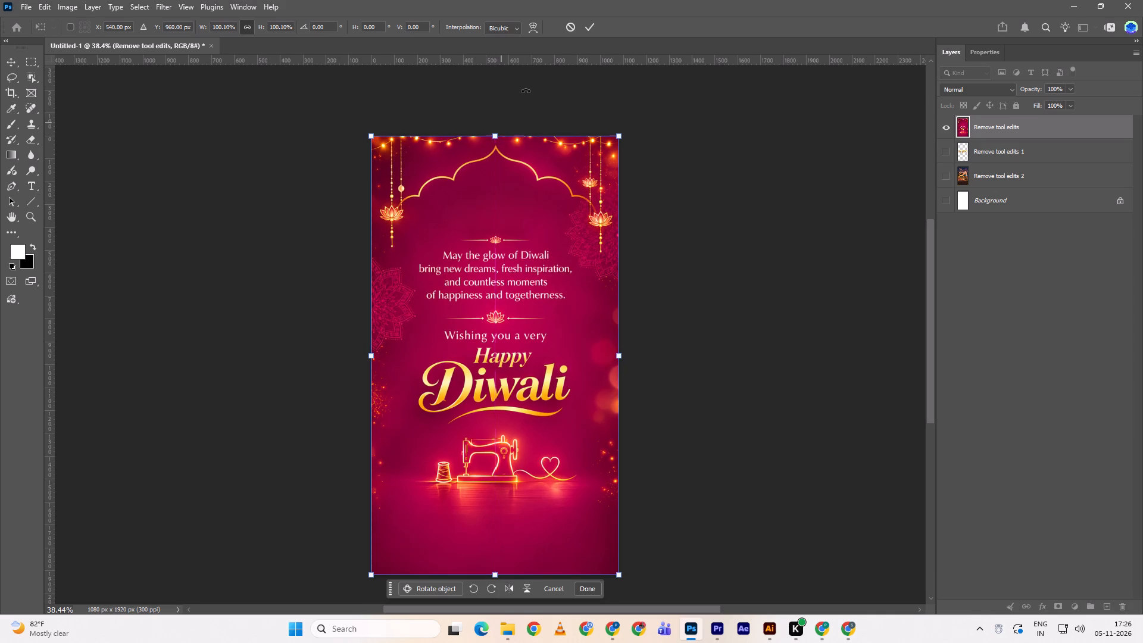
left_click(586, 26)
scroll(529, 323, "down", 3)
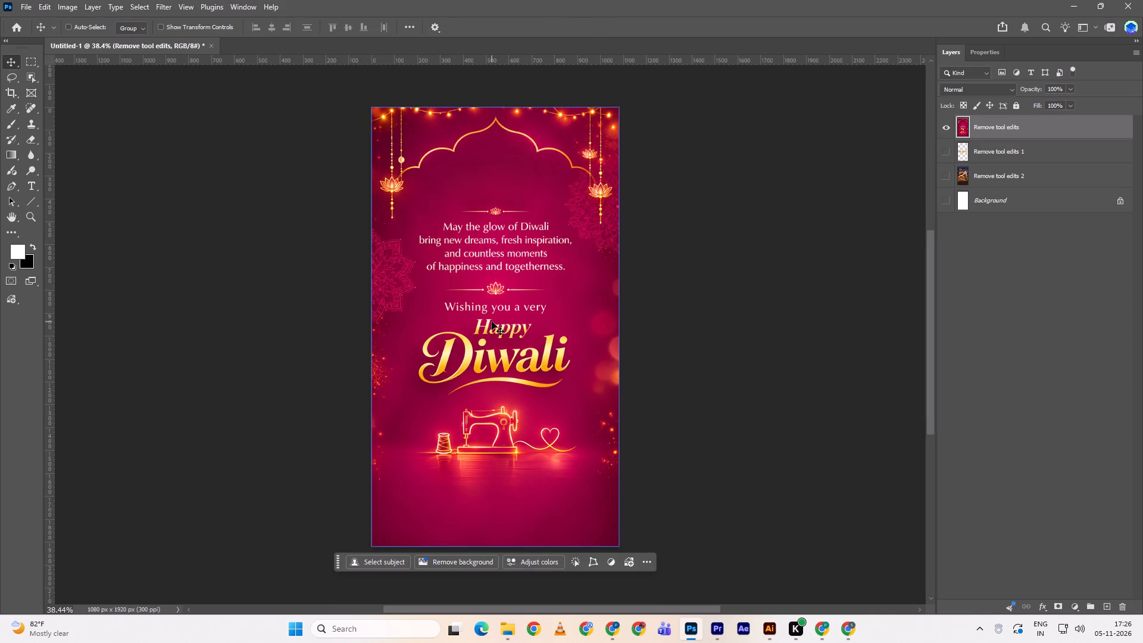
Export the poster as a PNG over the existing VIFD Diwali Glow and Togetherness file in Downloads.
key("ctrl+w")
left_click(412, 249)
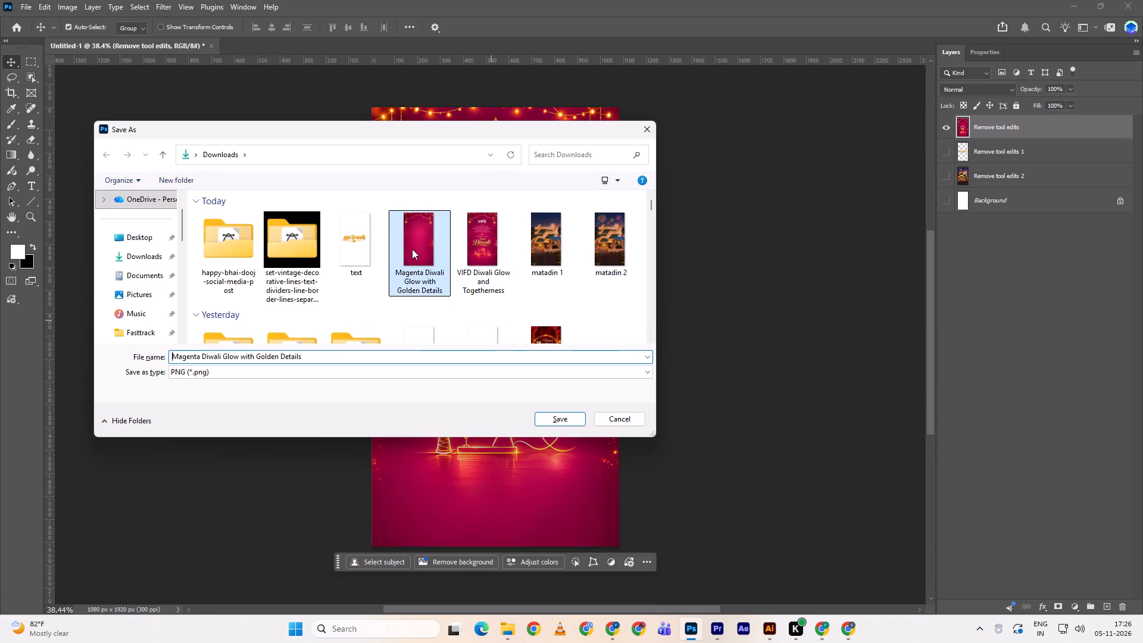
left_click(510, 223)
scroll(507, 272, "up", 3)
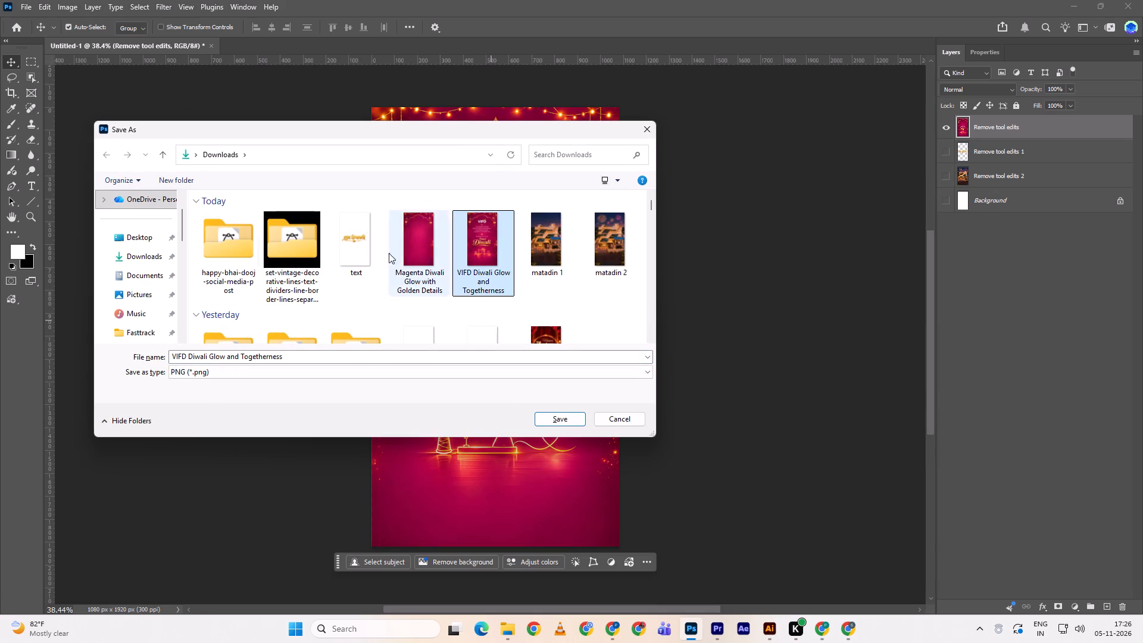
left_click(148, 250)
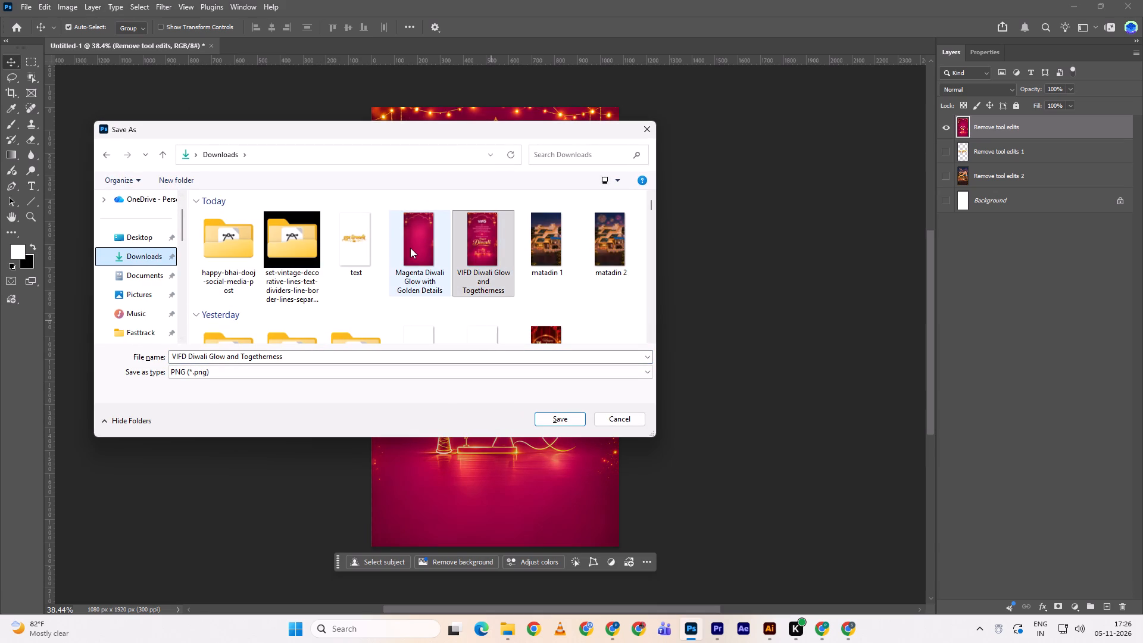
left_click(470, 237)
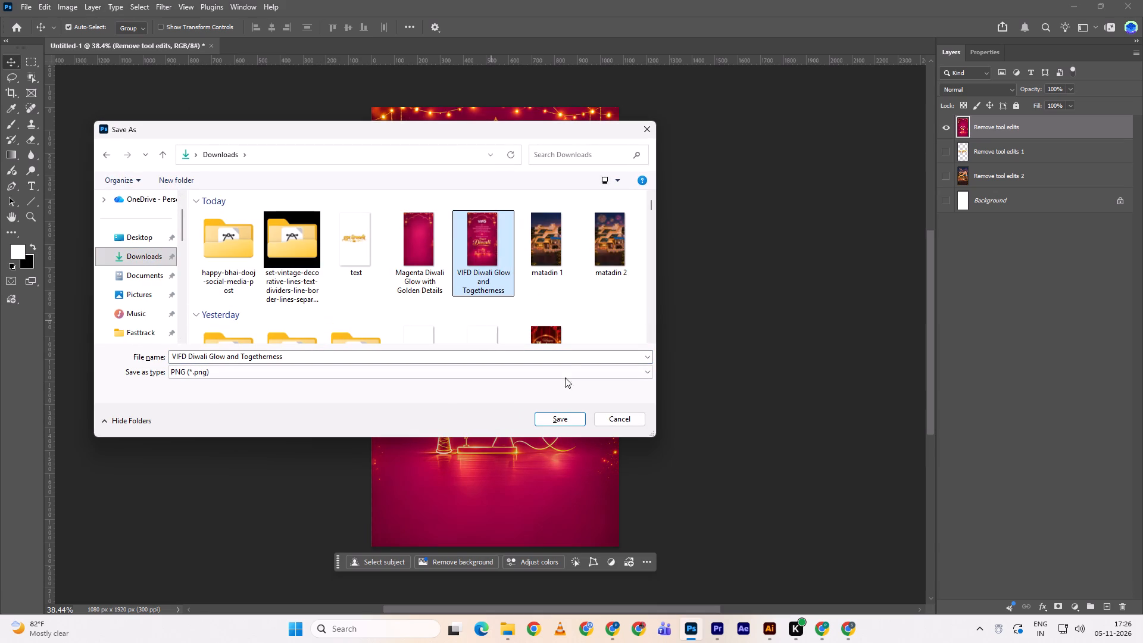
left_click(569, 419)
left_click(595, 317)
Return to Premiere, preview the end of the group video, and duplicate the logo clip onto V4 above the closing post.
key("alt+Tab")
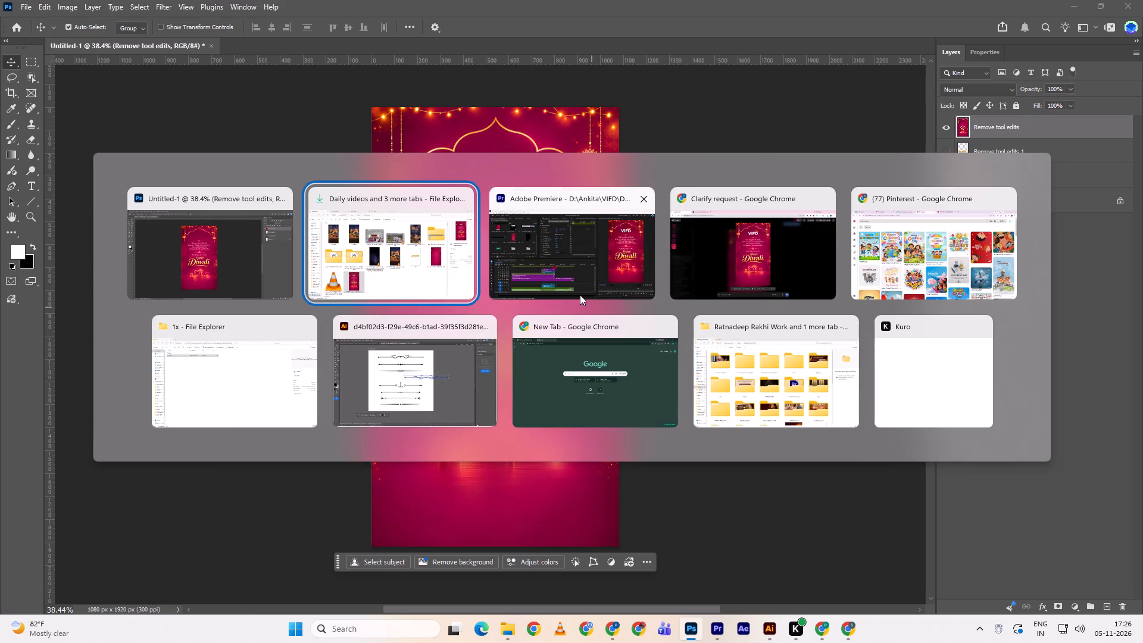
key("alt+Tab")
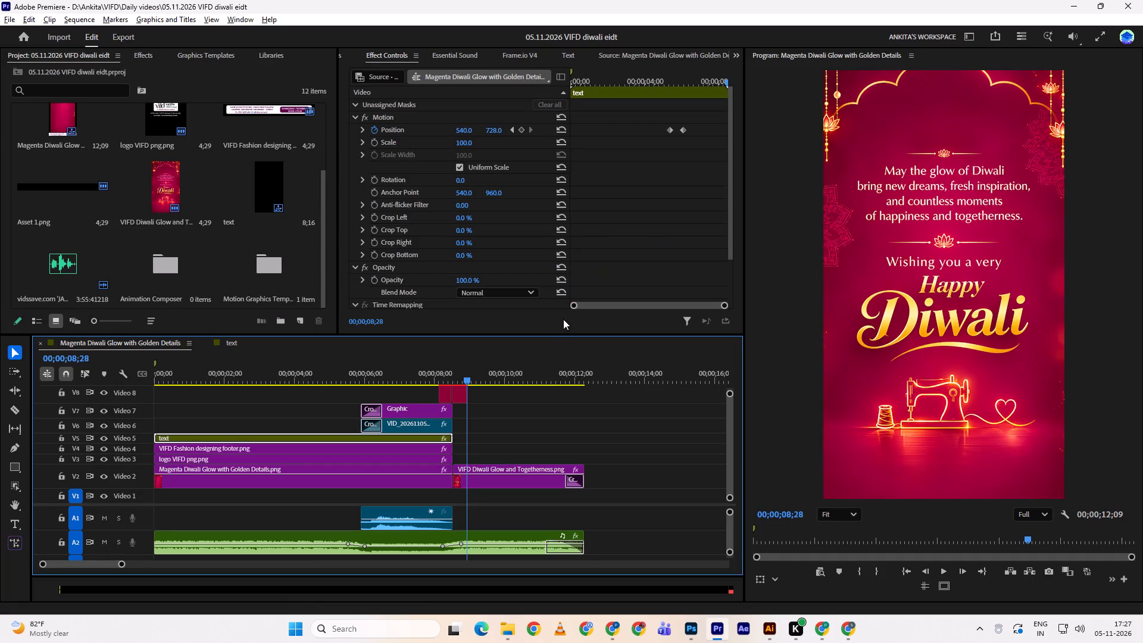
left_click_drag(447, 376, 426, 374)
key("space")
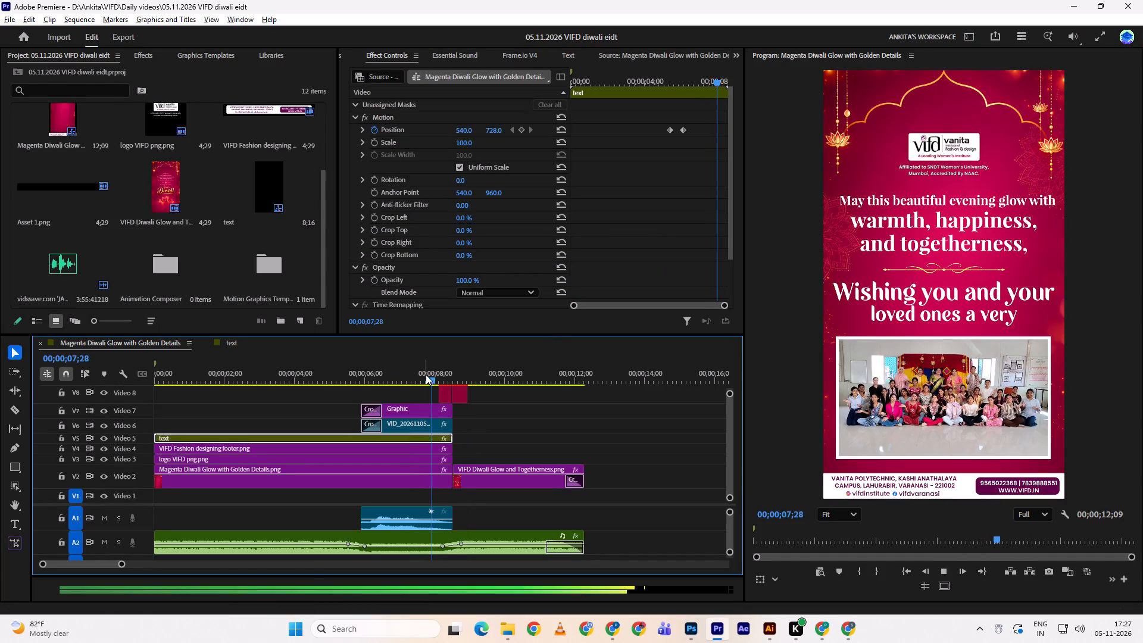
key("space")
left_click_drag(331, 456, 636, 445)
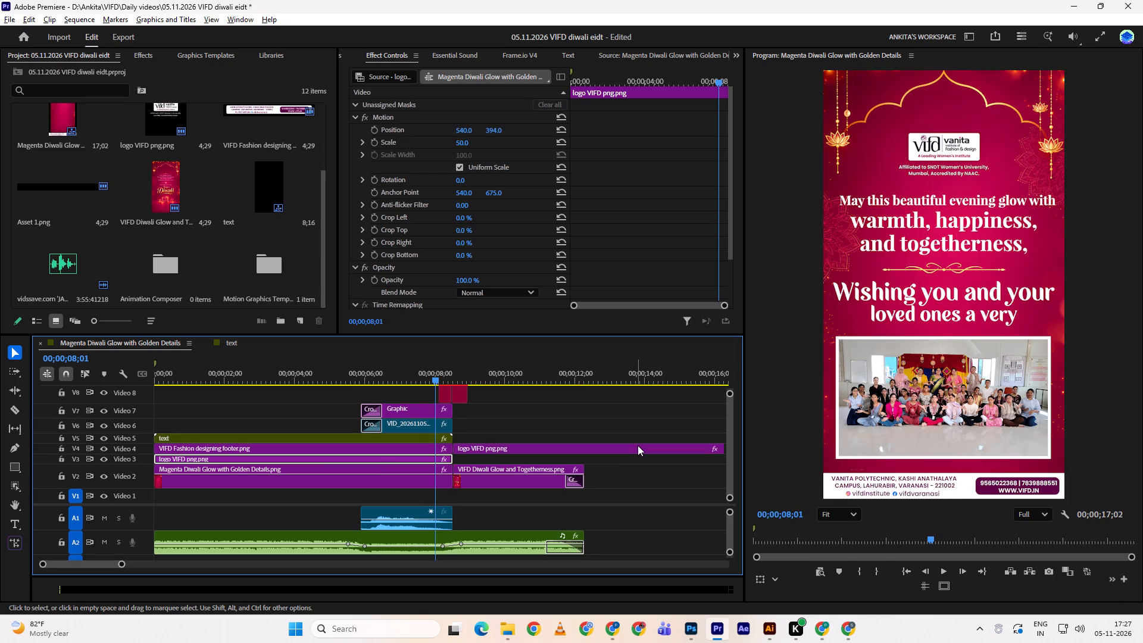
Set the duplicated logo's vertical position to 202 above the closing post's greeting, and preview it across the transition.
key("space")
key("space")
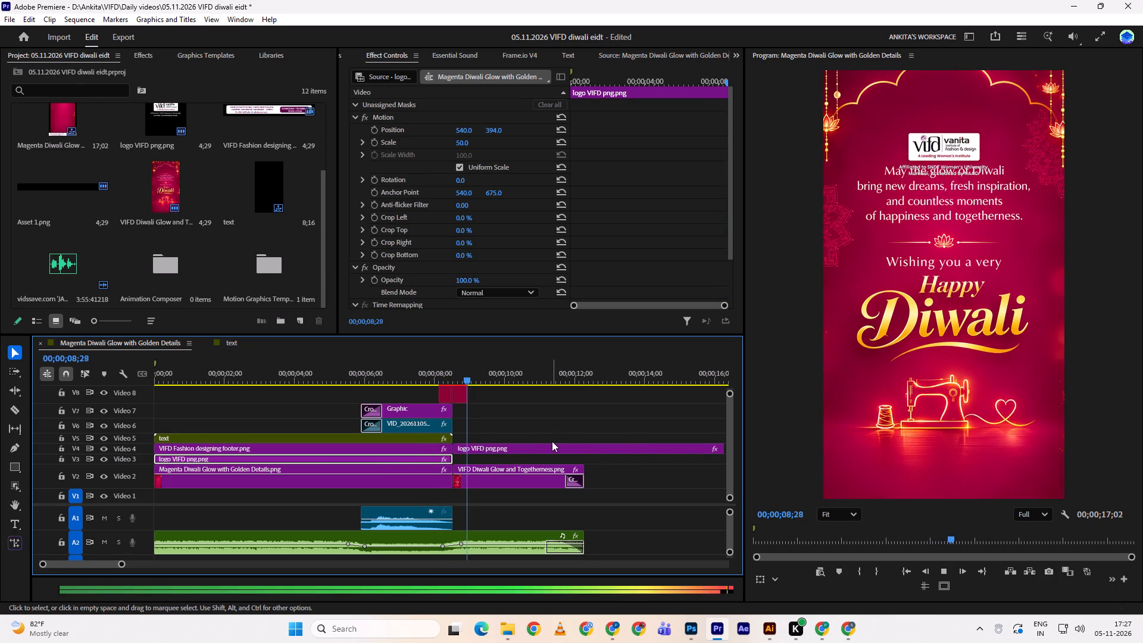
left_click(523, 451)
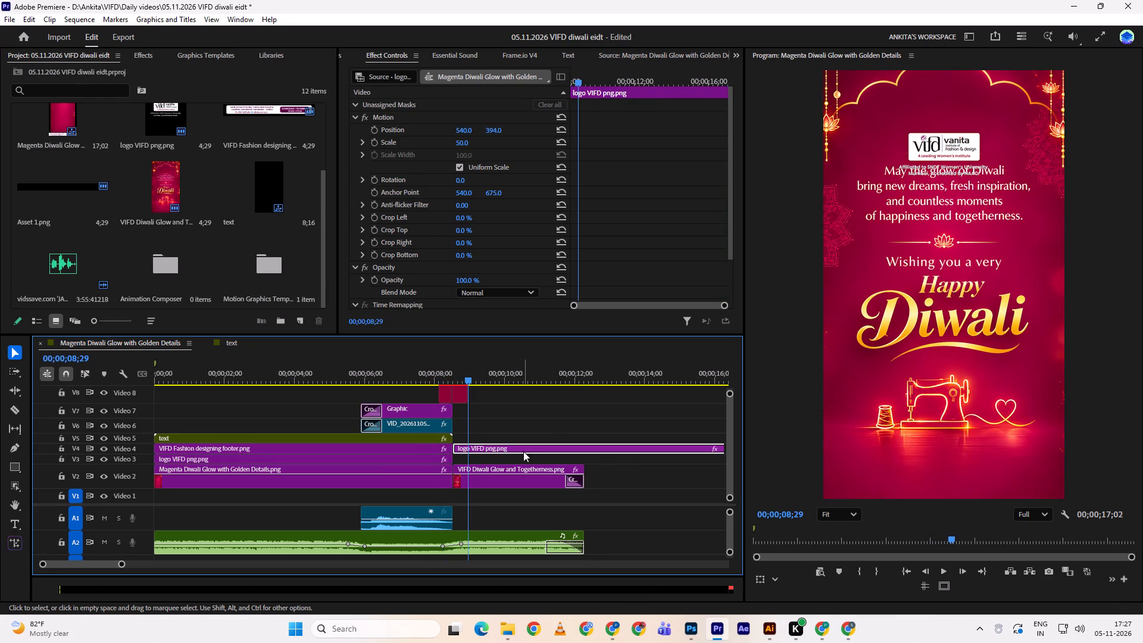
left_click_drag(495, 132, 399, 203)
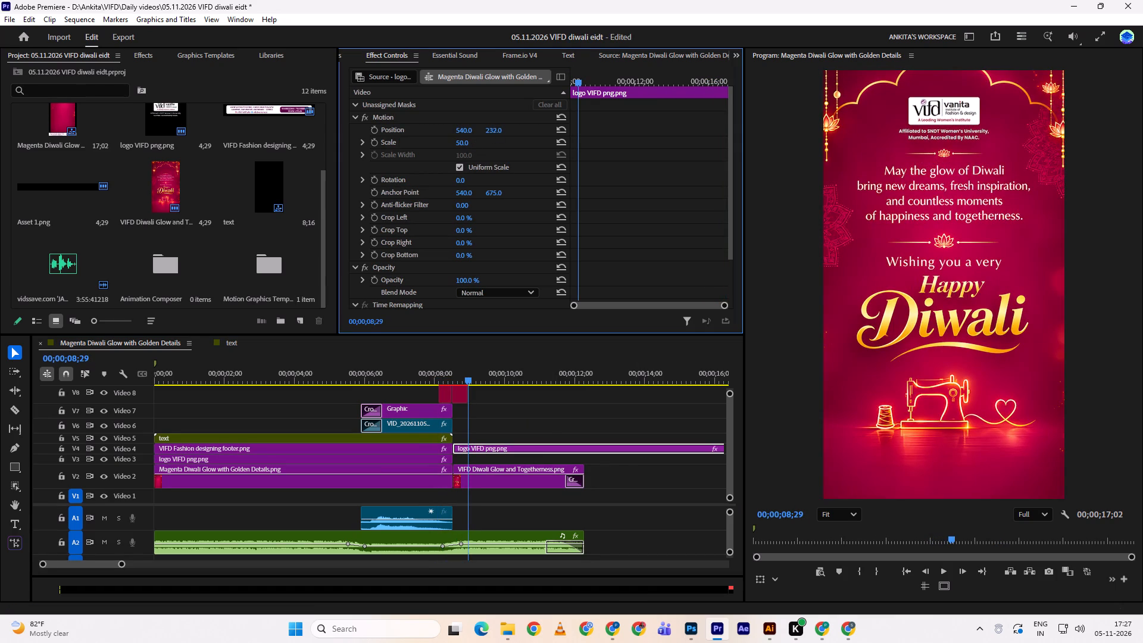
left_click_drag(399, 203, 385, 214)
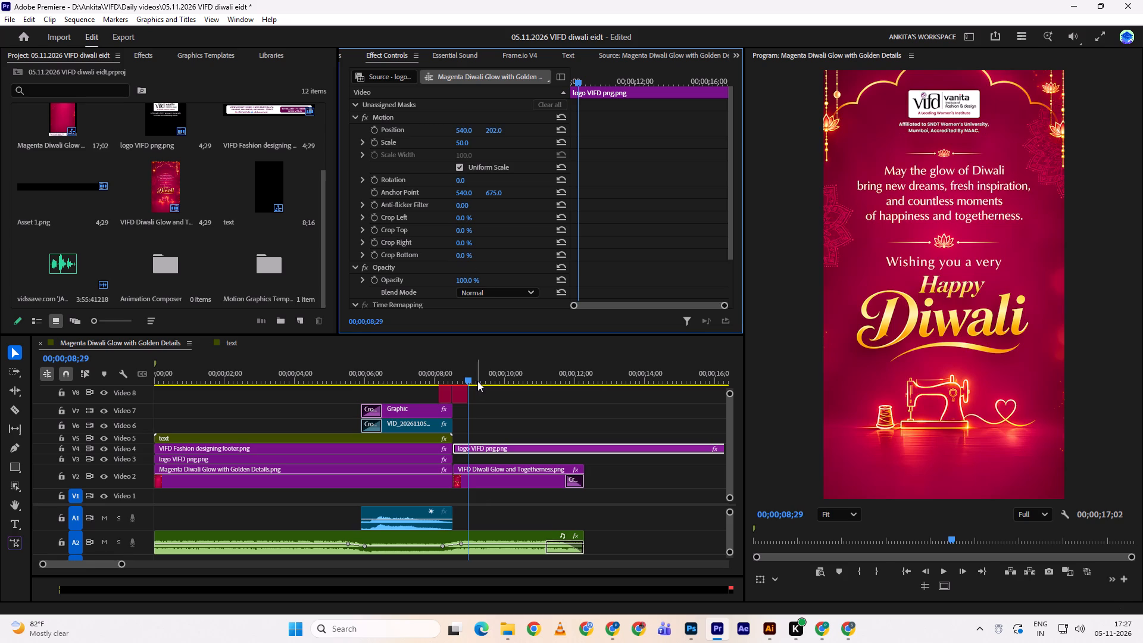
left_click_drag(468, 370, 442, 372)
key("space")
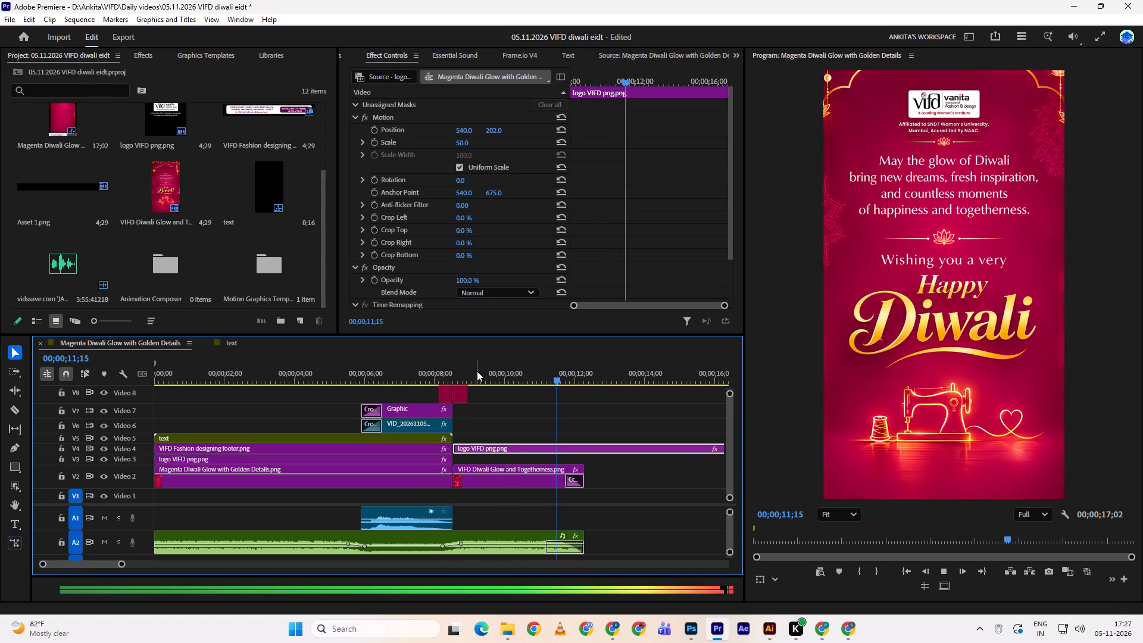
left_click_drag(498, 366, 444, 370)
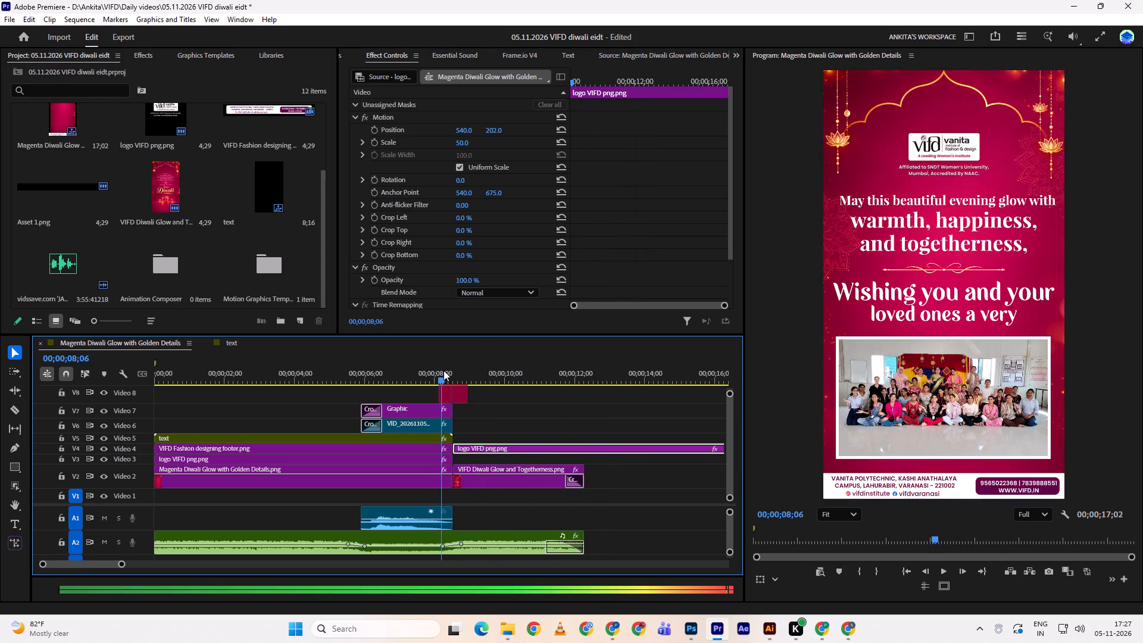
left_click_drag(444, 370, 454, 370)
left_click(454, 370)
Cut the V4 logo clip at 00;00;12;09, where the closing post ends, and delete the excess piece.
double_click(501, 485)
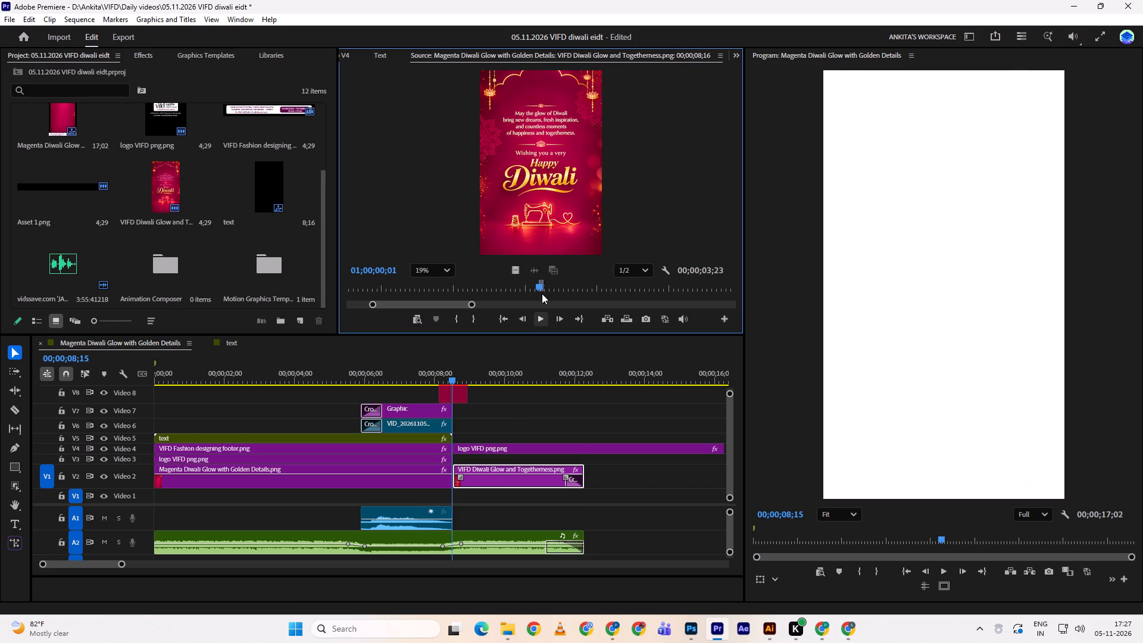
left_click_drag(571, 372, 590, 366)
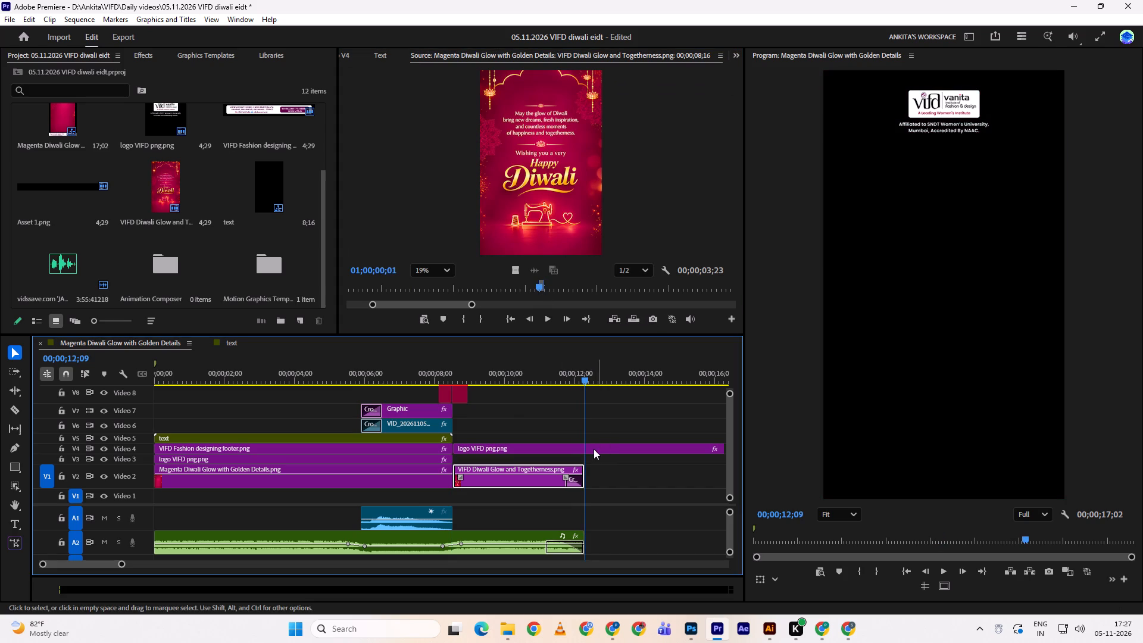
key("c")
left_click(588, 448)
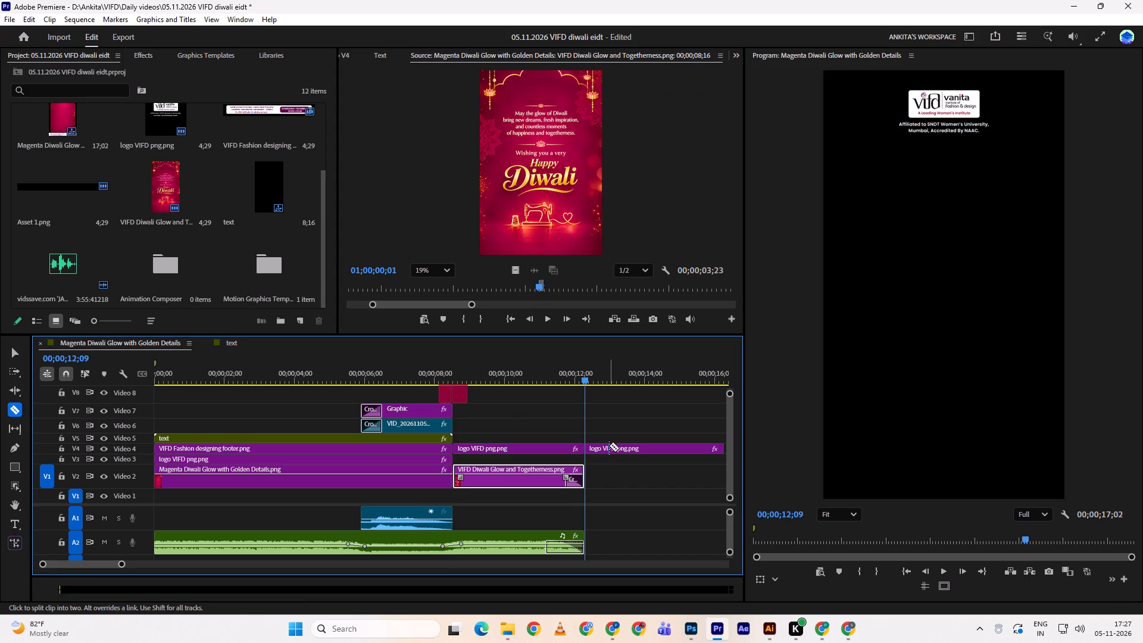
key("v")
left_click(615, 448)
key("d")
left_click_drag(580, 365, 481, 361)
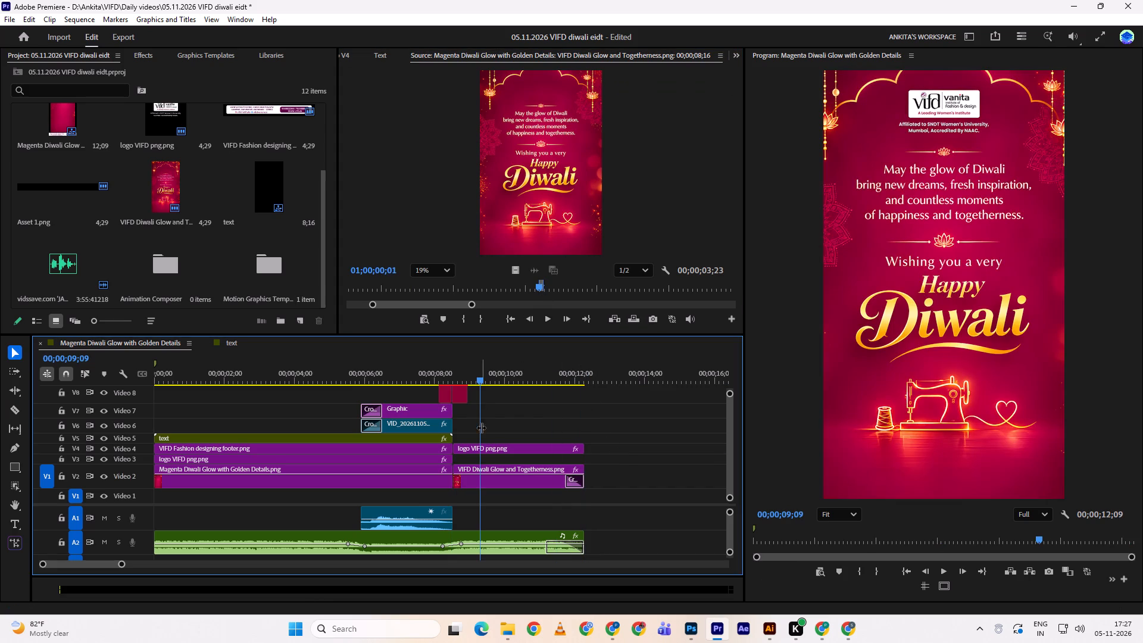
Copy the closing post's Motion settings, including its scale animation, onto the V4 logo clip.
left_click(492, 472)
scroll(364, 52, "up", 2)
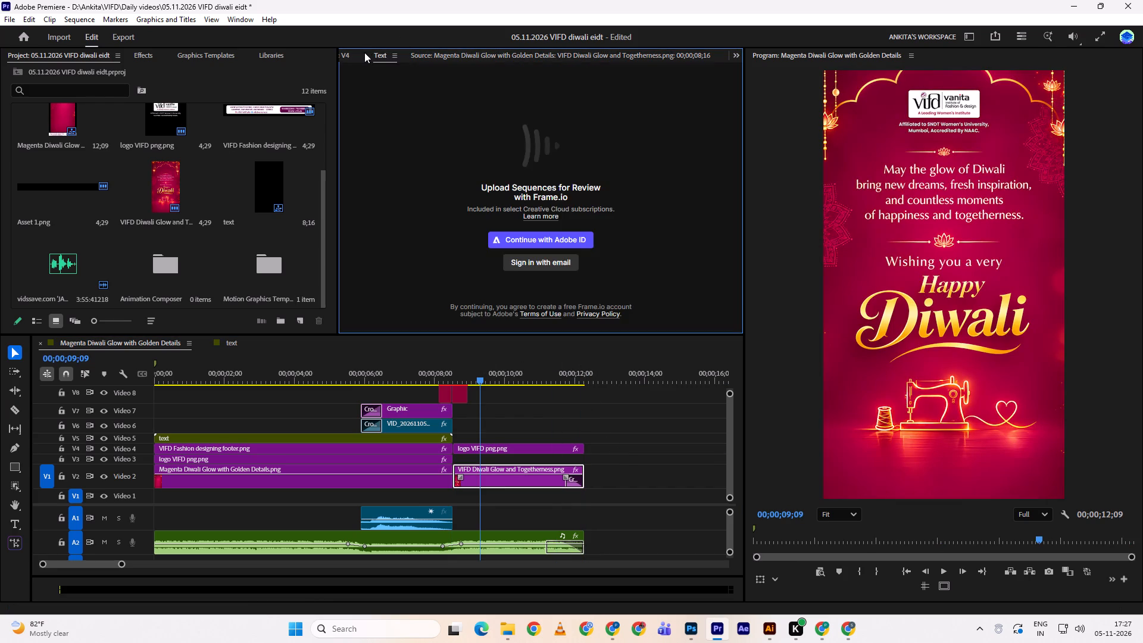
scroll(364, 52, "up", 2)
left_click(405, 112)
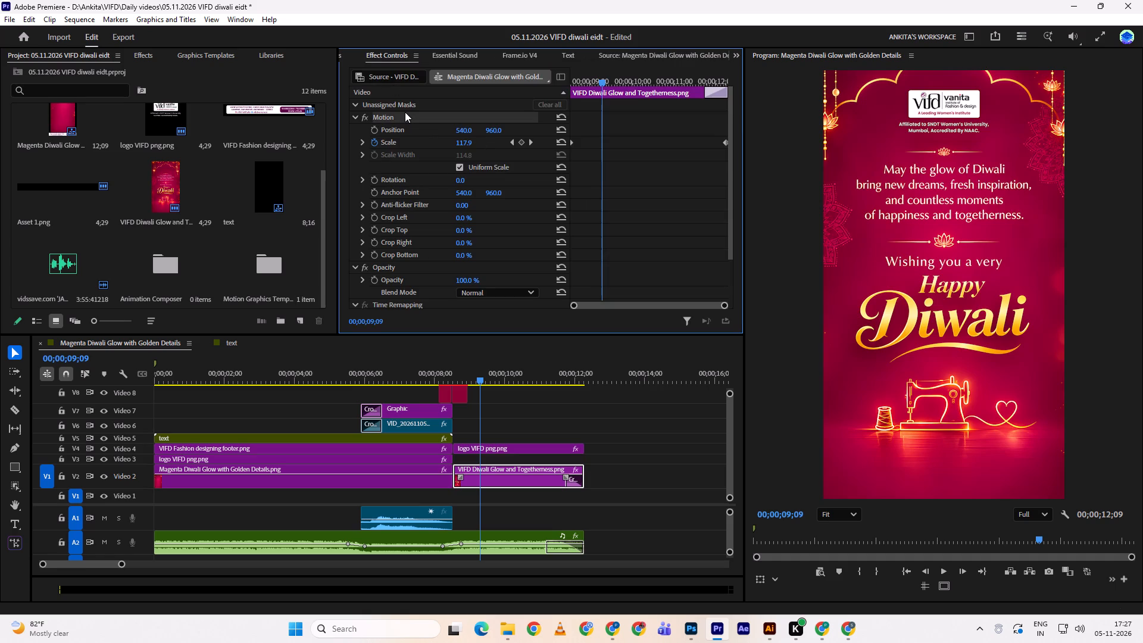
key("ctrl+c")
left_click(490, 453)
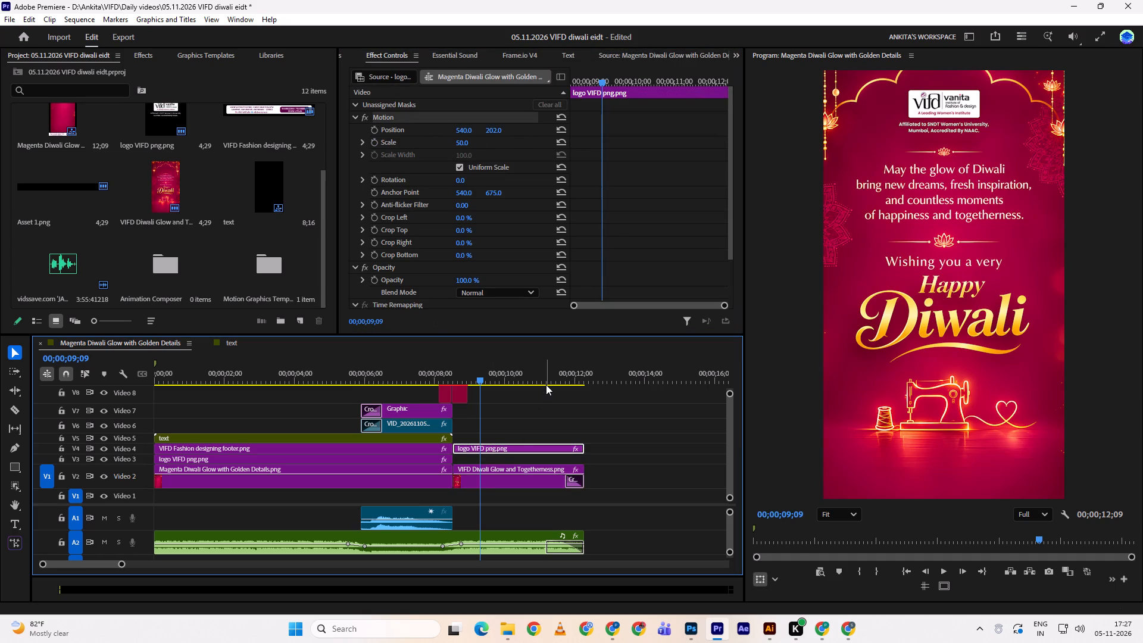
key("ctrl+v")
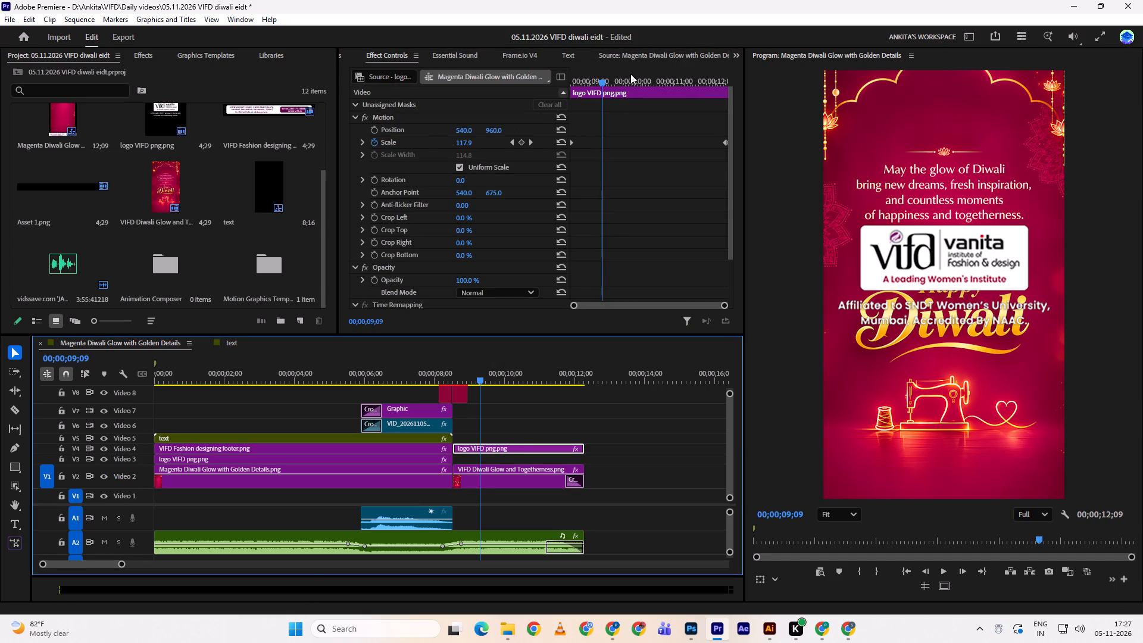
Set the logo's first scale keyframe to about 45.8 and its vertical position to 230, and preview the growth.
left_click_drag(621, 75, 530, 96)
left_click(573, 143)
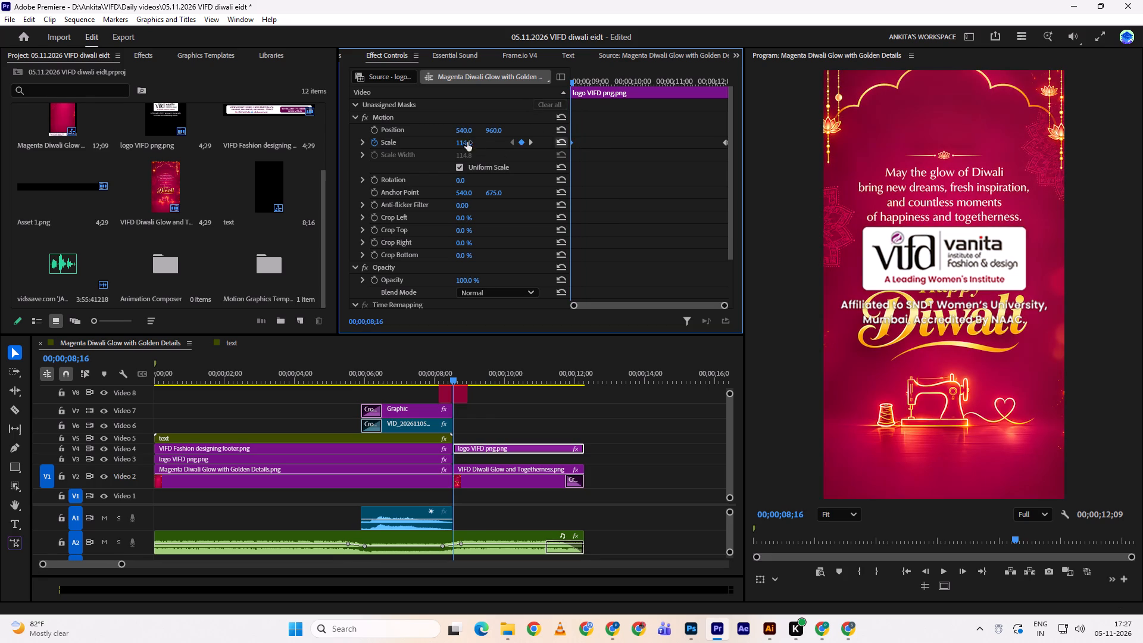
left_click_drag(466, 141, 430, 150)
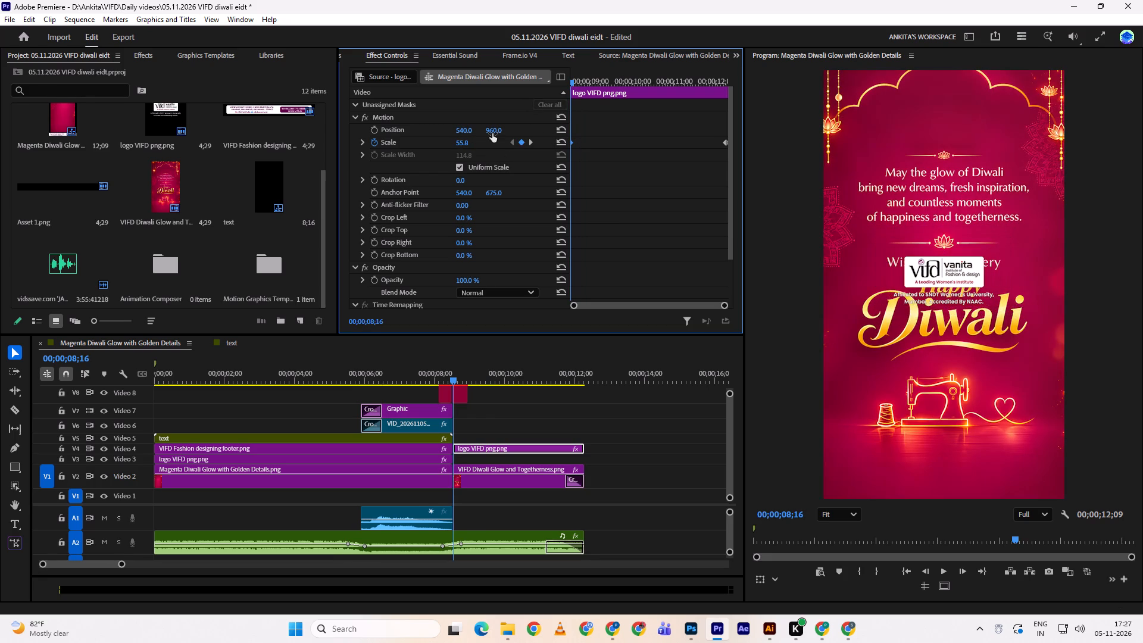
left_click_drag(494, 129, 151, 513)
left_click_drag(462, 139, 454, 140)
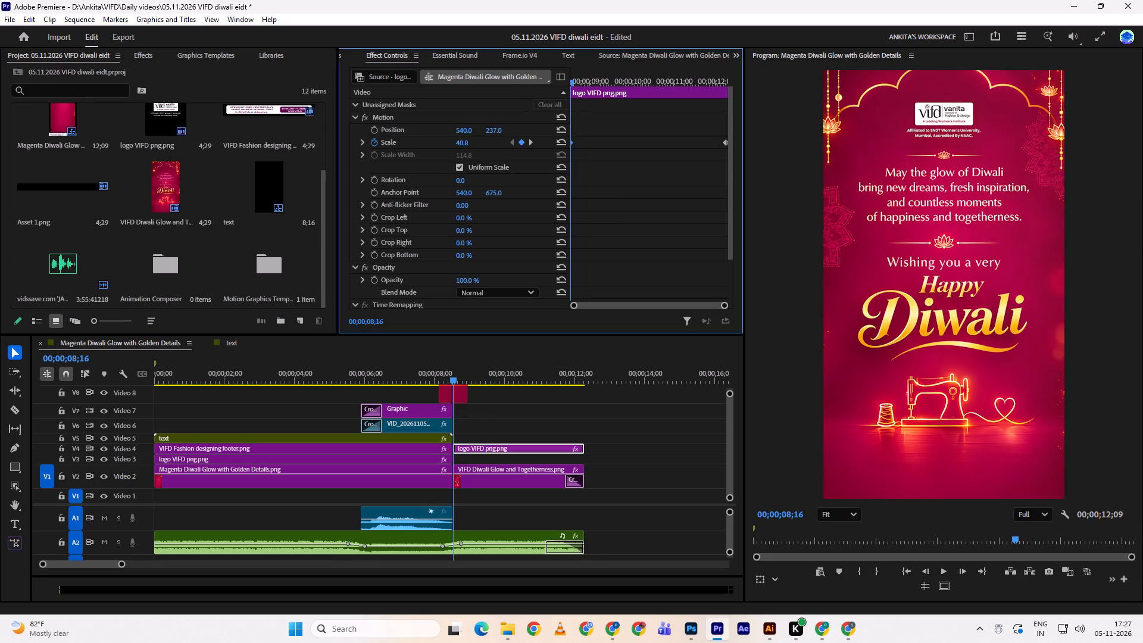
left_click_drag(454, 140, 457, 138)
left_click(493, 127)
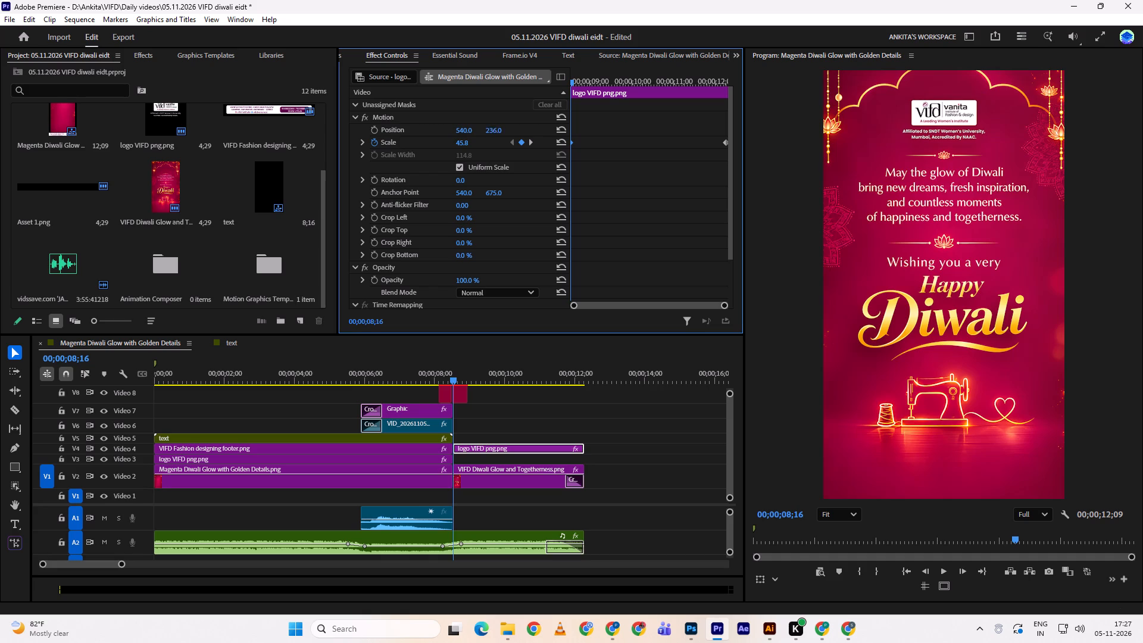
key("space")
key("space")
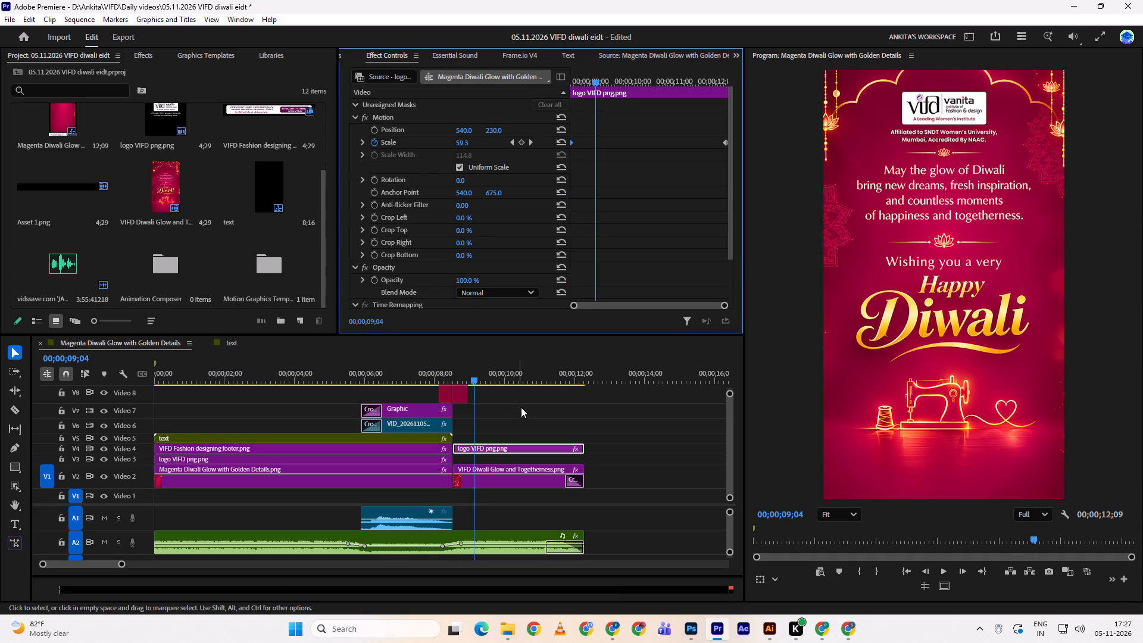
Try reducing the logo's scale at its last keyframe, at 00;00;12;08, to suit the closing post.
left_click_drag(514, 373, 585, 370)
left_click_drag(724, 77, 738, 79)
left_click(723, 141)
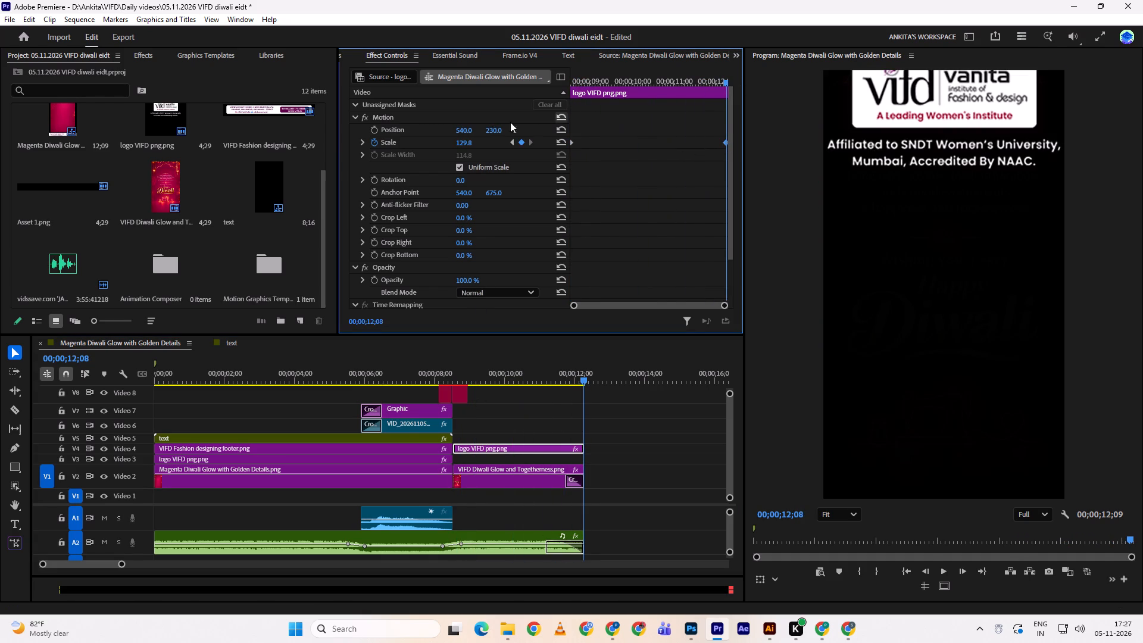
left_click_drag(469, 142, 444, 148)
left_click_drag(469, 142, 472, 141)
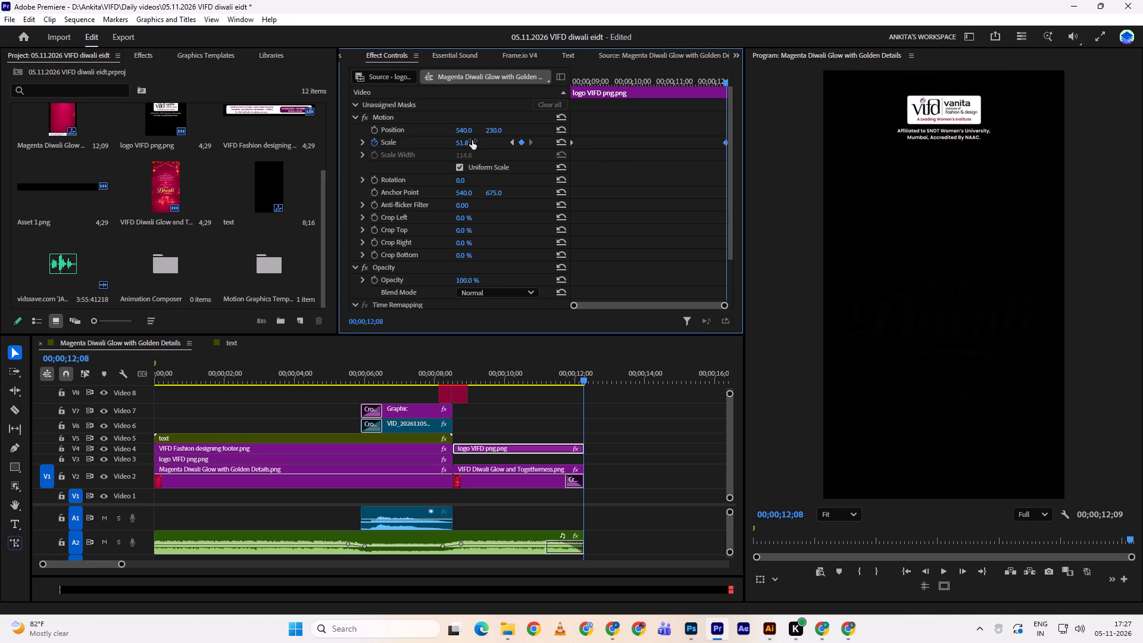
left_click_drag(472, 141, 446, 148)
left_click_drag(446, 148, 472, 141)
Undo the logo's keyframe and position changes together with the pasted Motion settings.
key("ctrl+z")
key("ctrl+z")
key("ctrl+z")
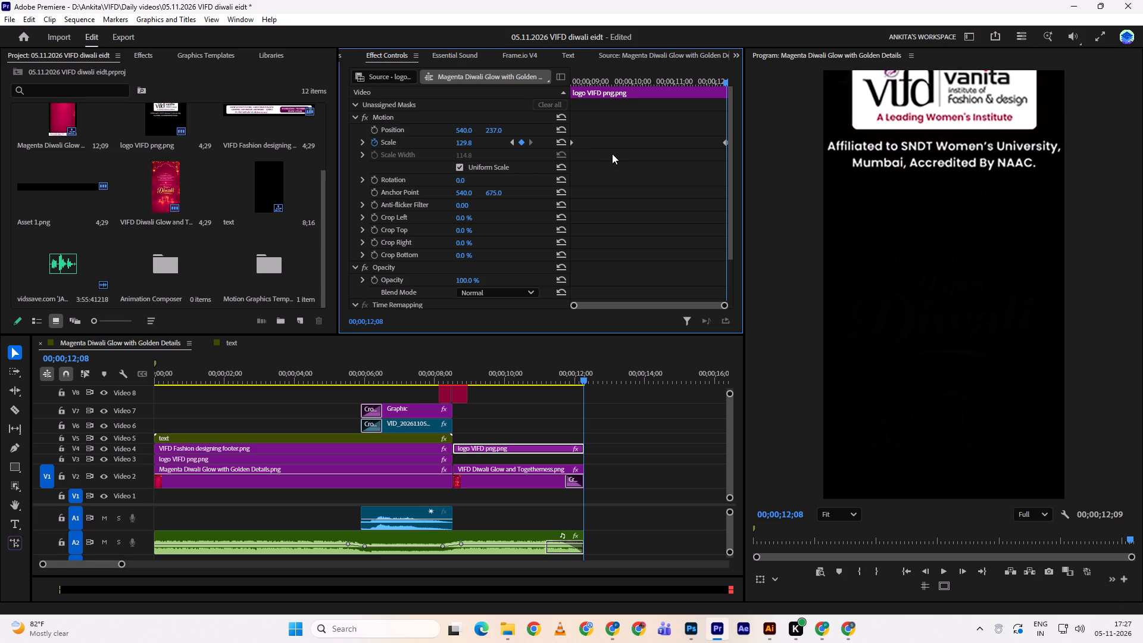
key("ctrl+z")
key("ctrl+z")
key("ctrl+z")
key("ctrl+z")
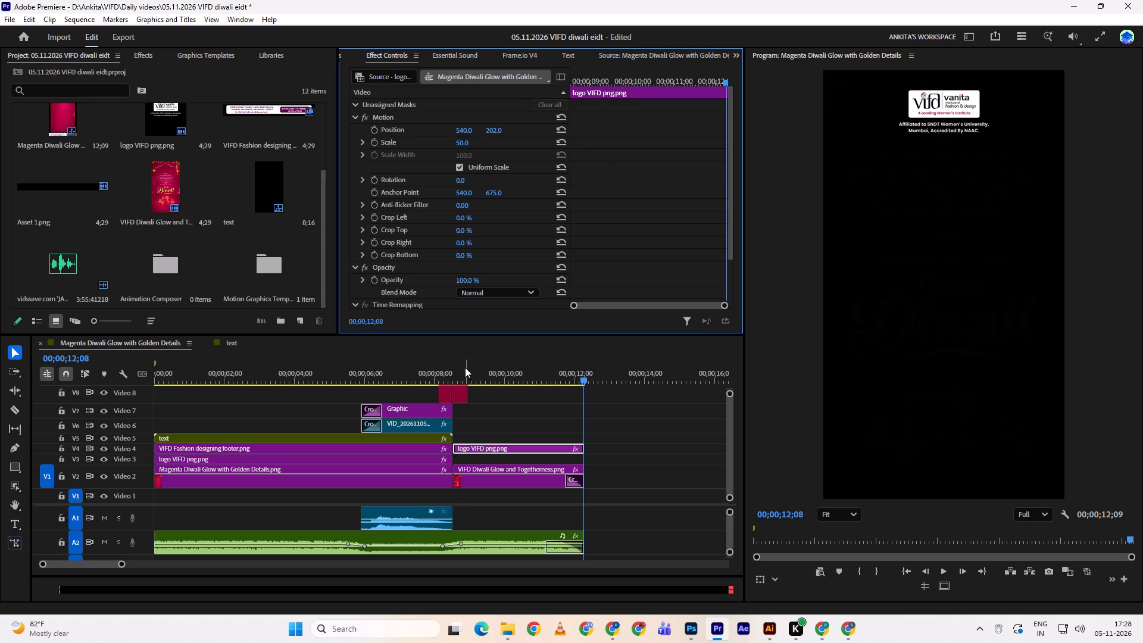
Preview the transition from the group video into the closing post with the static logo.
left_click_drag(479, 363, 452, 372)
key("space")
left_click_drag(454, 371, 428, 356)
left_click(428, 356)
key("space")
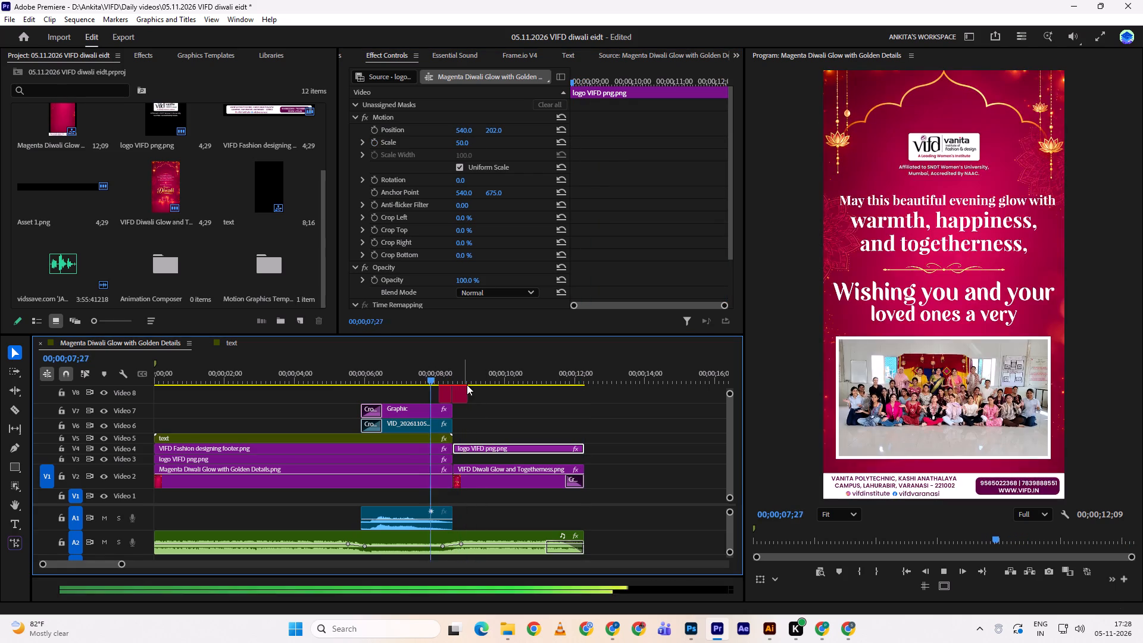
key("space")
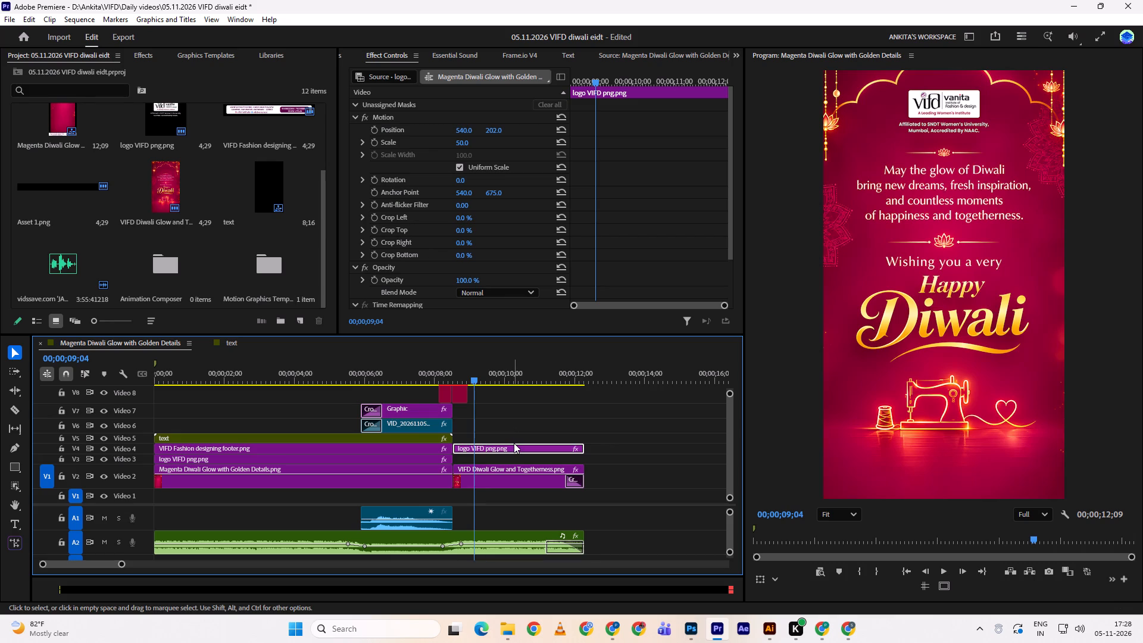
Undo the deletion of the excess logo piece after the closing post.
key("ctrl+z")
Place the logo VIFD png file from the VIFD folder into the Diwali poster document in Photoshop.
key("alt+Tab")
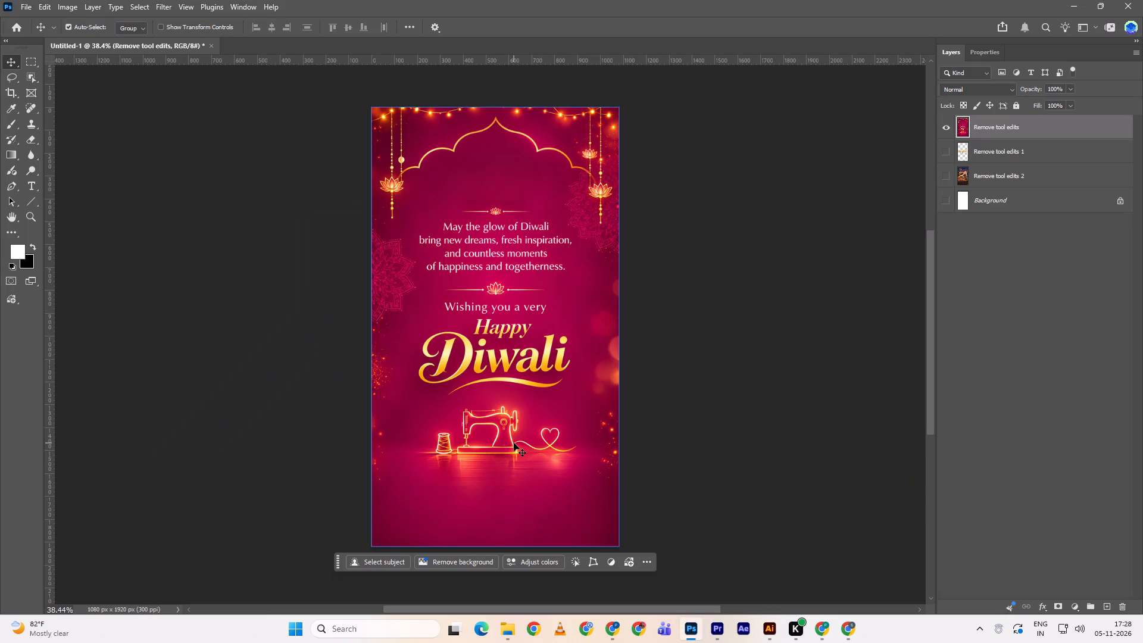
scroll(579, 282, "up", 3)
key("alt+Tab")
key("alt+Tab")
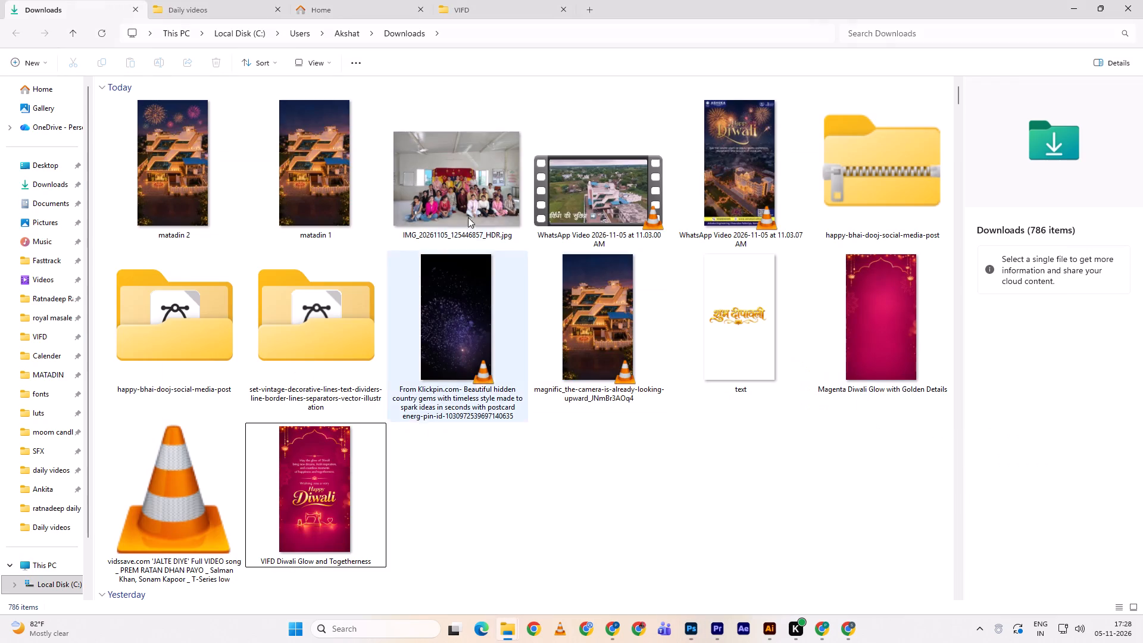
left_click(542, 4)
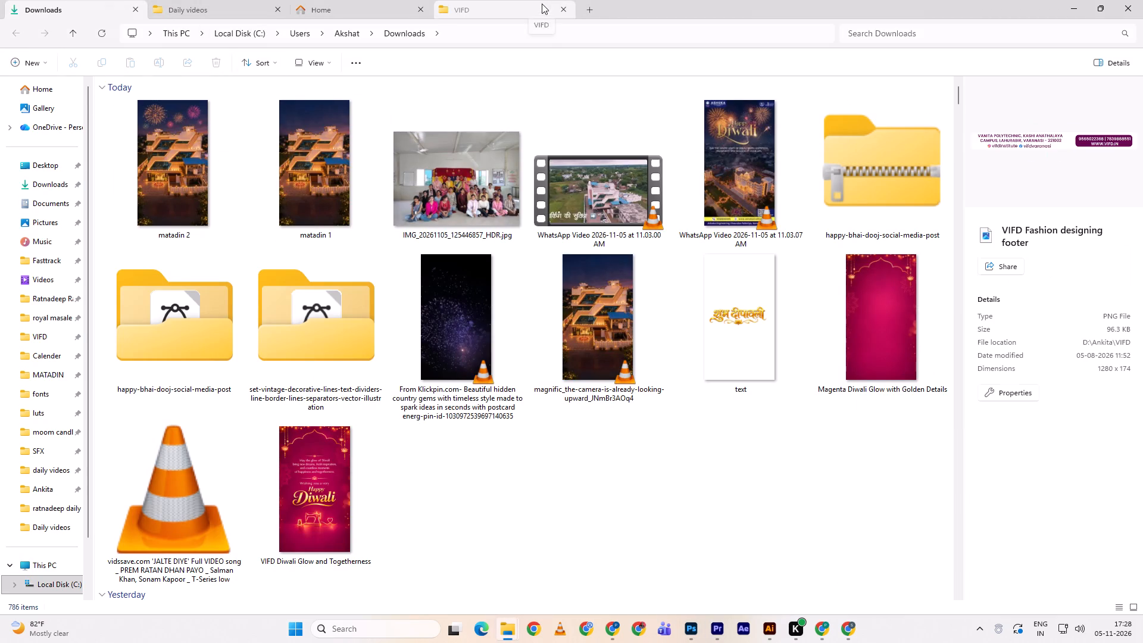
scroll(370, 326, "down", 2)
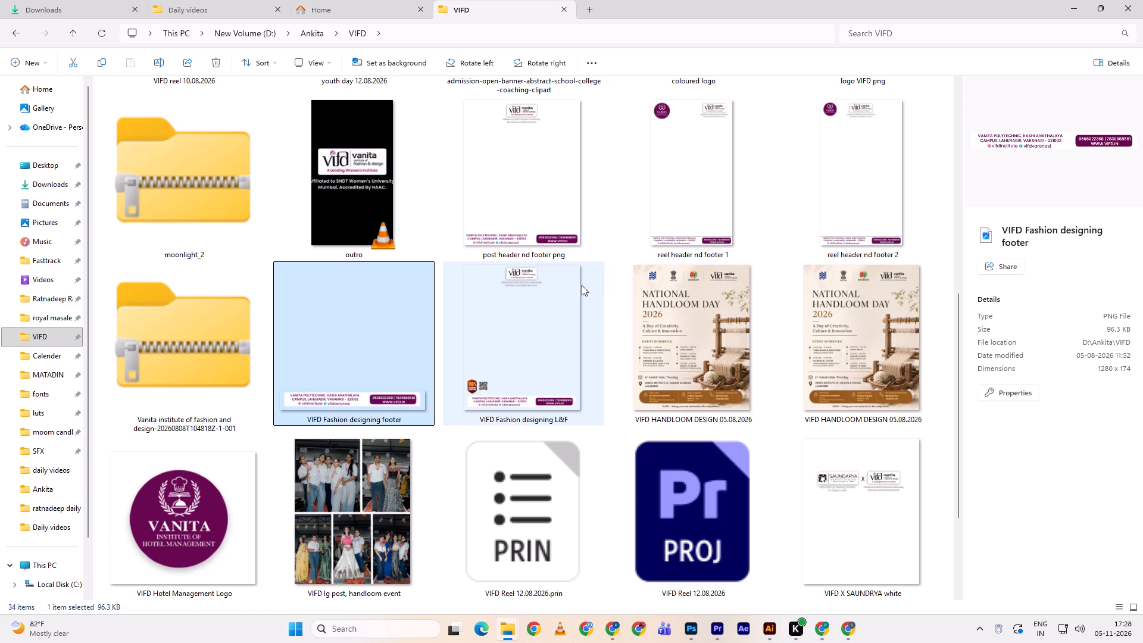
scroll(660, 257, "up", 1)
left_click_drag(846, 304, 860, 367)
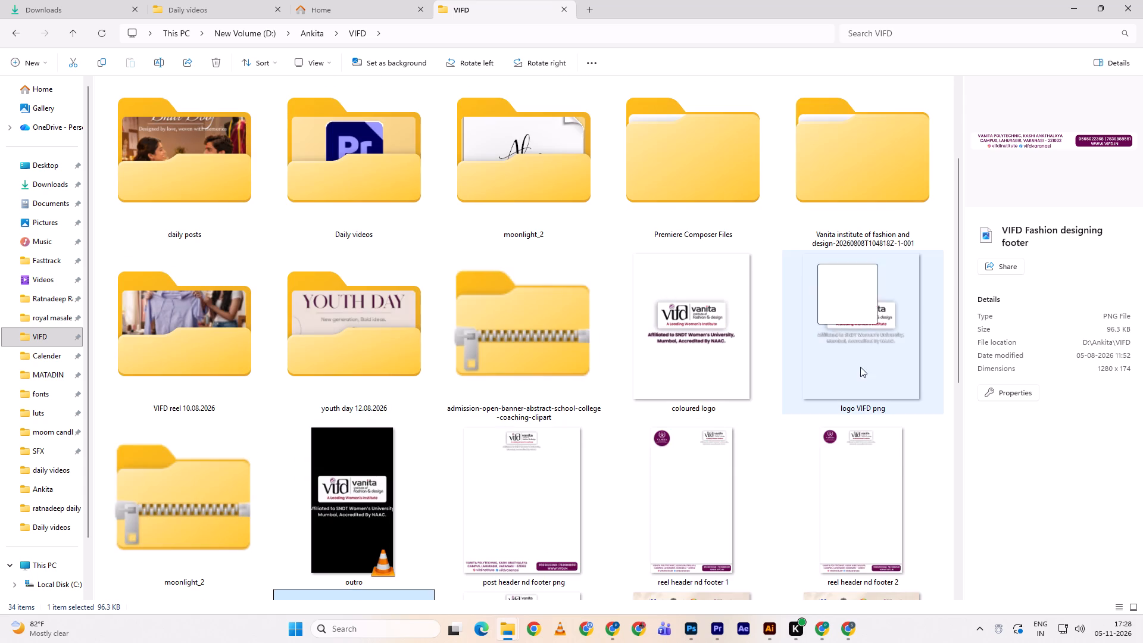
left_click_drag(860, 367, 405, 292)
key("alt+Tab")
Scale the placed logo to about 43.75% and position it inside the golden arch above the greeting.
left_click_drag(620, 357, 538, 366, "alt")
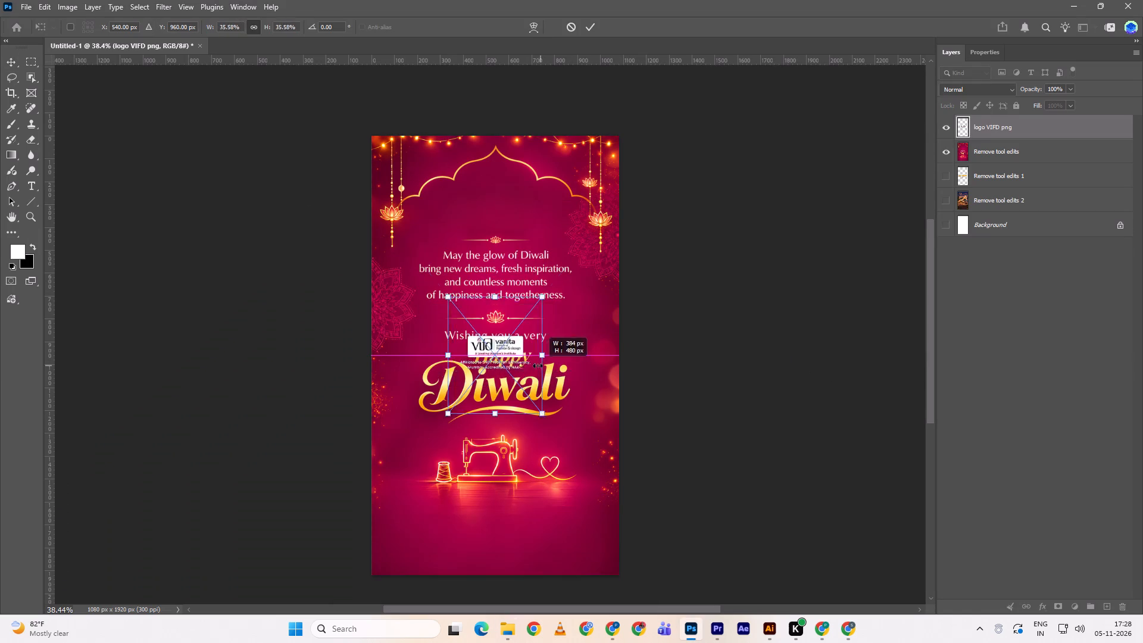
left_click_drag(538, 366, 525, 367, "alt")
left_click_drag(504, 369, 496, 220)
left_click_drag(523, 205, 536, 202, "alt")
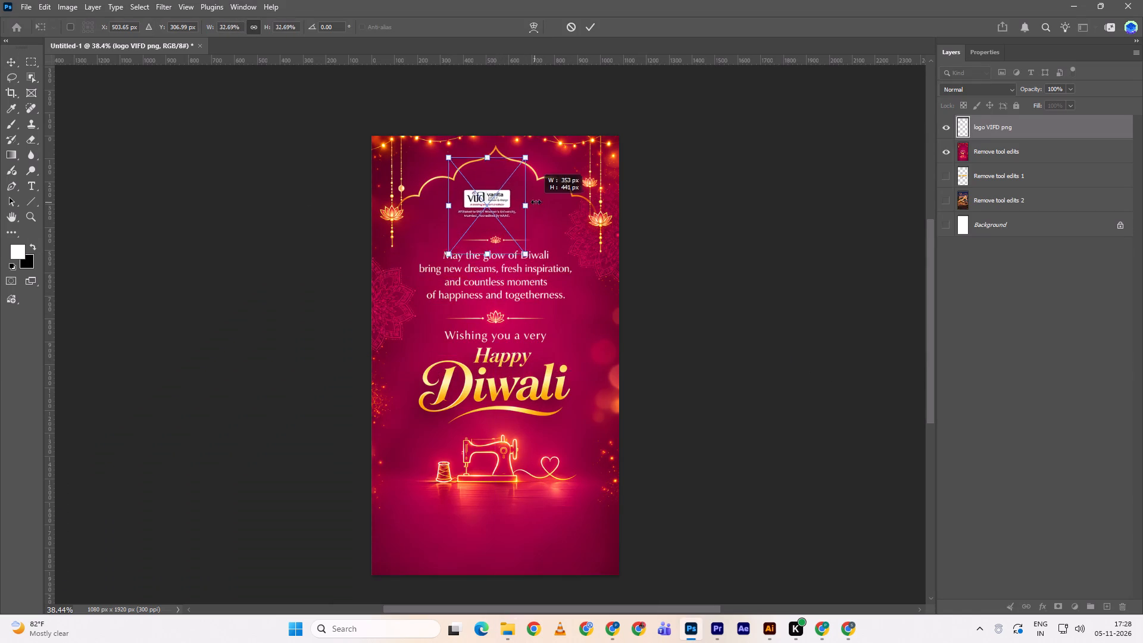
left_click_drag(536, 202, 539, 201, "alt")
left_click_drag(502, 202, 510, 204)
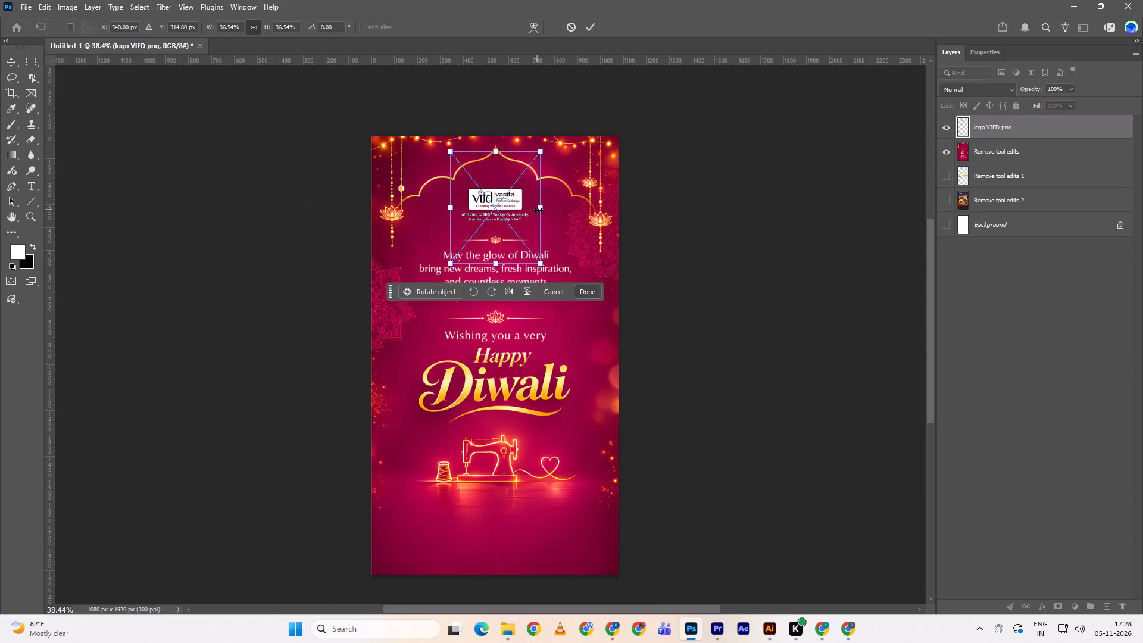
left_click_drag(538, 210, 547, 208, "alt")
left_click(502, 203)
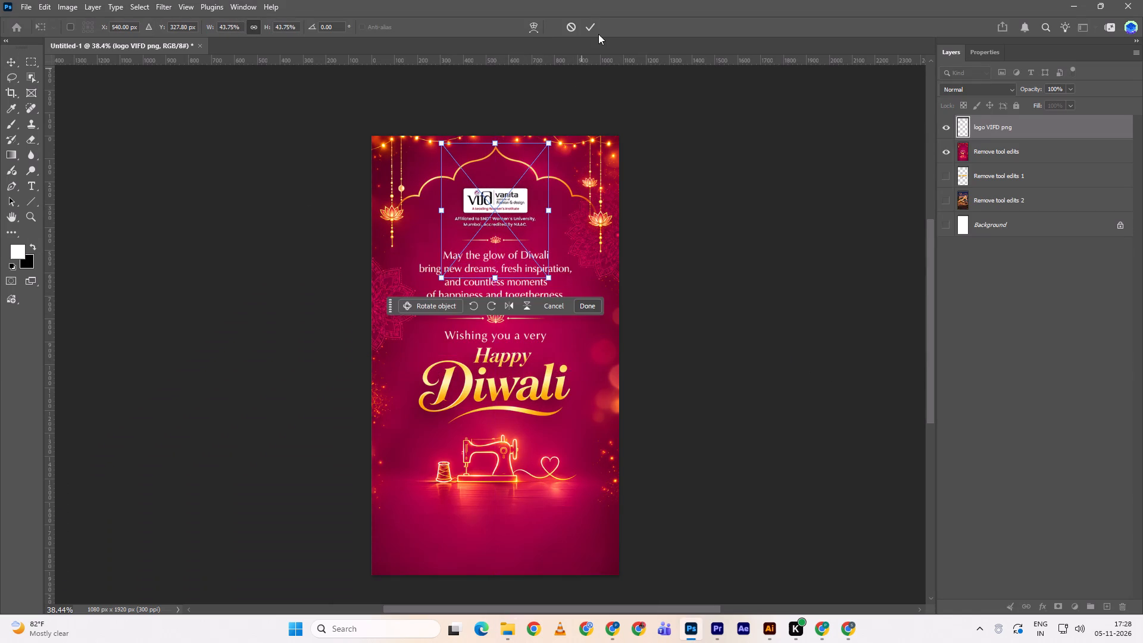
double_click(591, 20)
Centre the logo layer horizontally on the canvas, deselect, and nudge the logo slightly down.
key("ctrl+a")
triple_click(277, 21)
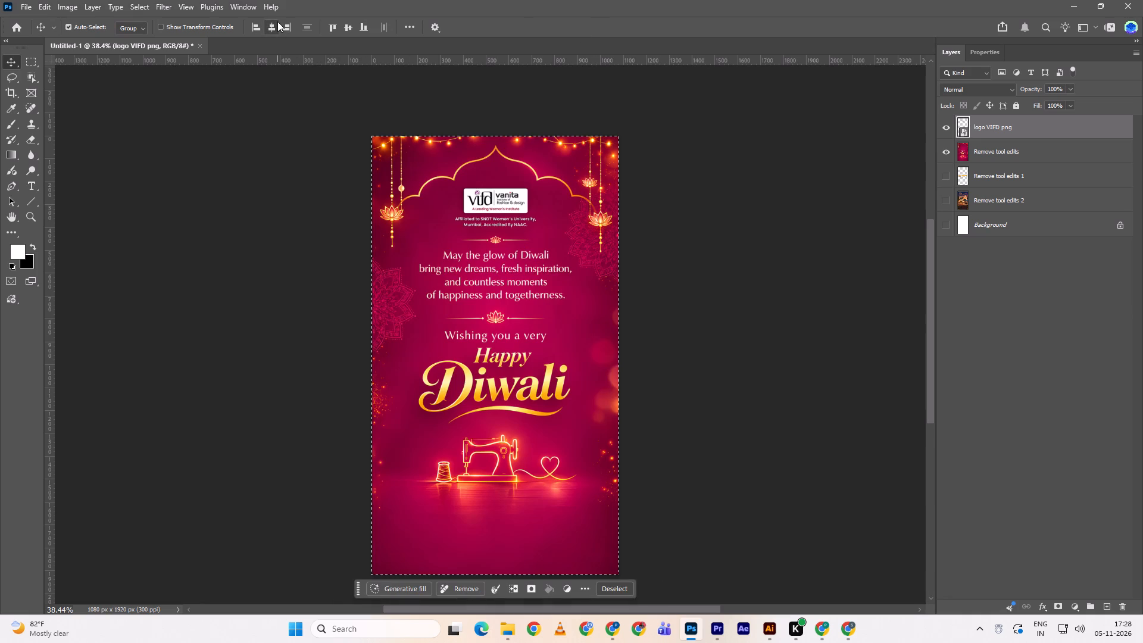
double_click(277, 21)
key("ctrl+d")
key("Down")
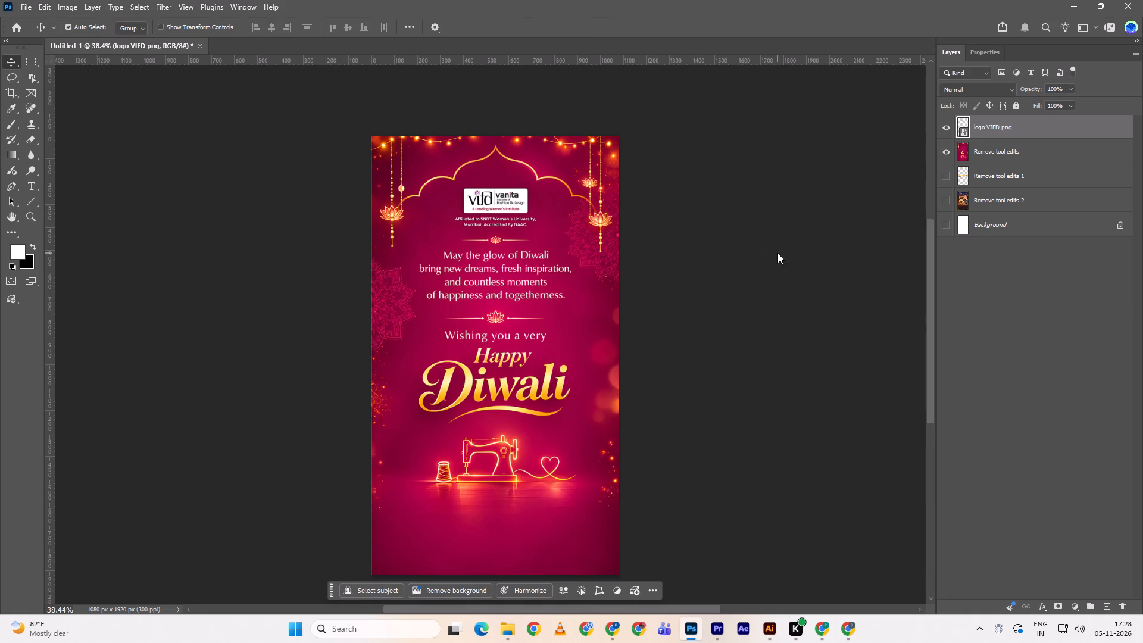
key("Down")
Export the logo-branded poster as a PNG over the existing VIFD Diwali Glow and Togetherness file in Downloads.
key("ctrl+w")
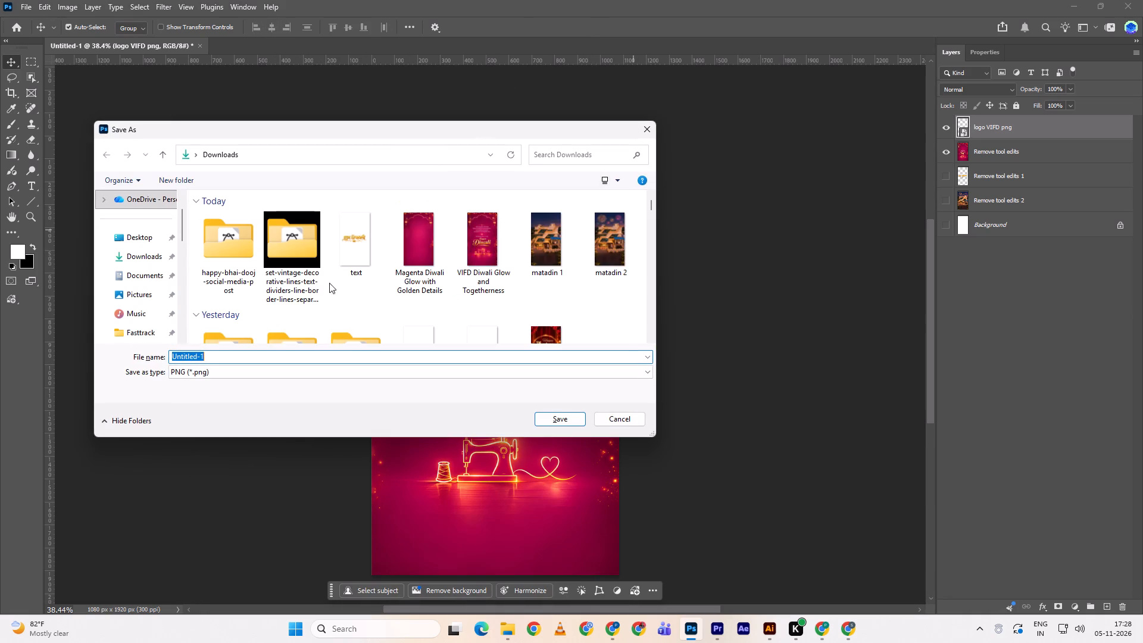
left_click(469, 247)
left_click(565, 420)
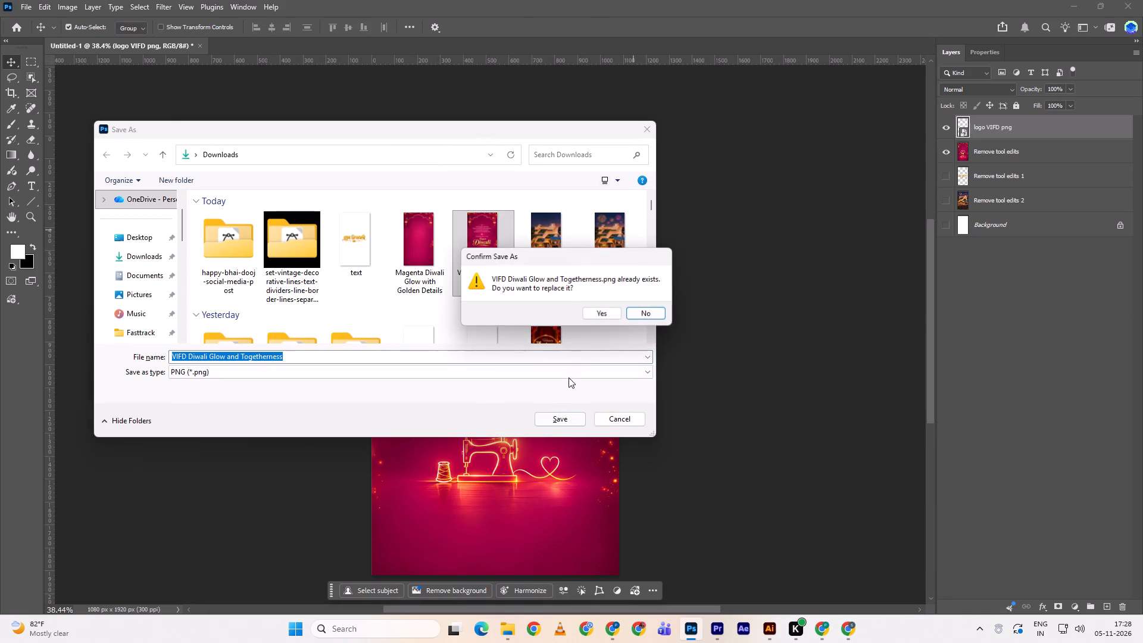
left_click(596, 316)
Return to Premiere, preview the updated closing post, and delete both separate logo pieces on V4 from 00;00;08;16 onward.
key("alt+Tab")
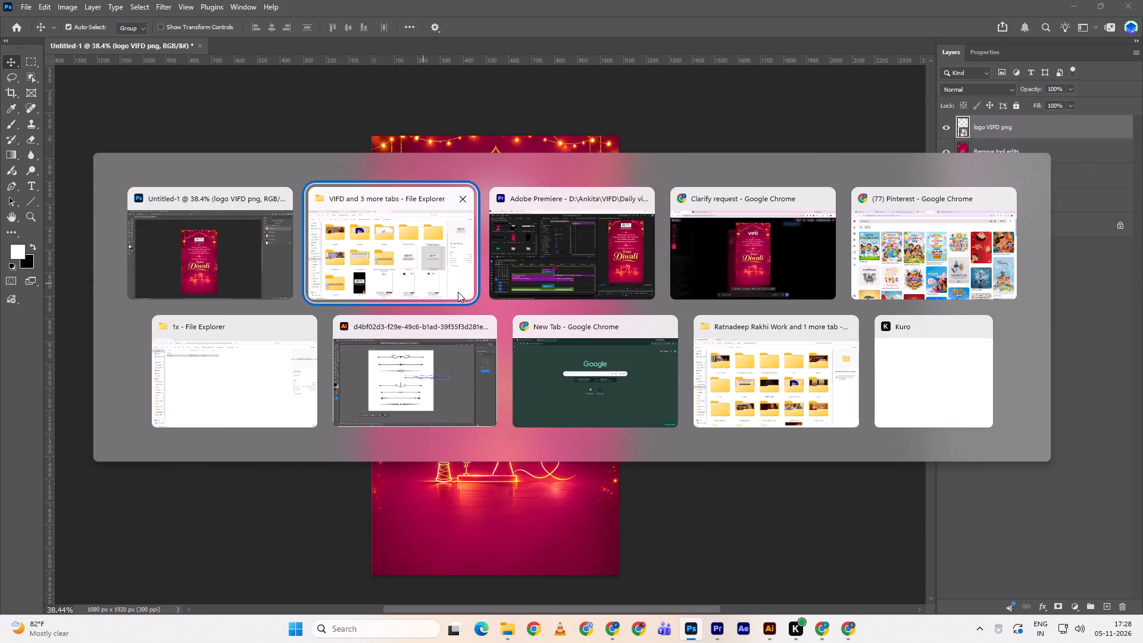
key("alt+Tab")
left_click_drag(461, 361, 439, 363)
key("space")
key("space")
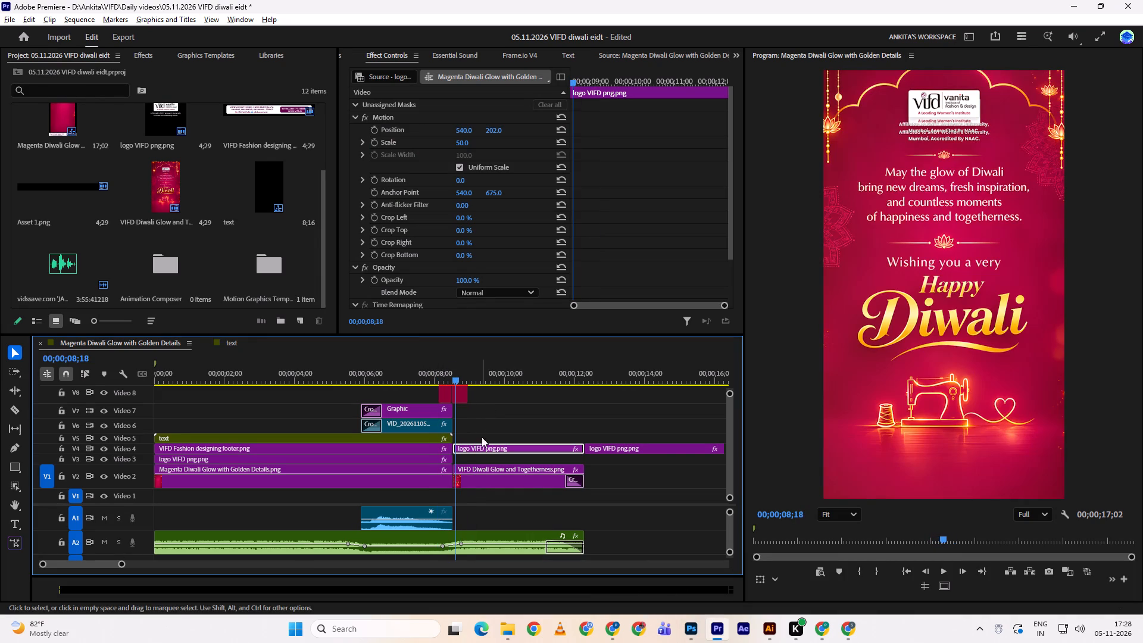
key("d")
left_click(602, 451)
key("d")
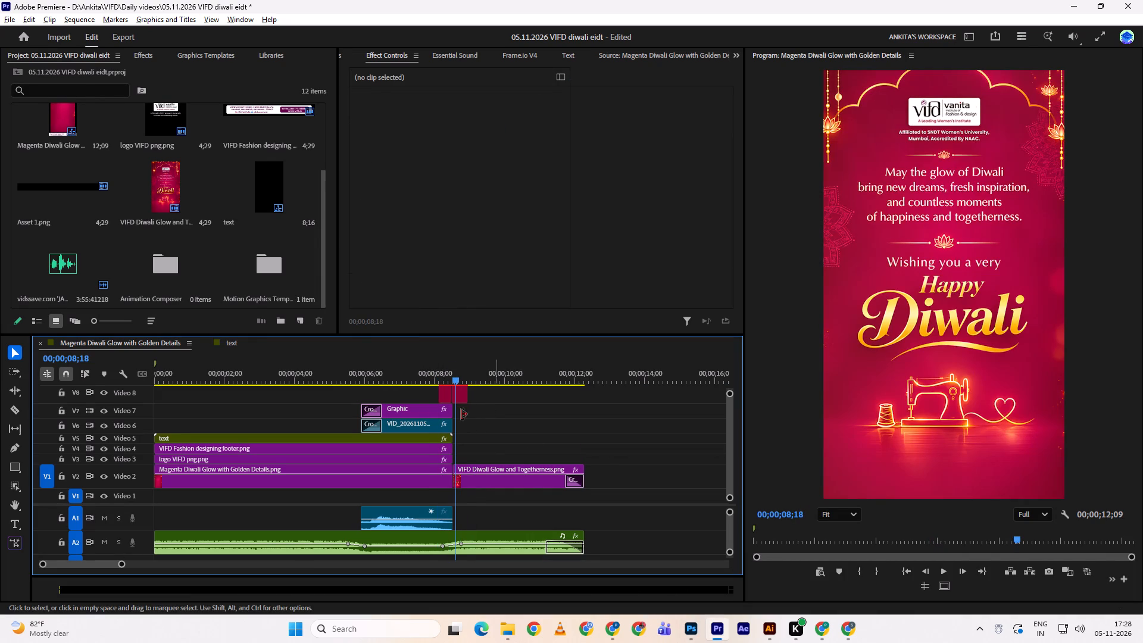
Set the closing post's starting Scale keyframe at 00;00;08;16 to 100.8 and preview the zoom.
left_click(421, 358)
key("space")
left_click_drag(443, 372, 435, 376)
key("space")
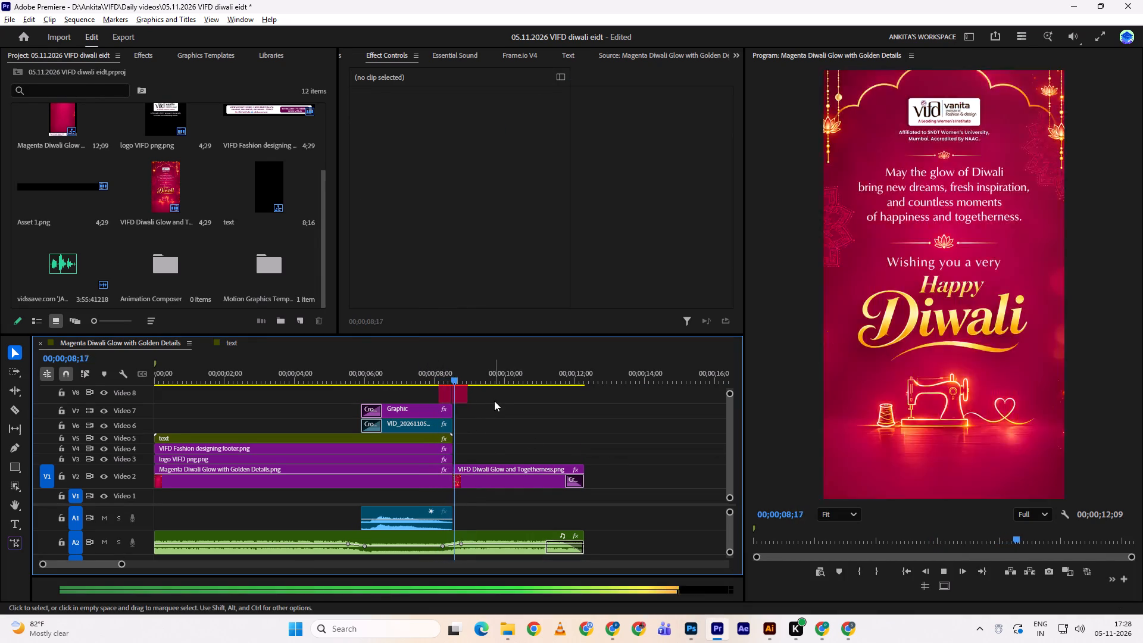
left_click_drag(503, 372, 460, 376)
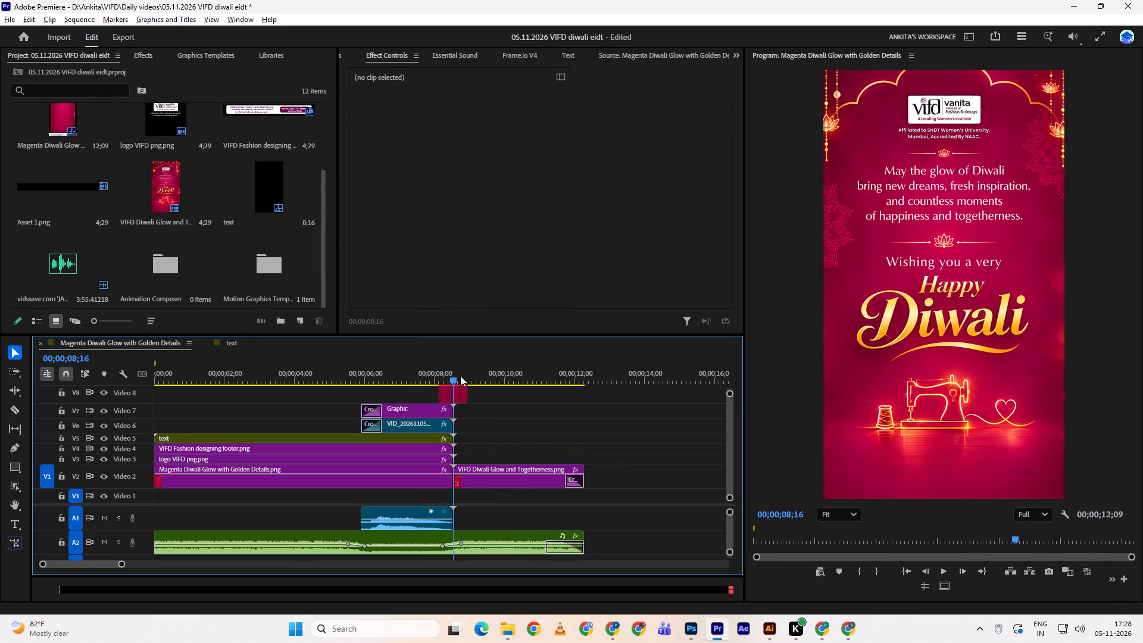
left_click_drag(460, 376, 458, 376)
double_click(488, 477)
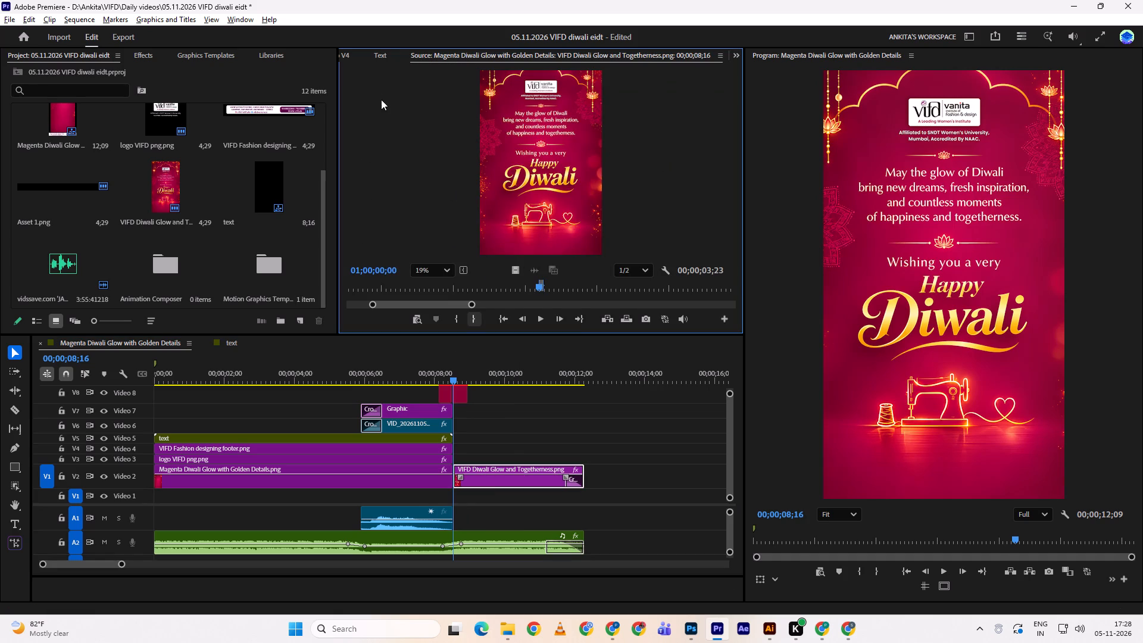
scroll(363, 53, "up", 4)
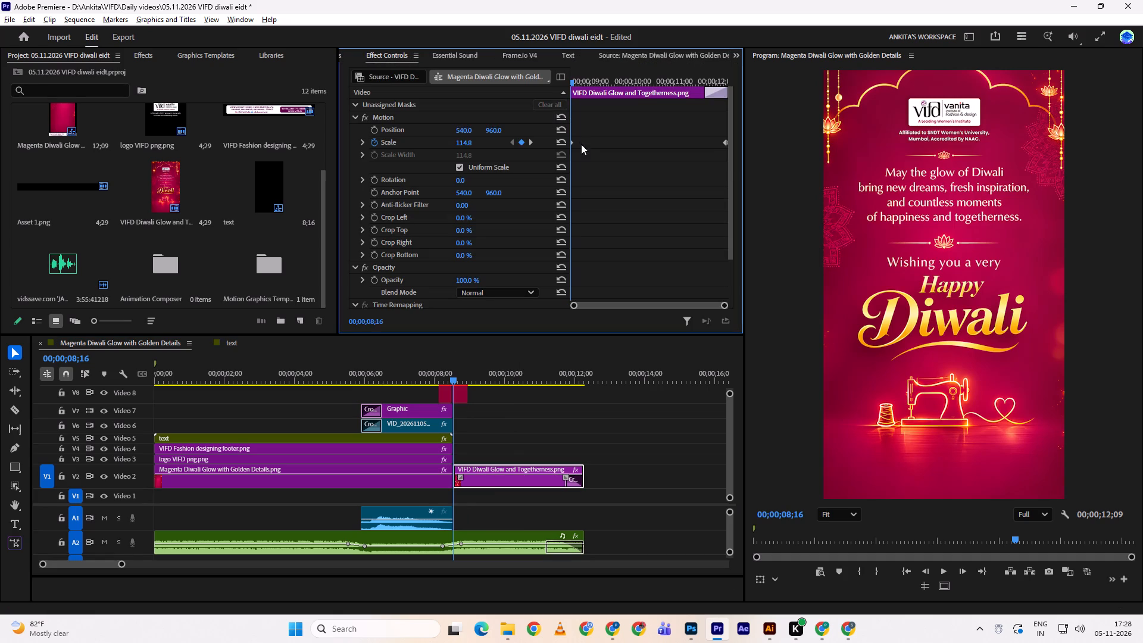
left_click(573, 141)
left_click_drag(471, 144, 457, 140)
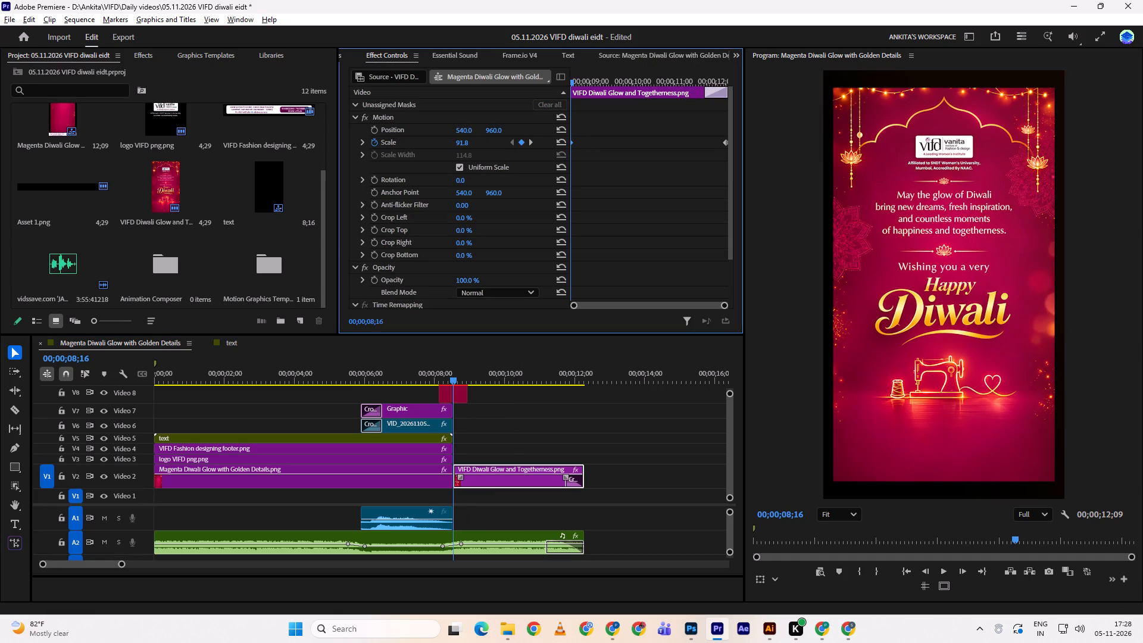
left_click_drag(457, 140, 461, 138)
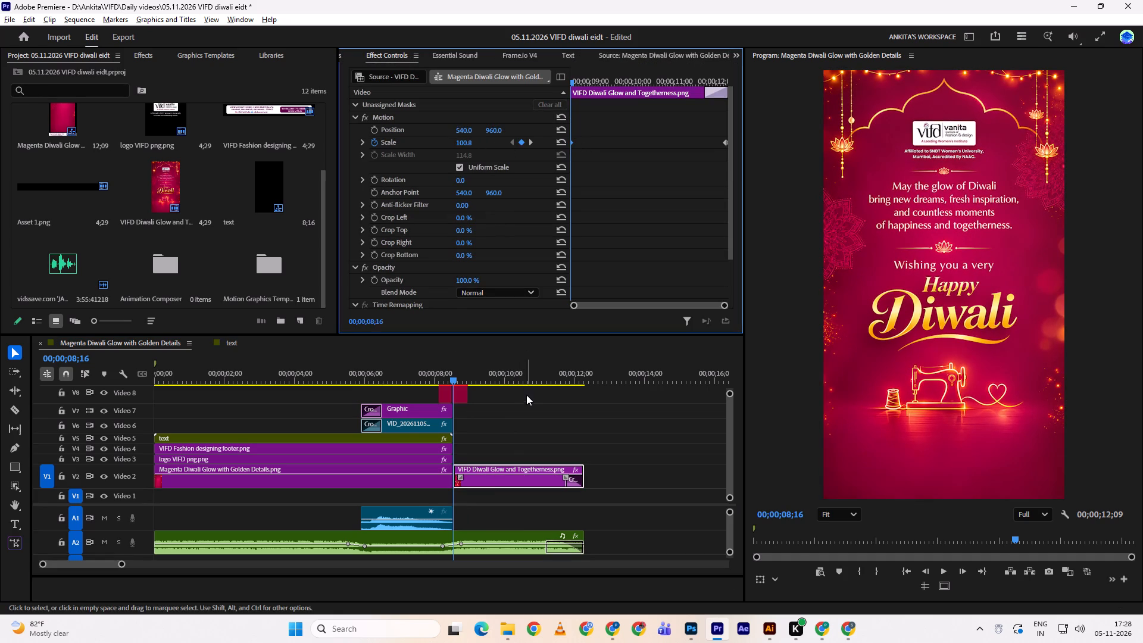
key("space")
key("space")
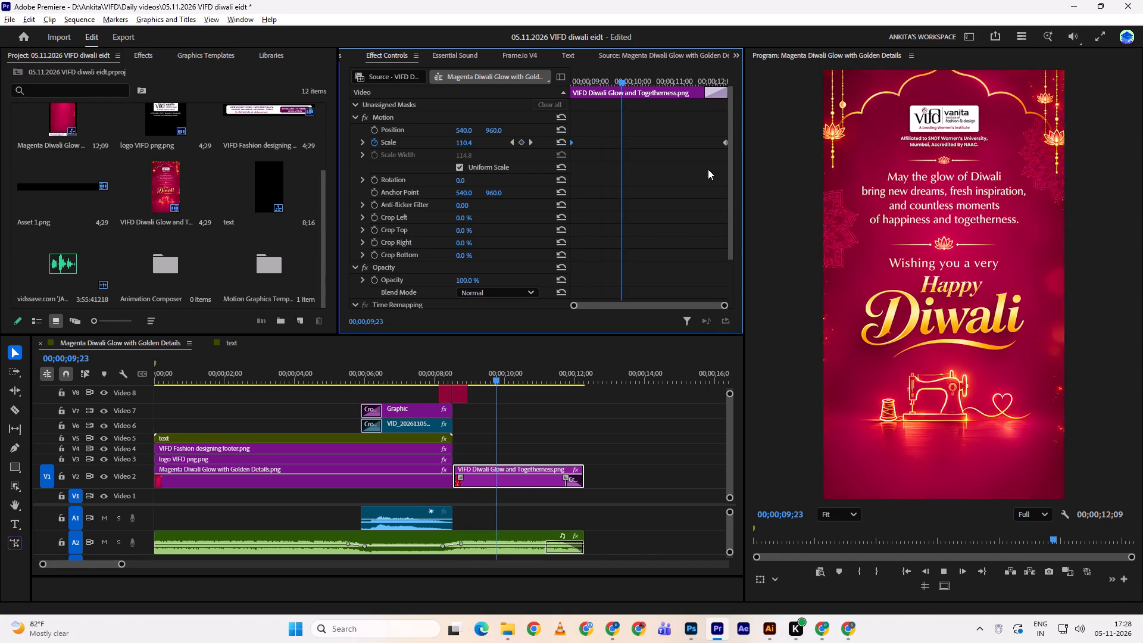
Reduce the closing post's ending Scale keyframe at 00;00;12;08 for a gentler zoom, and play it back.
left_click_drag(652, 82, 822, 93)
double_click(723, 143)
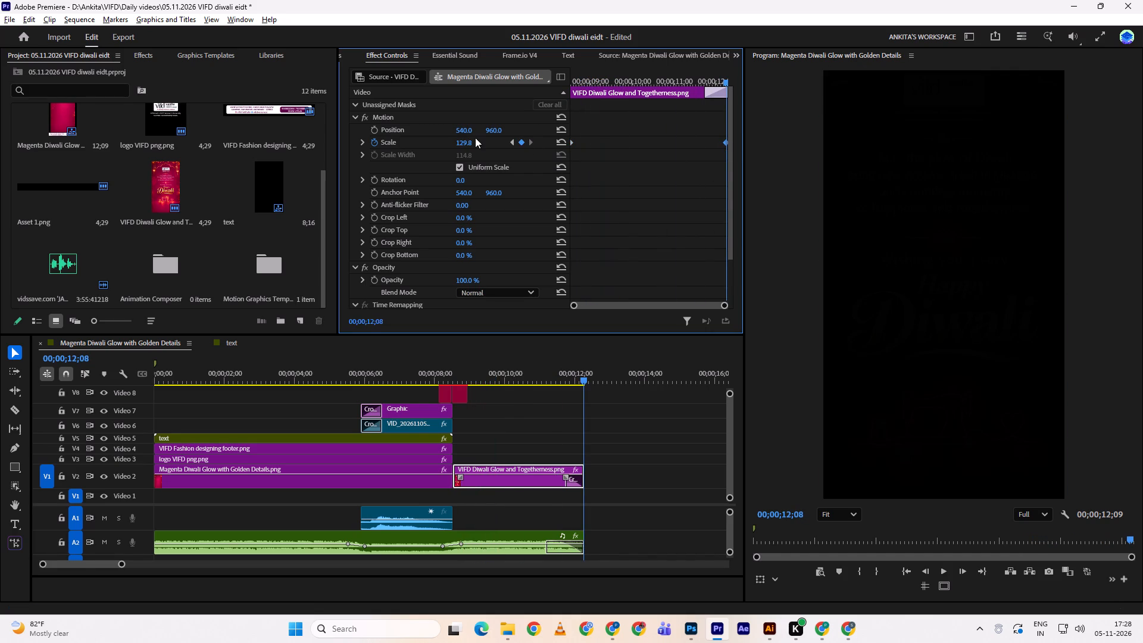
left_click(471, 138)
left_click_drag(470, 144, 461, 143)
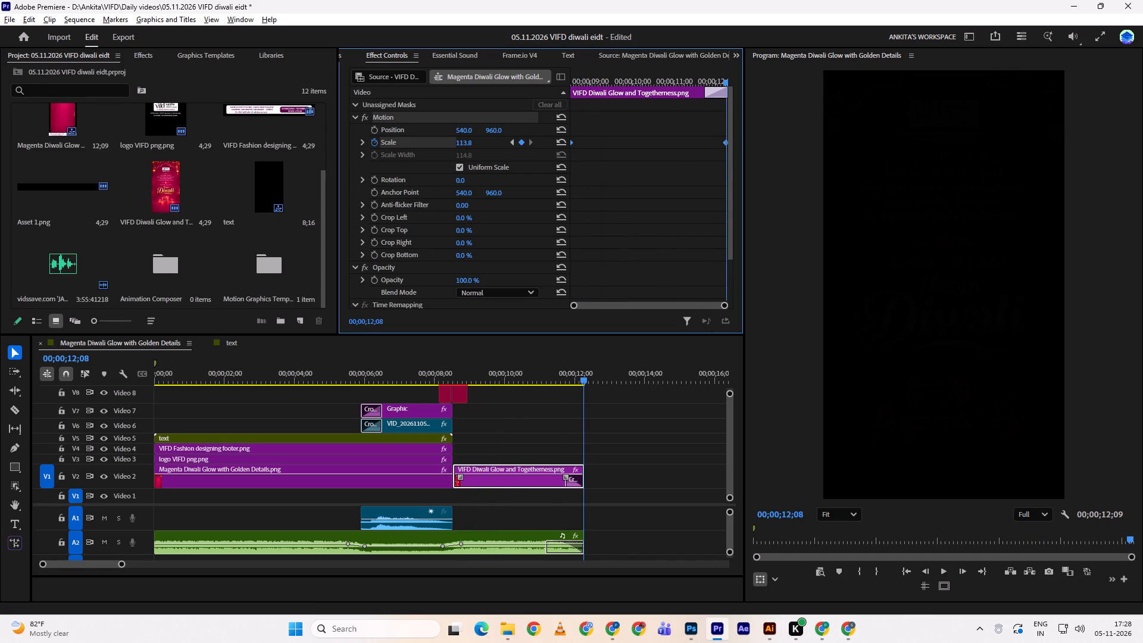
left_click_drag(461, 143, 460, 143)
left_click_drag(461, 364, 448, 370)
key("space")
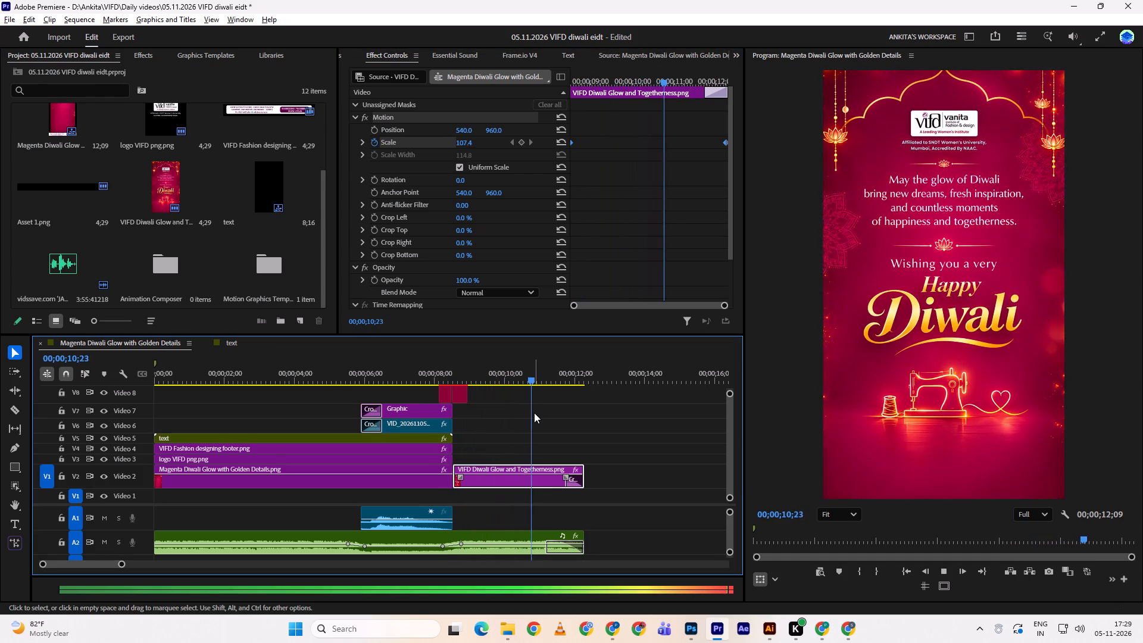
key("space")
key("space")
key("space")
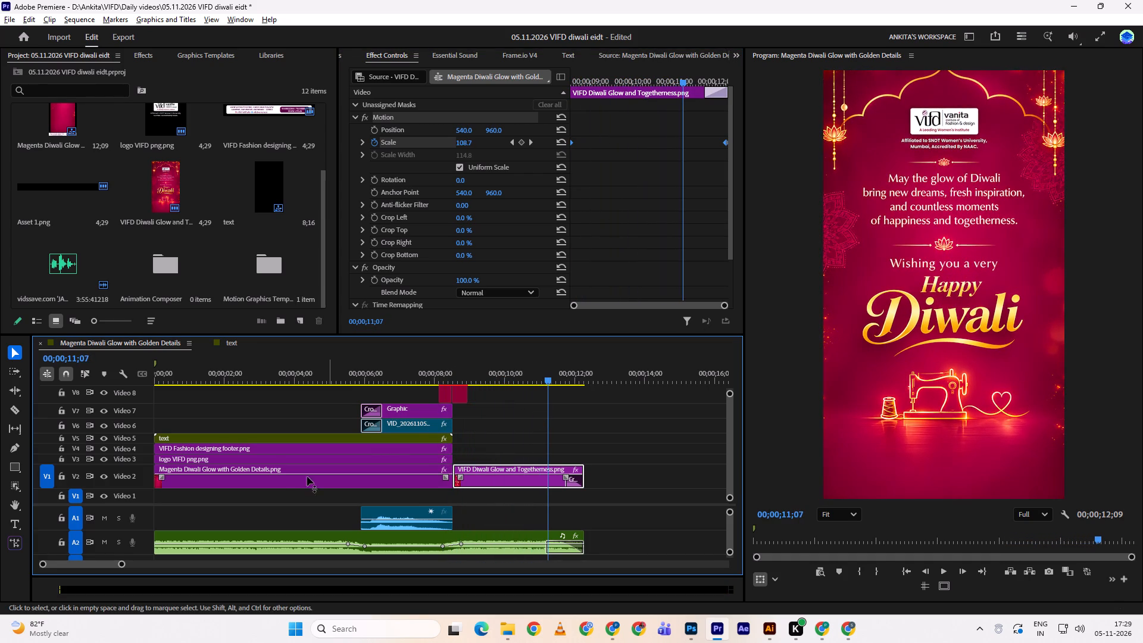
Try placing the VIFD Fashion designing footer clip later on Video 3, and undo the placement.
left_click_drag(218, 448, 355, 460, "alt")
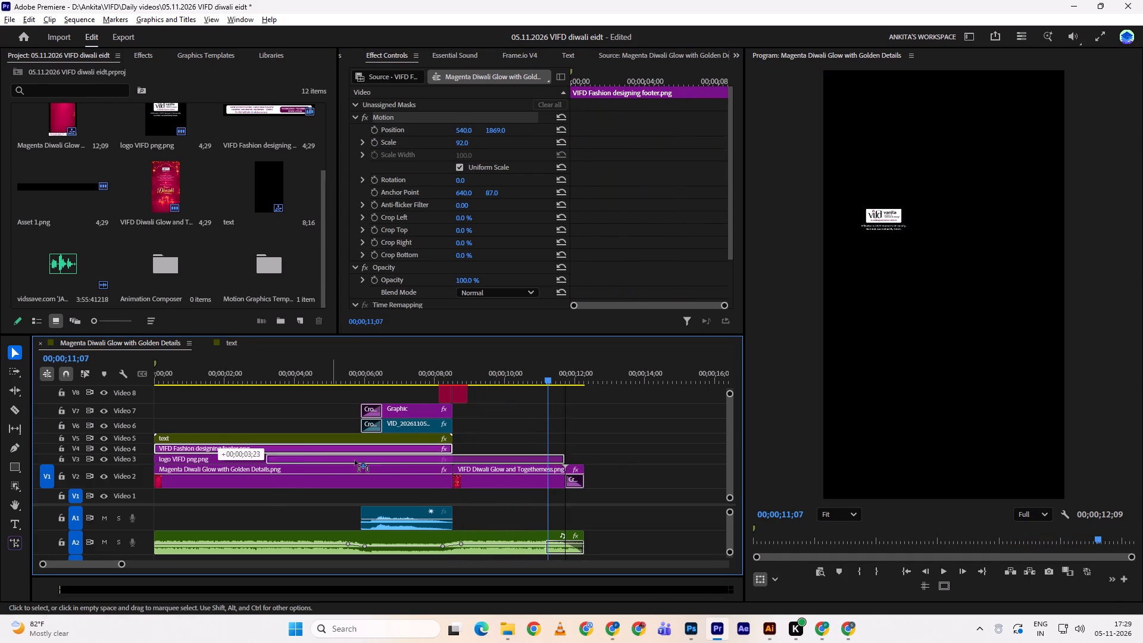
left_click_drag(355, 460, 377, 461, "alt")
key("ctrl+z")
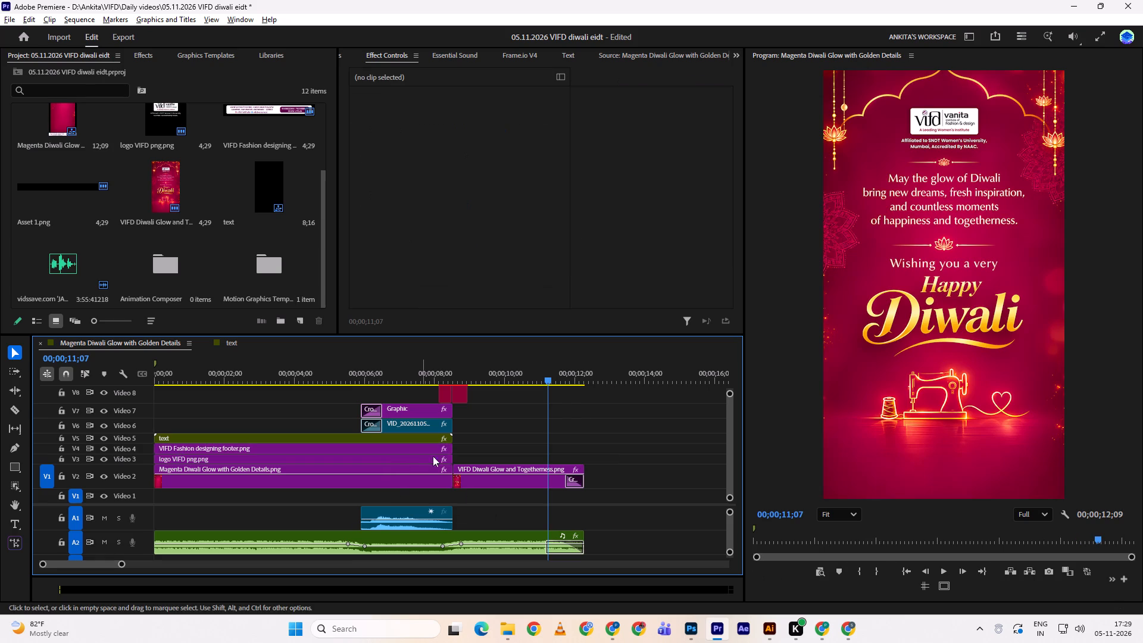
Extend the VIFD Fashion designing footer on Video 4 to the end of the closing post and preview it.
left_click_drag(456, 445, 586, 435)
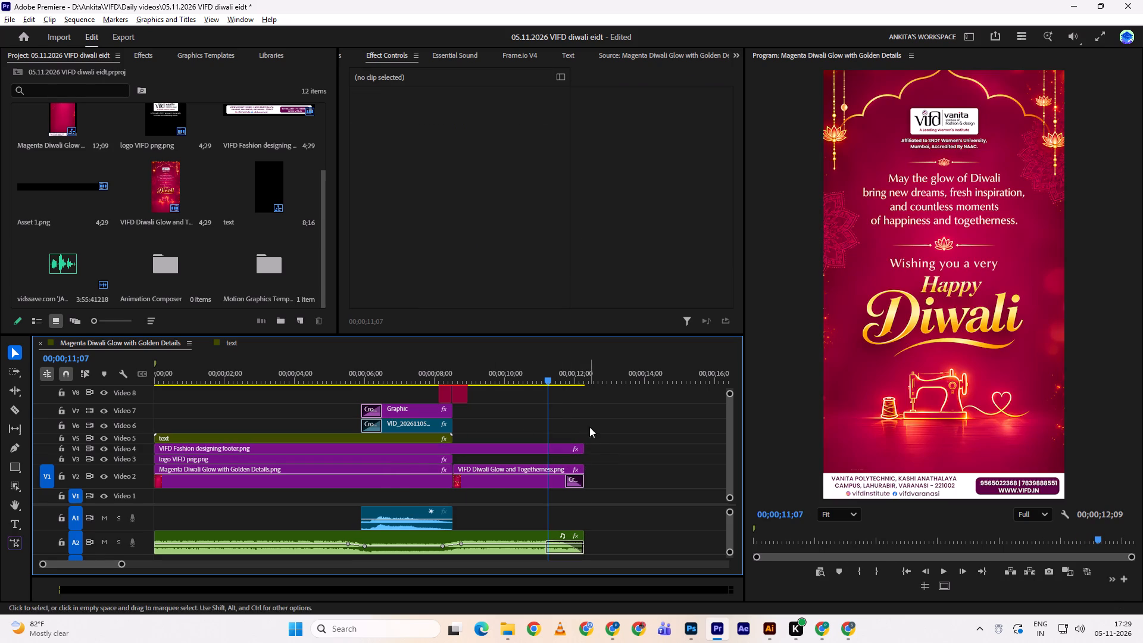
left_click(436, 370)
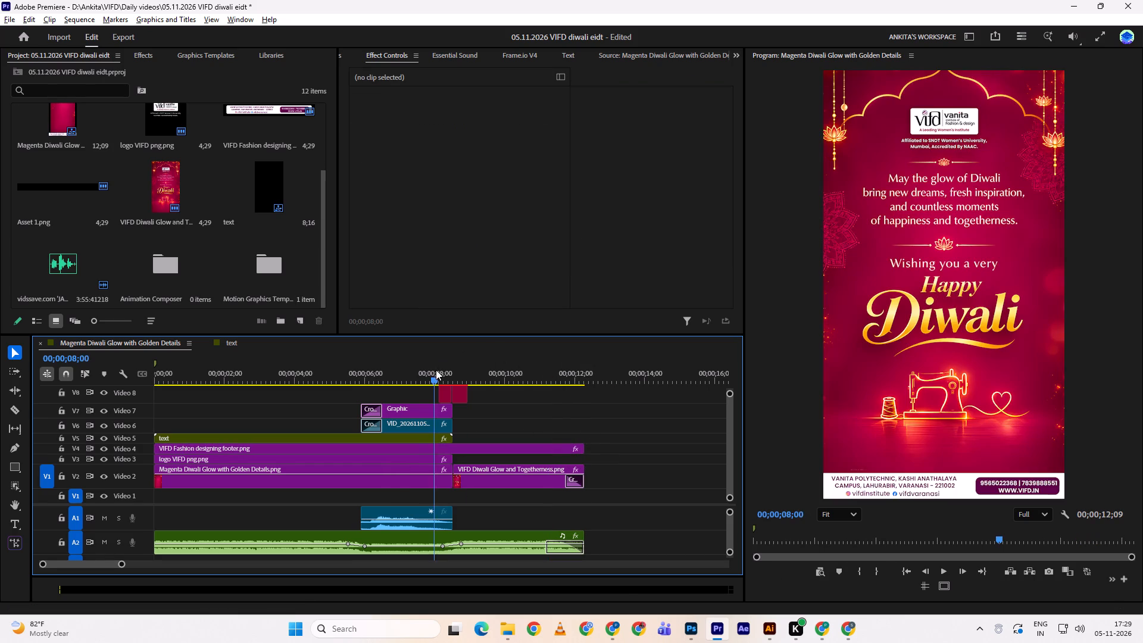
key("space")
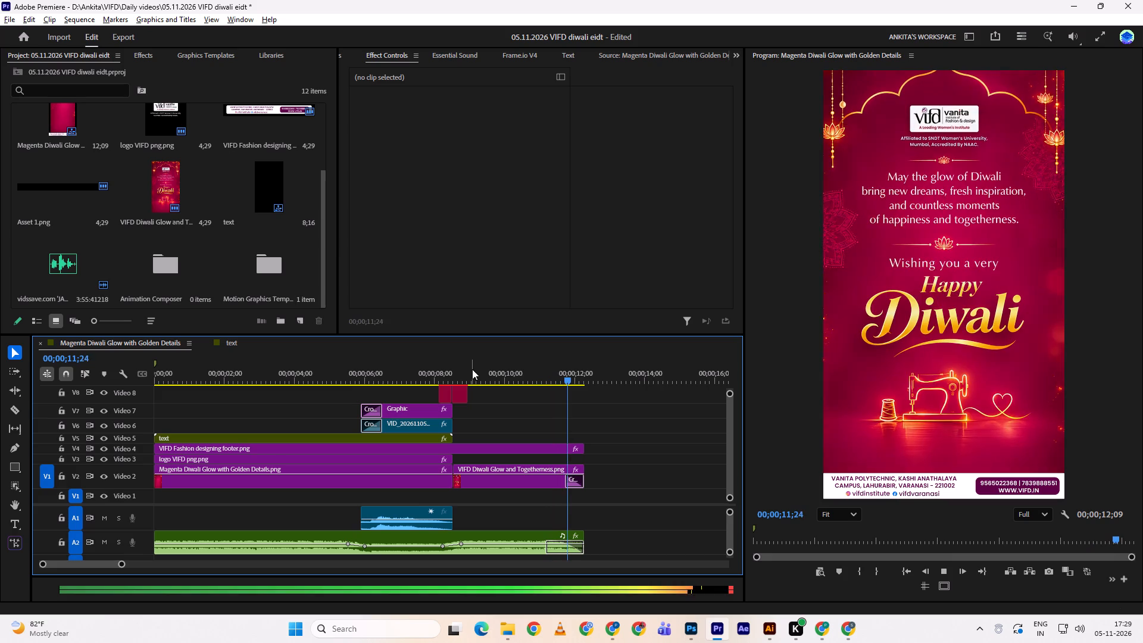
key("space")
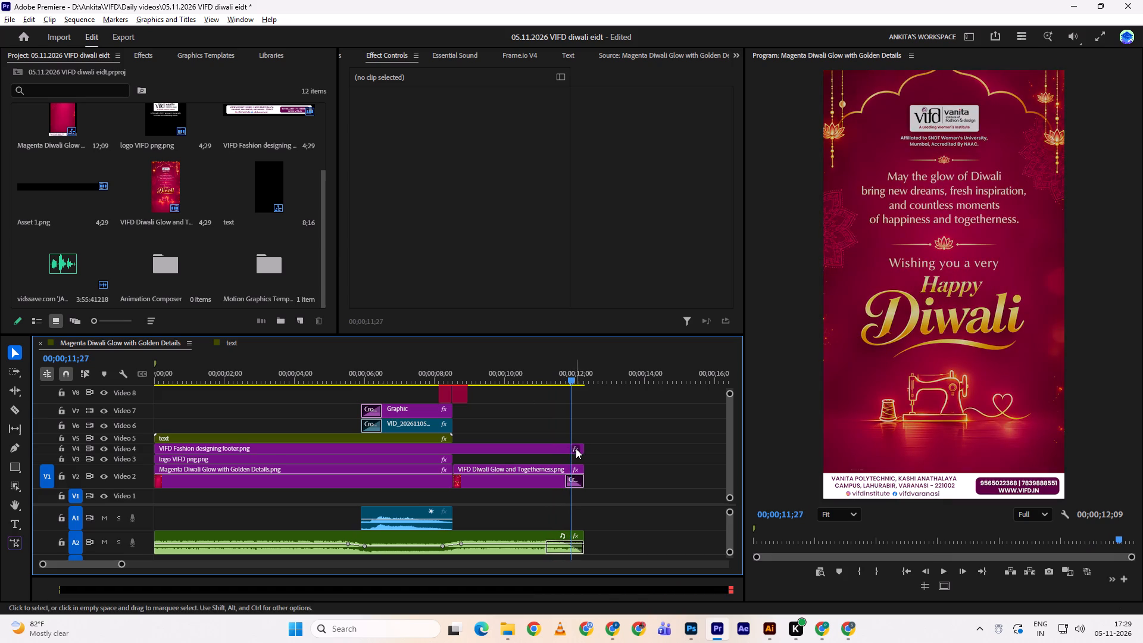
Add a Cross Dissolve to the end of the footer clip, shorten it to 00;00;00;17, and preview the fade-out.
left_click_drag(576, 447, 566, 448)
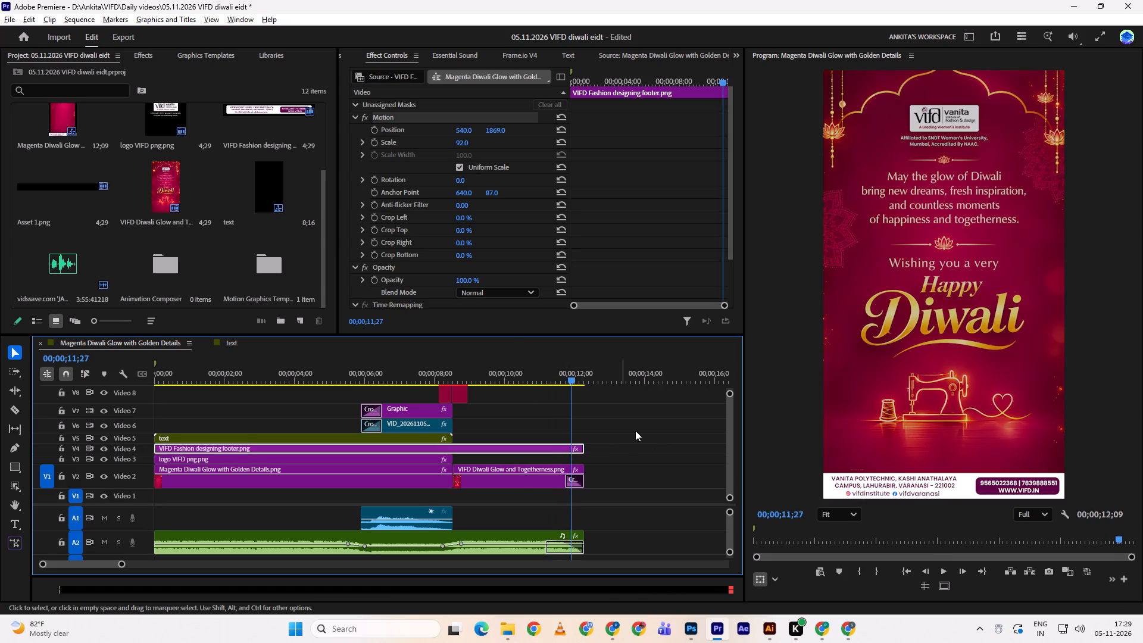
left_click(151, 50)
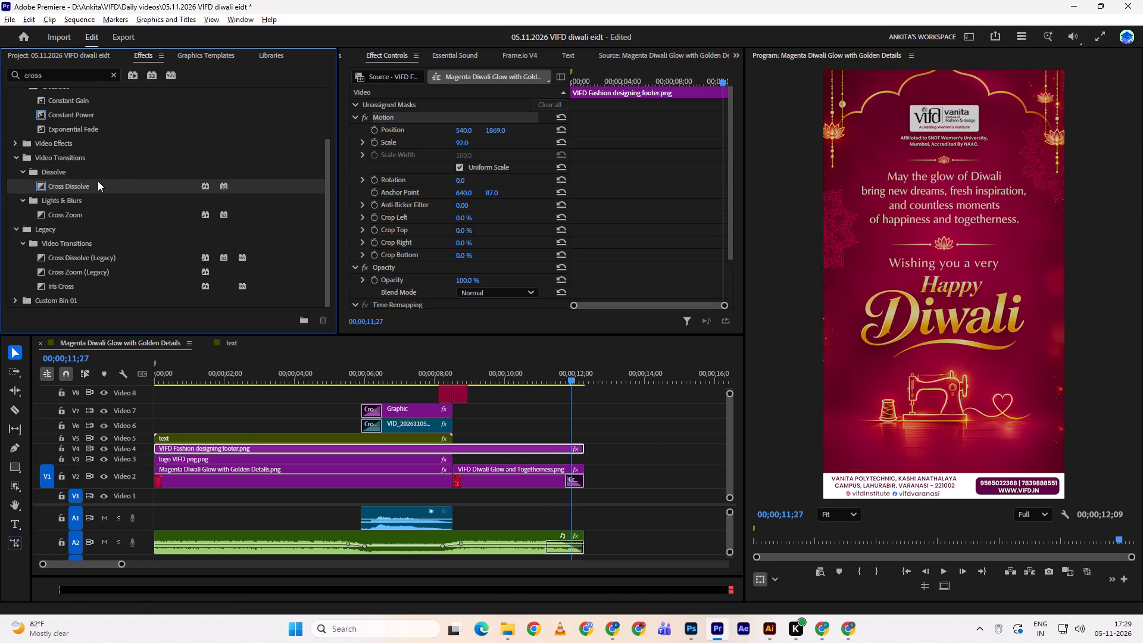
left_click_drag(98, 181, 577, 444)
left_click(551, 447)
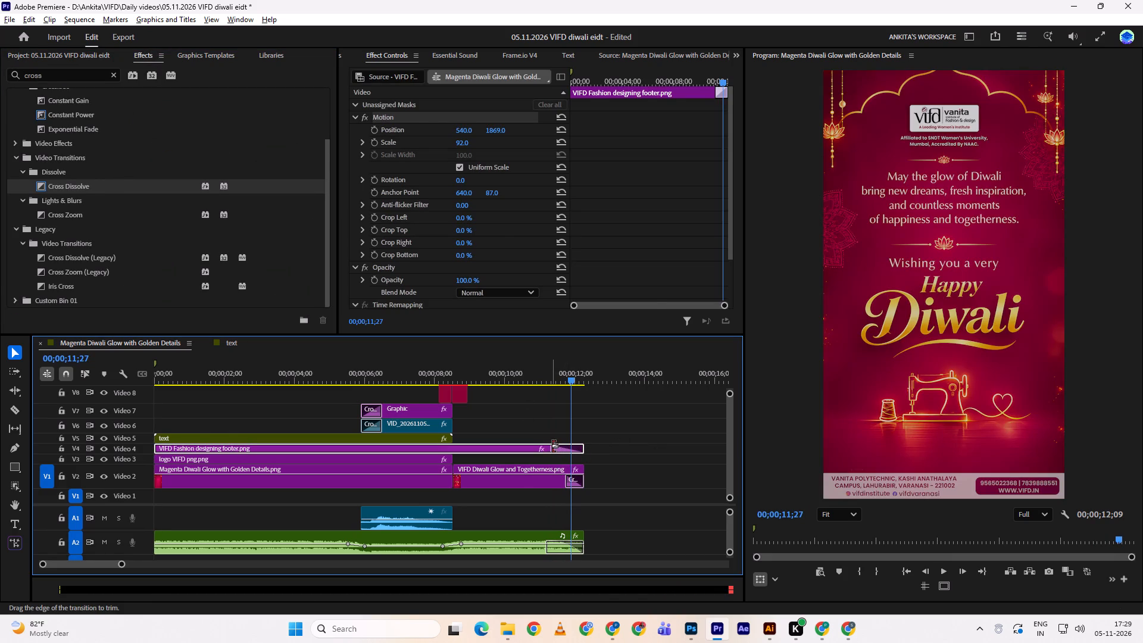
left_click(632, 416)
left_click(551, 447)
left_click_drag(551, 447, 551, 447)
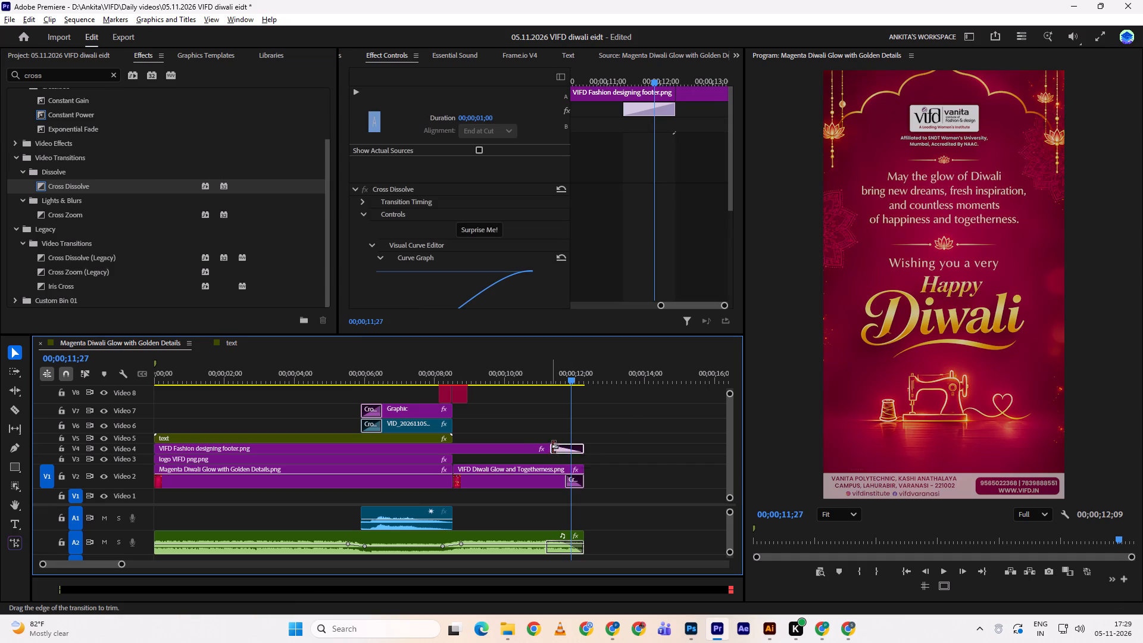
left_click_drag(551, 447, 566, 446)
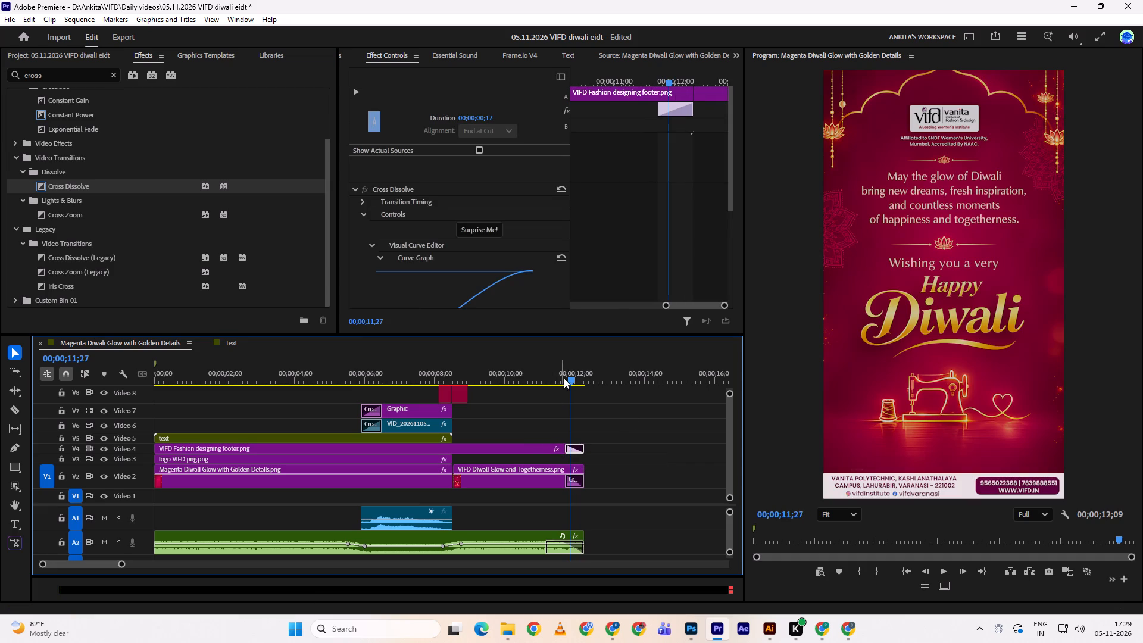
left_click(571, 366)
left_click(563, 367)
key("space")
left_click_drag(577, 373, 523, 379)
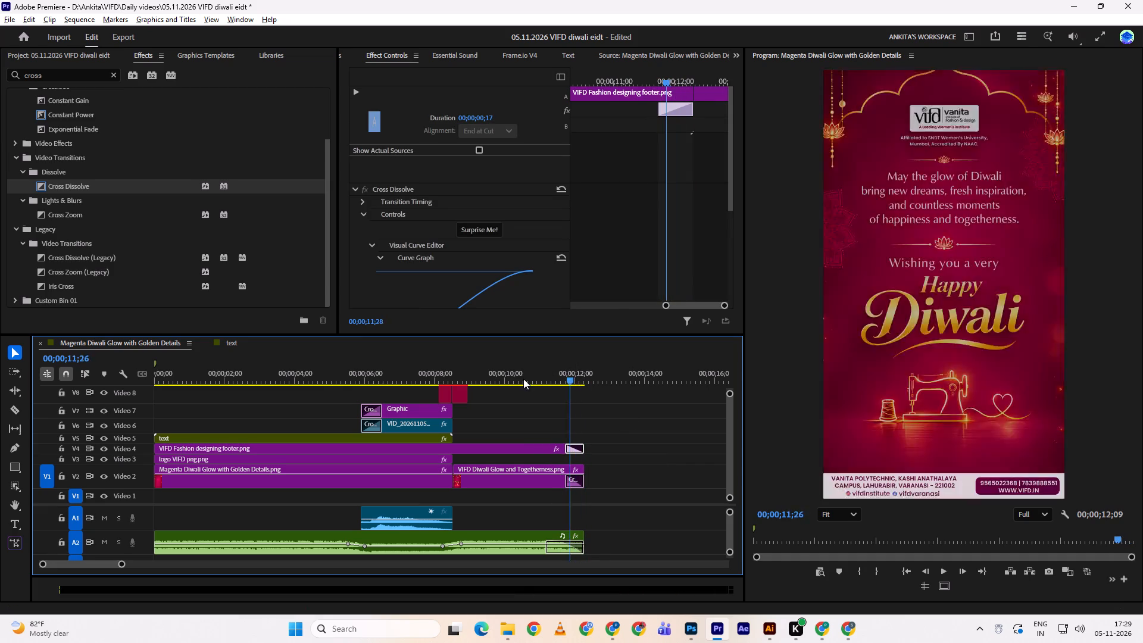
left_click_drag(523, 379, 399, 398)
key("space")
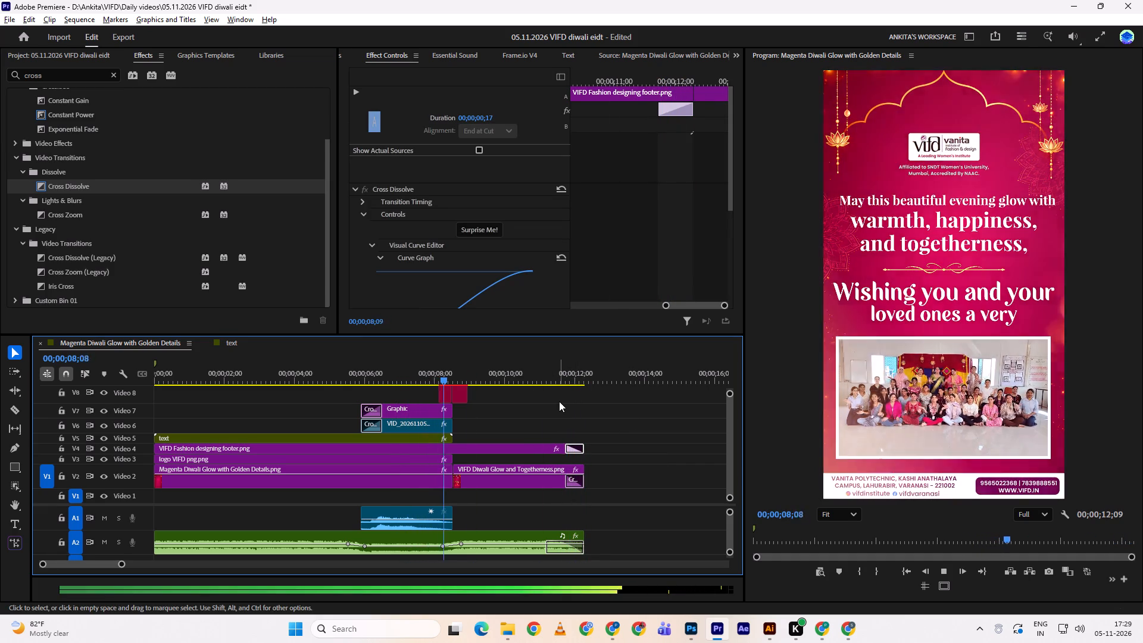
Raise the group video's audio Level on A1 to 9.1 dB and play the sequence from the start.
left_click_drag(488, 374, 0, 407)
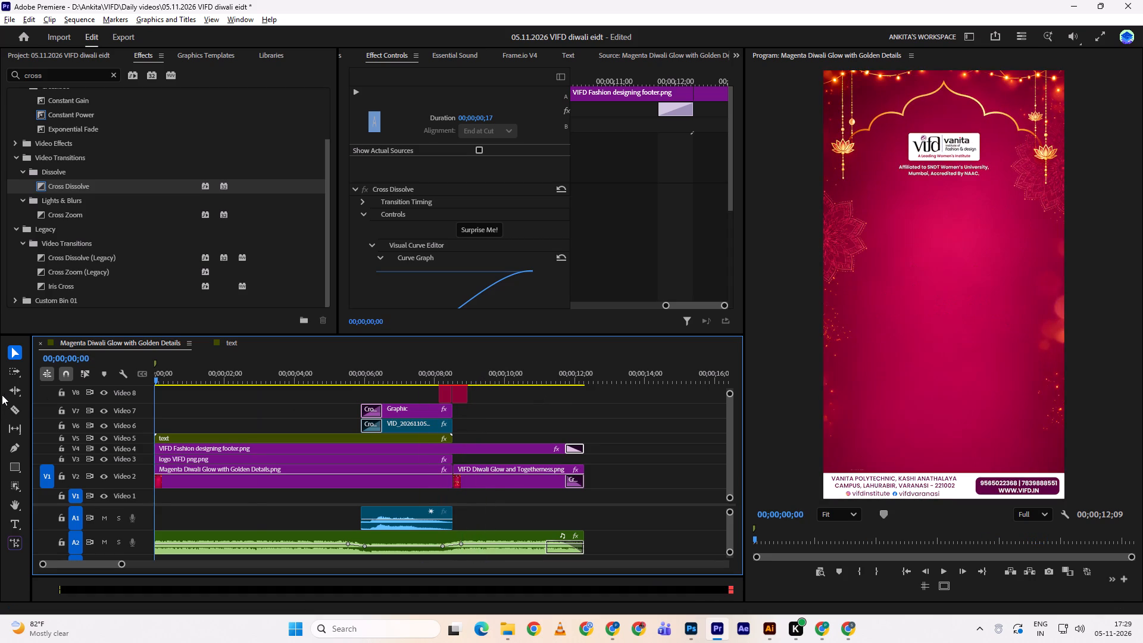
left_click(426, 513)
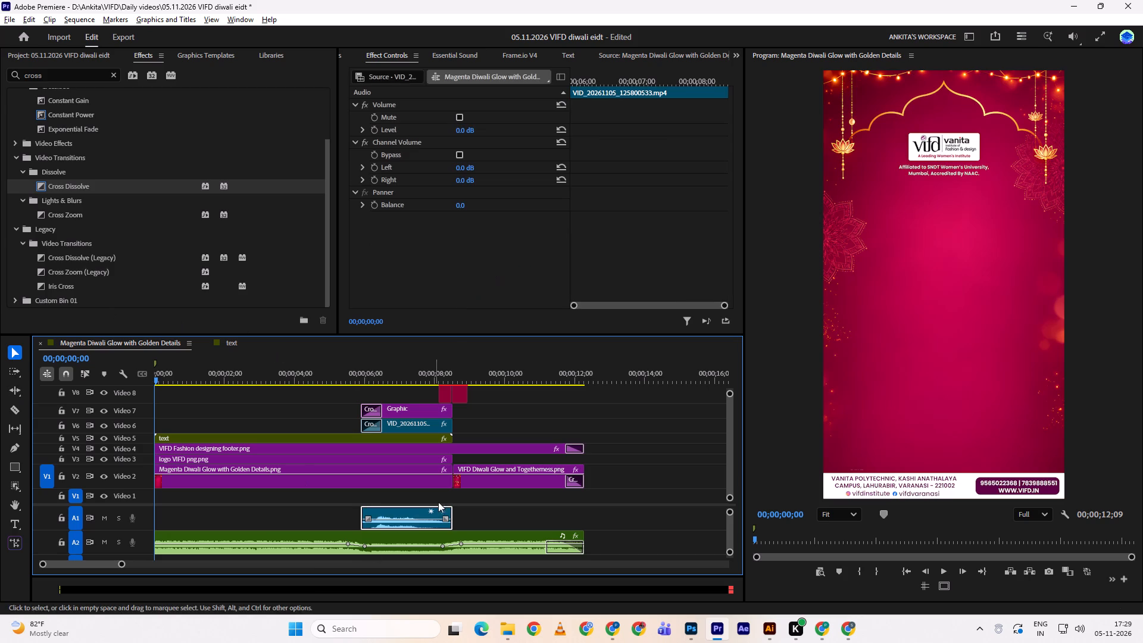
left_click_drag(466, 129, 482, 121)
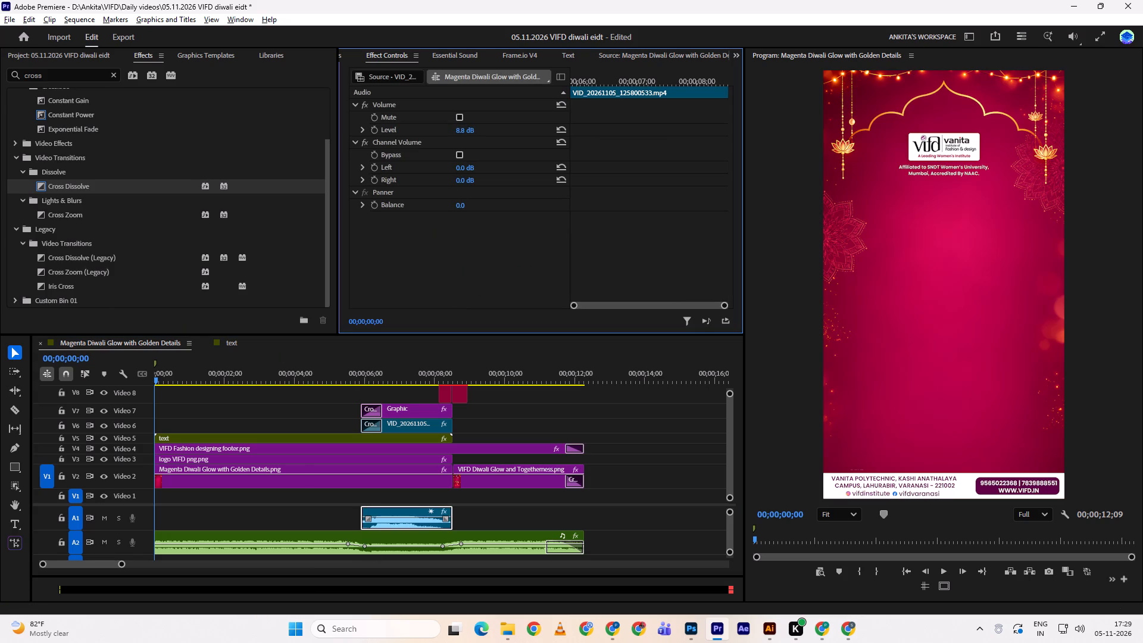
left_click_drag(482, 121, 483, 121)
key("space")
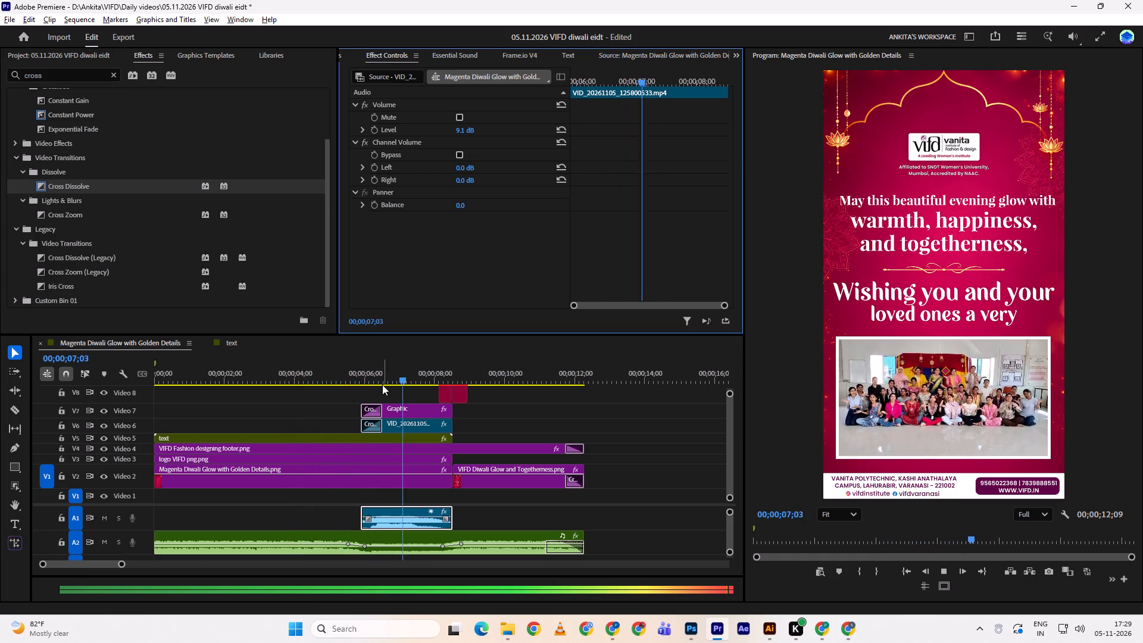
Move the text clip's first Position keyframe slightly earlier to 00;00;05;09 and preview the upward text movement.
left_click_drag(381, 385, 342, 392)
left_click(332, 379)
left_click(339, 435)
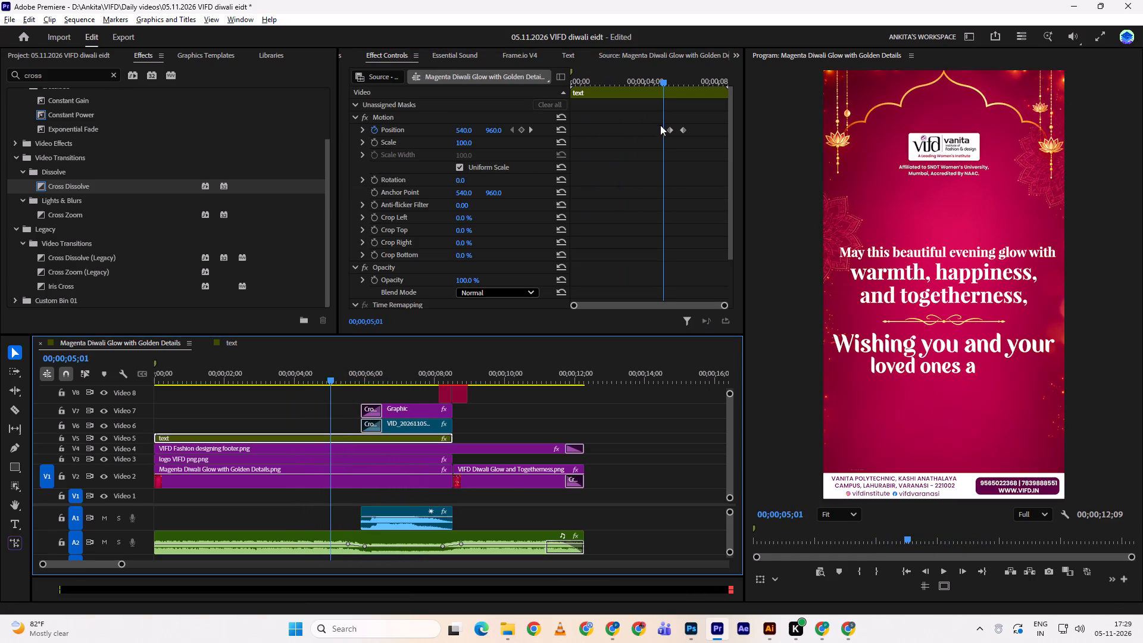
key("space")
key("space")
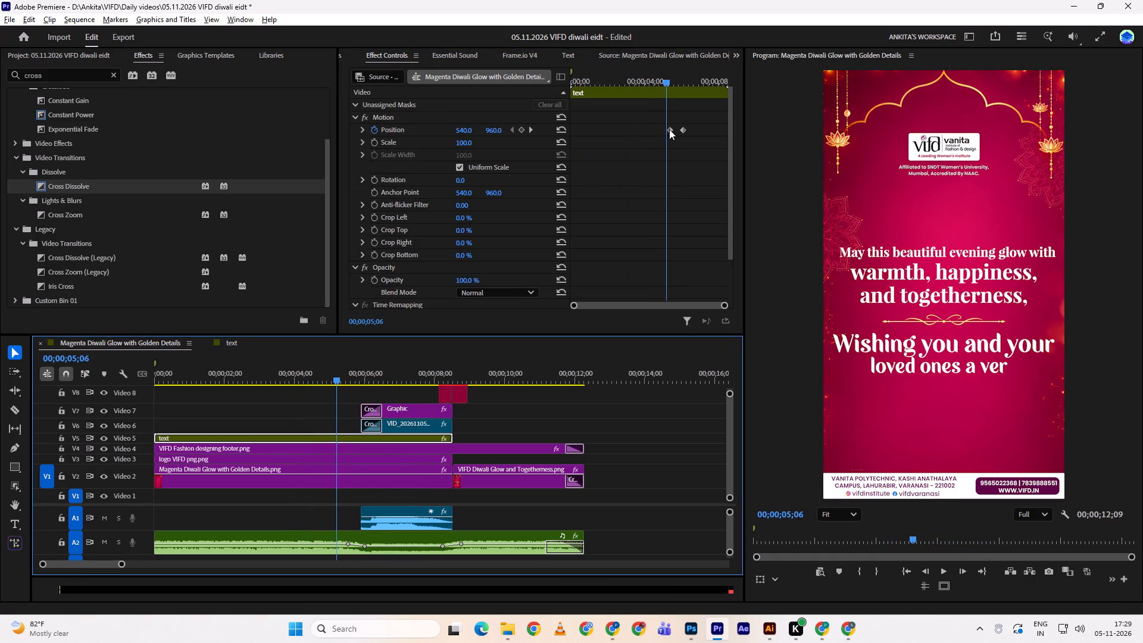
key("space")
key("space")
left_click(669, 129)
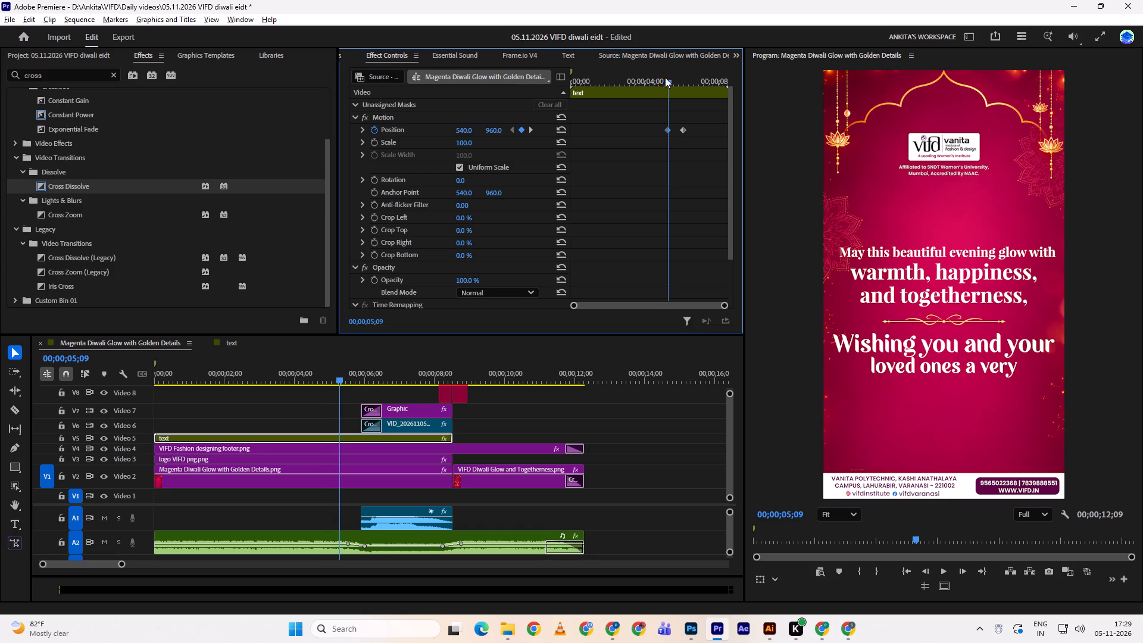
left_click(665, 77)
left_click(661, 77)
key("space")
key("space")
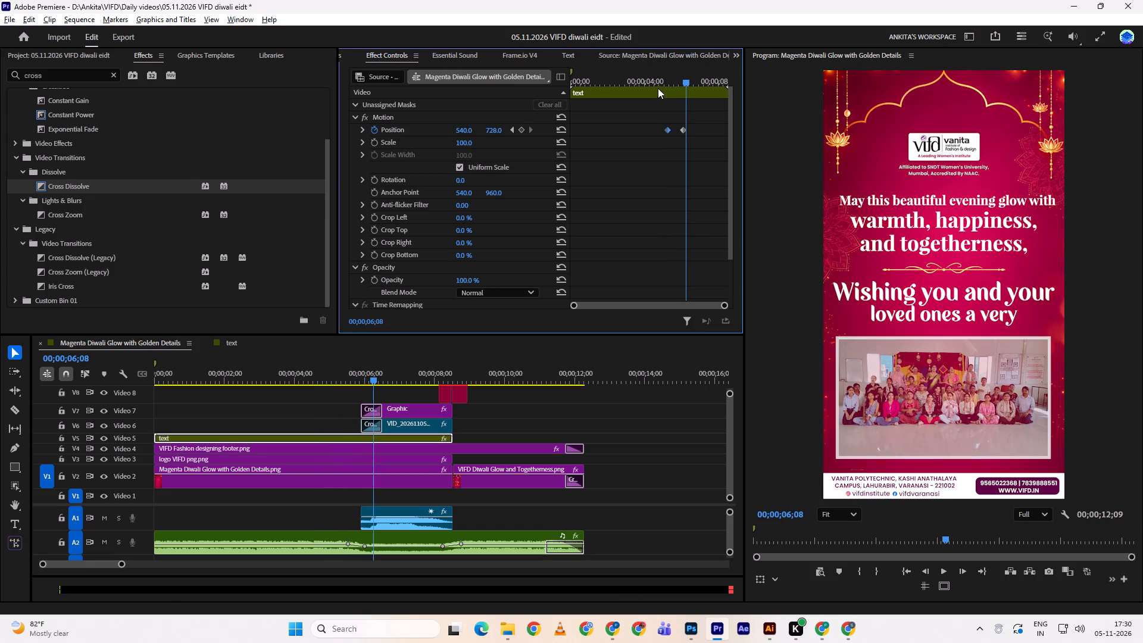
Move the text clip's second Position keyframe slightly later to 00;00;06;08 and play back through the closing post.
left_click(680, 130)
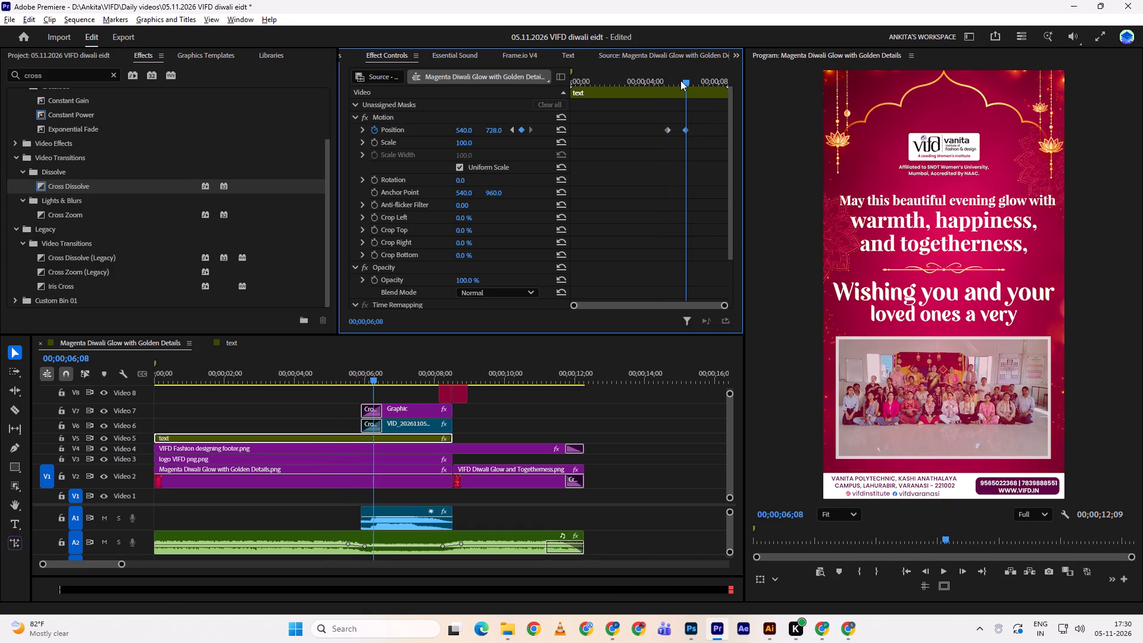
left_click_drag(678, 79, 662, 79)
key("space")
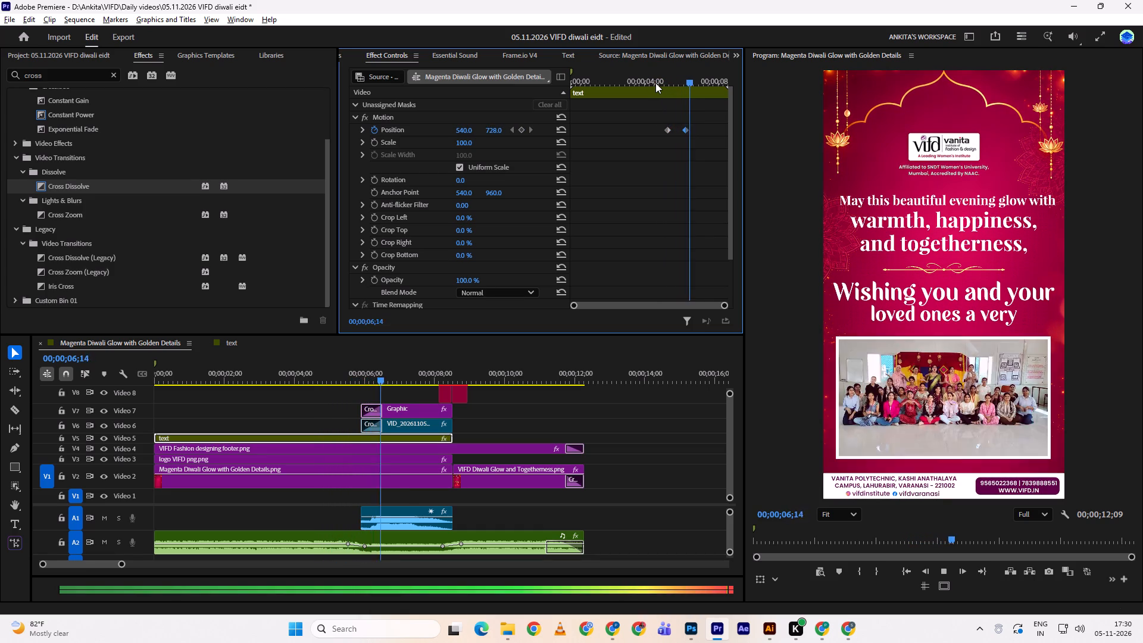
left_click_drag(697, 78, 686, 79)
key("space")
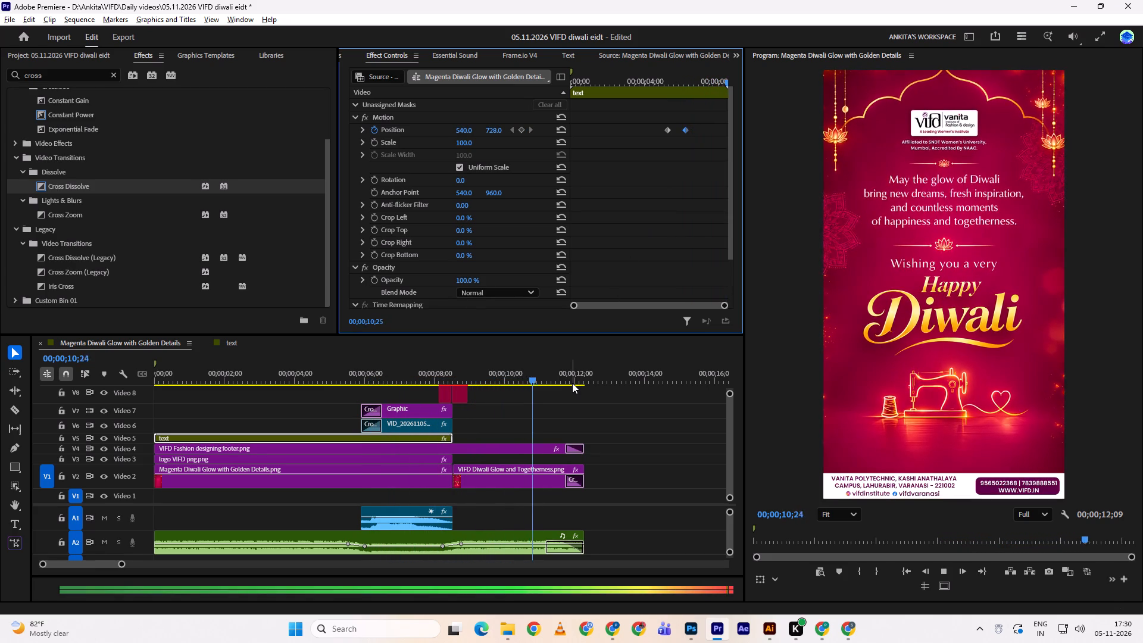
Find the Drop Shadow effect and apply it to both the group video clip and the Graphic frame clip above it.
left_click_drag(568, 376, 380, 374)
left_click(392, 420)
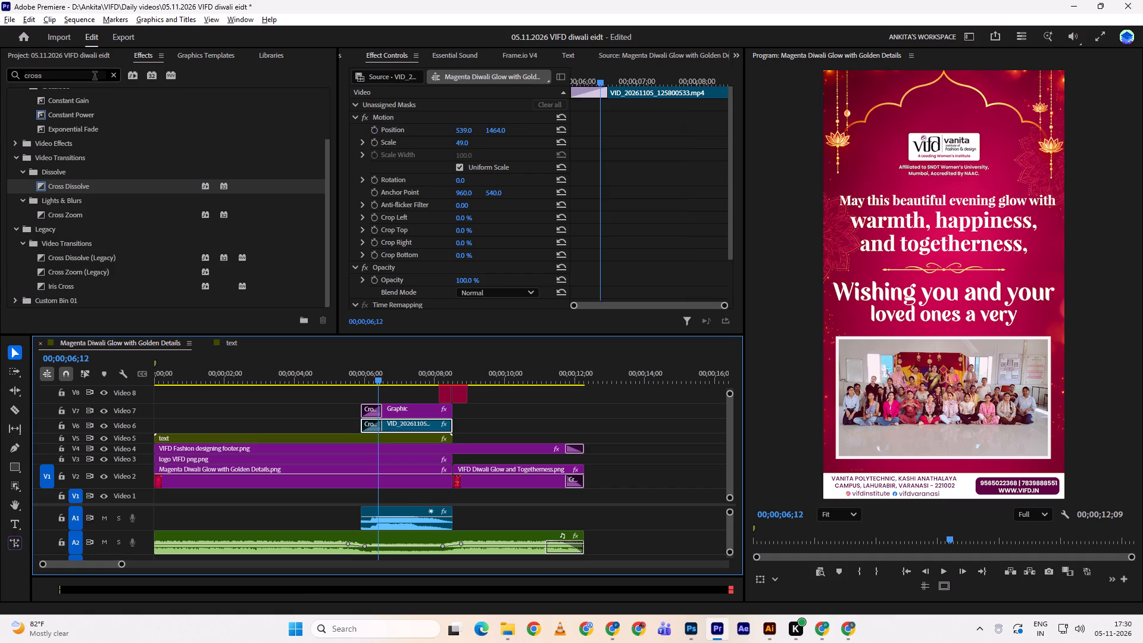
left_click(108, 75)
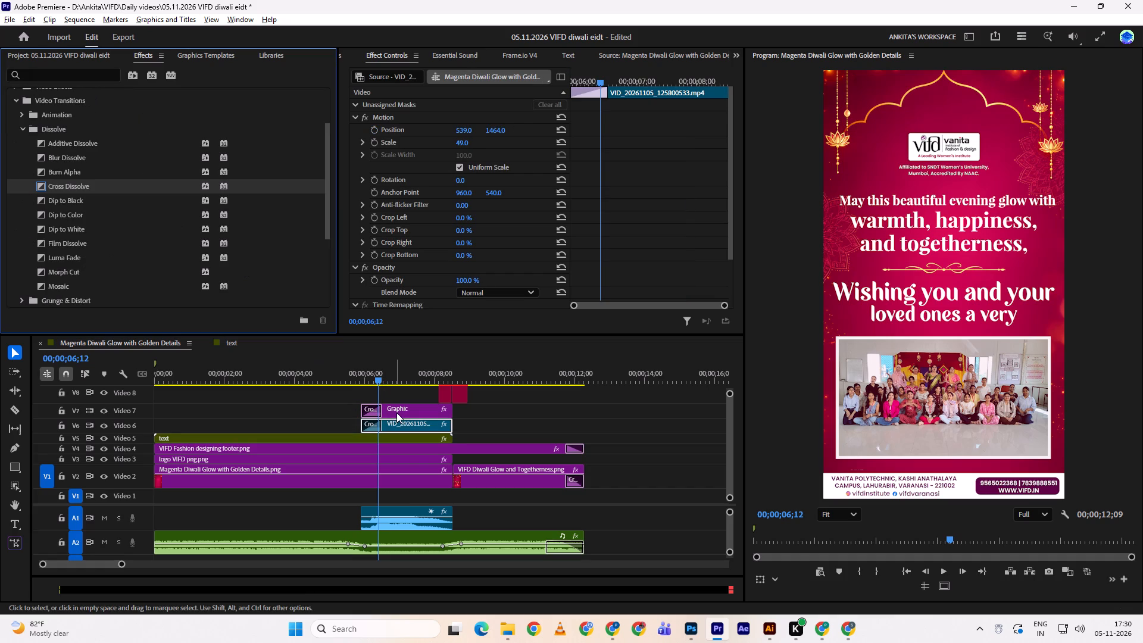
left_click(396, 413, "shift")
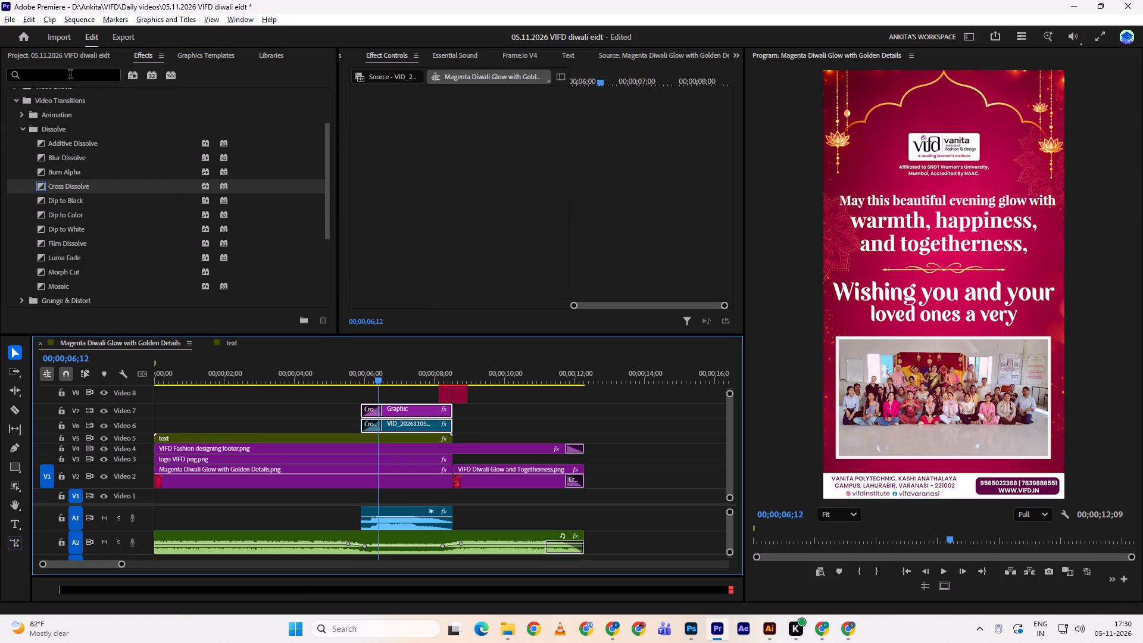
left_click(70, 75)
type("DROP")
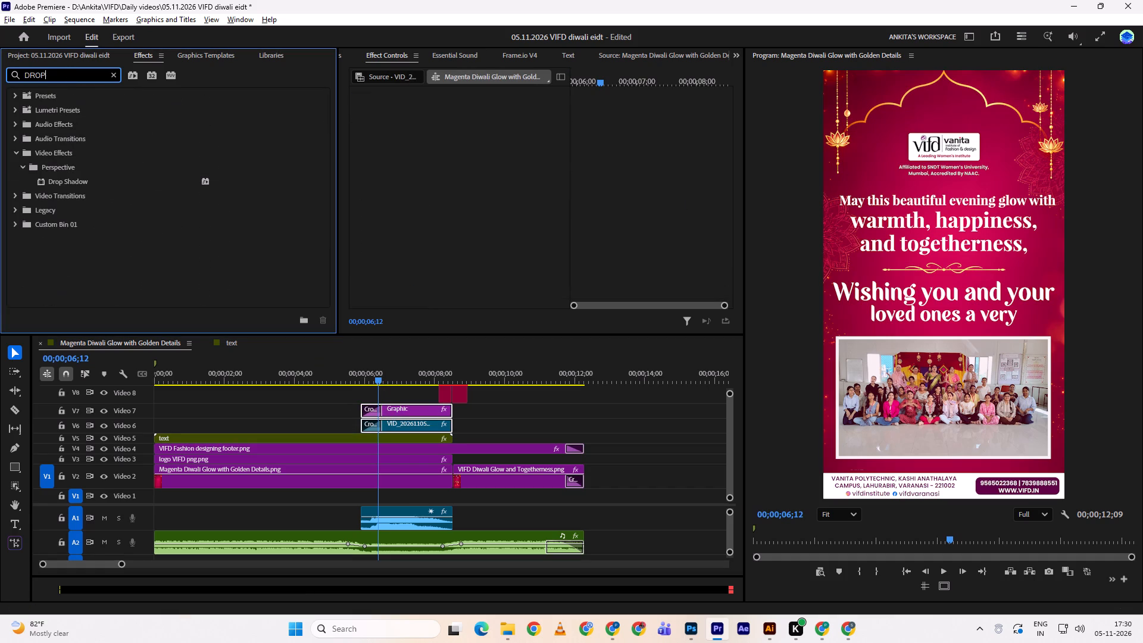
double_click(71, 178)
left_click_drag(70, 177, 396, 415)
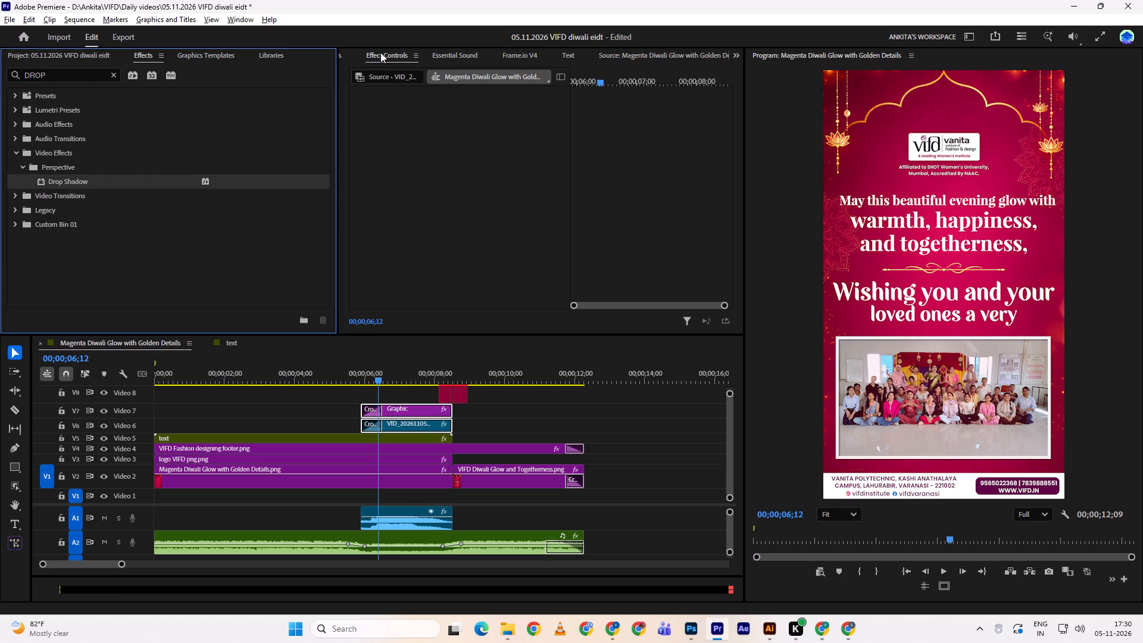
Delete the duplicate Drop Shadow effect from the Graphic frame clip on V7.
scroll(380, 52, "up", 2)
left_click(432, 59)
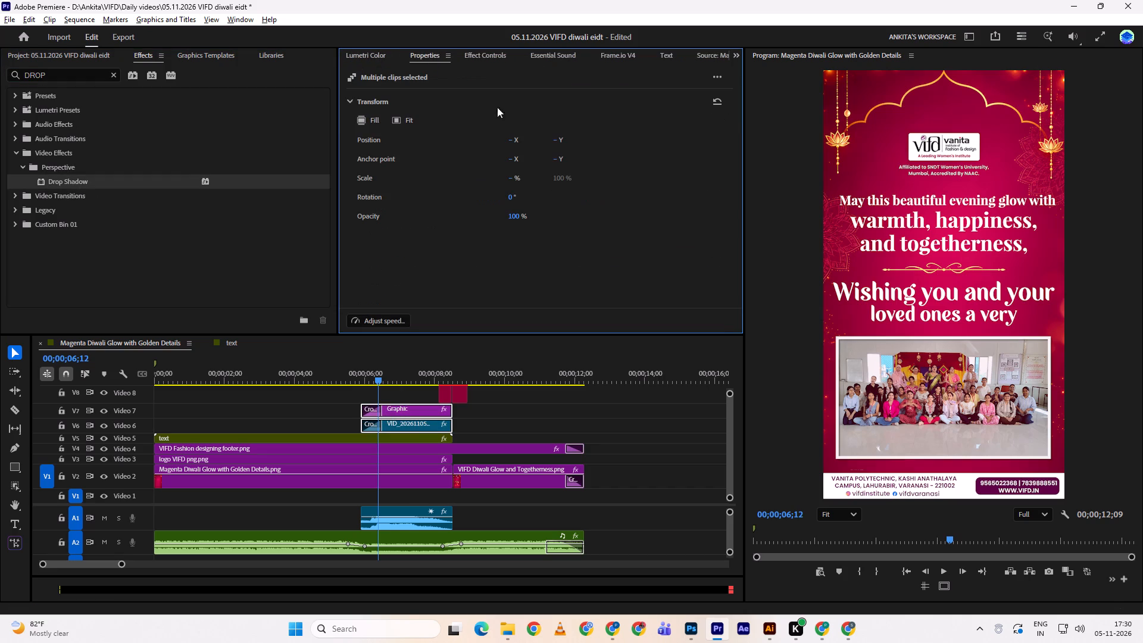
left_click(501, 48)
left_click(582, 410)
left_click(419, 412)
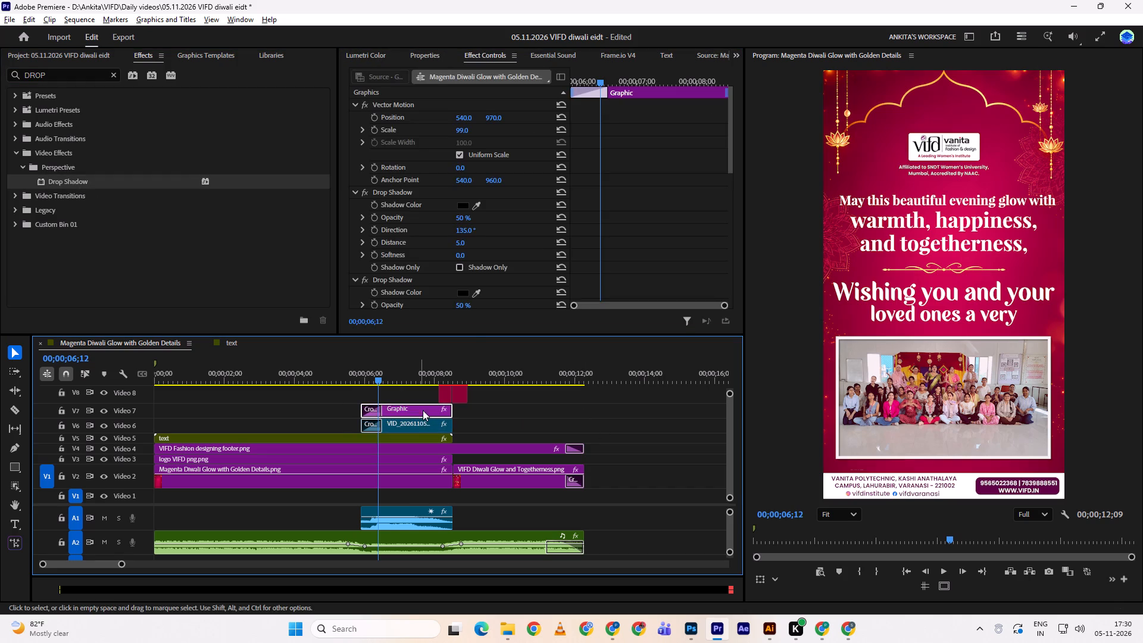
scroll(537, 246, "down", 6)
scroll(536, 246, "up", 4)
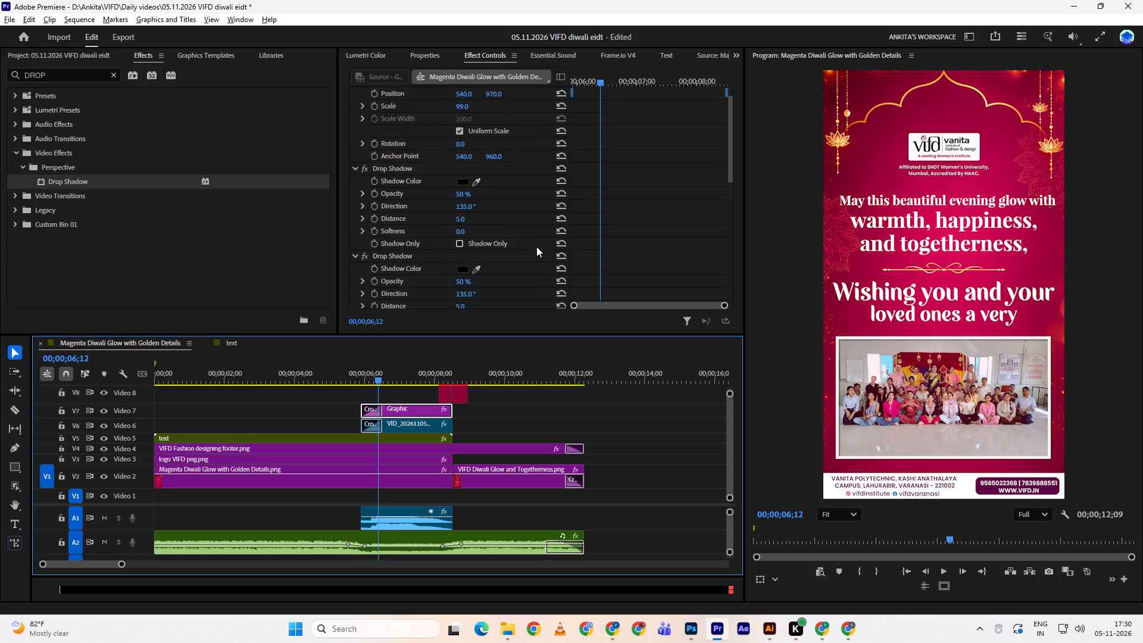
scroll(536, 246, "up", 3)
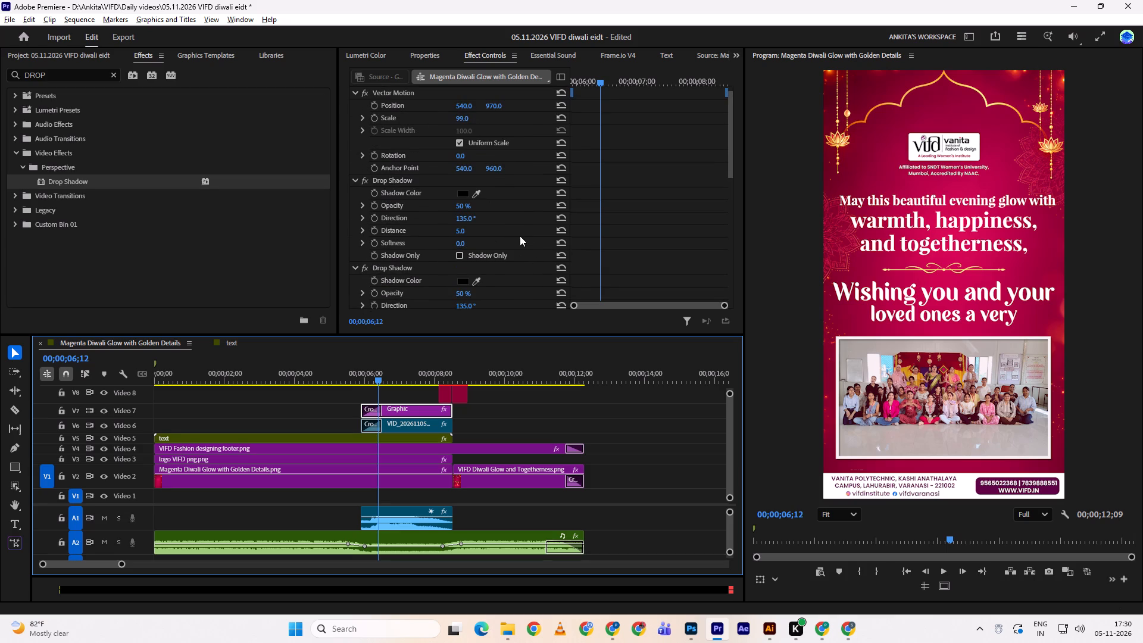
left_click(429, 185)
left_click(420, 192)
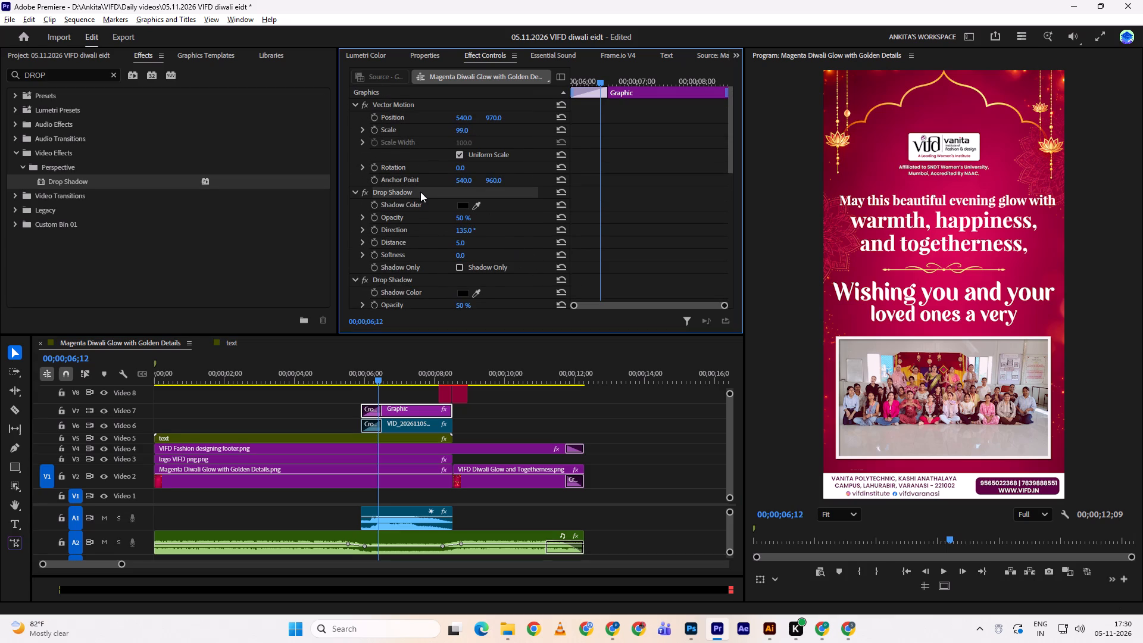
key("d")
Set the frame's Drop Shadow to 56% opacity, 153° direction and distance 10, and raise its softness above 13.
left_click_drag(466, 214, 474, 214)
left_click(472, 216)
left_click(488, 235)
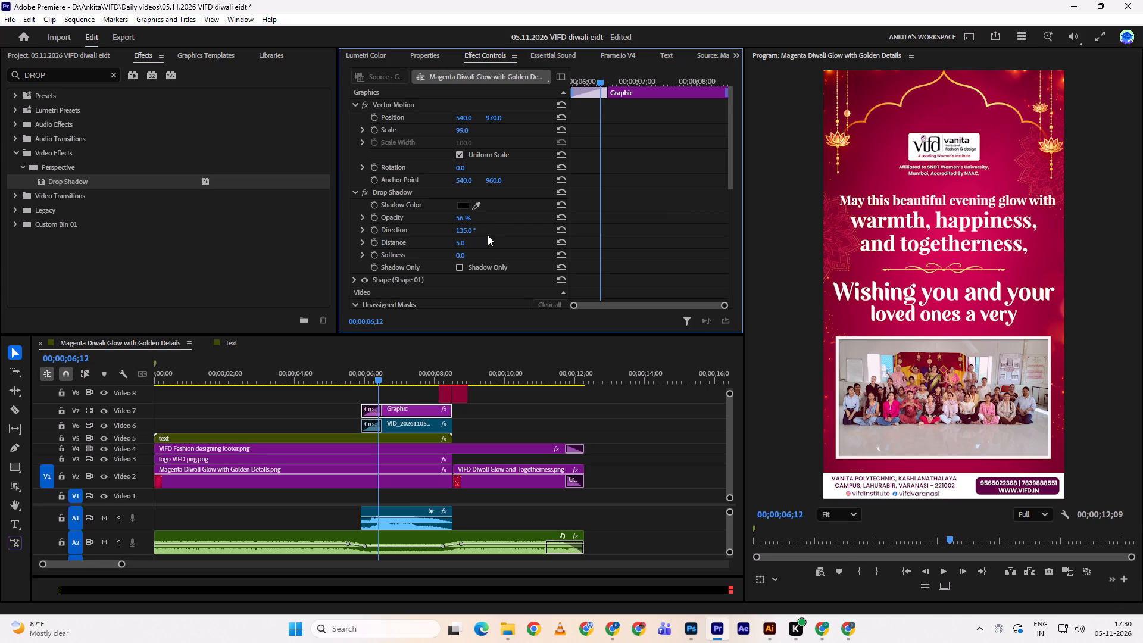
left_click_drag(462, 232, 472, 230)
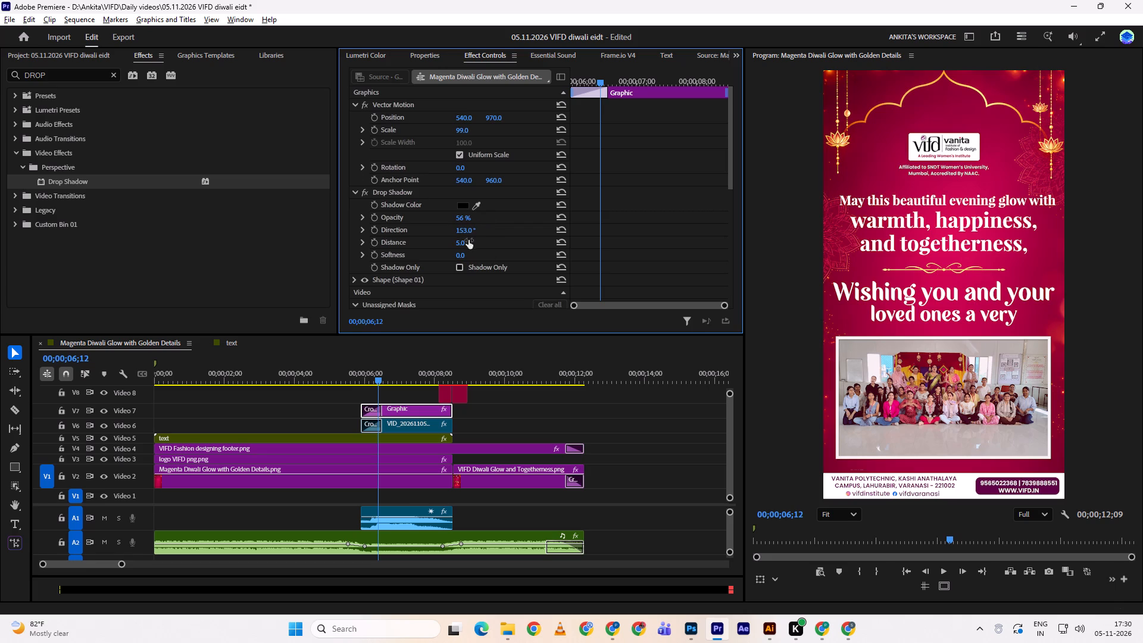
left_click_drag(461, 242, 466, 237)
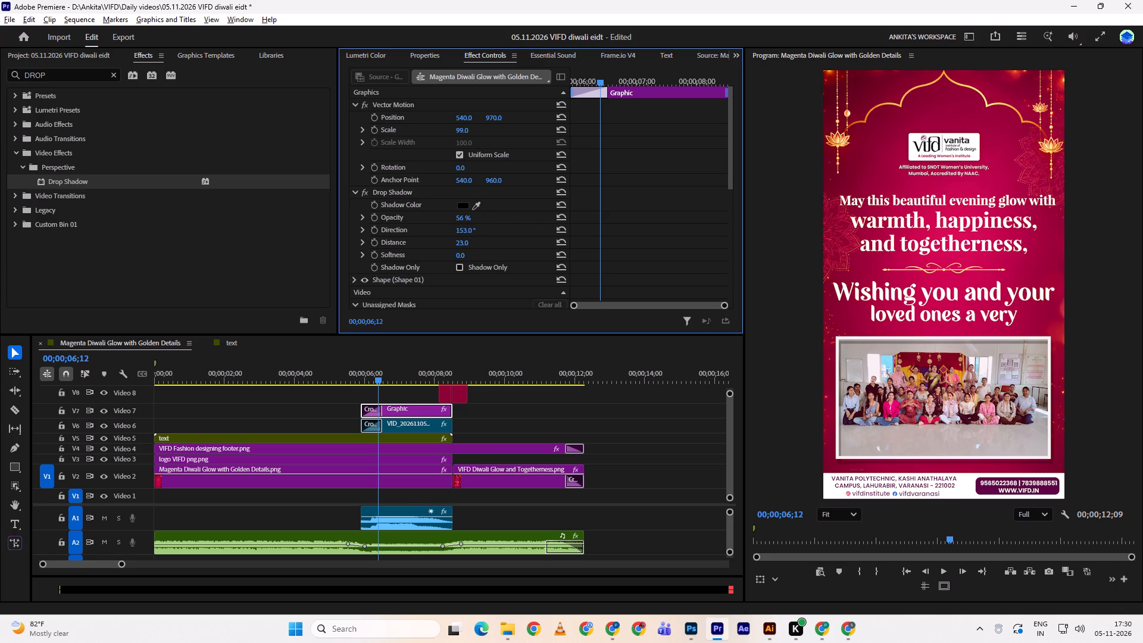
left_click_drag(466, 237, 457, 233)
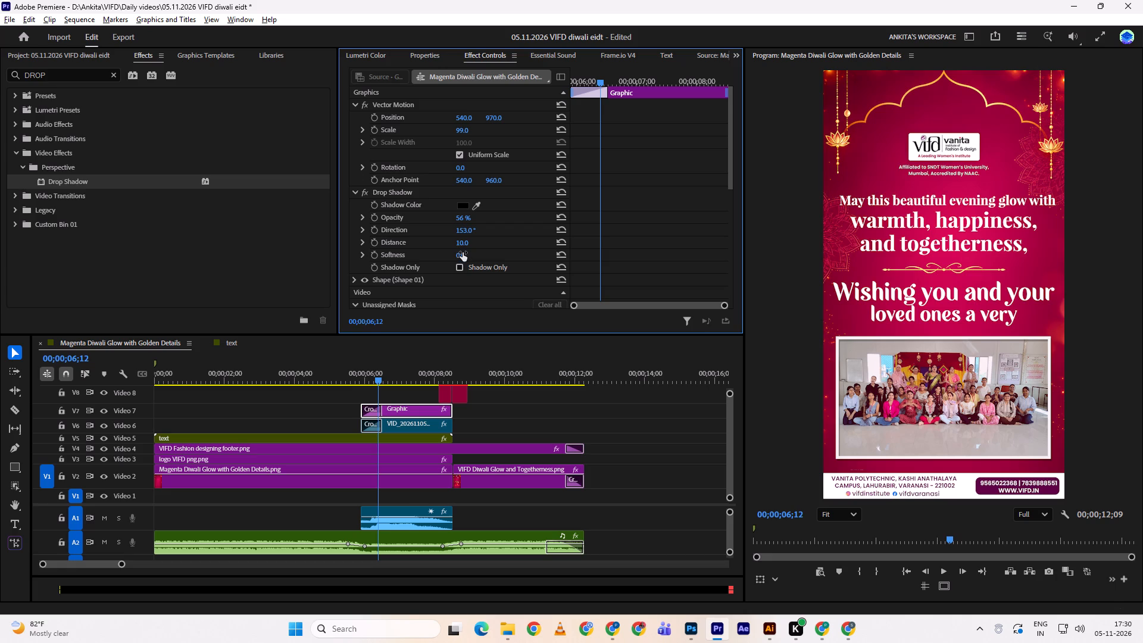
left_click_drag(461, 255, 467, 252)
left_click_drag(467, 252, 472, 251)
Delete the duplicate Drop Shadow effect from the group video clip on V6.
left_click(404, 417)
left_click(405, 428)
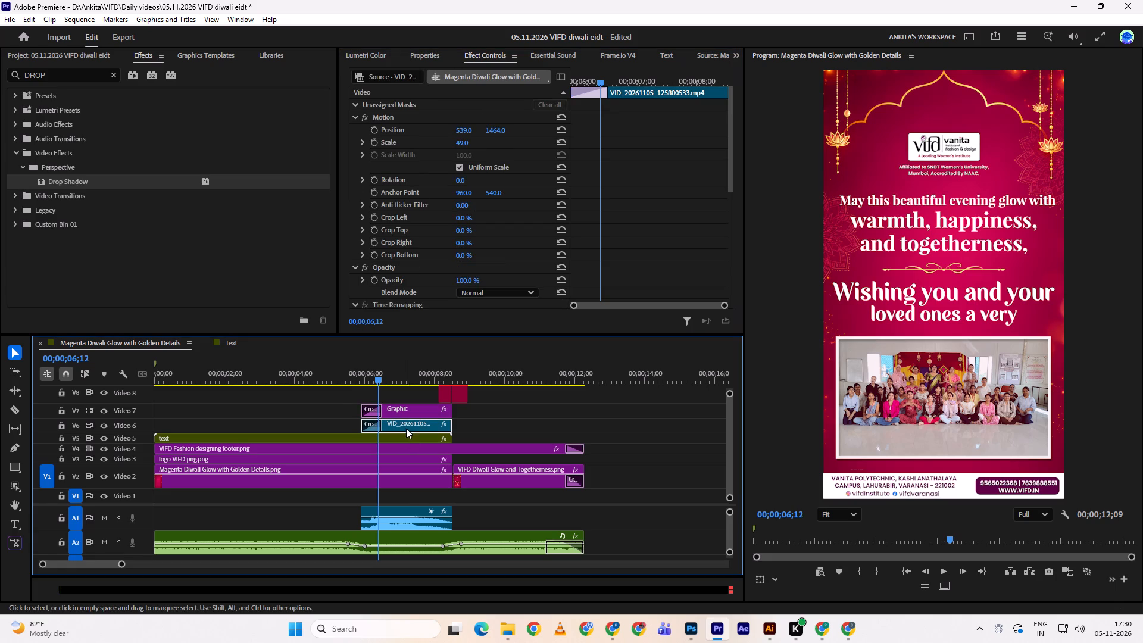
scroll(502, 214, "down", 16)
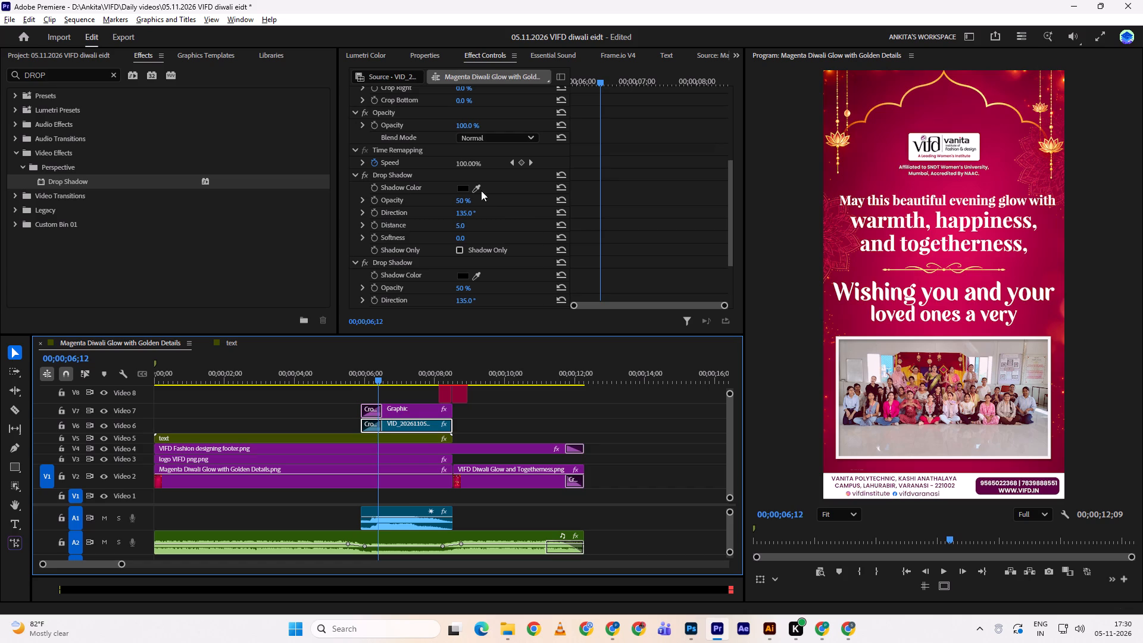
left_click(411, 137)
key("d")
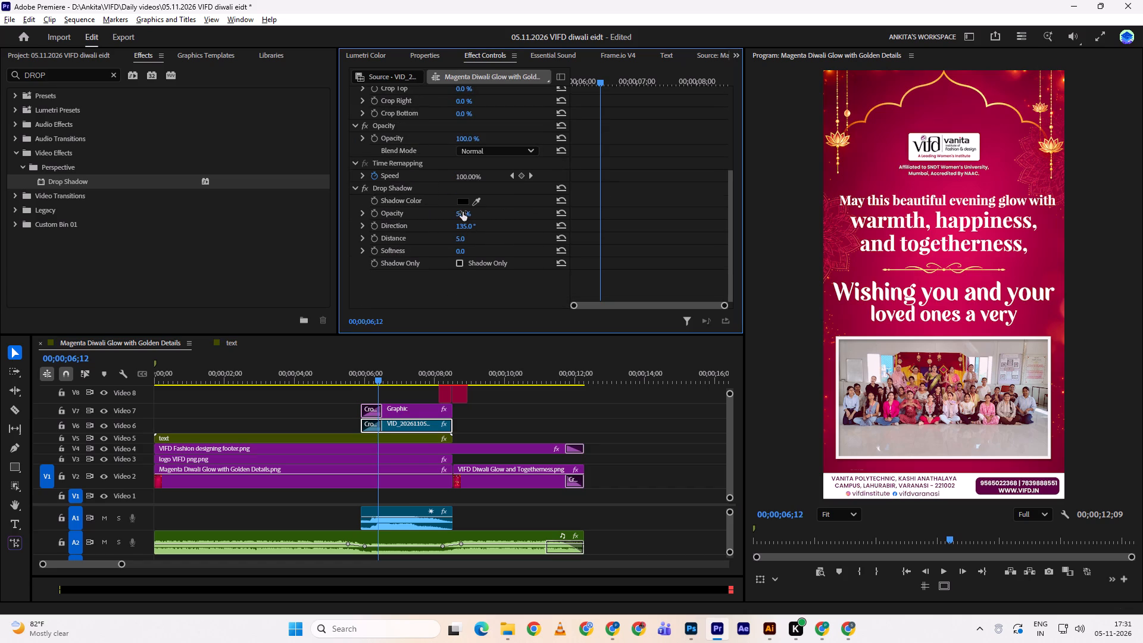
Set the group video's Drop Shadow to 55% opacity, distance 68 and softness 46.
left_click_drag(463, 212, 469, 211)
left_click_drag(462, 235, 508, 232)
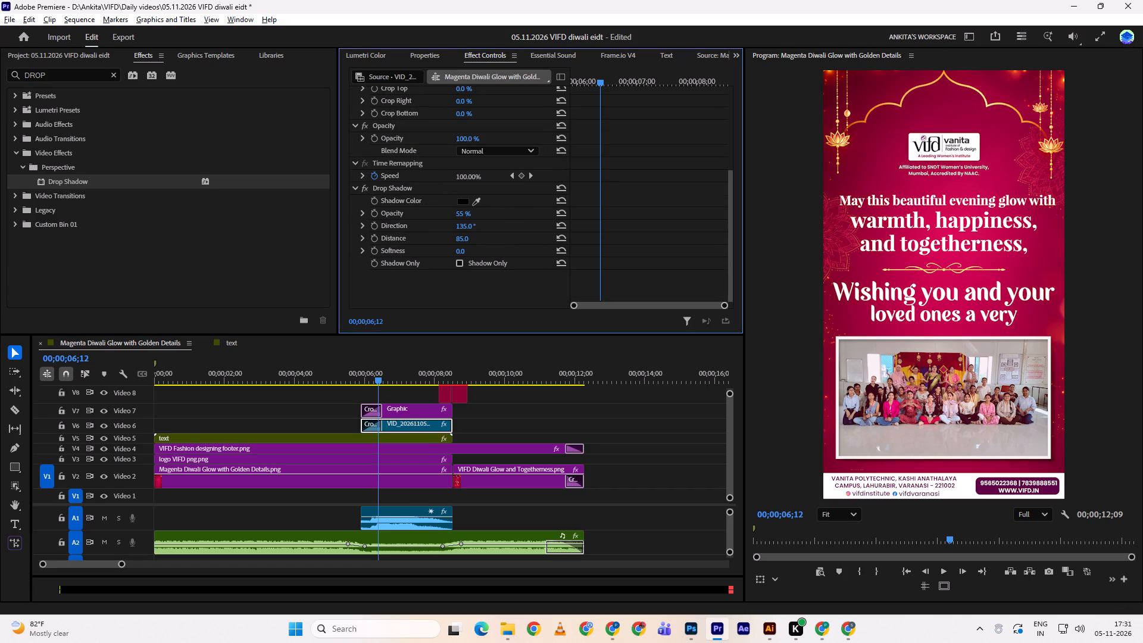
left_click_drag(508, 232, 493, 230)
left_click(461, 238)
left_click_drag(461, 246, 485, 238)
left_click_drag(485, 238, 486, 238)
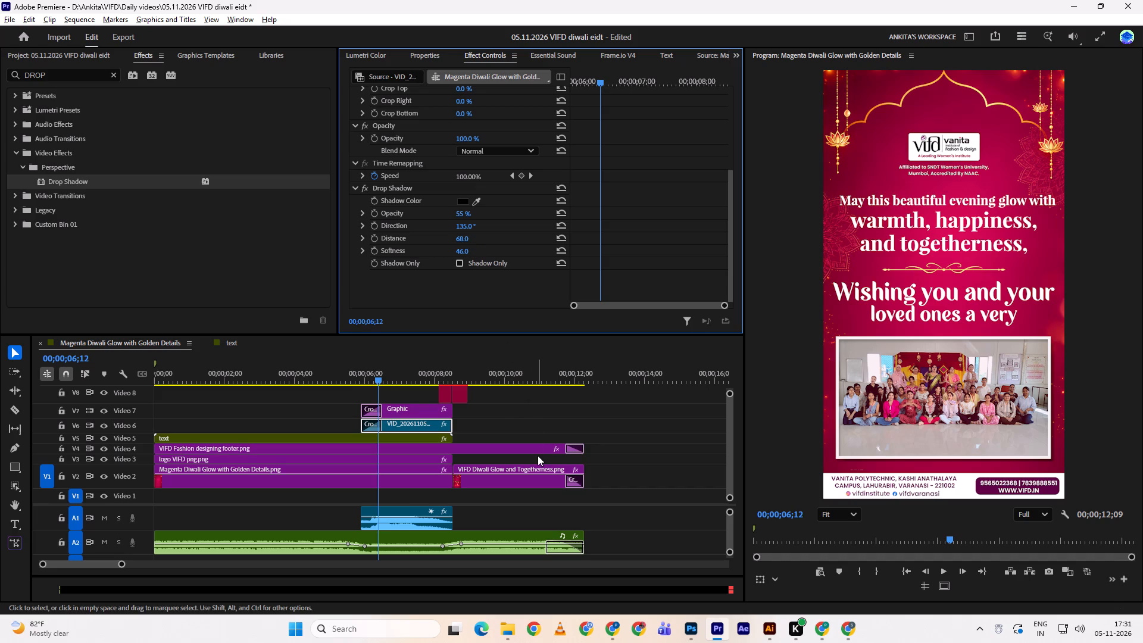
Play back the greeting, group video and closing post to check the shadowed frame and overall flow.
left_click_drag(378, 376, 350, 368)
key("space")
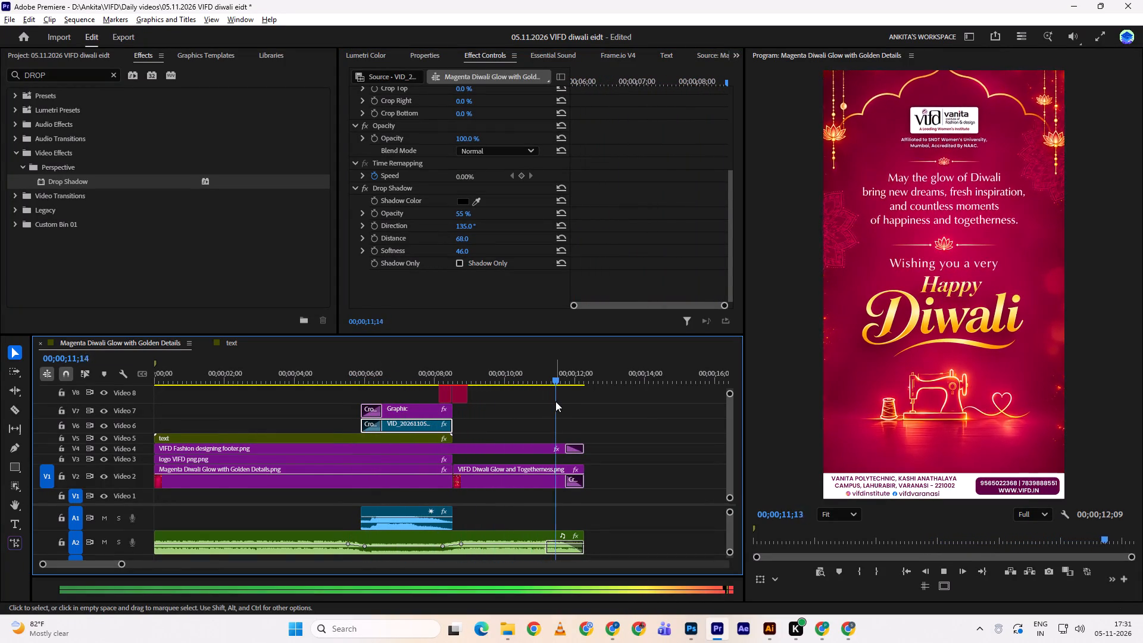
left_click_drag(560, 374, 338, 368)
key("space")
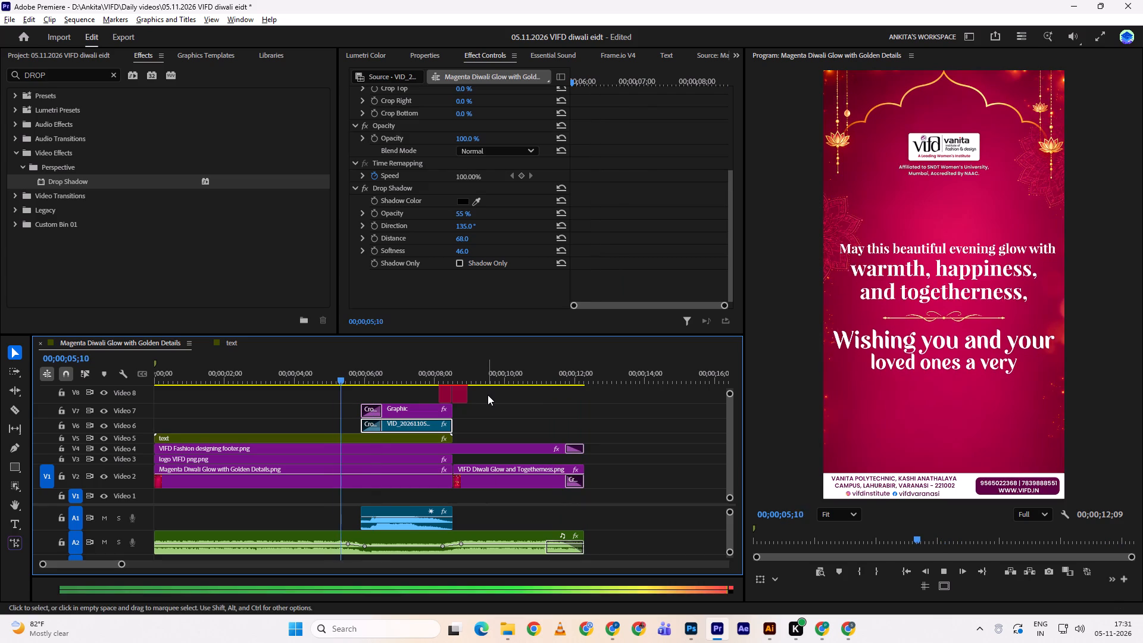
left_click_drag(386, 365, 218, 373)
key("space")
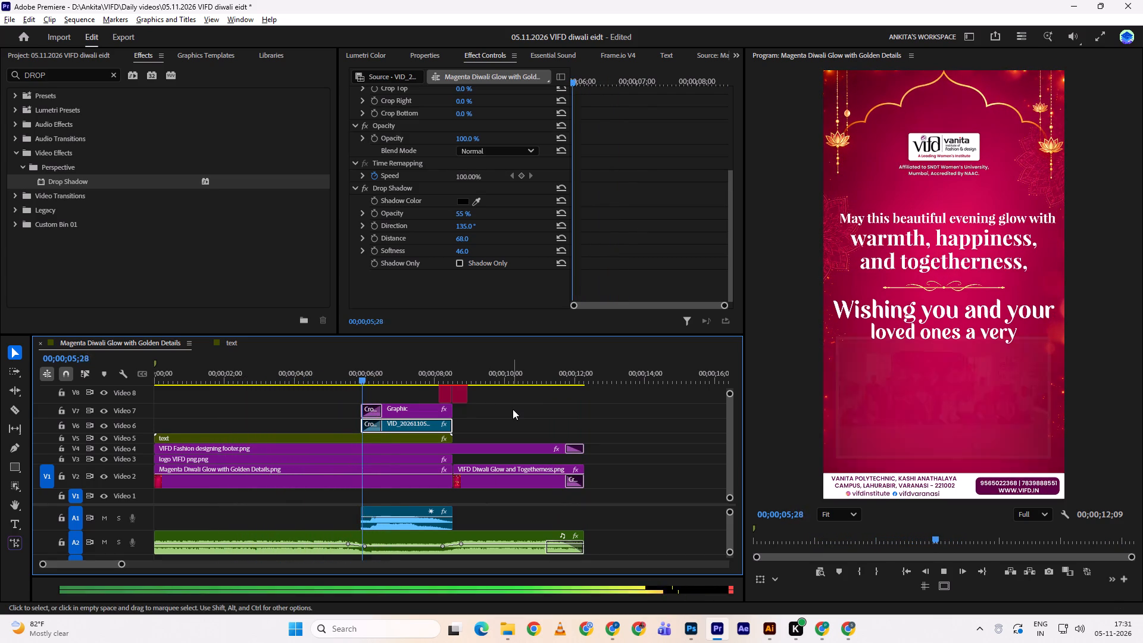
key("space")
key("space")
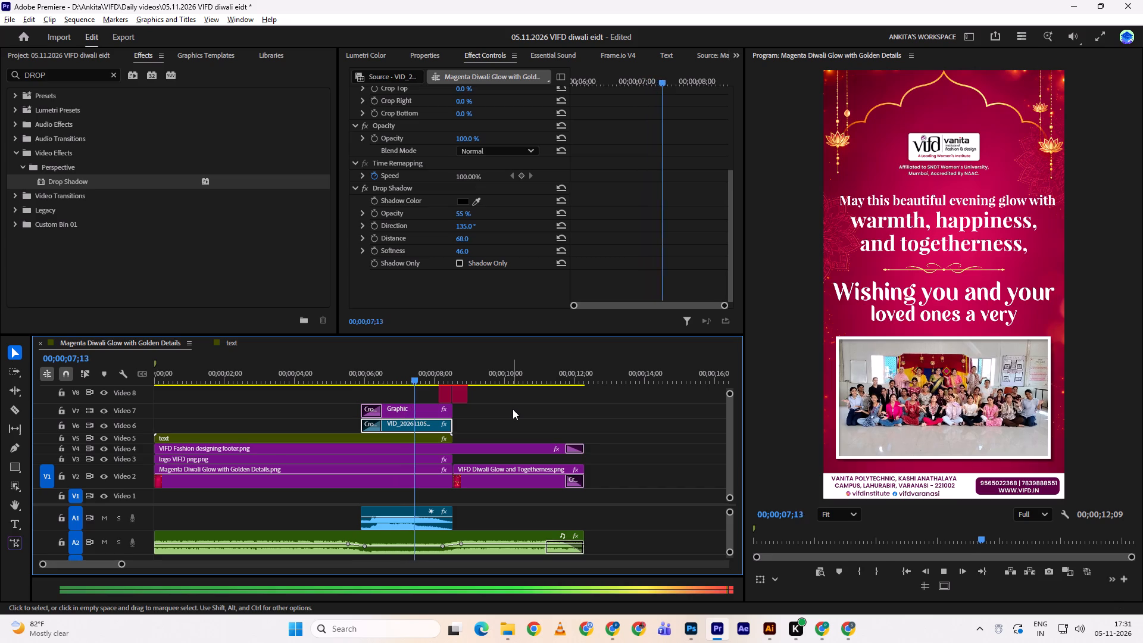
key("space")
Save the project.
key("ctrl+s")
key("ctrl+s")
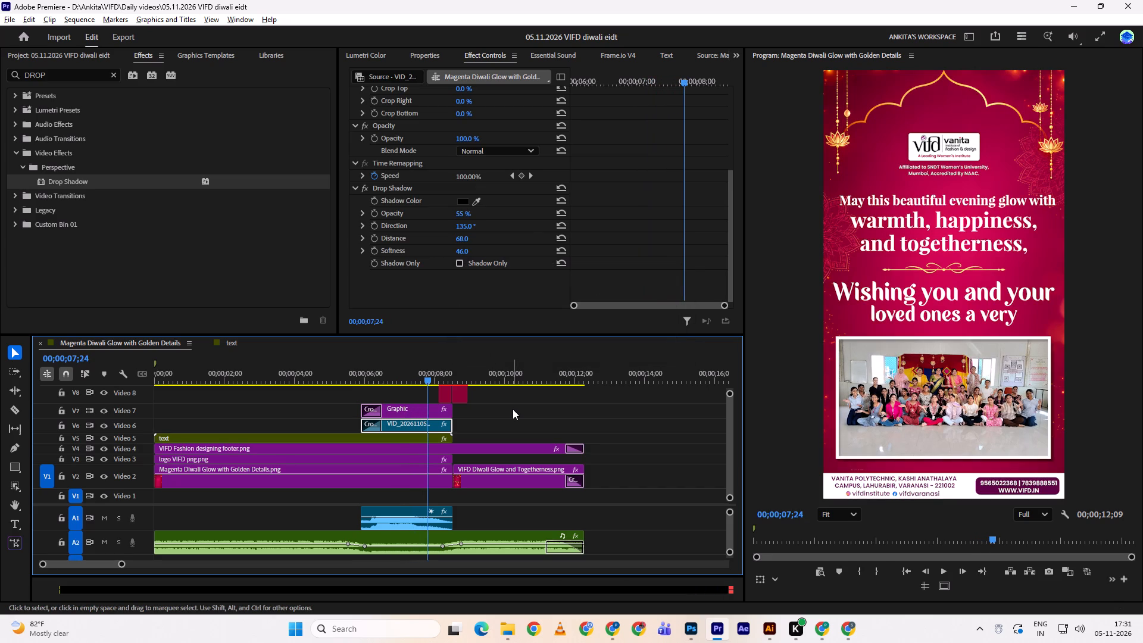
Start a media file export of the sequence and choose the VIFD project's Daily videos folder as its location.
key("ctrl+m")
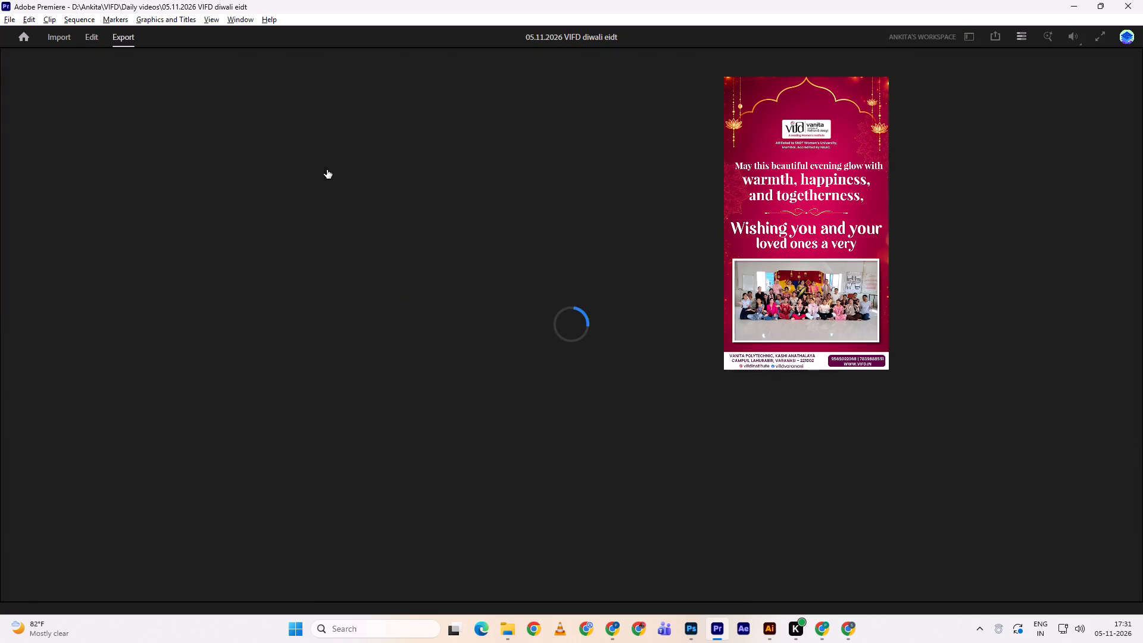
left_click(329, 114)
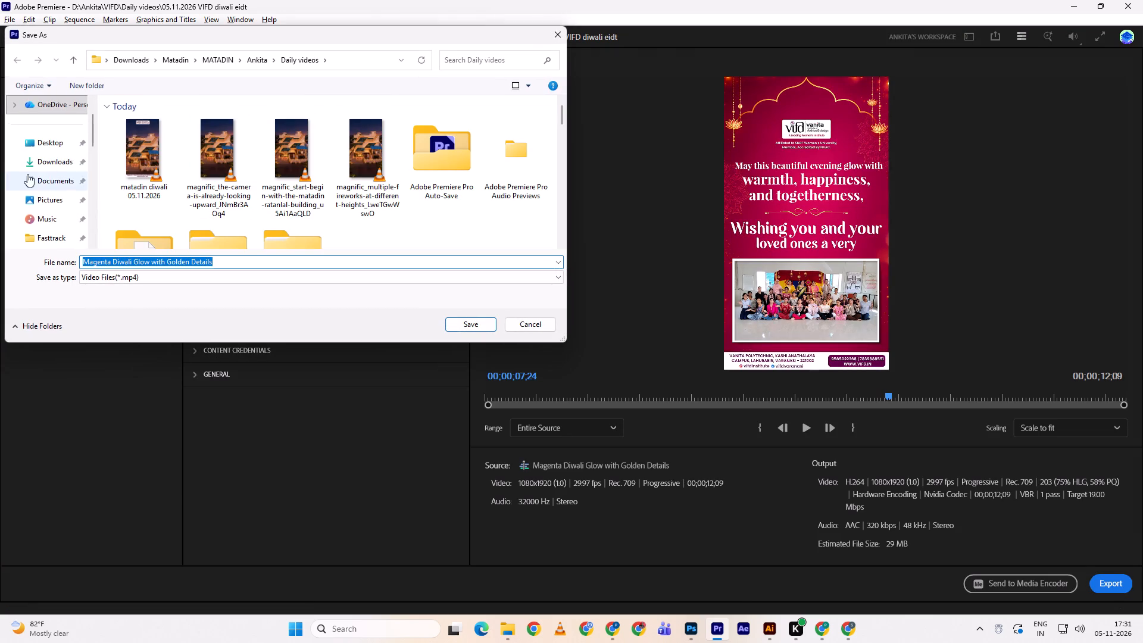
scroll(43, 168, "down", 2)
left_click(52, 201)
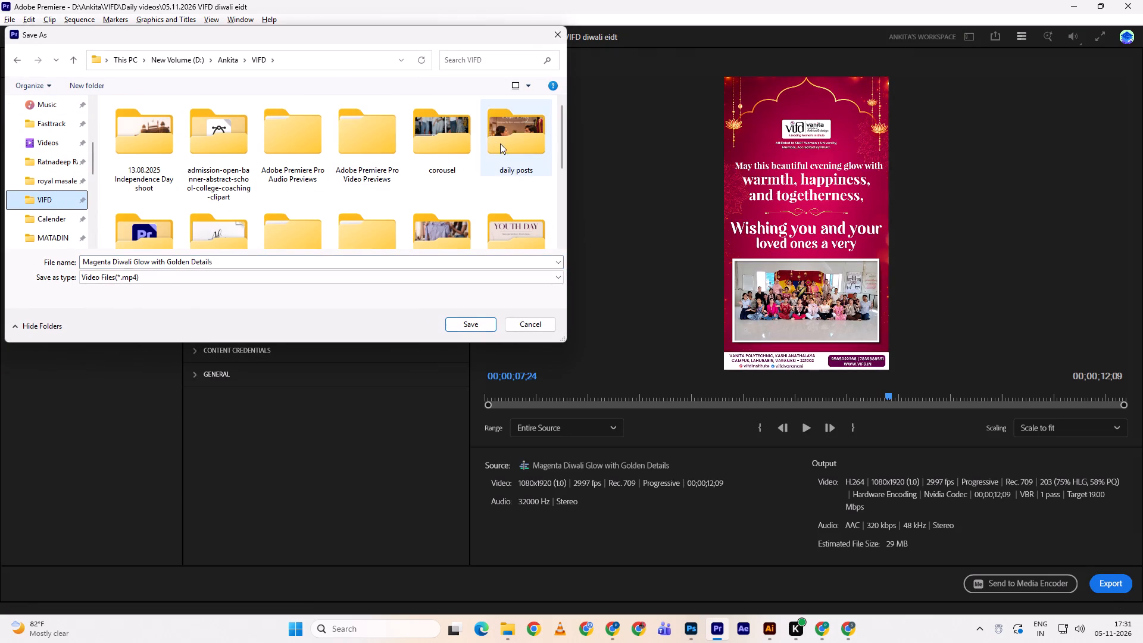
scroll(499, 144, "down", 1)
double_click(146, 219)
scroll(318, 189, "down", 2)
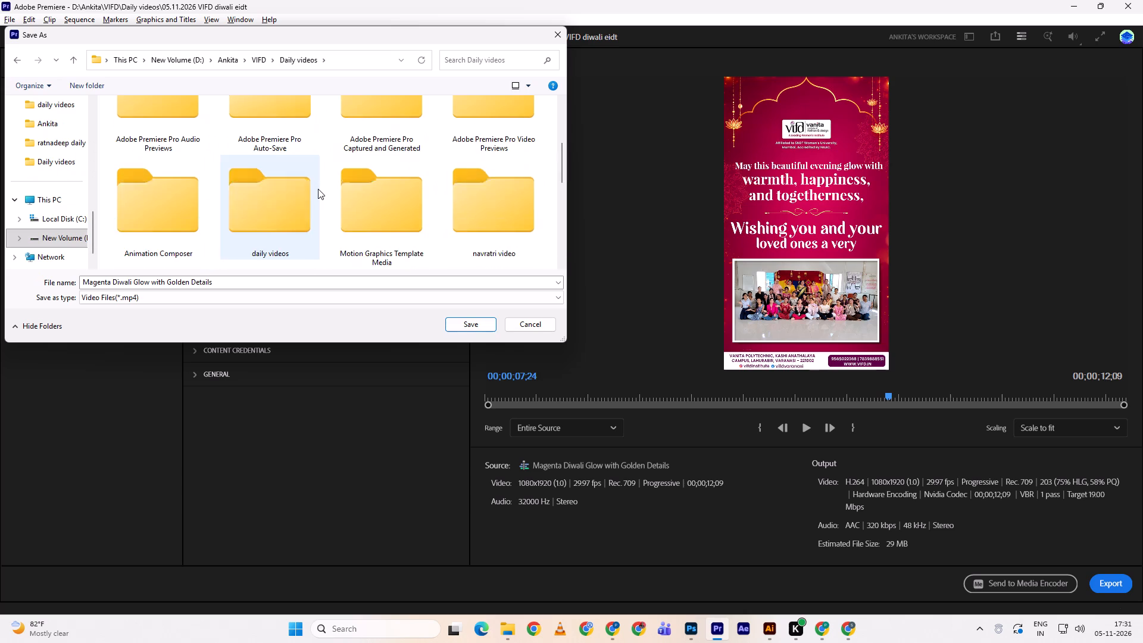
scroll(318, 189, "down", 7)
Name the output file "DIWALI 05.11.2026 edit VIFD" and start the H.264 export.
left_click(282, 279)
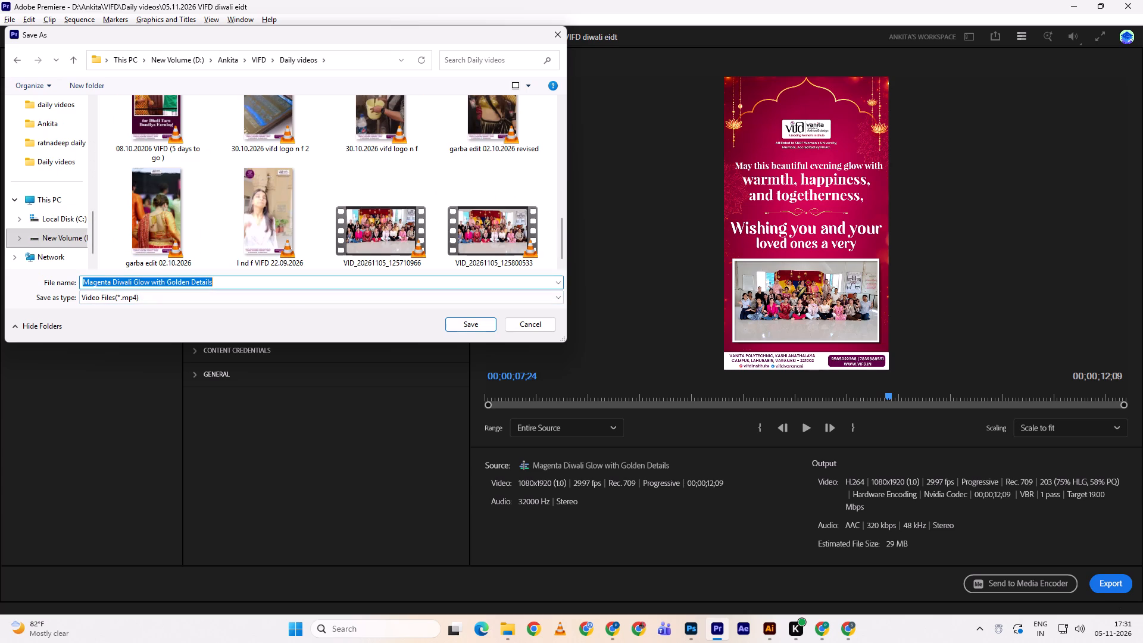
type("DIWALI")
key("space")
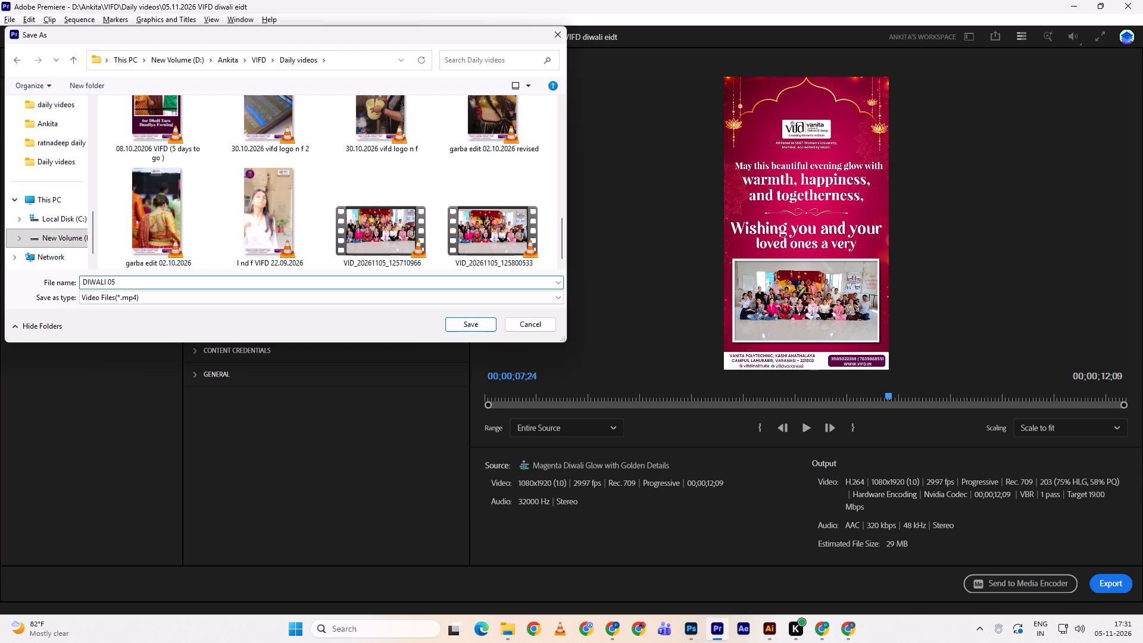
type(".11.2026")
key("space")
type("edit")
key("space")
type("VIFD")
key("Return")
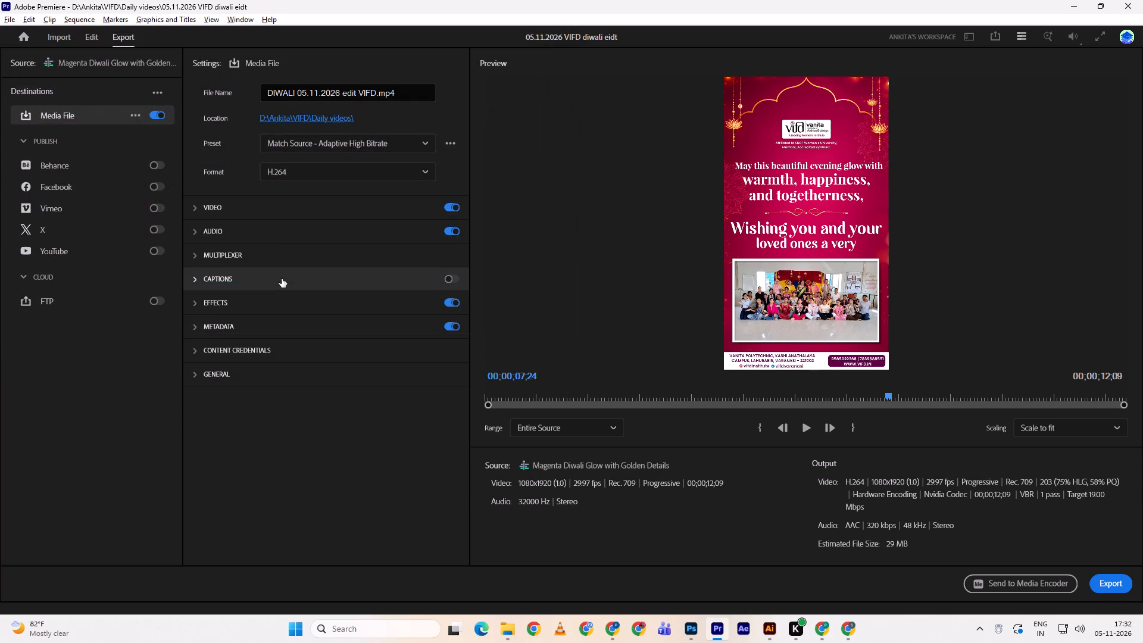
key("Return")
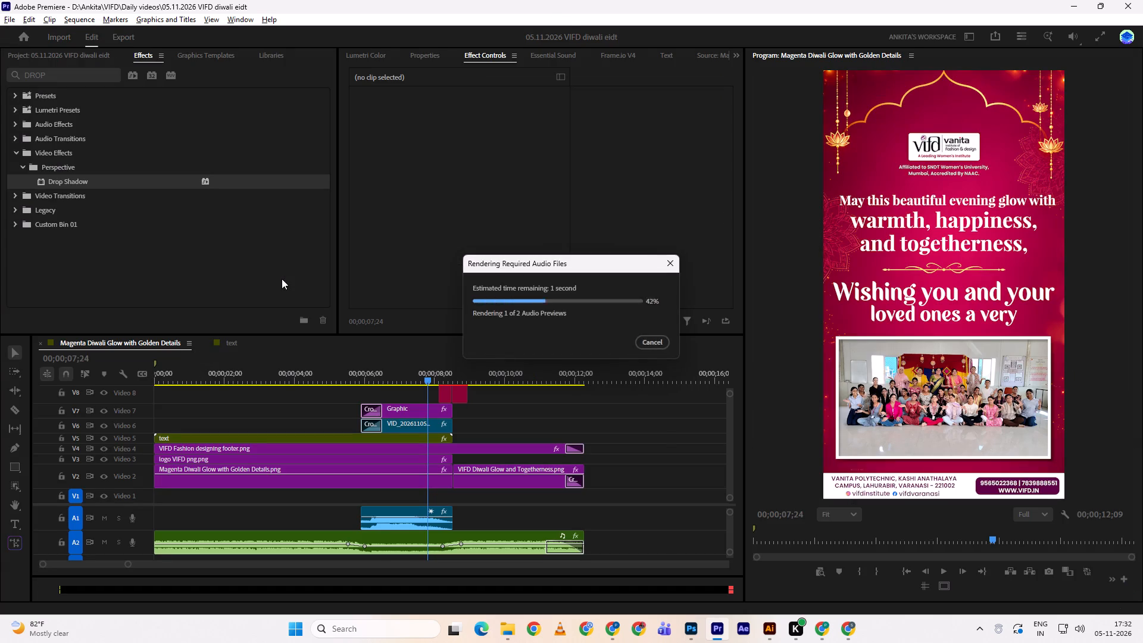